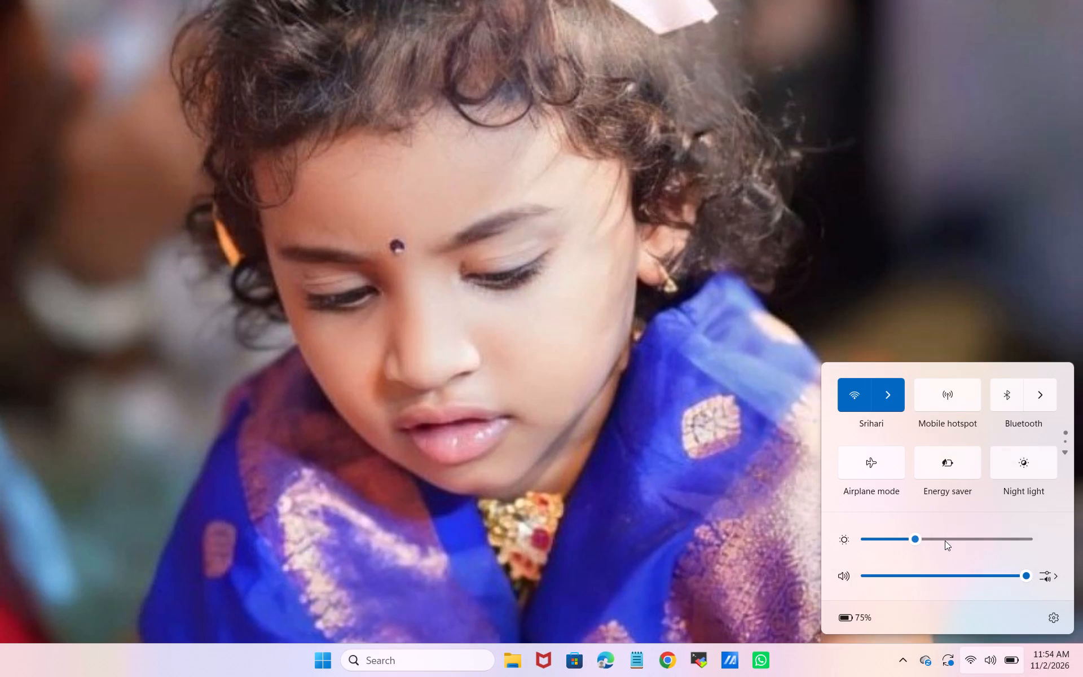
# Raise the screen brightness to about half of its range and dismiss the quick settings.
pyautogui.click(949, 539)
pyautogui.click(627, 318)
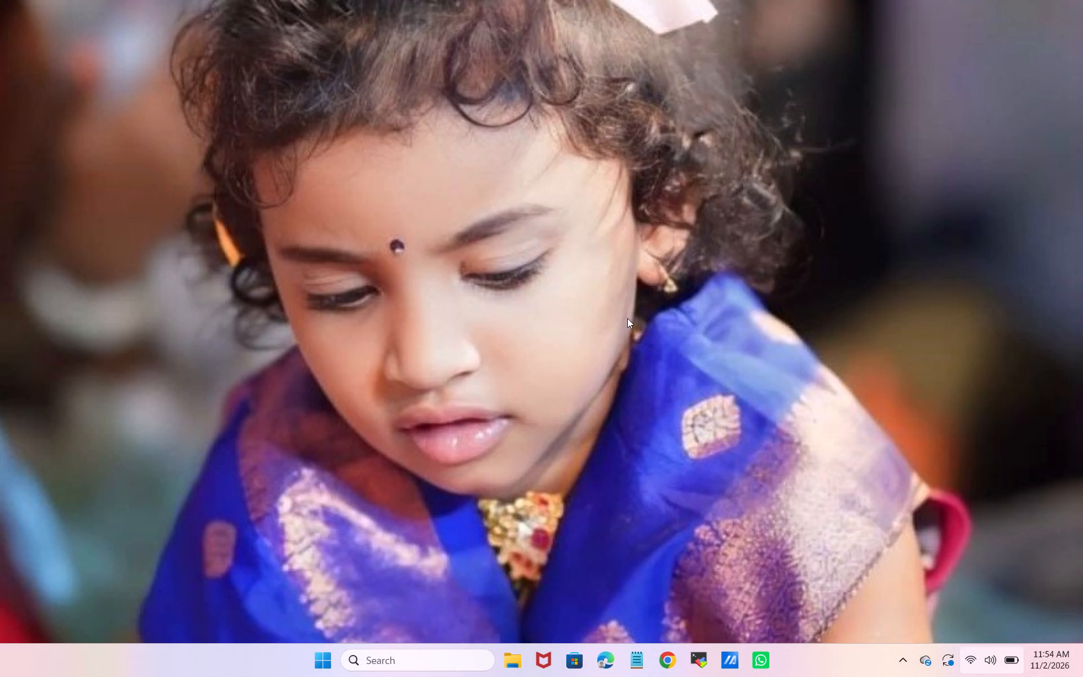
# Open WhatsApp.
pyautogui.click(761, 649)
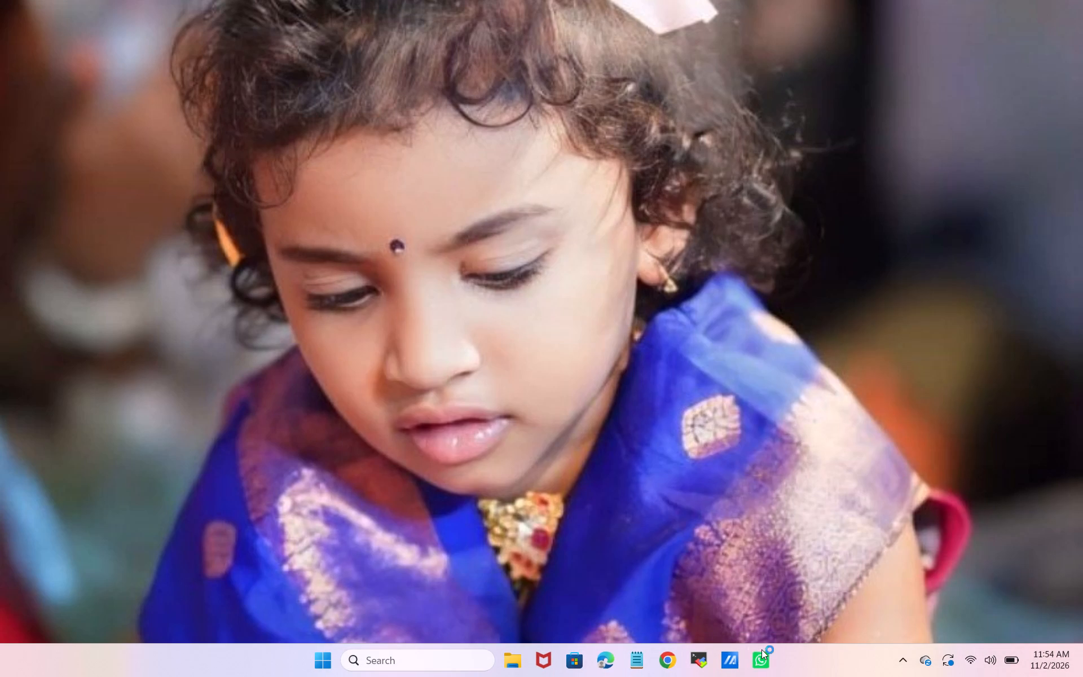
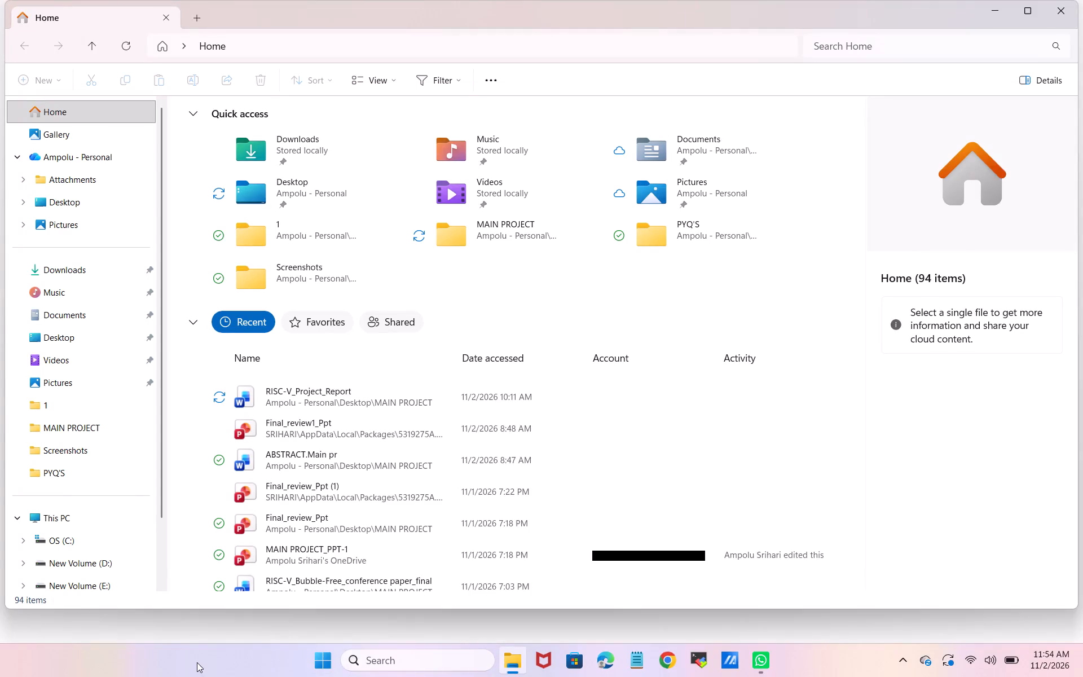
# Open the recent Word document RISC-V_Project_Report from File Explorer's Home view.
pyautogui.doubleClick(296, 395)
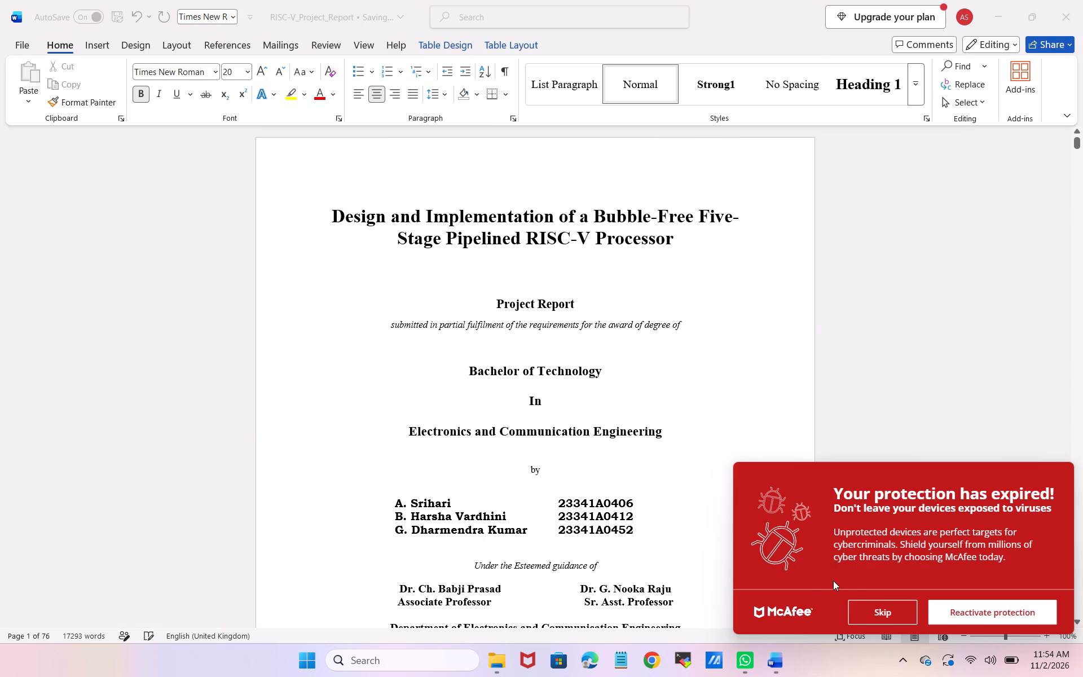
# Skip the McAfee protection renewal offer.
pyautogui.click(889, 614)
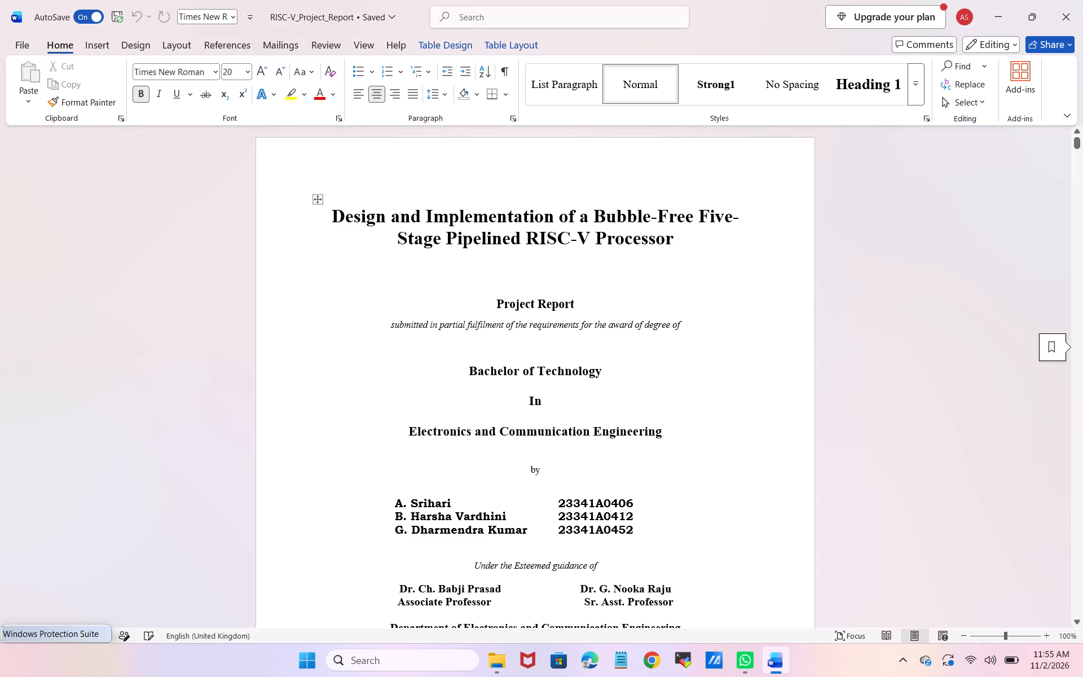
# On the certificate page, change the "Signature of the Supervisor" label to the plural "Supervisors".
pyautogui.scroll(-3, 889, 614)
pyautogui.keyDown('ctrl'); pyautogui.scroll(1, 889, 614); pyautogui.keyUp('ctrl')
pyautogui.keyDown('ctrl'); pyautogui.scroll(-1, 889, 614); pyautogui.keyUp('ctrl')
pyautogui.scroll(-1, 889, 614)
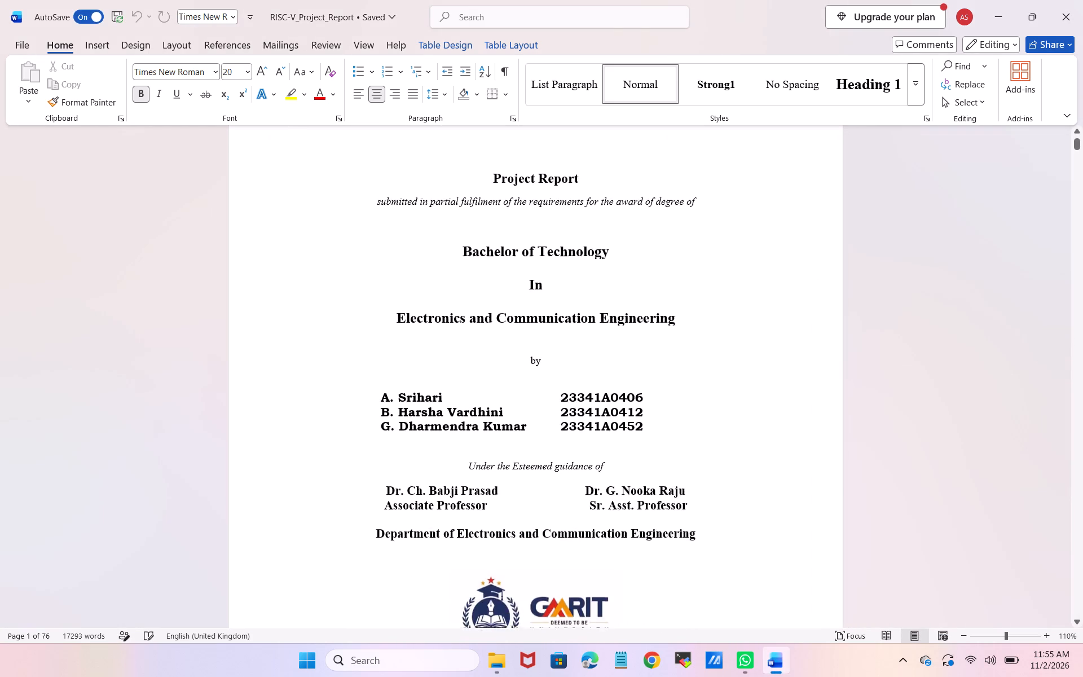
pyautogui.scroll(-3, 889, 614)
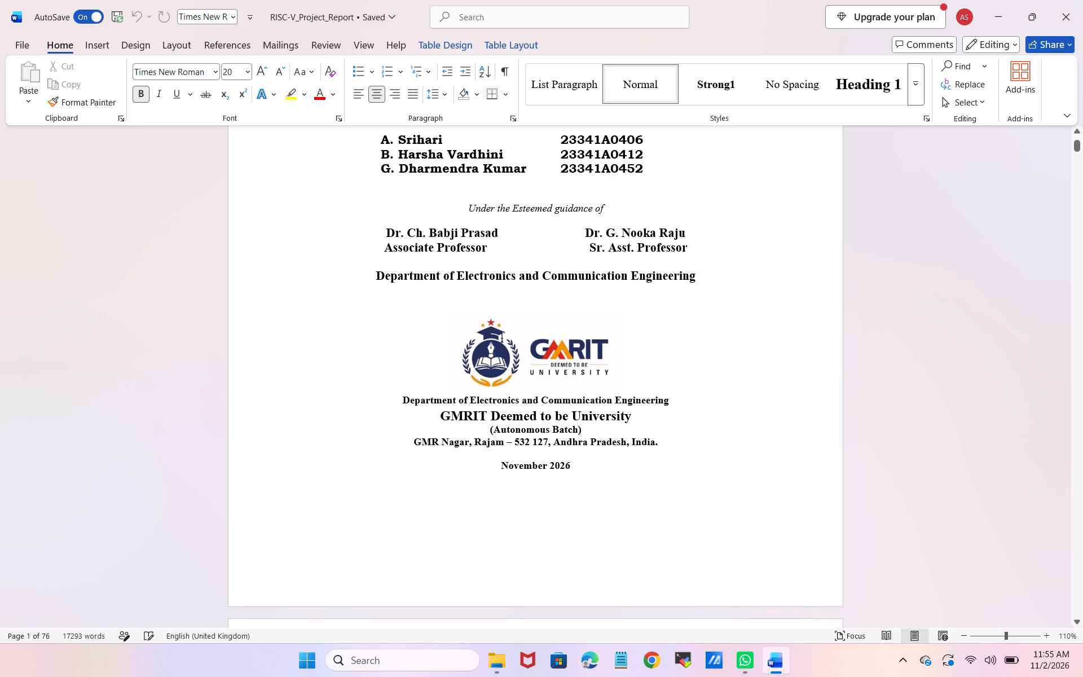
pyautogui.scroll(-2, 889, 614)
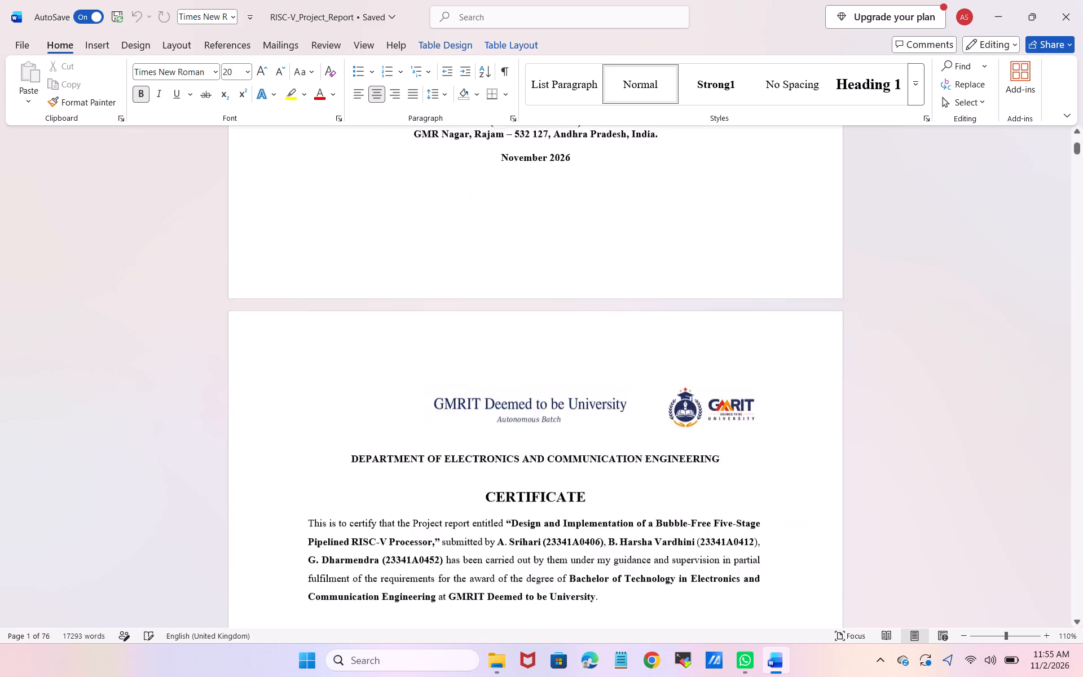
pyautogui.scroll(-2, 889, 614)
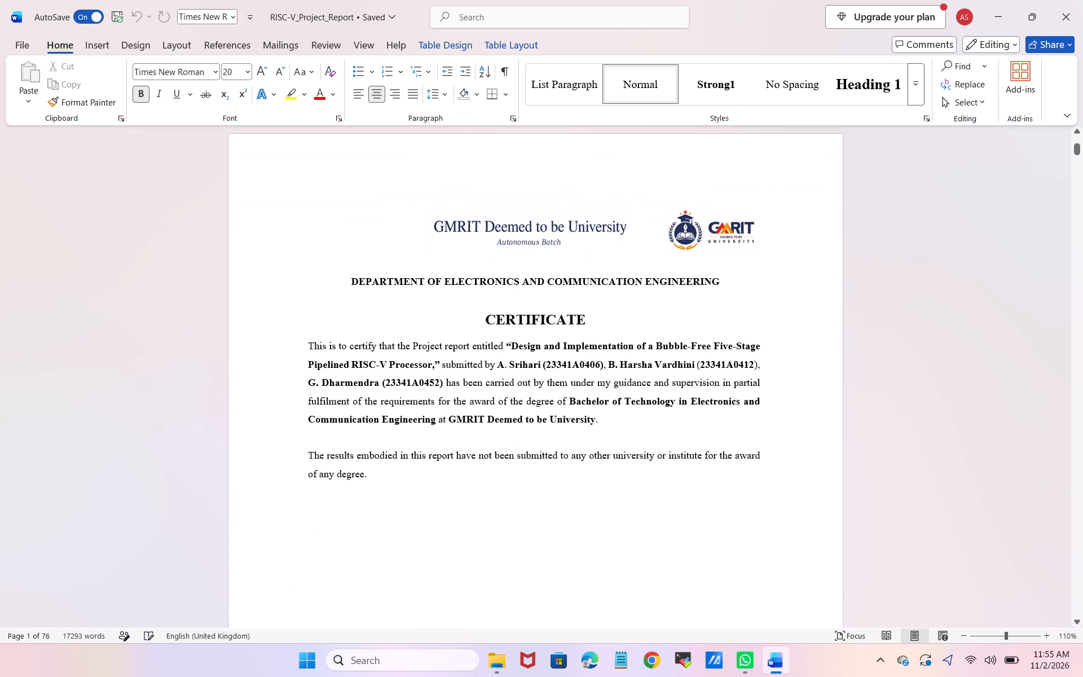
pyautogui.scroll(-2, 889, 614)
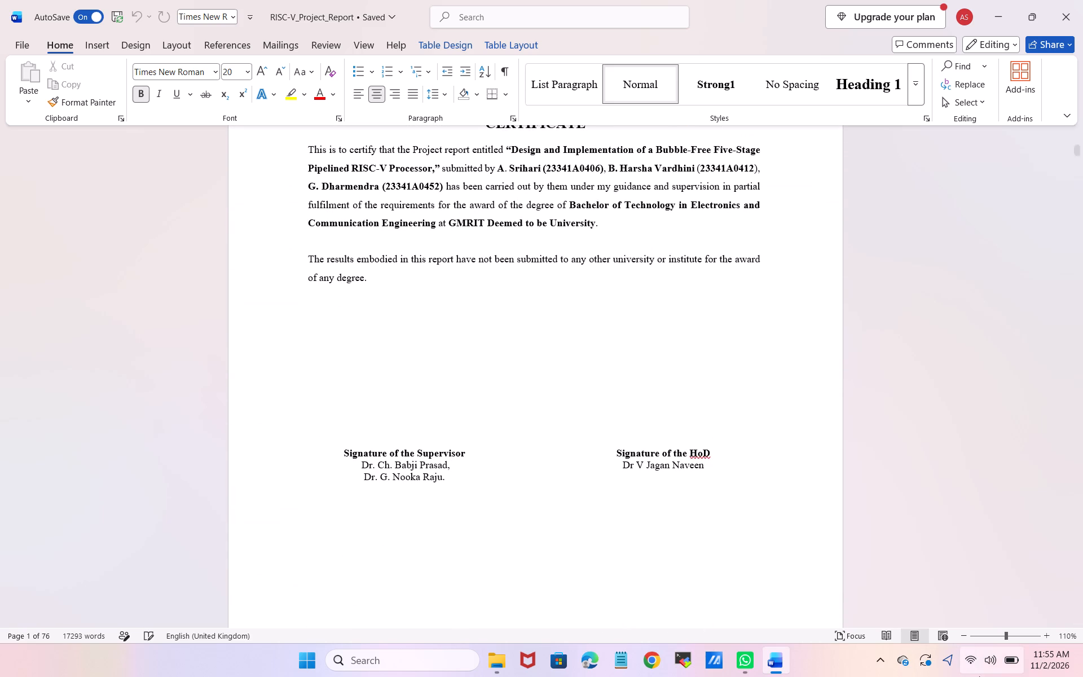
pyautogui.click(464, 454)
pyautogui.press('s')
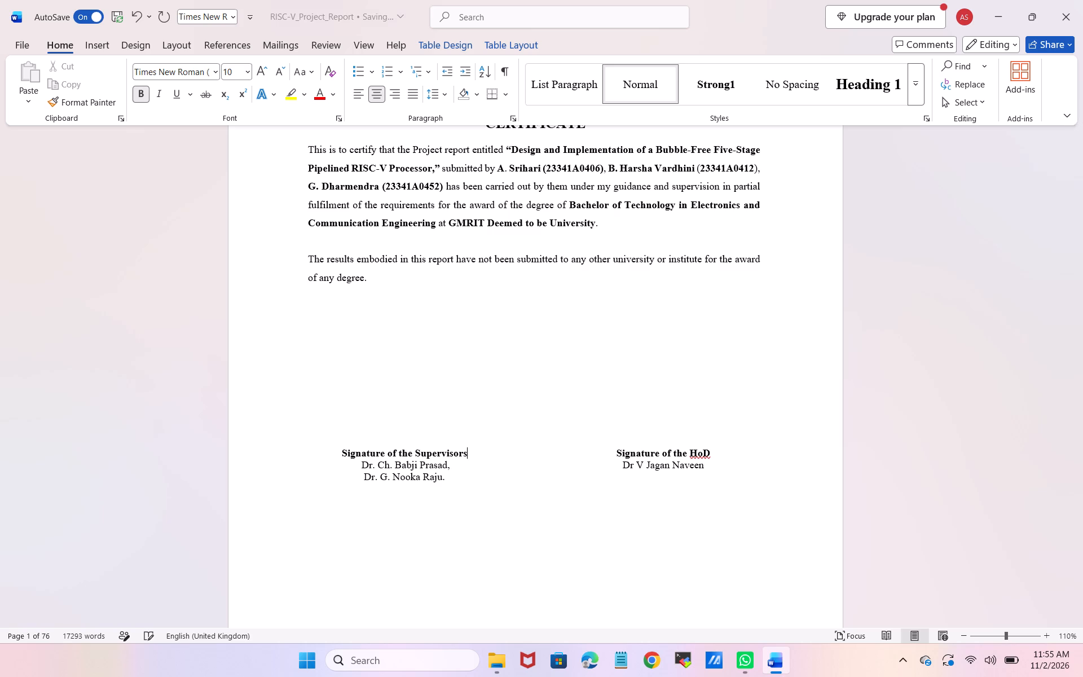
# In the acknowledgement's third paragraph, change "Department Coordinator" to the plural "Department Coordinators".
pyautogui.scroll(-3, 464, 454)
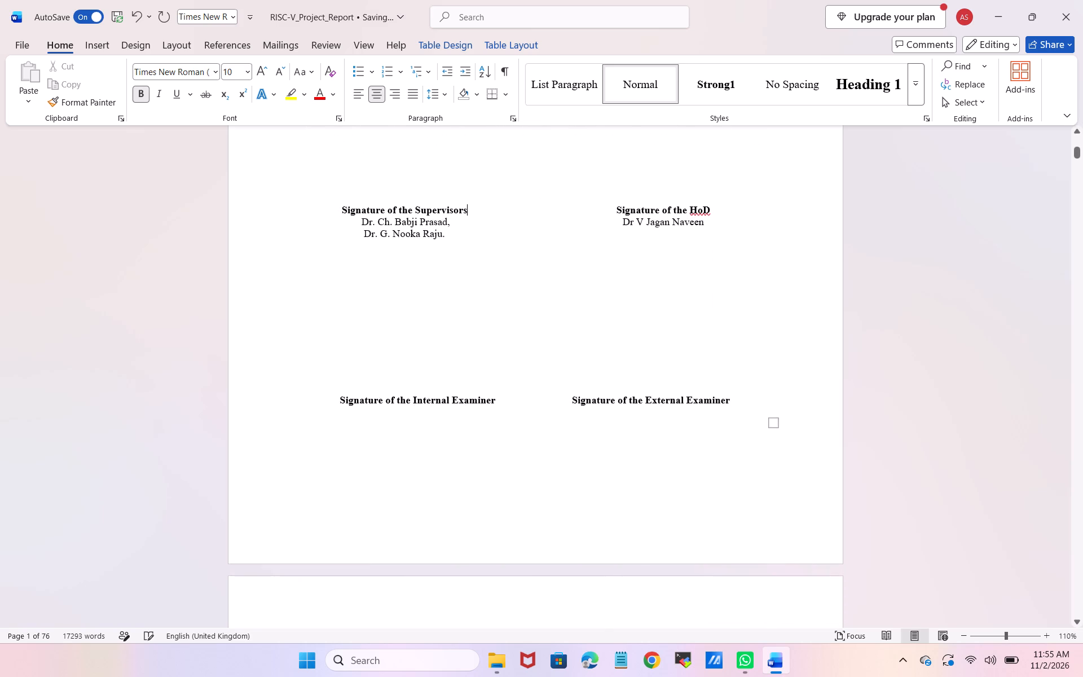
pyautogui.scroll(-3, 464, 454)
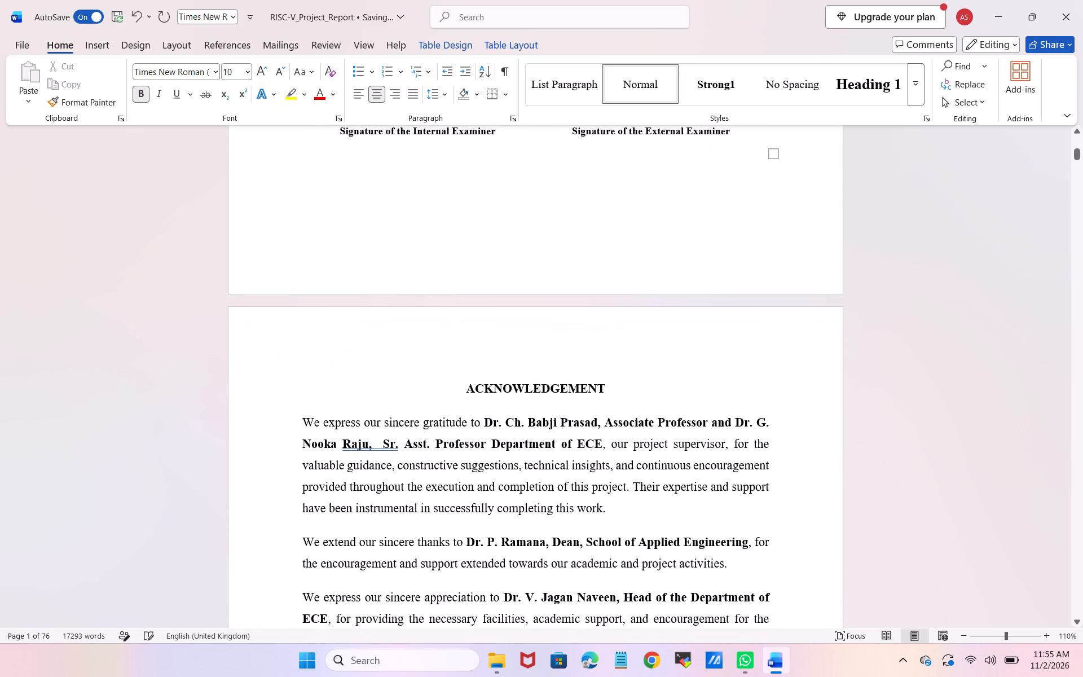
pyautogui.scroll(-3, 378, 452)
pyautogui.scroll(1, 378, 452)
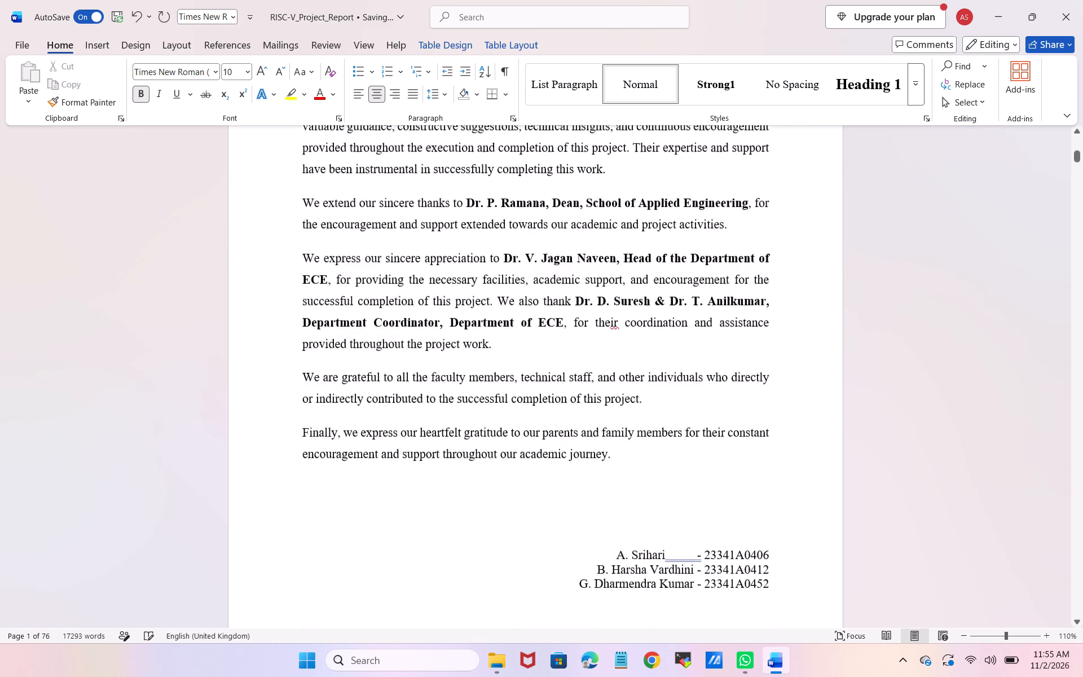
pyautogui.scroll(2, 378, 452)
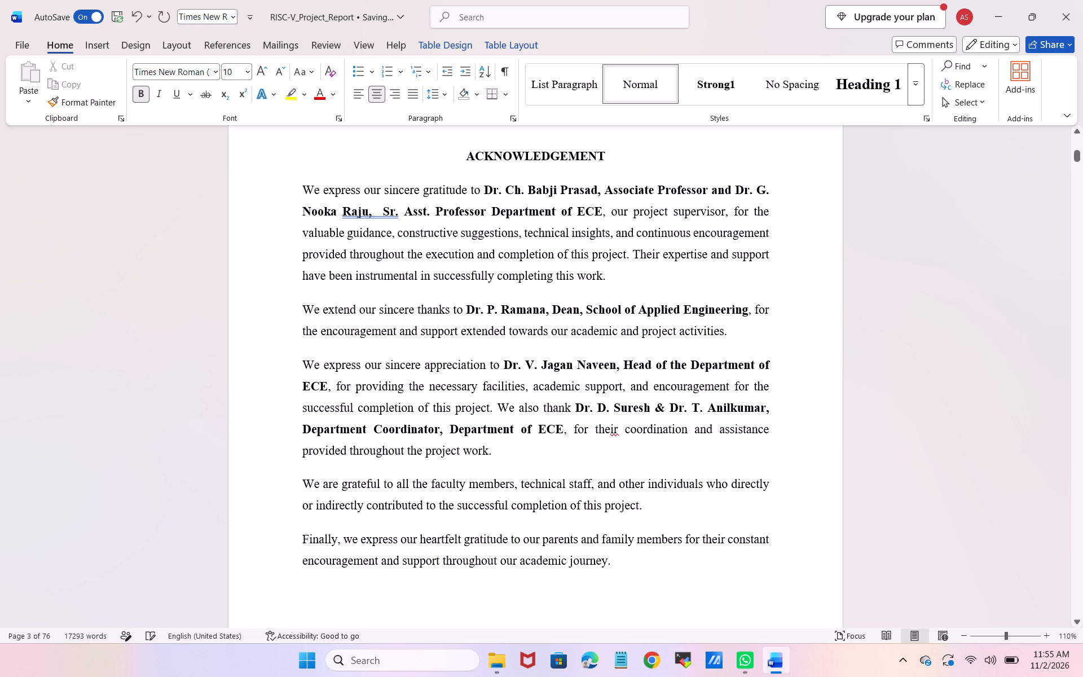
pyautogui.scroll(-1, 494, 471)
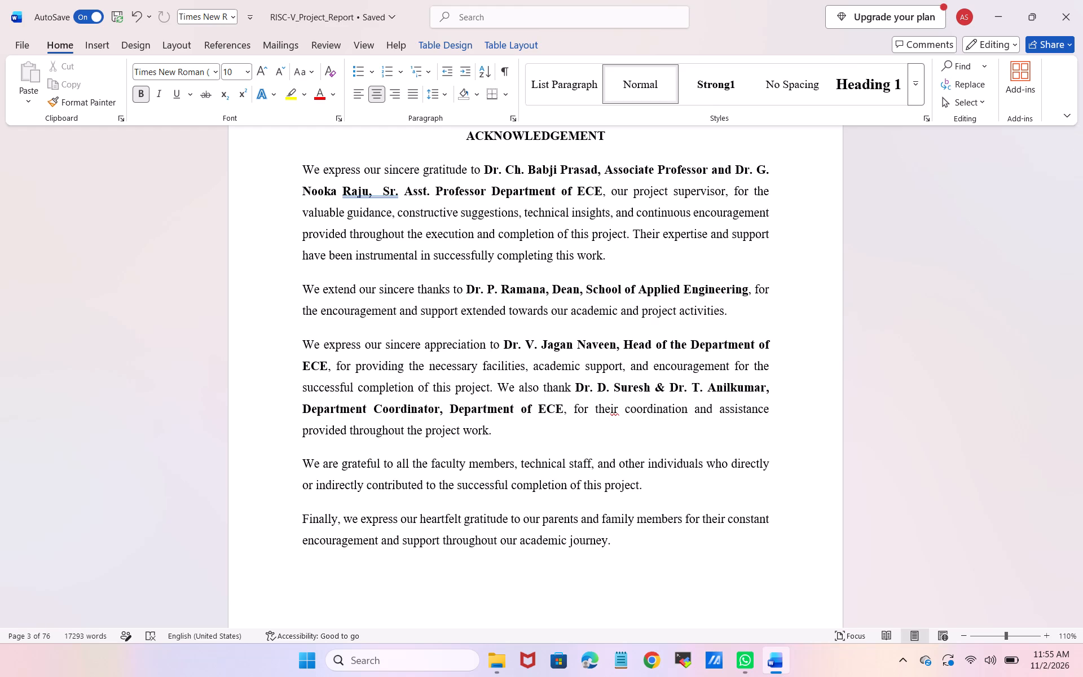
pyautogui.click(439, 408)
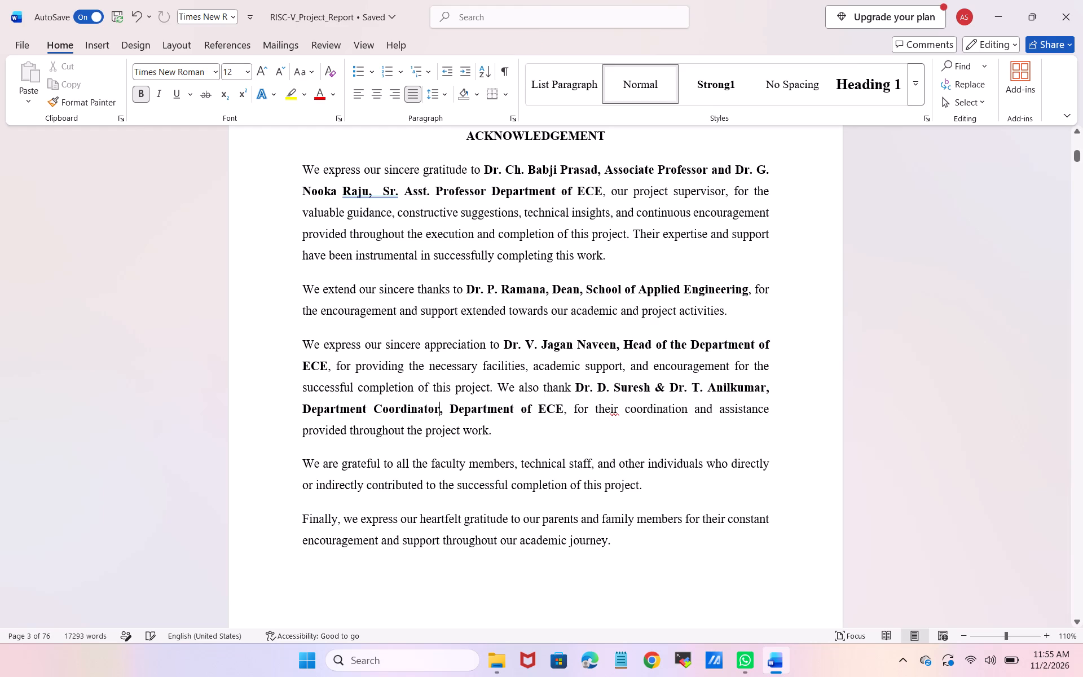
pyautogui.press('s')
# Review the rest of the acknowledgement, including the student list, and the abstract page.
pyautogui.scroll(-1, 439, 408)
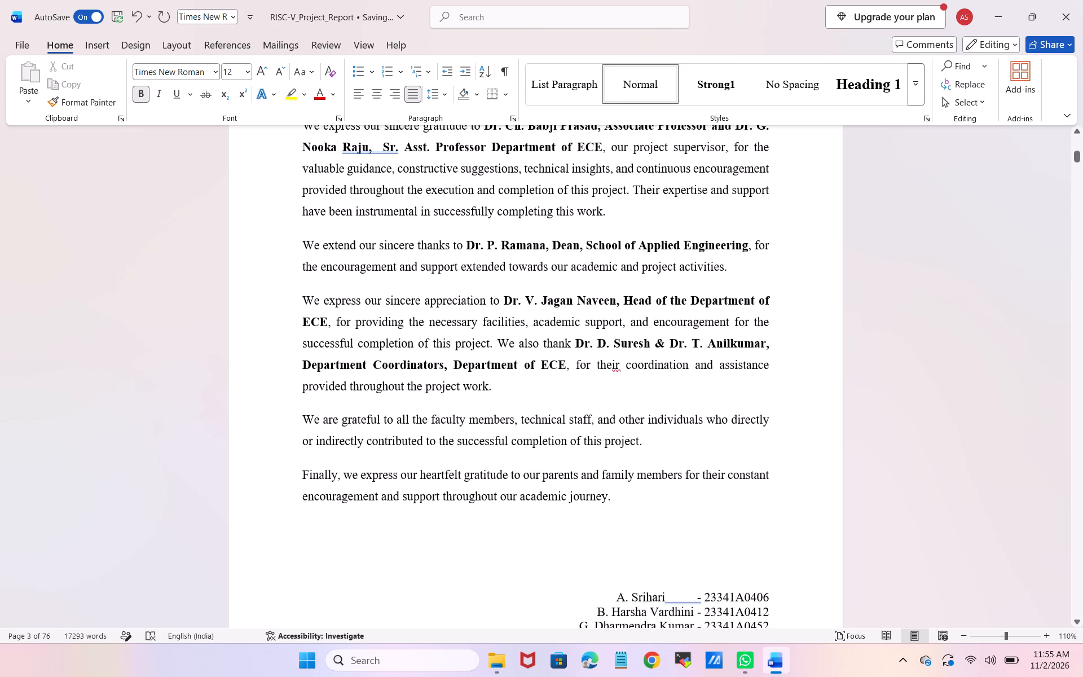
pyautogui.scroll(-3, 439, 408)
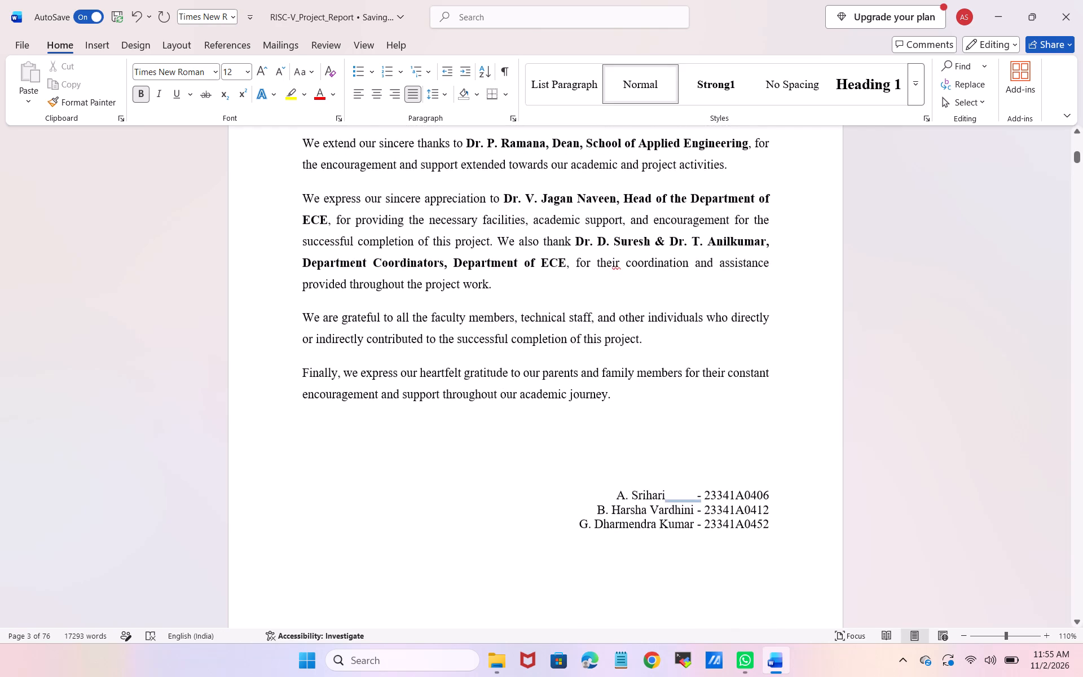
pyautogui.scroll(-3, 439, 408)
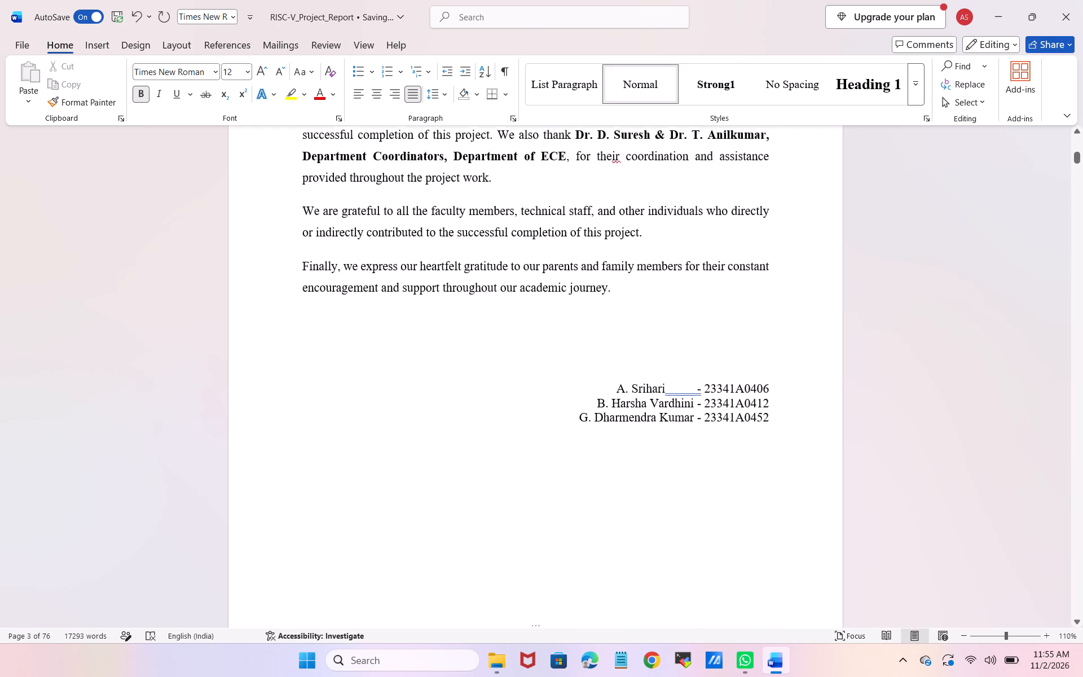
pyautogui.scroll(-4, 439, 408)
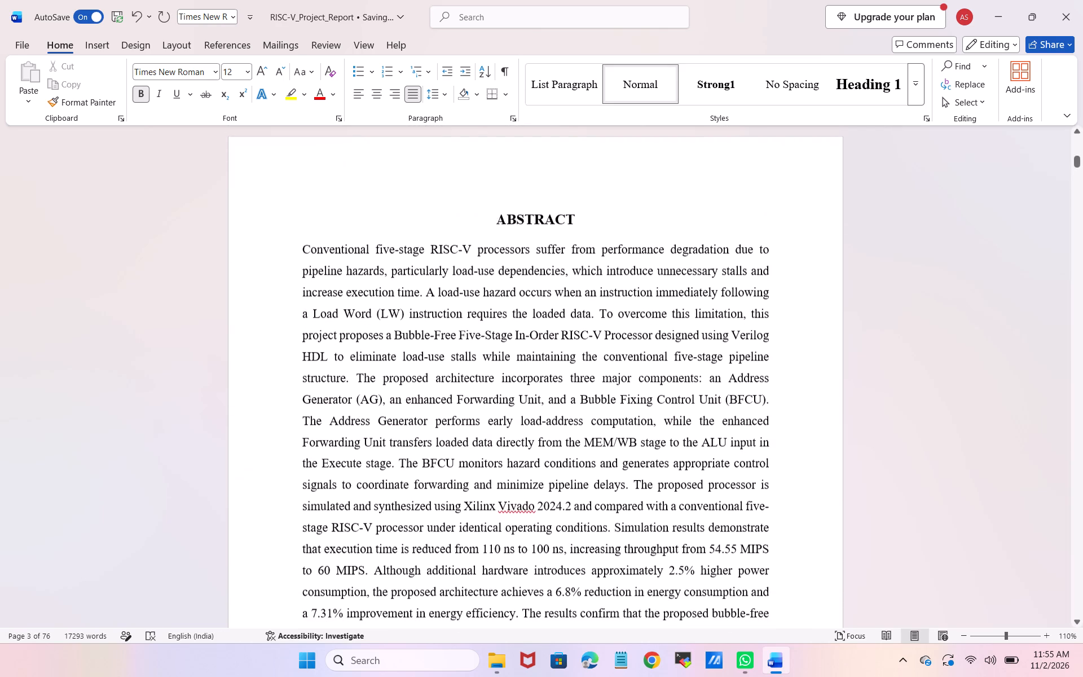
pyautogui.scroll(-4, 439, 408)
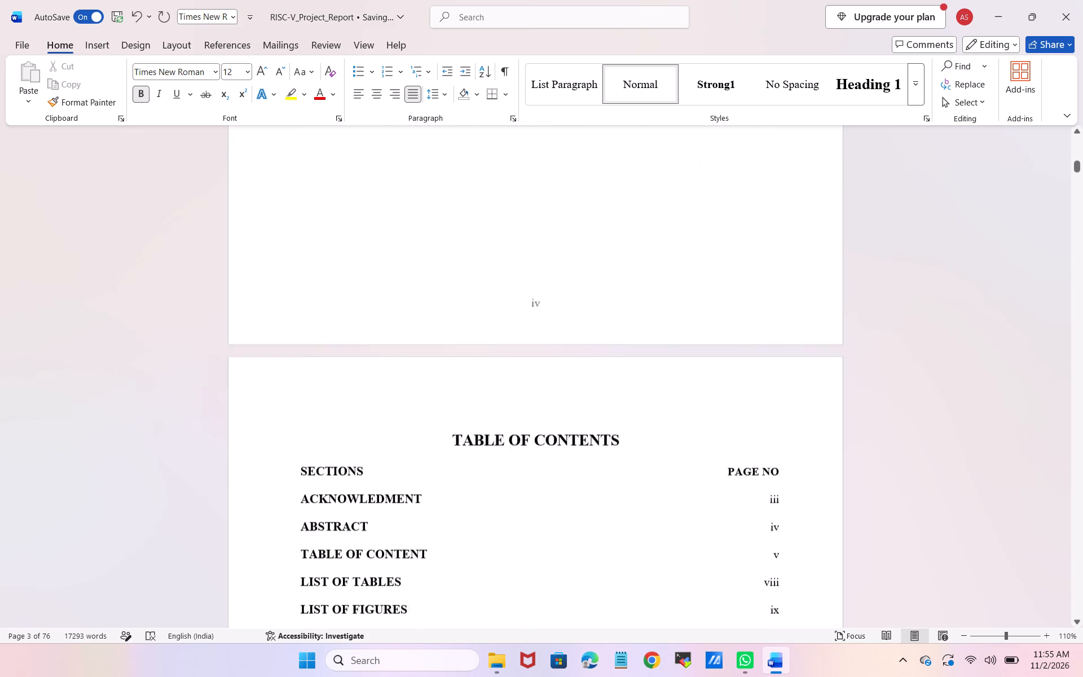
# Examine the table of contents from the front-matter entries through chapter 4, checking entry layout and page numbers.
pyautogui.scroll(-3, 439, 408)
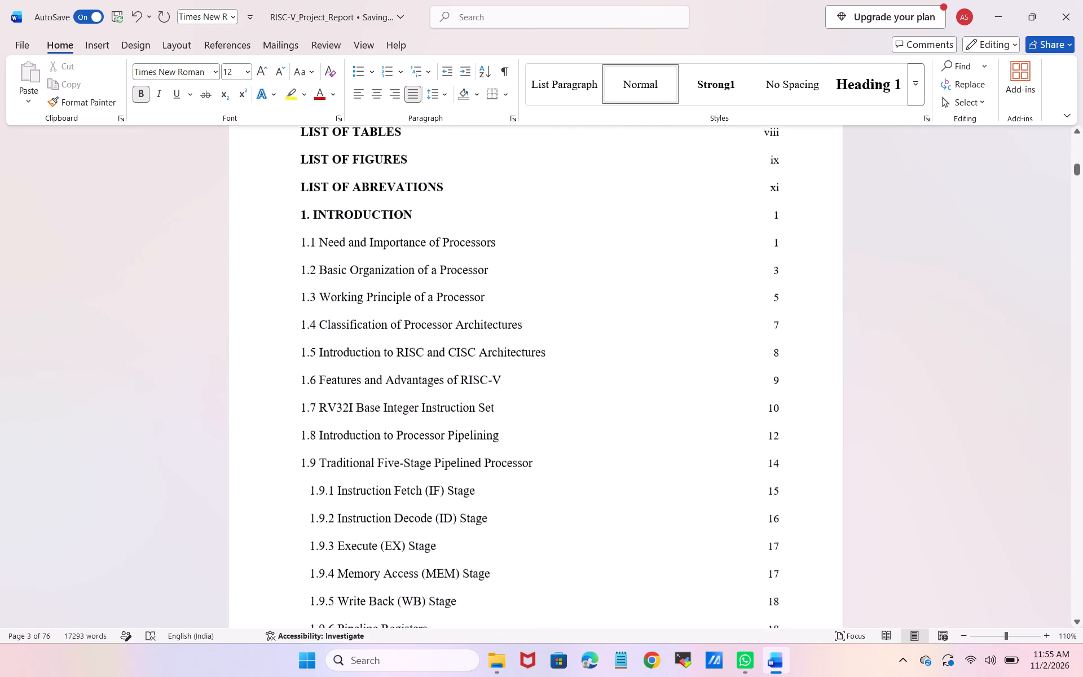
pyautogui.scroll(-4, 439, 408)
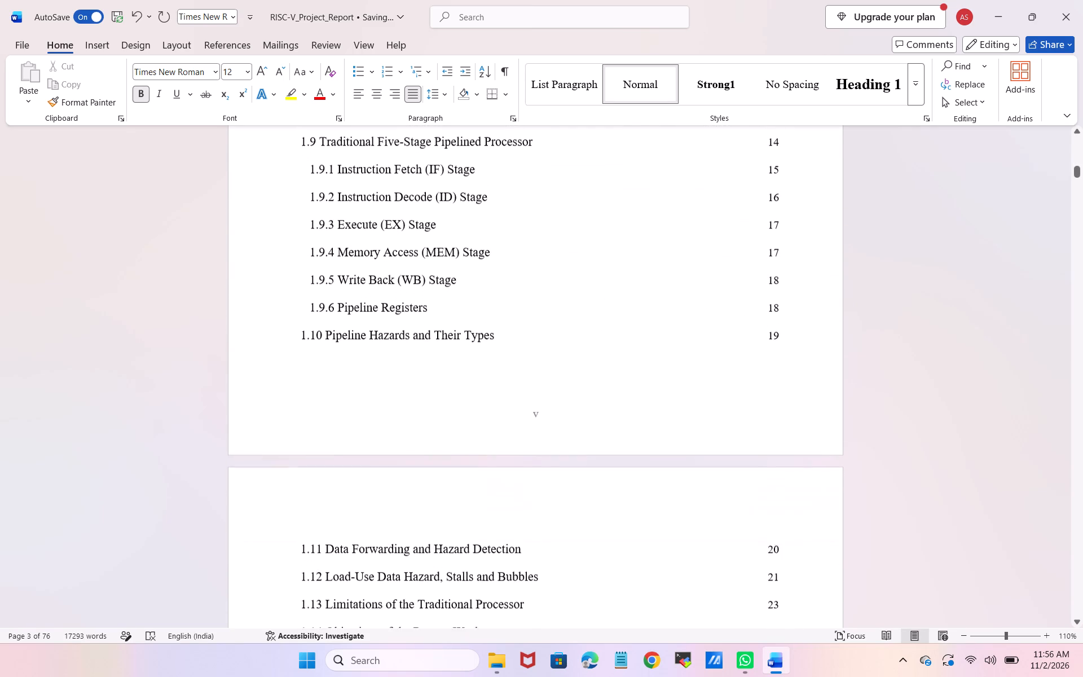
pyautogui.scroll(-4, 439, 408)
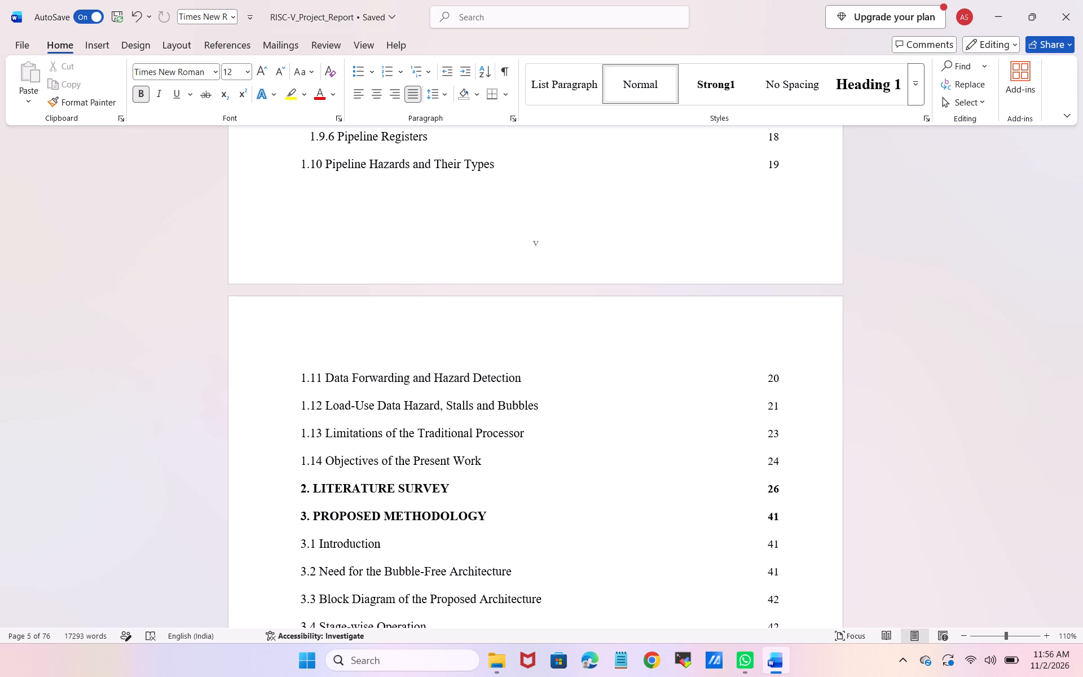
pyautogui.scroll(-1, 439, 408)
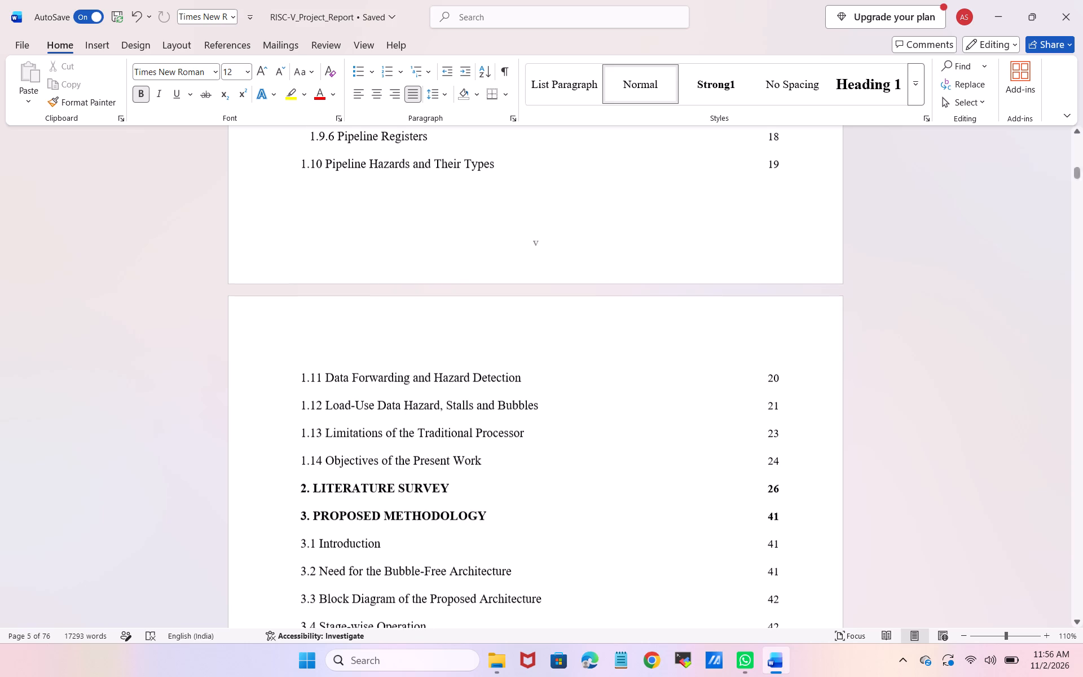
pyautogui.scroll(-2, 439, 408)
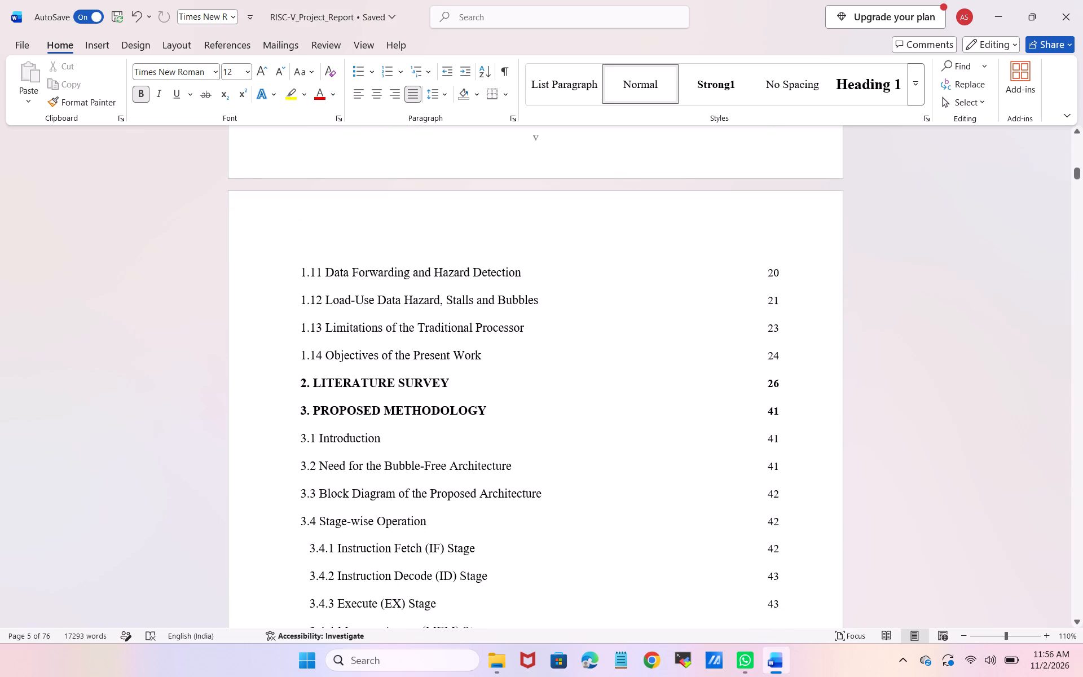
pyautogui.scroll(-3, 408, 534)
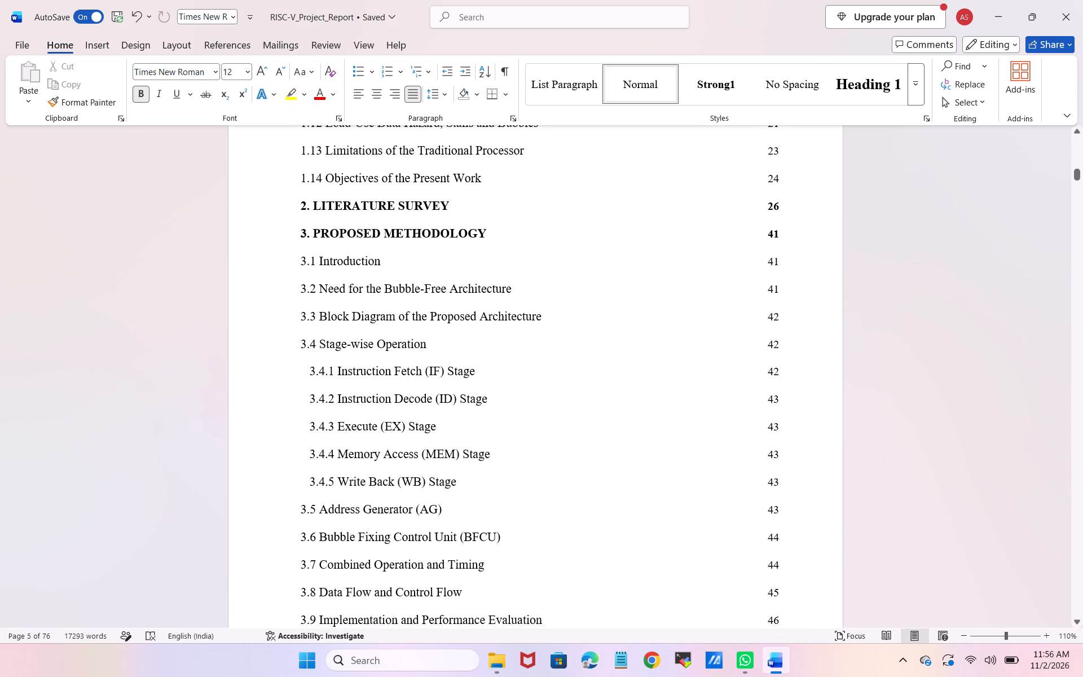
pyautogui.scroll(-1, 430, 379)
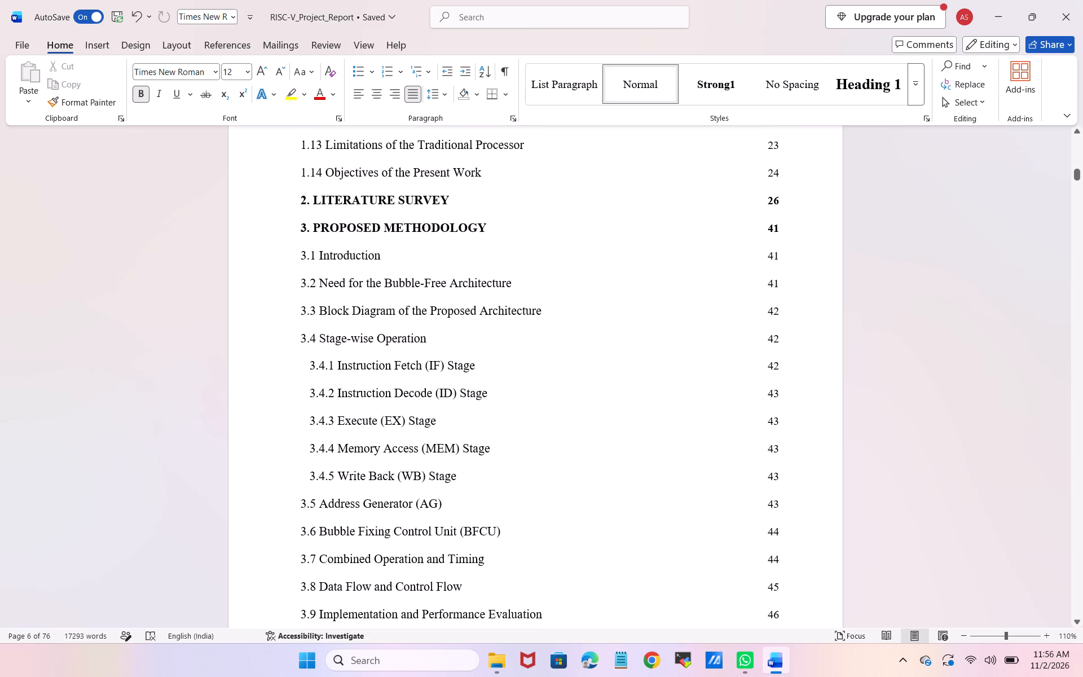
pyautogui.scroll(-3, 430, 379)
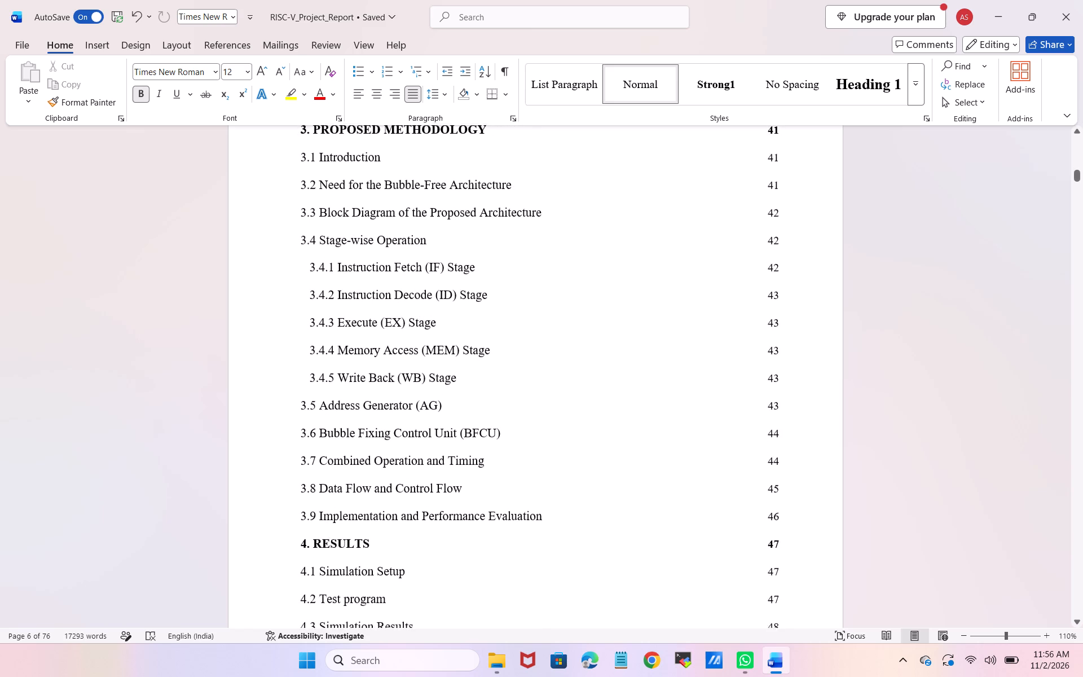
pyautogui.scroll(-3, 430, 379)
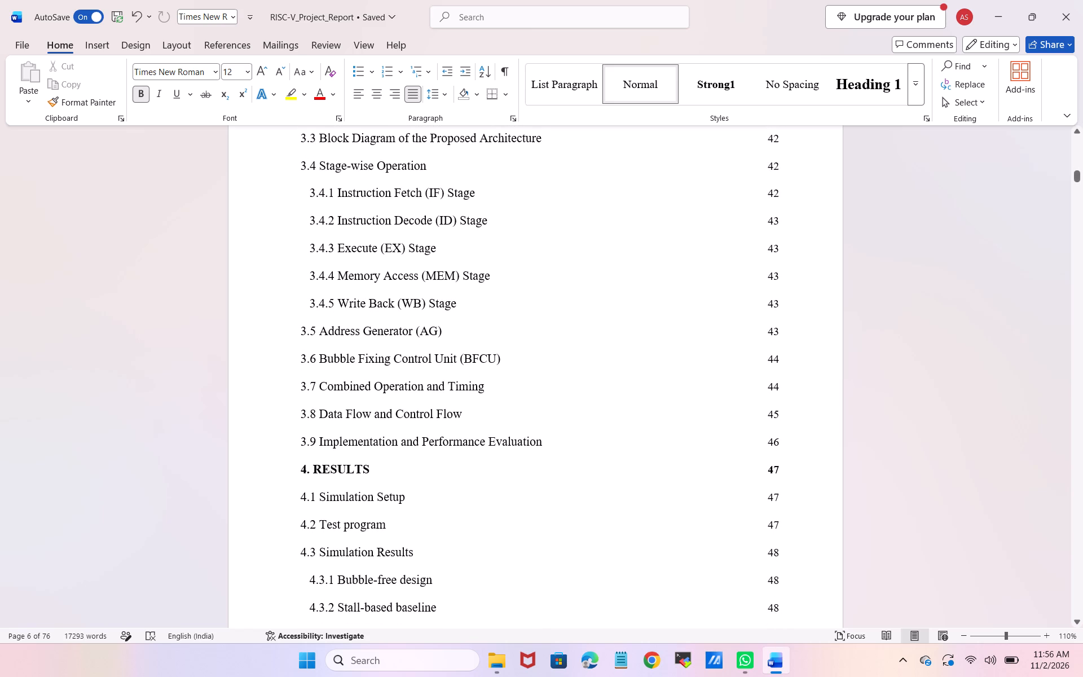
pyautogui.scroll(-3, 442, 298)
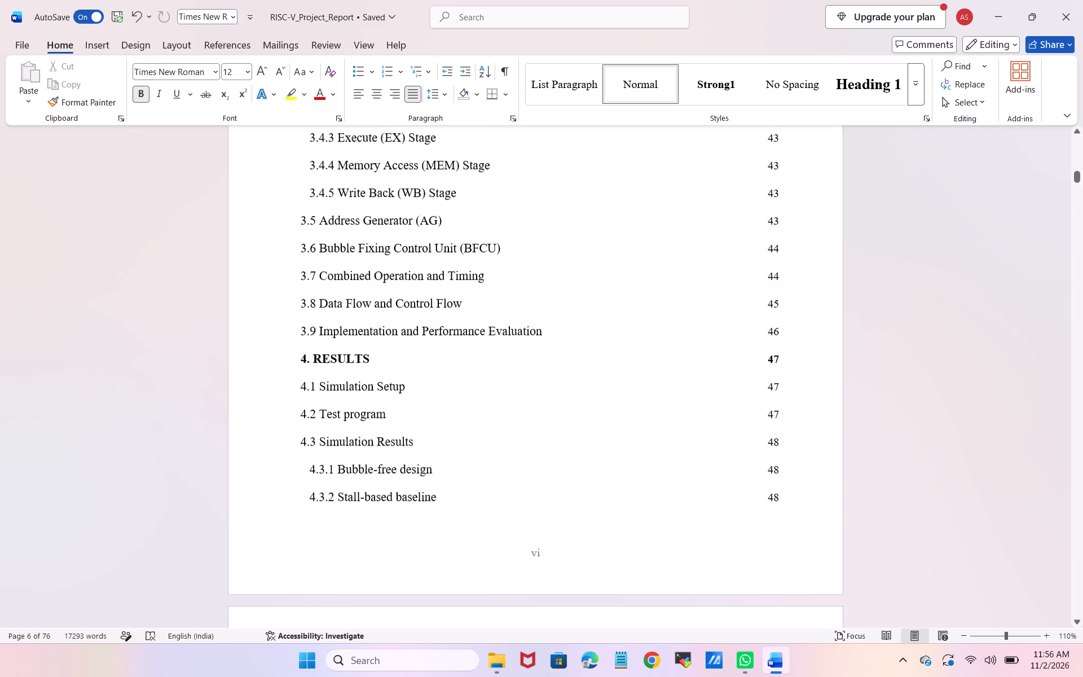
pyautogui.scroll(-2, 442, 298)
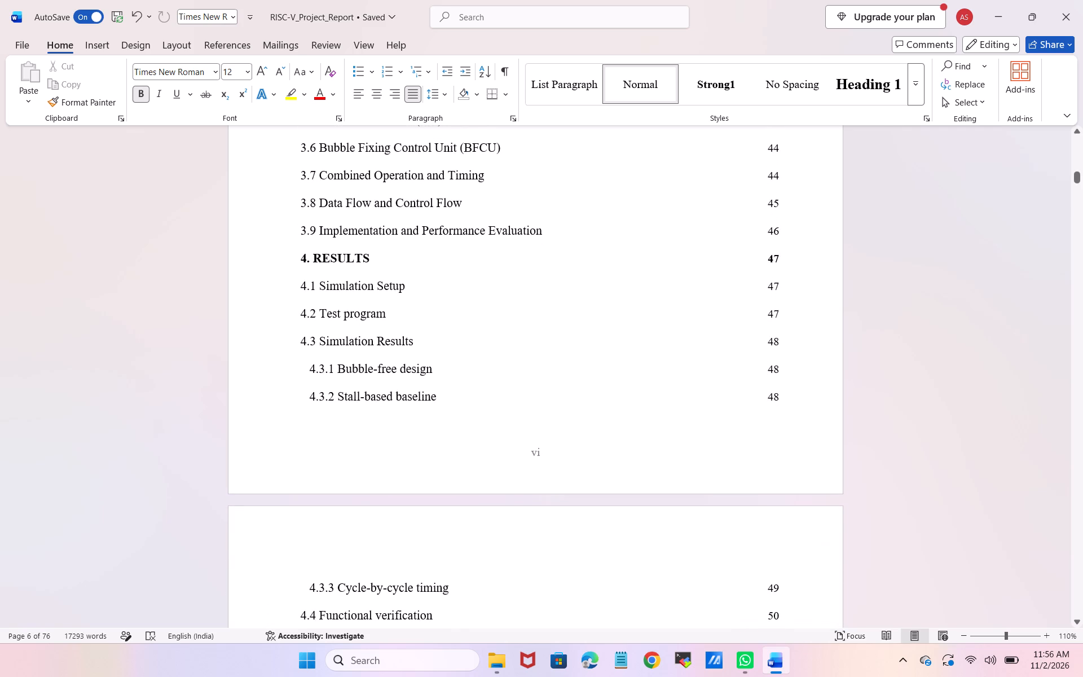
pyautogui.scroll(-2, 442, 296)
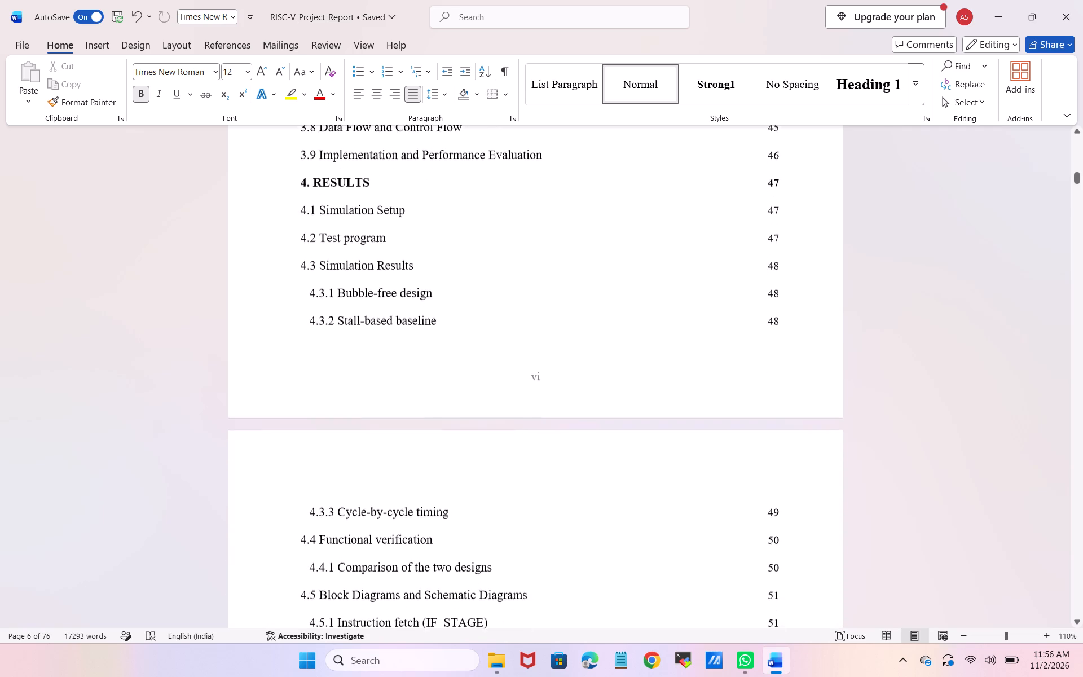
pyautogui.scroll(-2, 442, 296)
# Indent the table of contents entry "1.1 Need and Importance of Processors" with four leading spaces.
pyautogui.scroll(2, 442, 296)
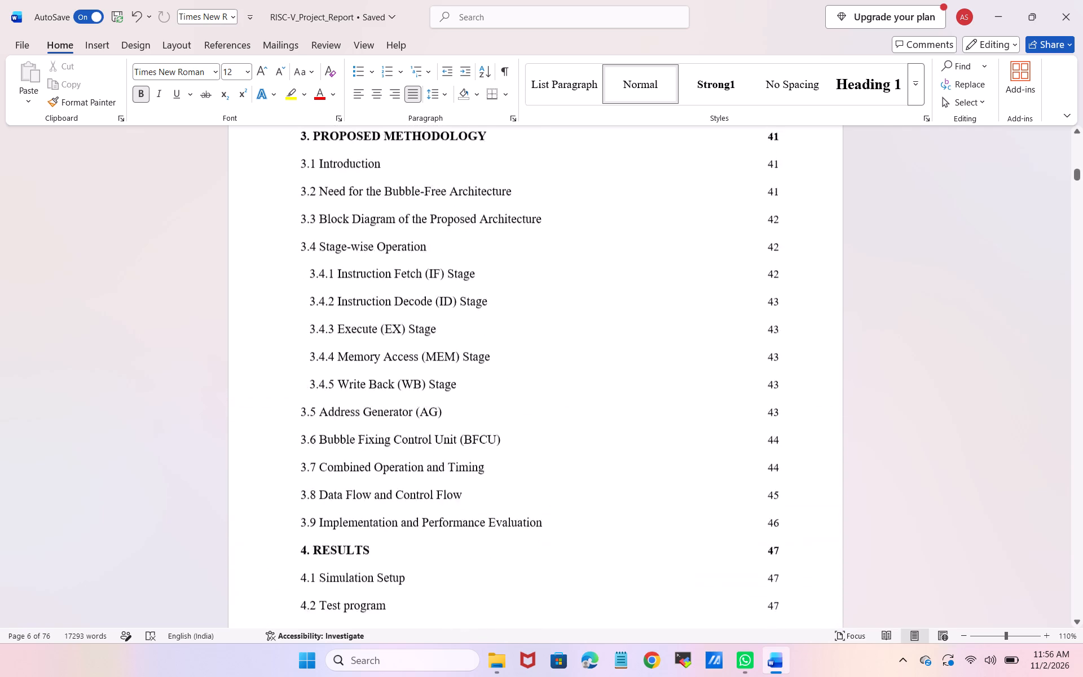
pyautogui.scroll(5, 442, 296)
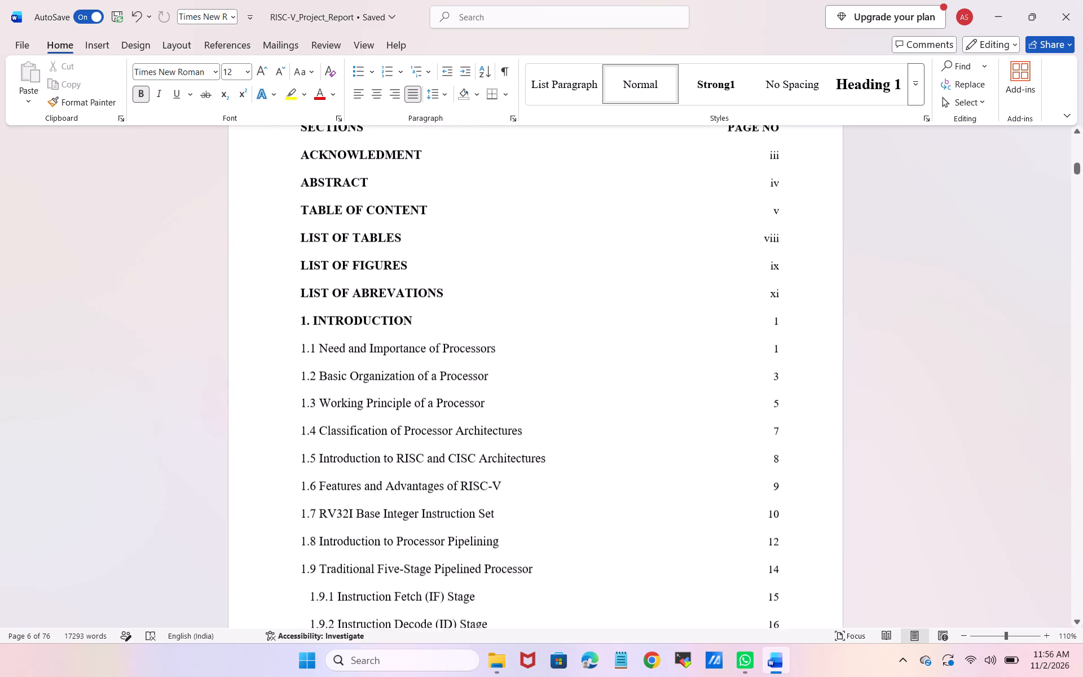
pyautogui.click(303, 362)
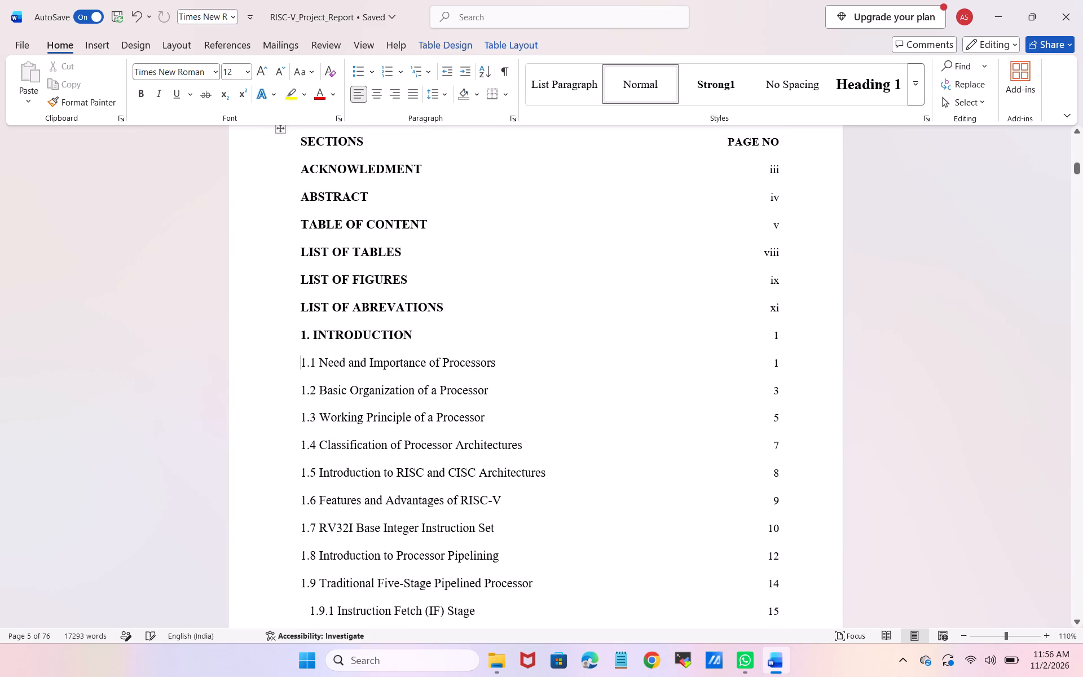
pyautogui.press('space')
pyautogui.press('space')
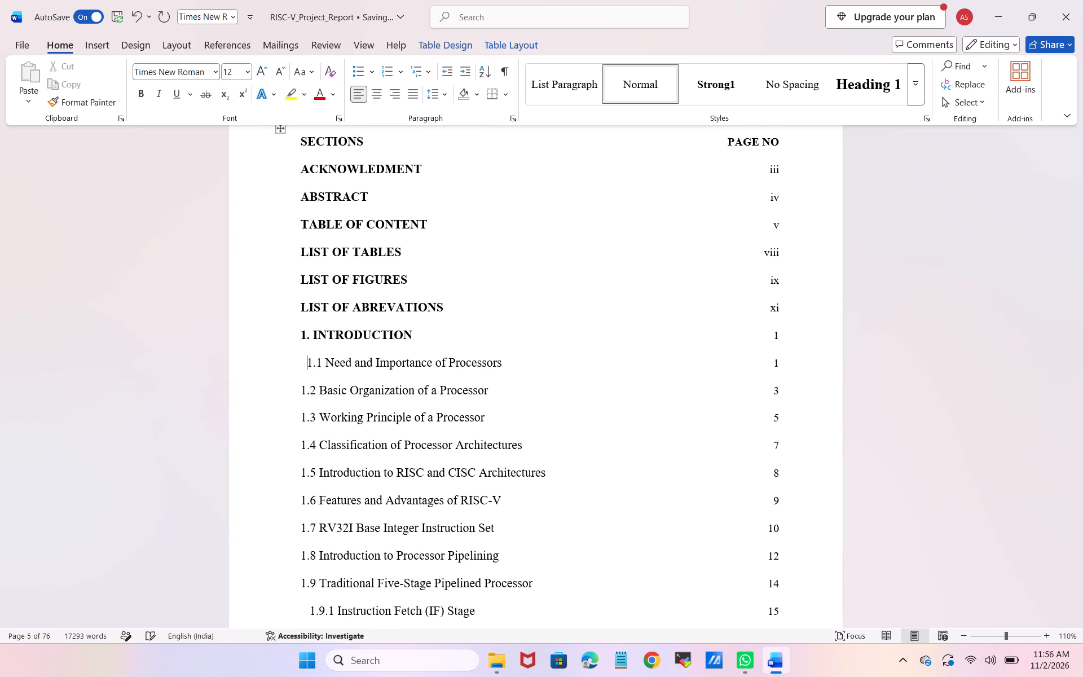
pyautogui.press('space')
pyautogui.press('space')
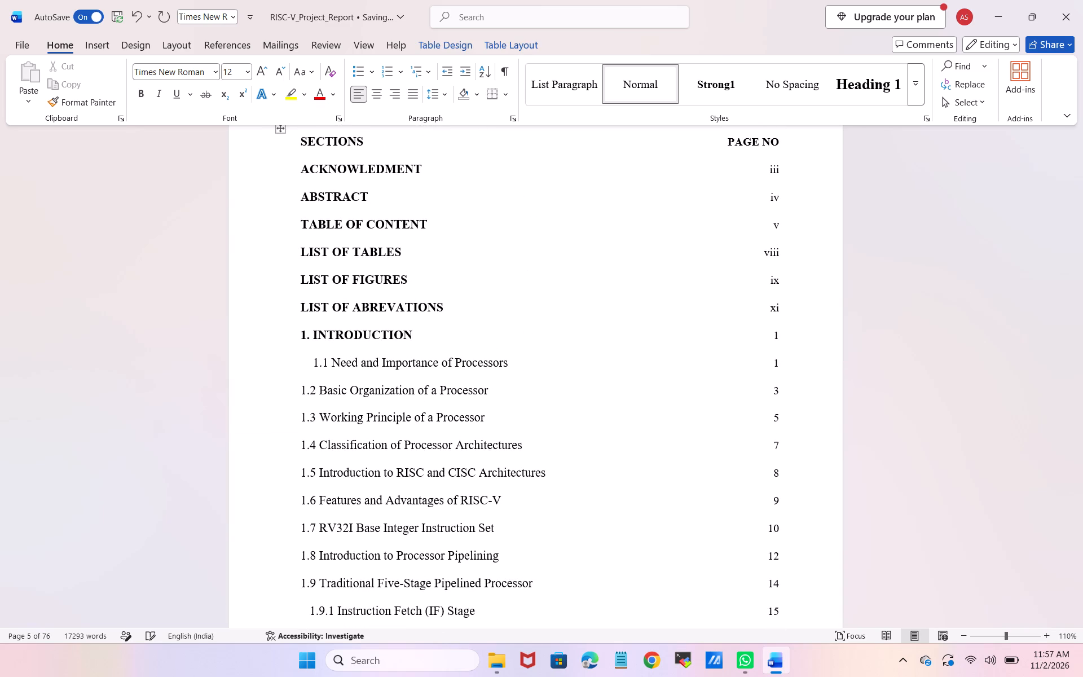
# Indent the contents entries "1.2 Basic Organization of a Processor" and "1.3 Working Principle of a Processor" with four leading spaces each.
pyautogui.click(300, 388)
pyautogui.press('space')
pyautogui.press('space')
pyautogui.press('space')
pyautogui.press('space')
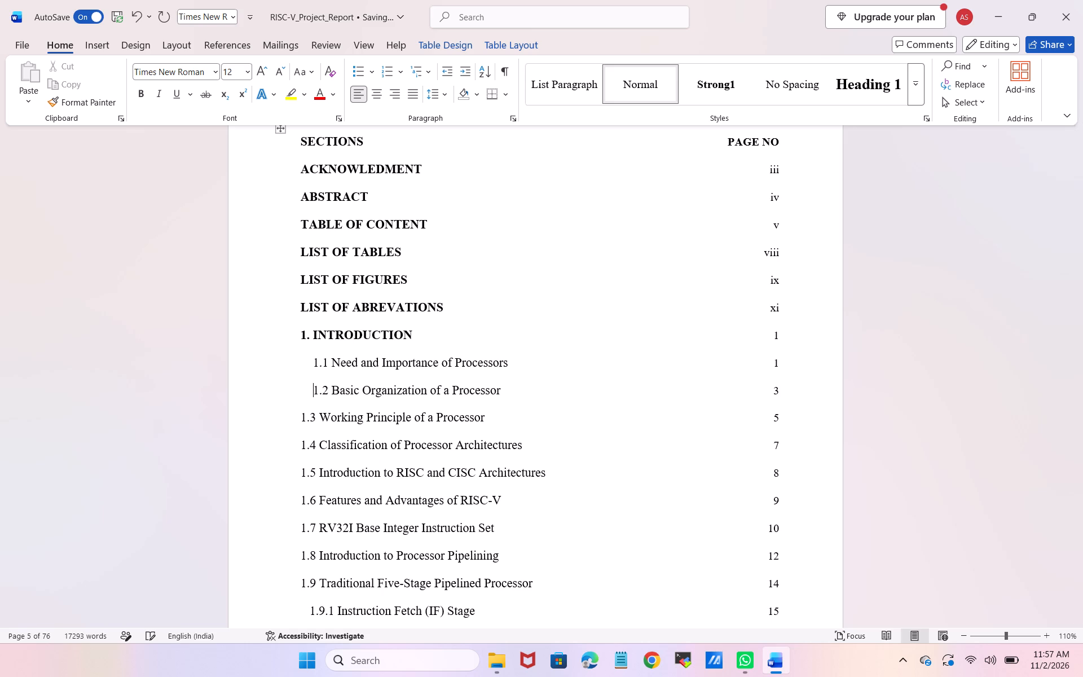
pyautogui.click(302, 415)
pyautogui.press('space')
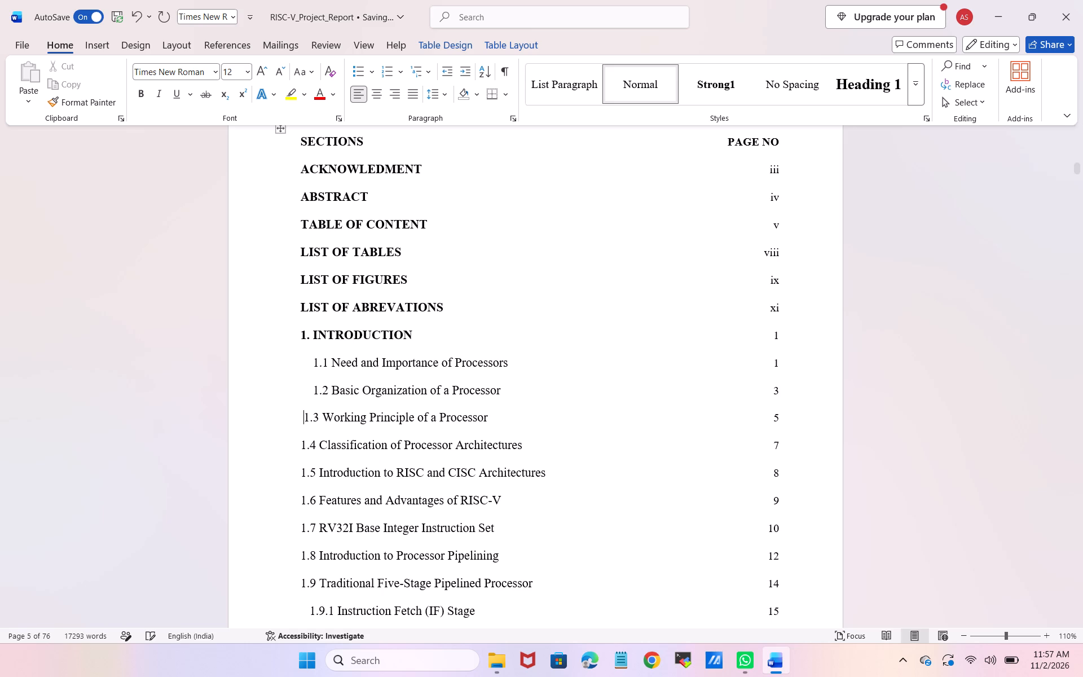
pyautogui.press('space')
pyautogui.press('space')
pyautogui.press('space')
# Indent the contents entries "1.4 Classification of Processor Architectures" and "1.5 Introduction to RISC and CISC Architectures" with four leading spaces each.
pyautogui.scroll(-1, 302, 415)
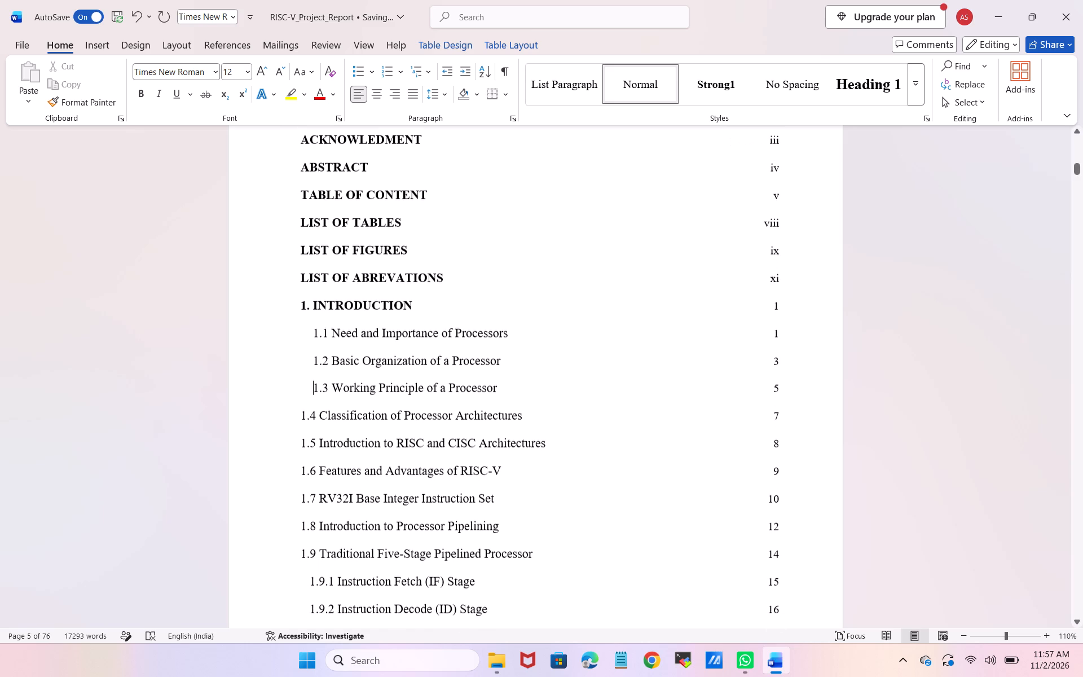
pyautogui.click(301, 420)
pyautogui.press('space')
pyautogui.press('space')
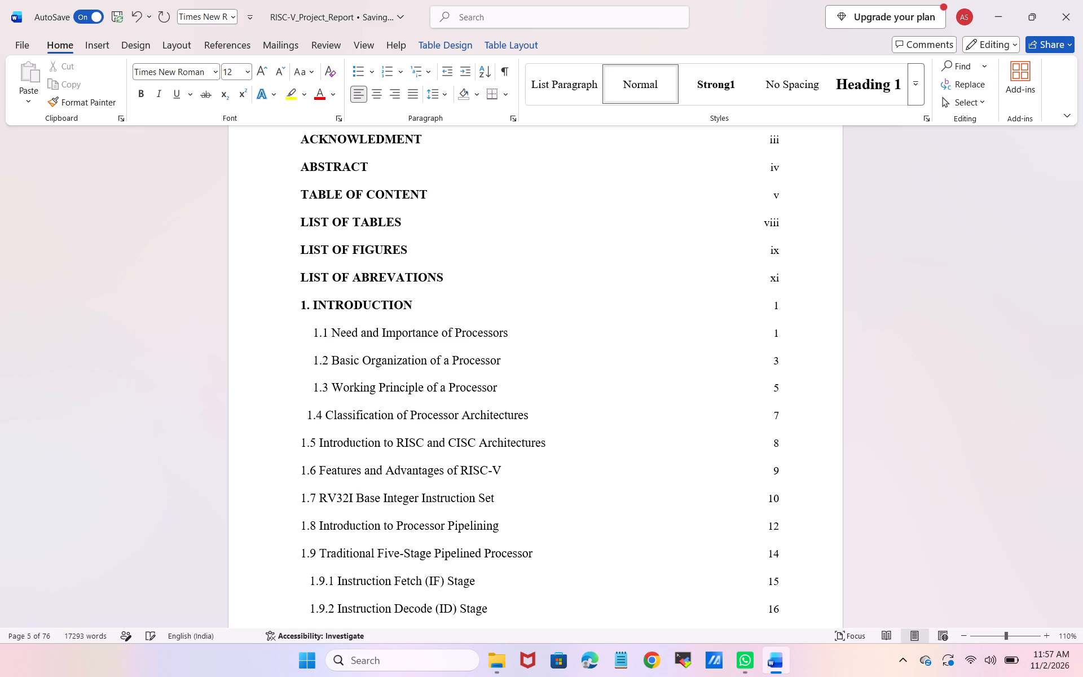
pyautogui.press('space')
pyautogui.press('space')
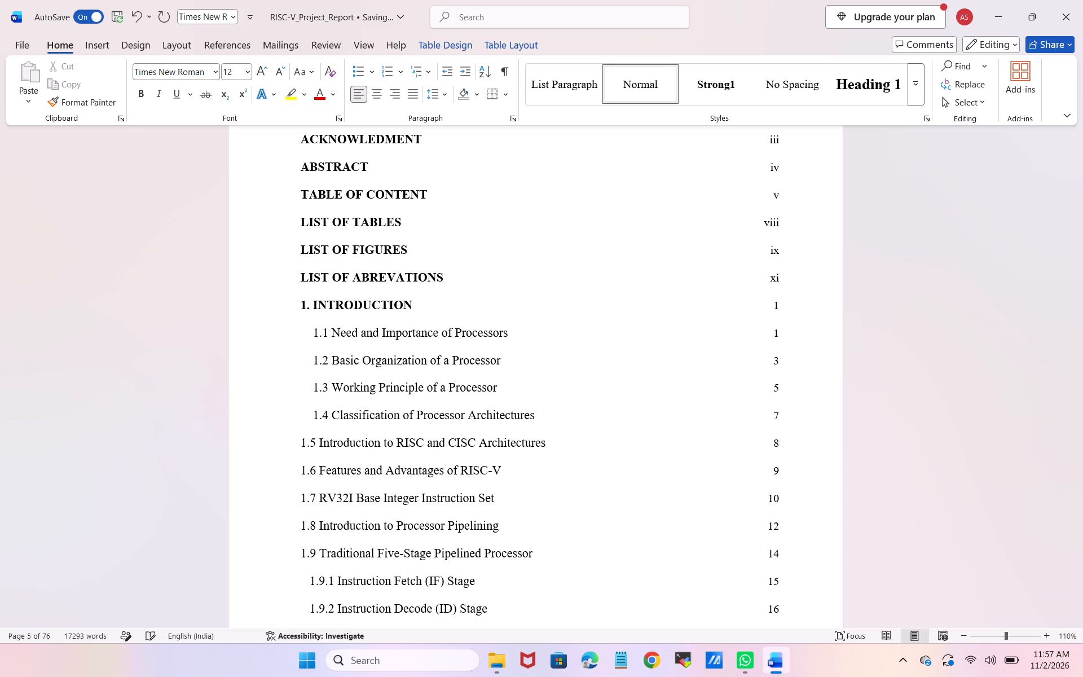
pyautogui.scroll(-1, 301, 420)
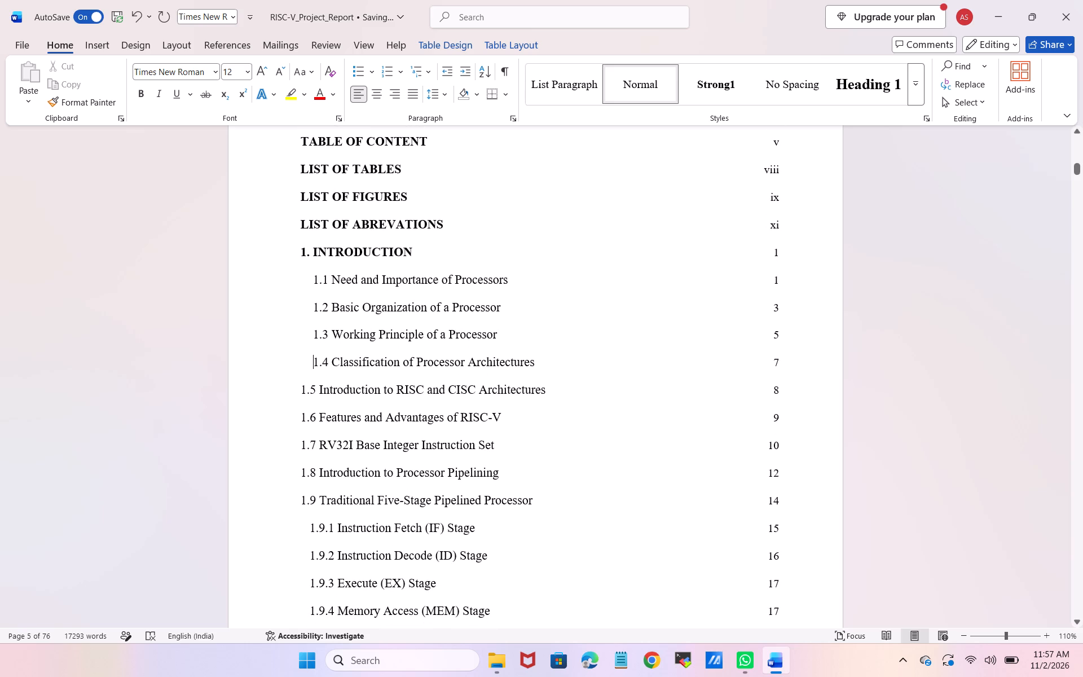
pyautogui.click(300, 390)
pyautogui.press('space')
pyautogui.press('space')
pyautogui.press('space')
pyautogui.press('space')
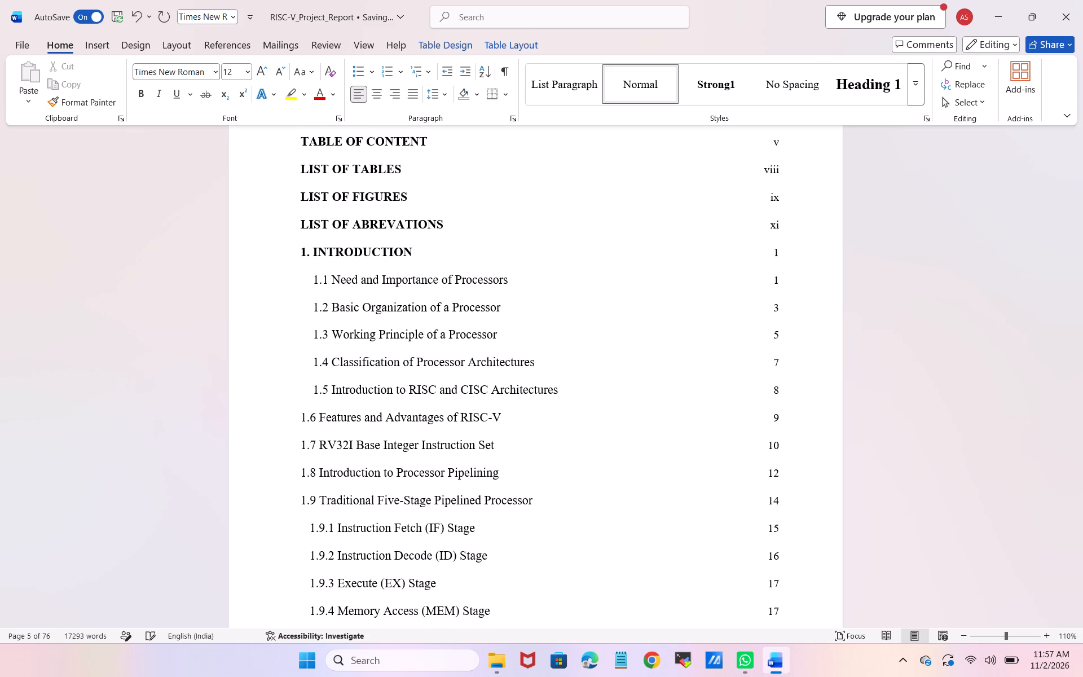
# Indent the contents entries "1.6 Features and Advantages of RISC-V" and "1.7 RV32I Base Integer Instruction Set" with four leading spaces each.
pyautogui.click(300, 416)
pyautogui.press('space')
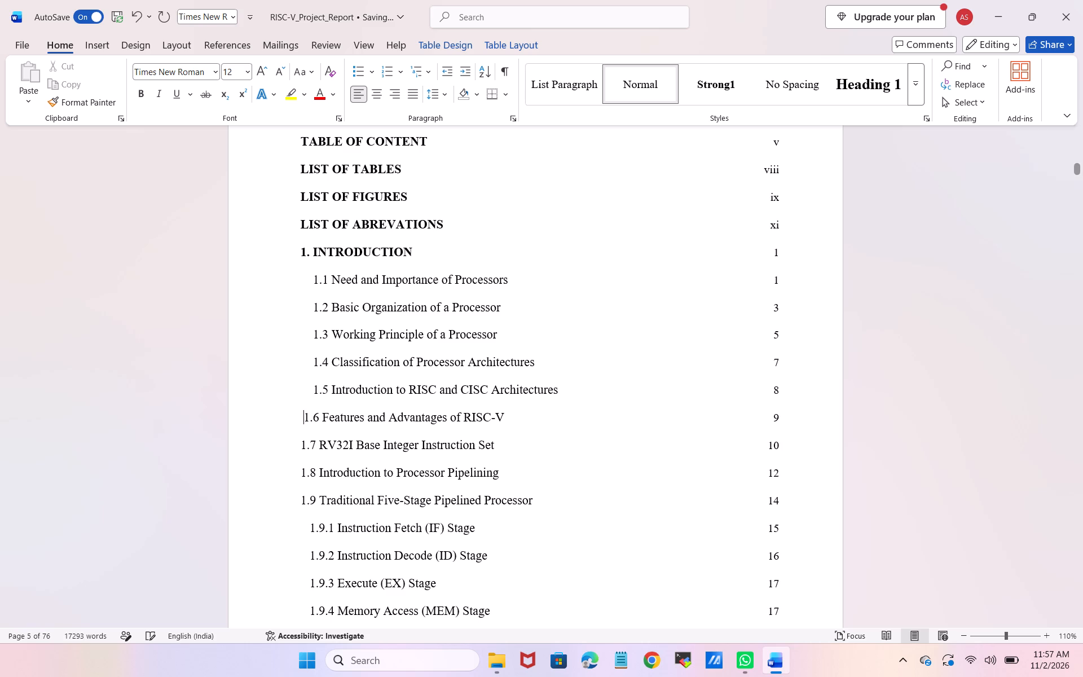
pyautogui.press('space')
pyautogui.press('space')
pyautogui.press('space')
pyautogui.scroll(-1, 300, 416)
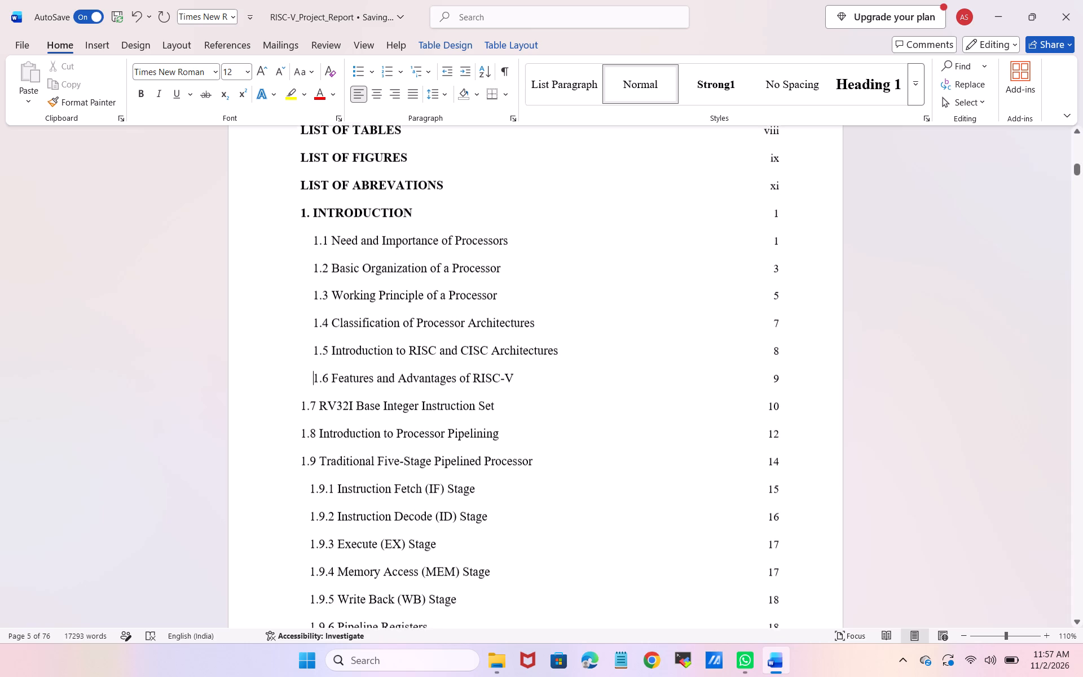
pyautogui.click(301, 402)
pyautogui.press('space')
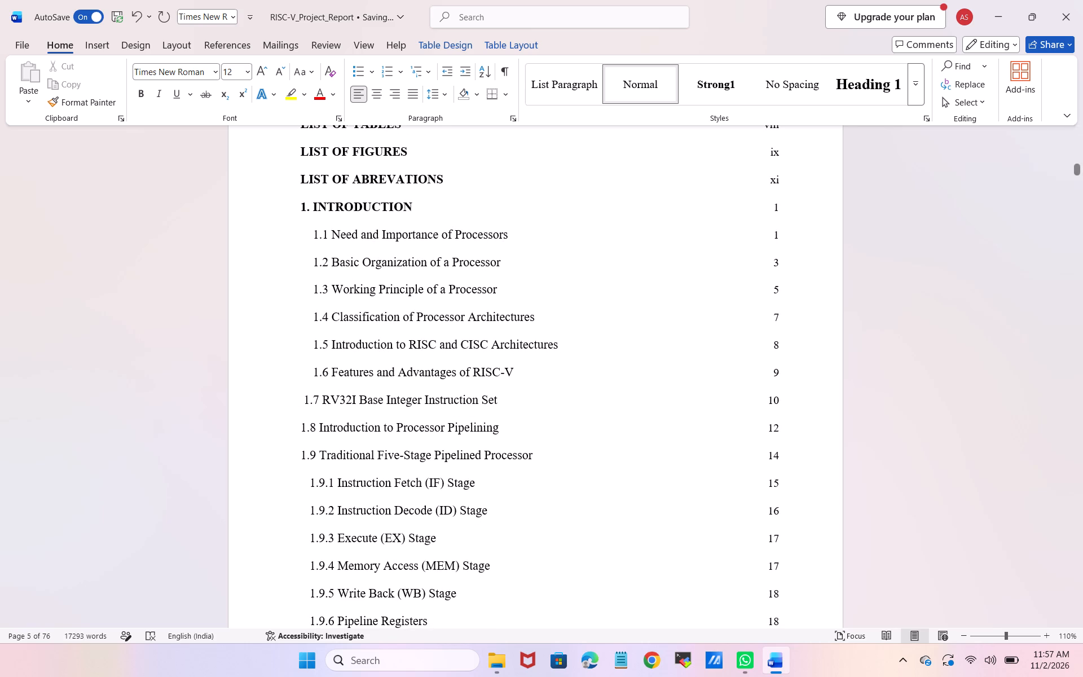
pyautogui.press('space')
pyautogui.press('space')
pyautogui.press('space')
# Indent the contents entries "1.8 Introduction to Processor Pipelining" and "1.9 Traditional Five-Stage Pipelined Processor" with four leading spaces each.
pyautogui.scroll(-1, 301, 402)
pyautogui.click(300, 405)
pyautogui.press('space')
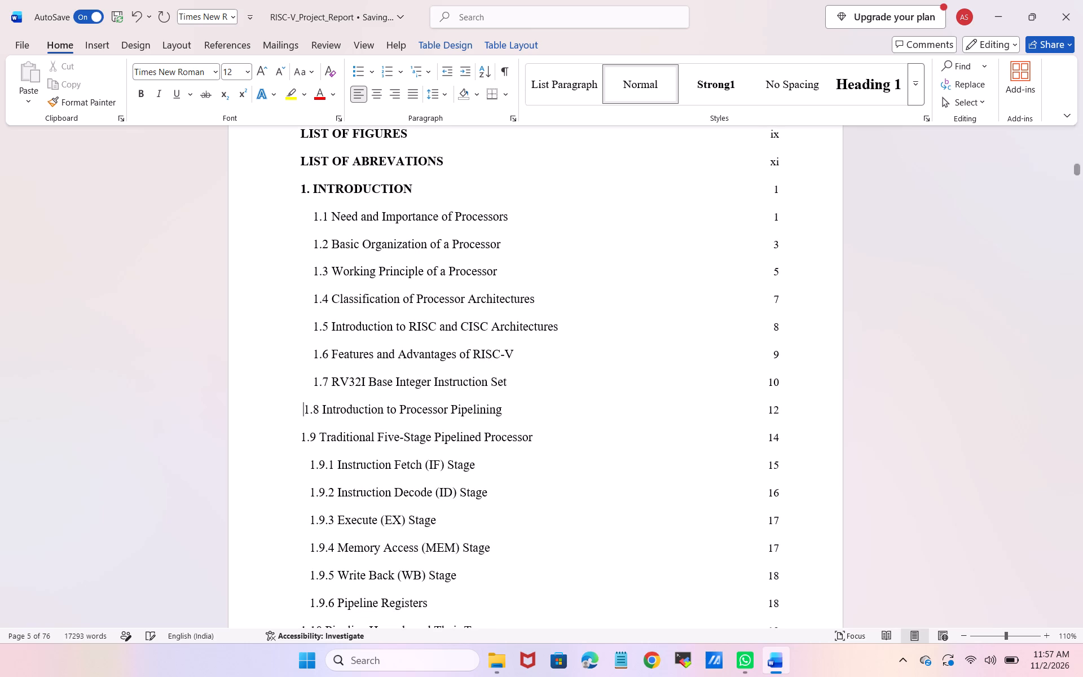
pyautogui.press('space')
pyautogui.press('space')
pyautogui.press('space')
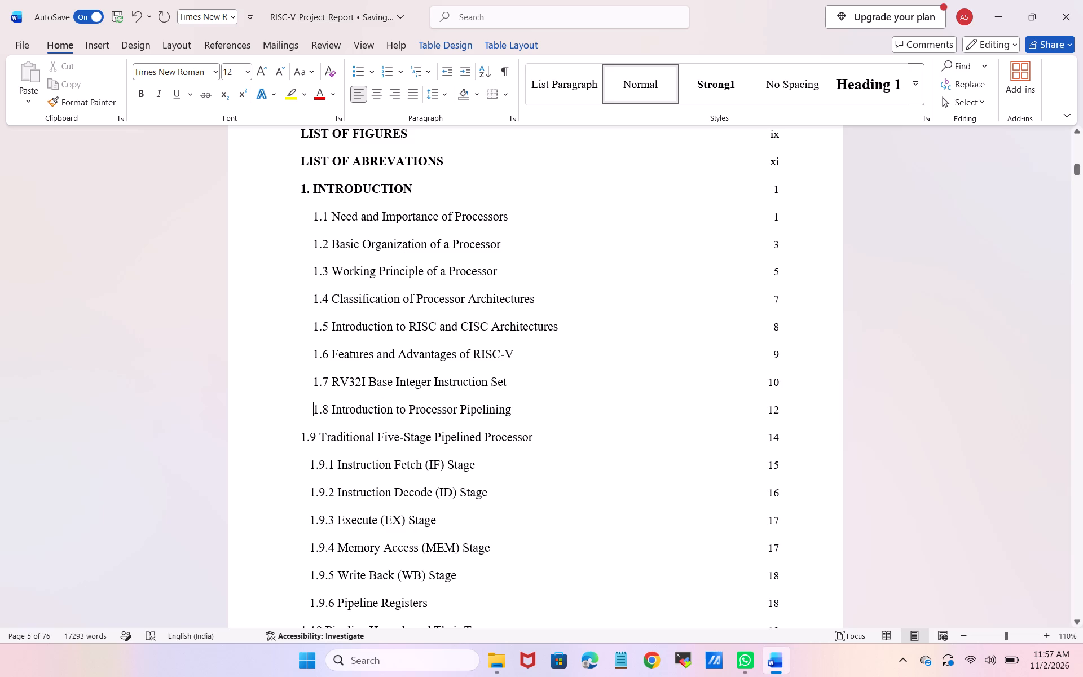
pyautogui.click(300, 429)
pyautogui.click(301, 439)
pyautogui.press('space')
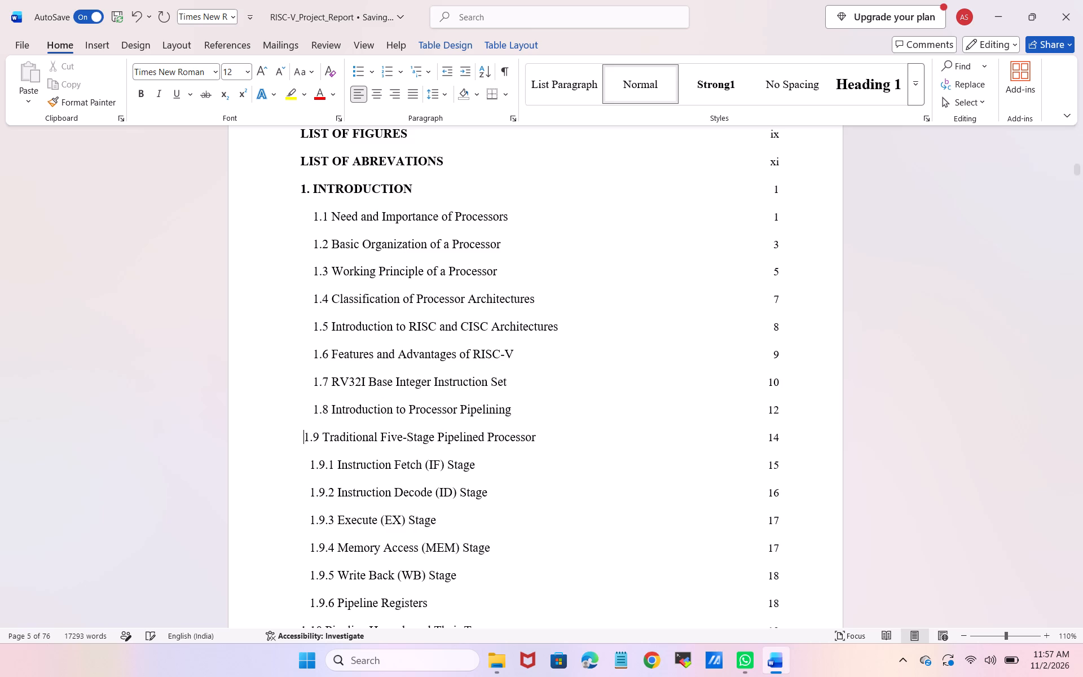
pyautogui.press('space')
pyautogui.press('space')
pyautogui.scroll(-1, 301, 437)
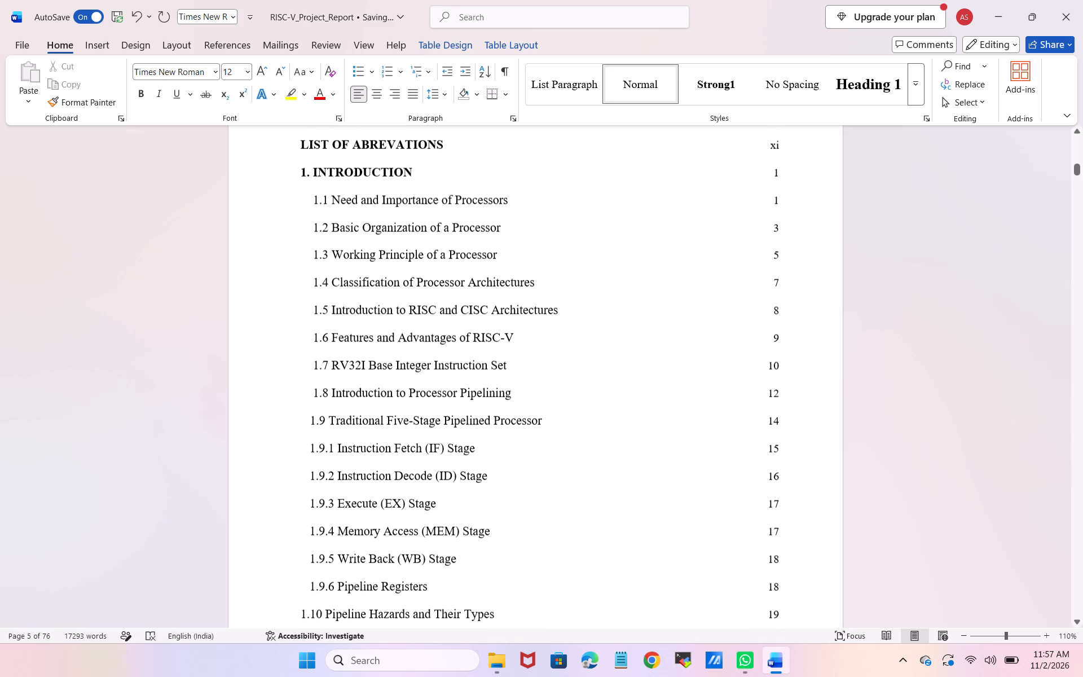
pyautogui.press('space')
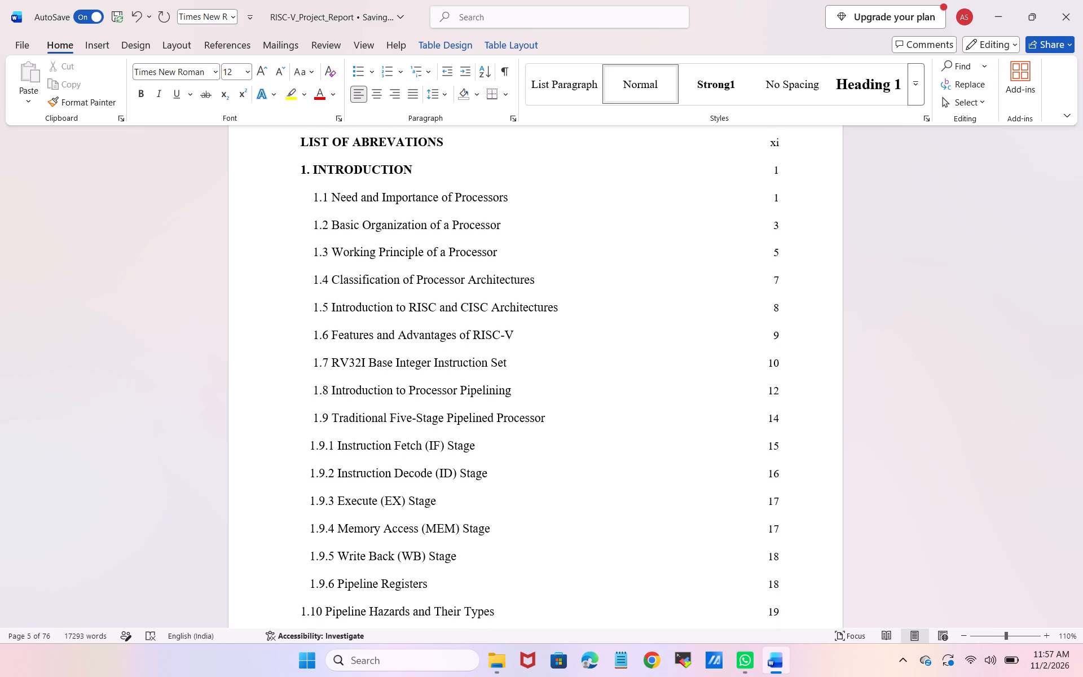
# Indent the third-level contents entry "1.9.1 Instruction Fetch (IF) Stage" further by adding seven spaces before its number.
pyautogui.scroll(-1, 301, 437)
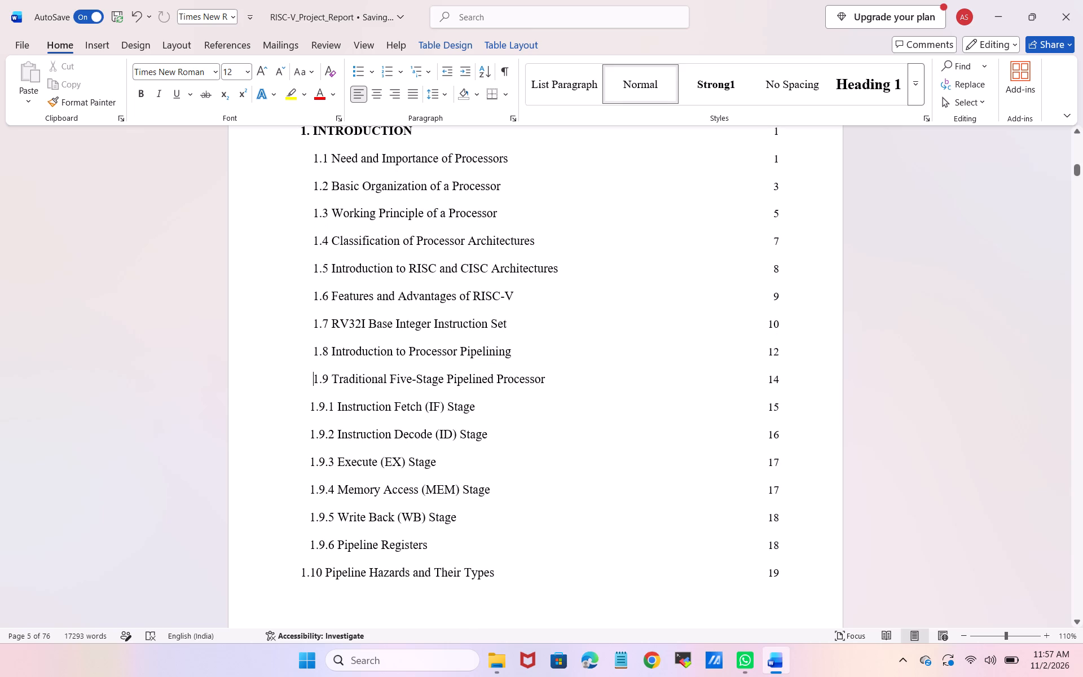
pyautogui.click(312, 408)
pyautogui.press('space')
pyautogui.press('space')
pyautogui.press('space')
pyautogui.press('space')
pyautogui.press('space')
pyautogui.press('space')
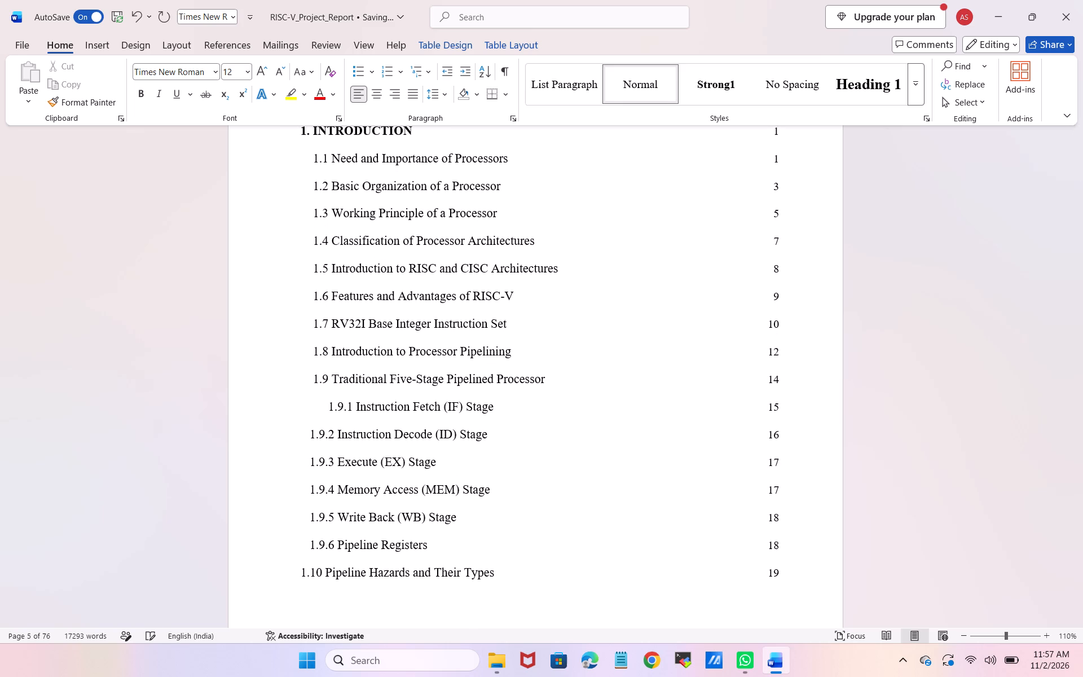
pyautogui.press('space')
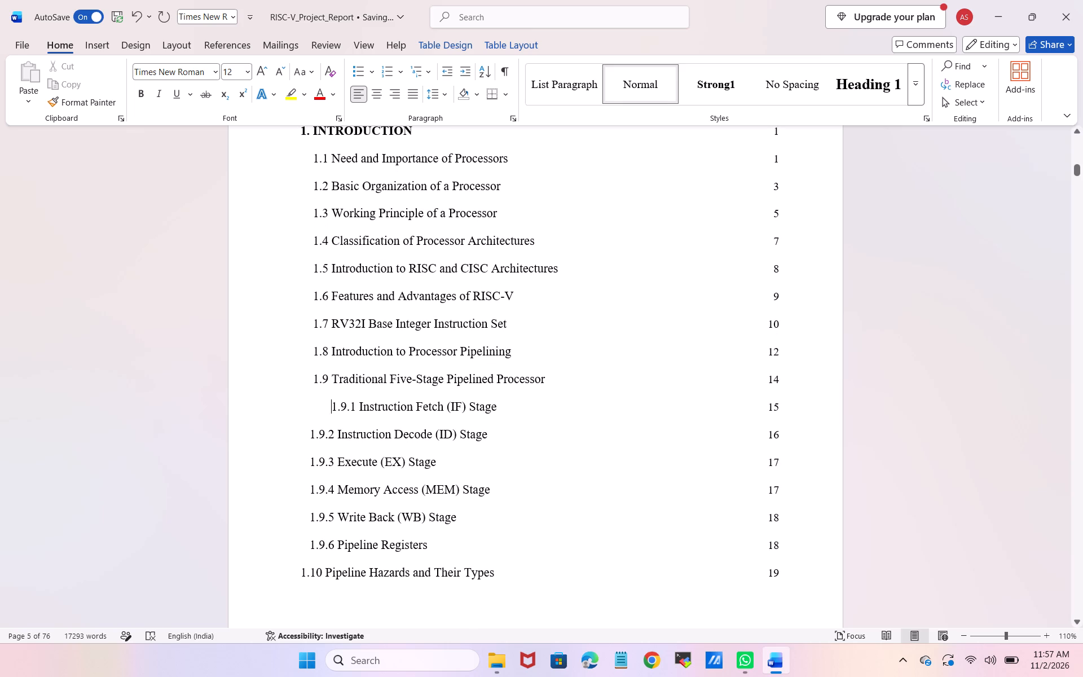
# Add seven spaces before the contents entry "1.9.2 Instruction Decode (ID) Stage" to align it with 1.9.1.
pyautogui.click(310, 431)
pyautogui.press('space')
pyautogui.press('space')
pyautogui.press('space')
pyautogui.press('space')
pyautogui.press('space')
pyautogui.press('space')
pyautogui.press('space')
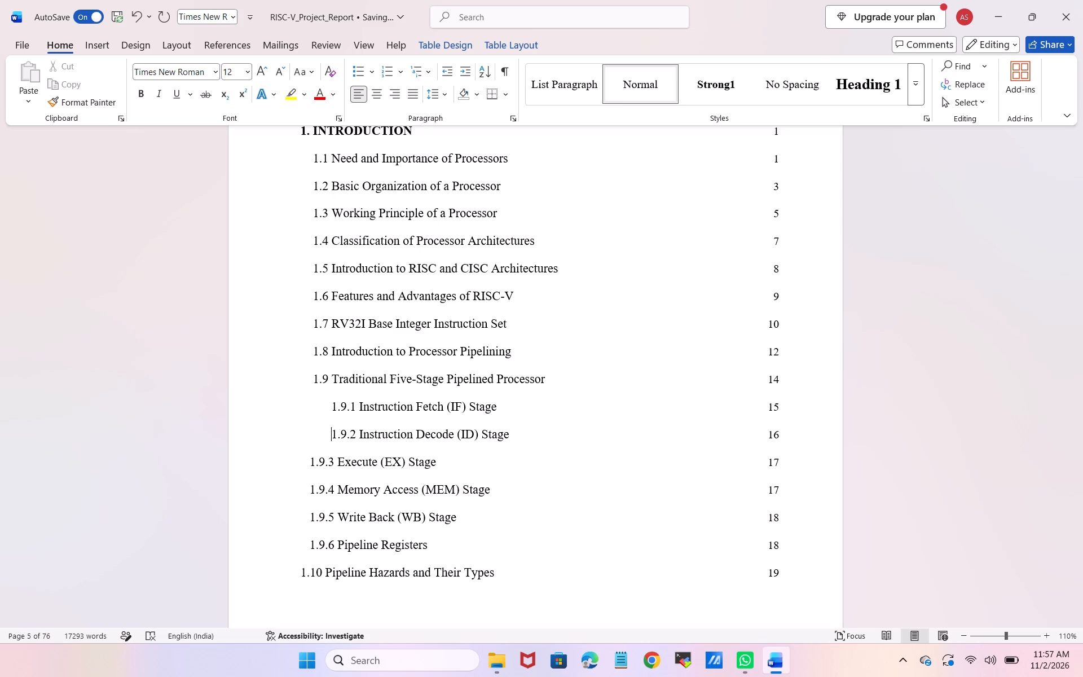
# Add seven spaces before the contents entry "1.9.3 Execute (EX) Stage" to align it with 1.9.2.
pyautogui.press('Down')
pyautogui.press('Left')
pyautogui.press('Left')
pyautogui.press('Left')
pyautogui.press('Left')
pyautogui.press('space')
pyautogui.press('space')
pyautogui.press('space')
pyautogui.press('space')
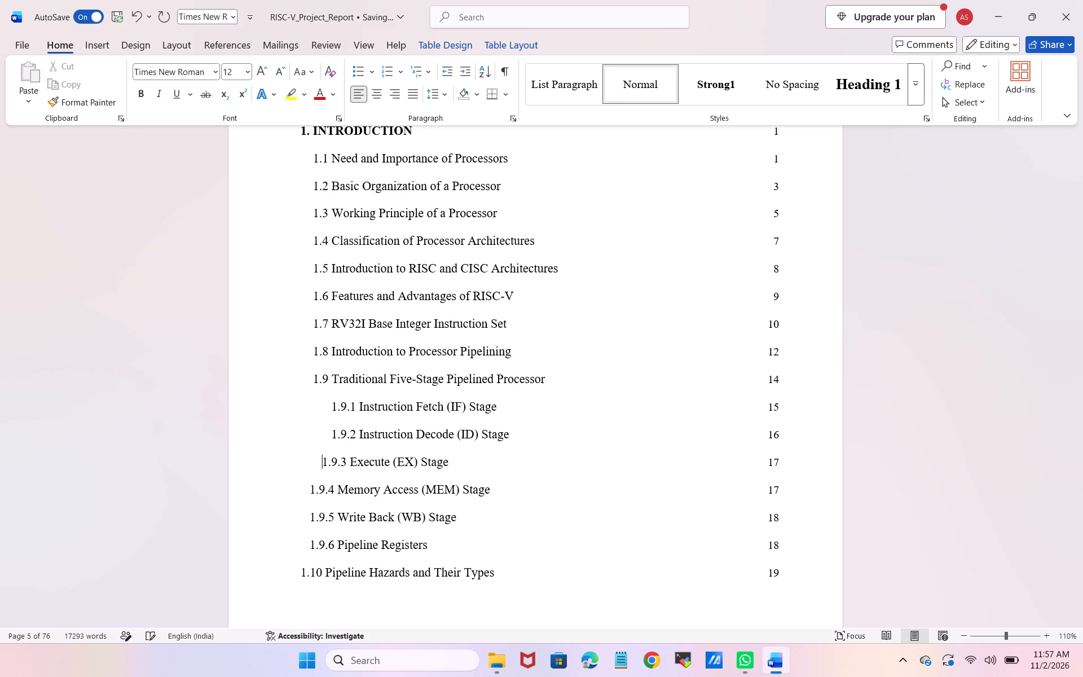
pyautogui.press('space')
pyautogui.press('space')
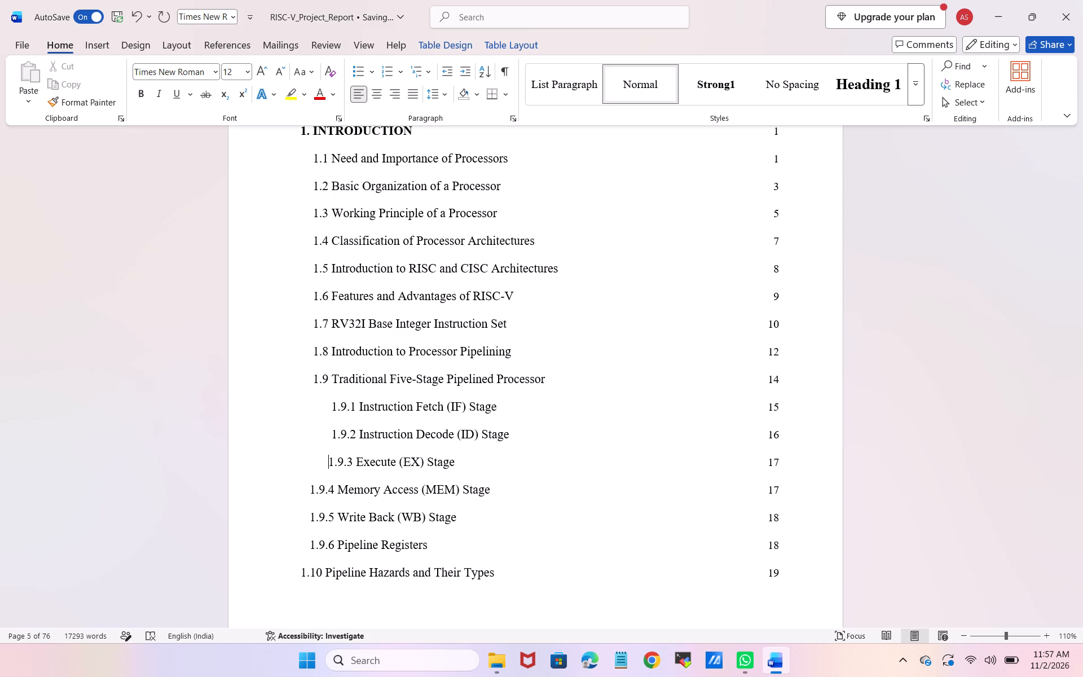
pyautogui.press('space')
# Add seven spaces before the contents entry "1.9.4 Memory Access (MEM) Stage" to align it with 1.9.3.
pyautogui.press('Down')
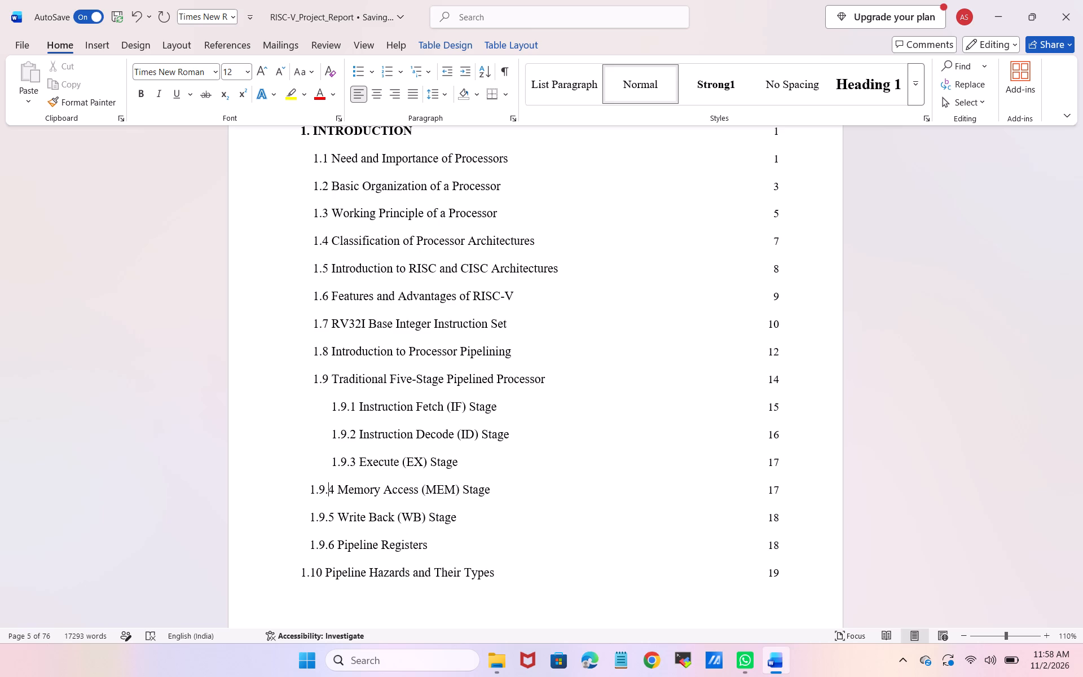
pyautogui.press('Left')
pyautogui.press('Left')
pyautogui.press('Left')
pyautogui.press('Left')
pyautogui.press('space')
pyautogui.press('space')
pyautogui.press('space')
pyautogui.press('space')
pyautogui.press('space')
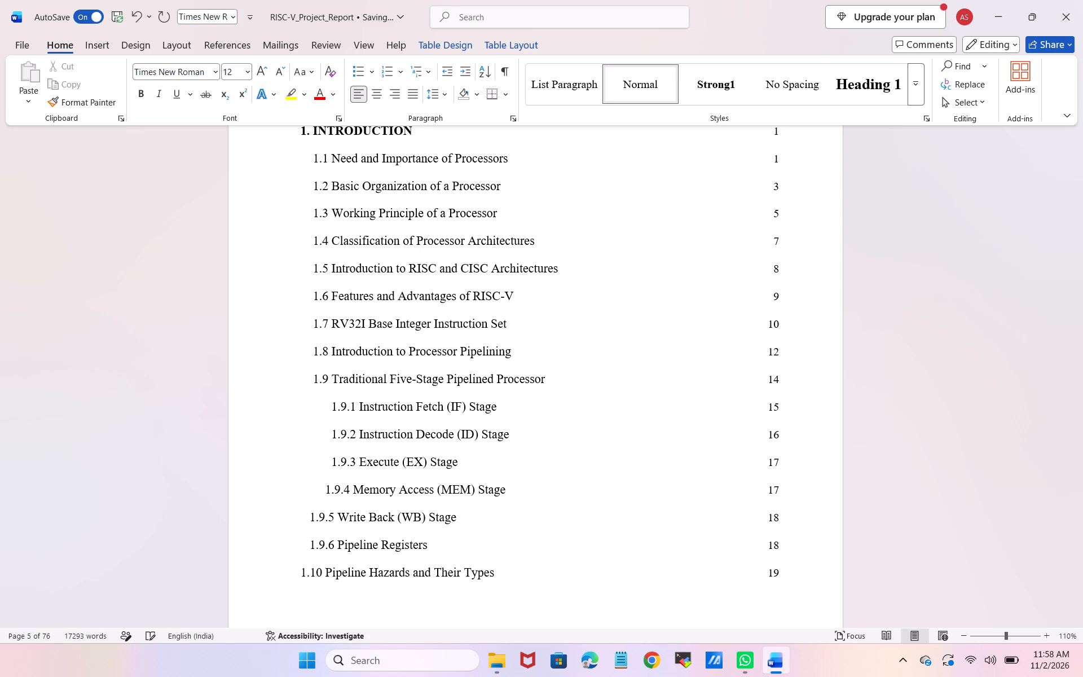
pyautogui.press('space')
pyautogui.press('space')
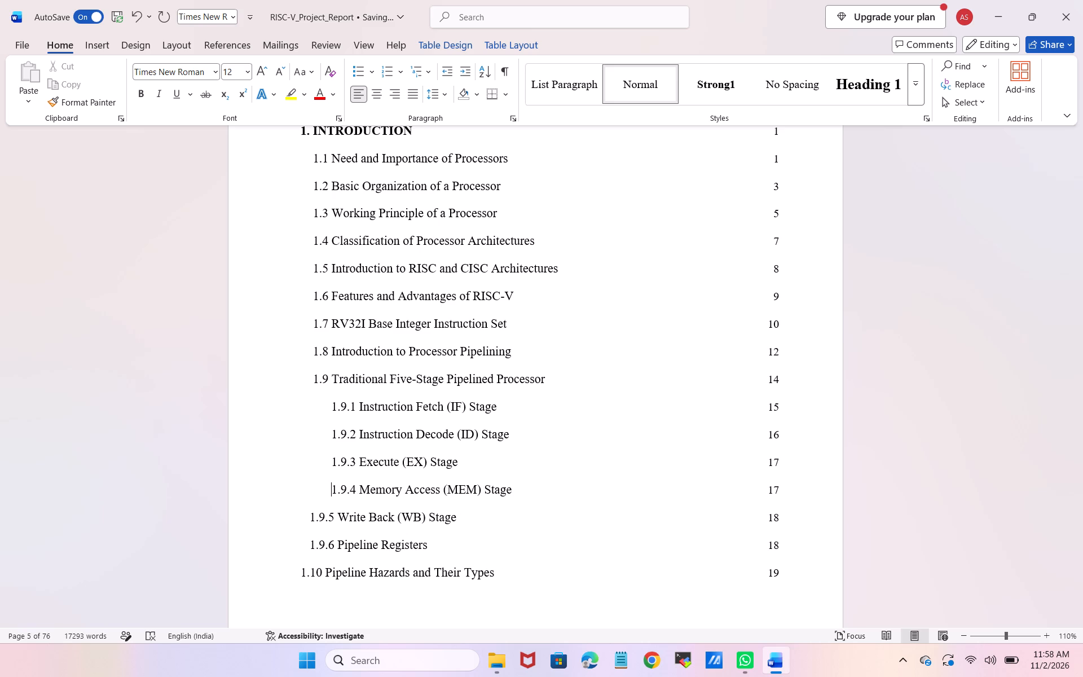
# Add seven spaces before the contents entry "1.9.5 Write Back (WB) Stage" to align it with 1.9.4.
pyautogui.press('Down')
pyautogui.press('Left')
pyautogui.press('Left')
pyautogui.press('Left')
pyautogui.press('Left')
pyautogui.press('space')
pyautogui.press('space')
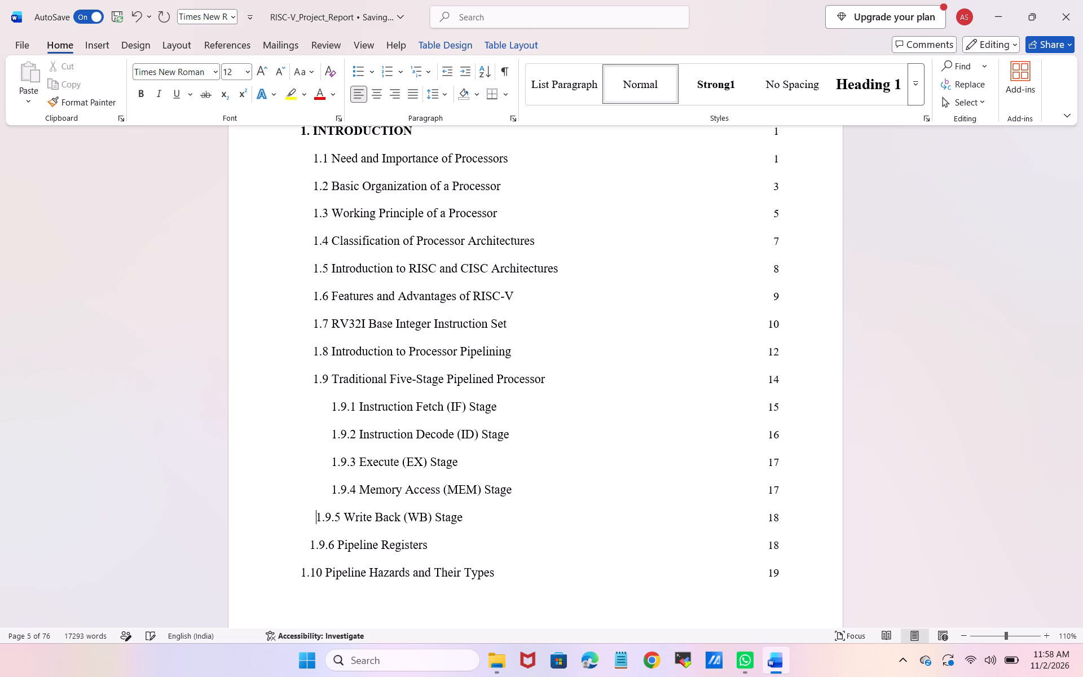
pyautogui.press('space')
pyautogui.press('space')
pyautogui.press('space')
pyautogui.press('space')
pyautogui.press('space')
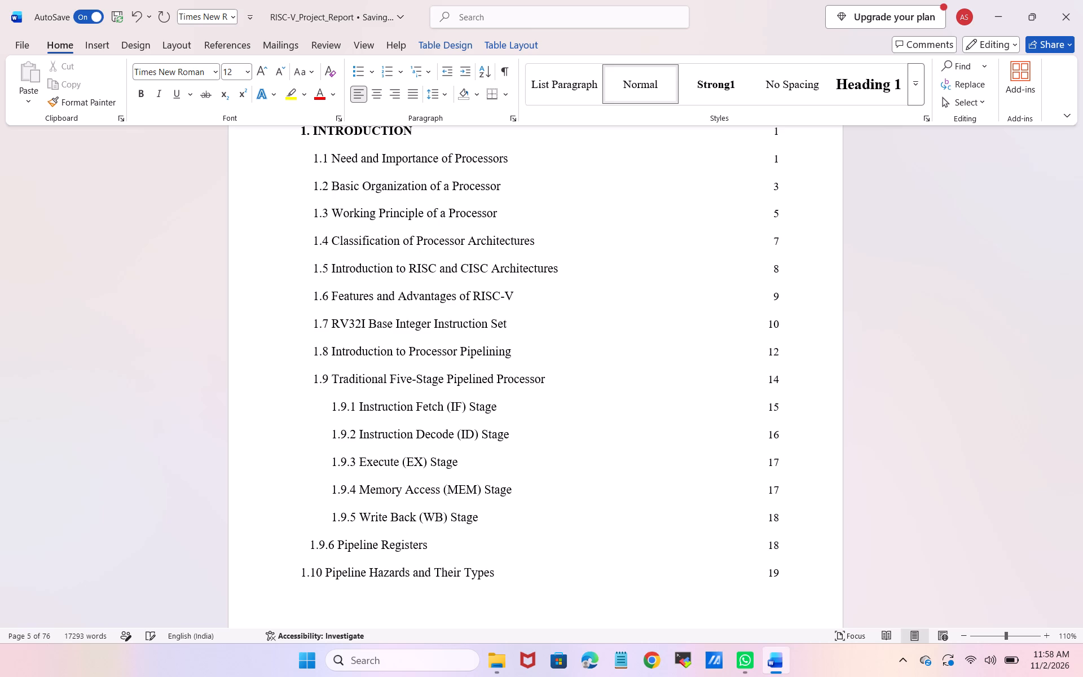
# Add seven spaces before the contents entry "1.9.6 Pipeline Registers" to align it with 1.9.5.
pyautogui.press('Down')
pyautogui.press('Left')
pyautogui.press('Left')
pyautogui.press('Left')
pyautogui.click(310, 431)
pyautogui.press('space')
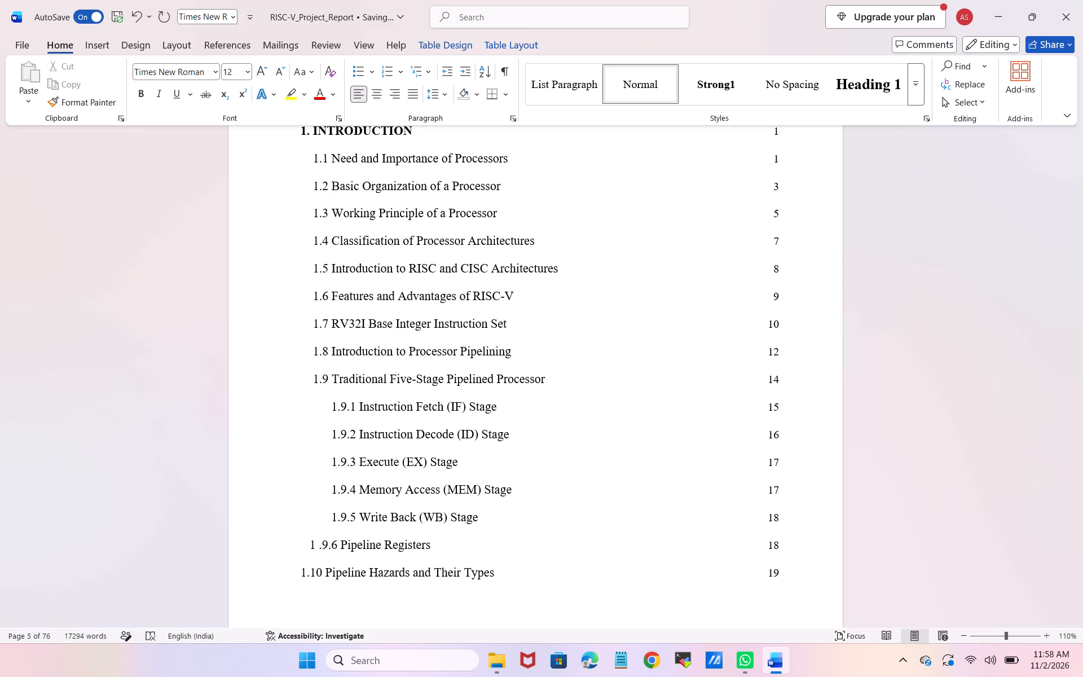
pyautogui.hotkey('ctrl', 'z')
pyautogui.press('Left')
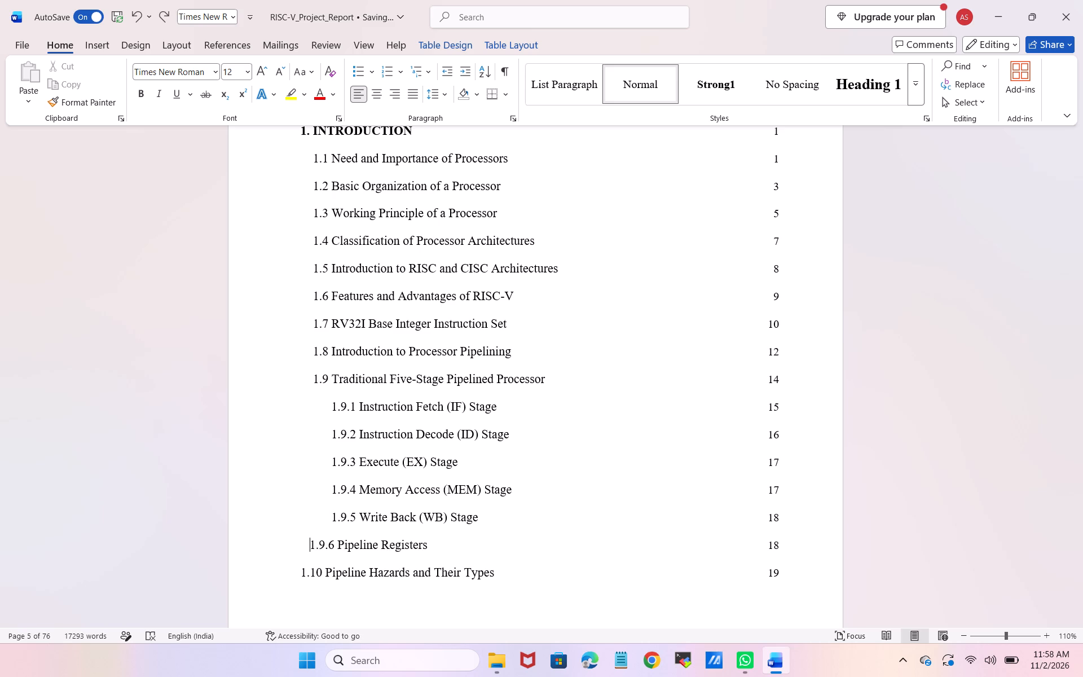
pyautogui.press('space')
pyautogui.press('space')
pyautogui.press('space')
pyautogui.press('space')
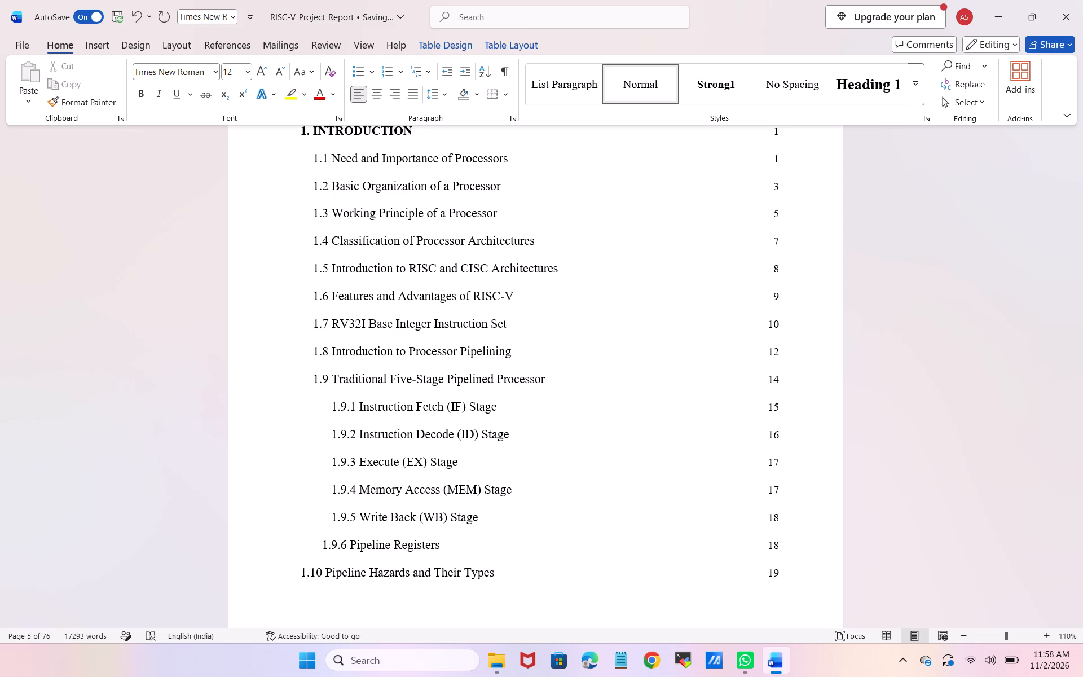
pyautogui.press('space')
pyautogui.press('space')
pyautogui.press('space')
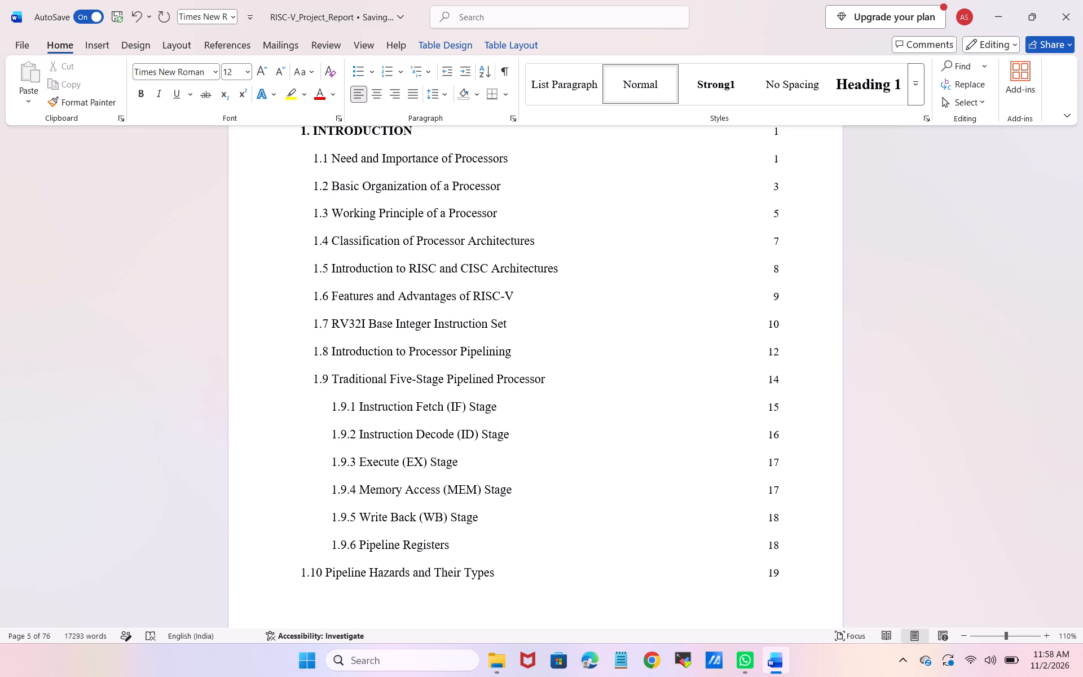
# Add four spaces before the contents entry "1.10 Pipeline Hazards and Their Types" to align it with 1.9.
pyautogui.press('Down')
pyautogui.press('Left')
pyautogui.press('Left')
pyautogui.press('Left')
pyautogui.press('Left')
pyautogui.press('Left')
pyautogui.press('Left')
pyautogui.press('space')
pyautogui.press('space')
pyautogui.press('space')
pyautogui.press('space')
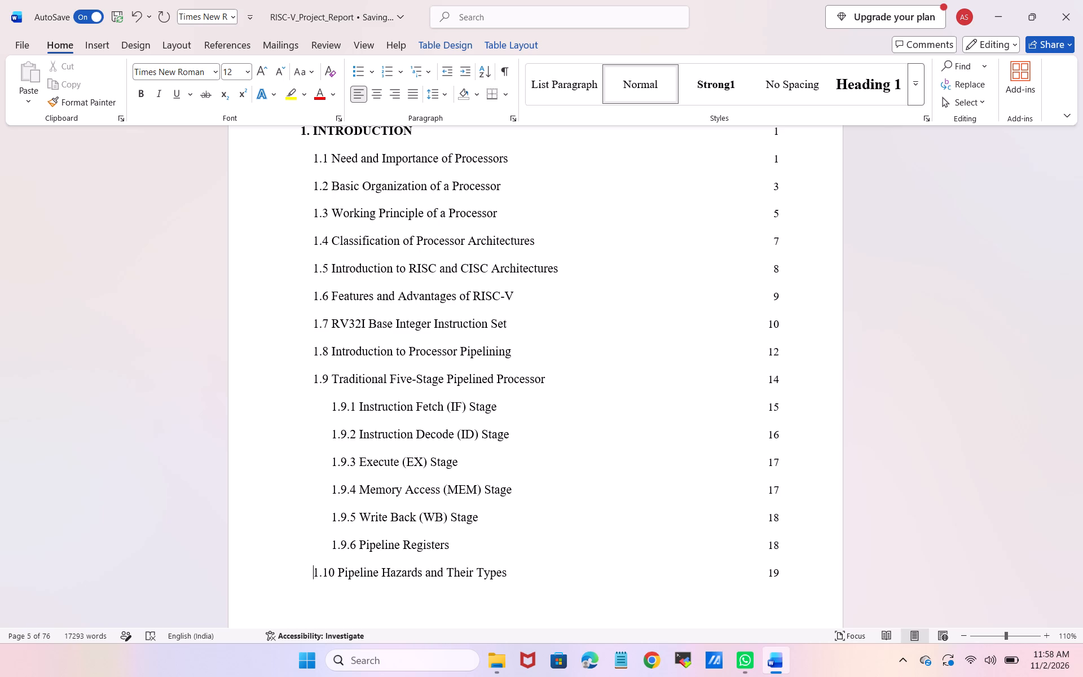
pyautogui.press('Up')
pyautogui.press('Up')
pyautogui.press('Up')
pyautogui.press('Up')
pyautogui.press('Up')
pyautogui.press('Up')
pyautogui.press('Up')
# Add four spaces before the contents entry "1.11 Data Forwarding and Hazard Detection" to align it with 1.10.
pyautogui.press('Down')
pyautogui.press('Down')
pyautogui.press('Down')
pyautogui.press('Down')
pyautogui.press('Down')
pyautogui.press('Down')
pyautogui.press('Down')
pyautogui.press('Down')
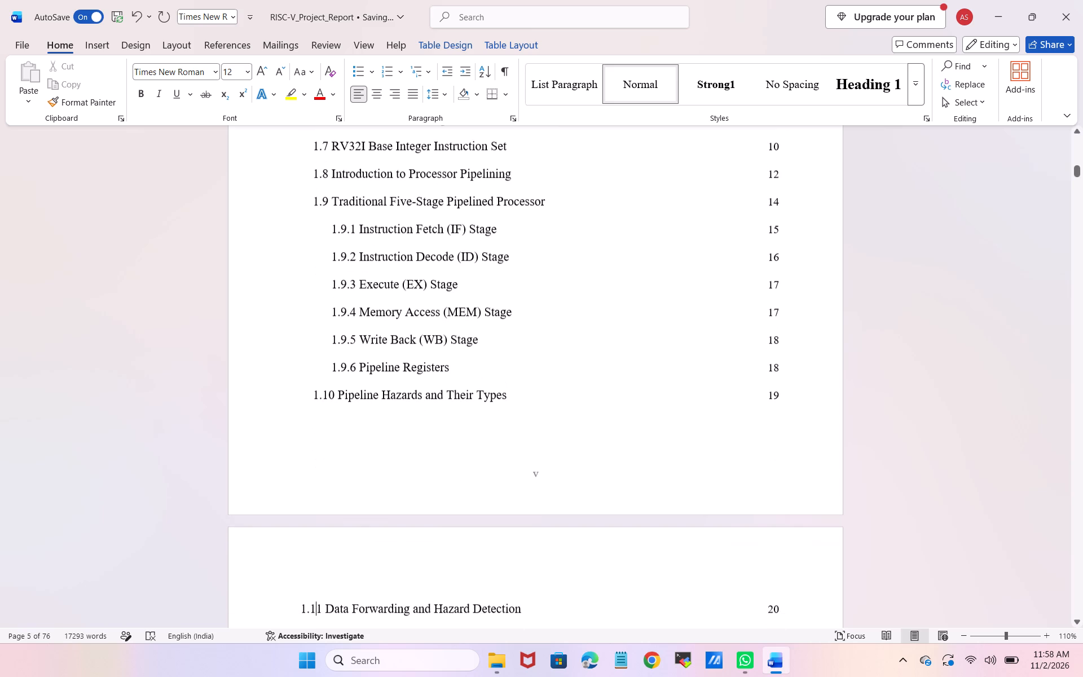
pyautogui.press('Left')
pyautogui.press('Left')
pyautogui.press('Left')
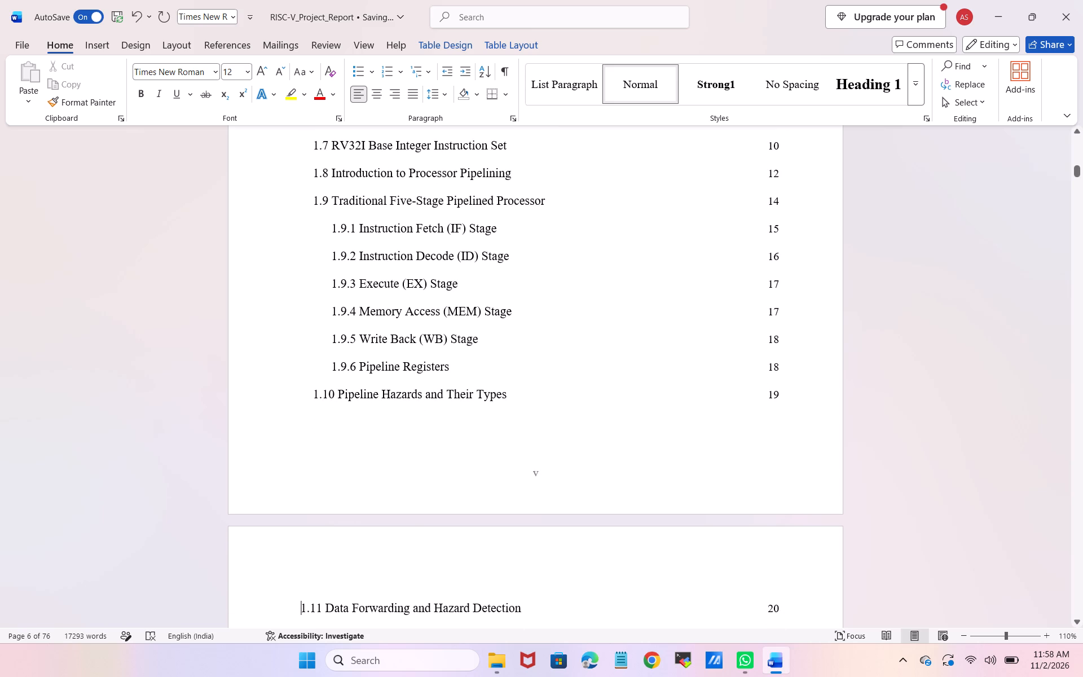
pyautogui.press('space')
pyautogui.press('space')
pyautogui.press('space')
pyautogui.press('space')
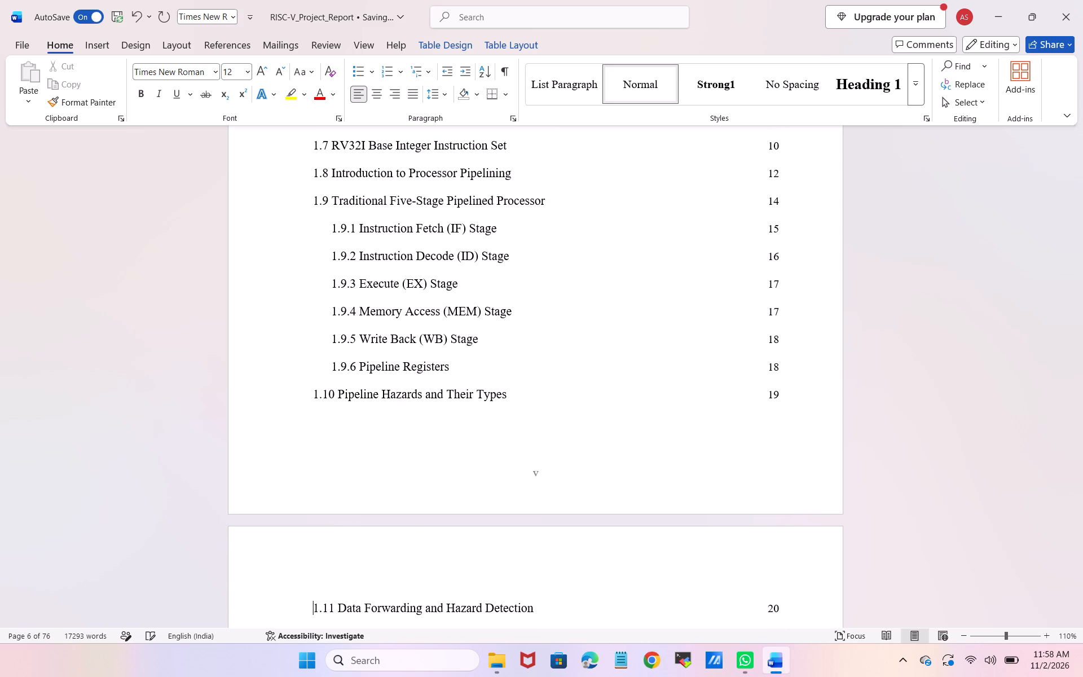
pyautogui.press('Up')
pyautogui.press('Down')
# Add four spaces before the contents entry "1.12 Load-Use Data Hazard, Stalls and Bubbles" to align it with 1.11.
pyautogui.press('Down')
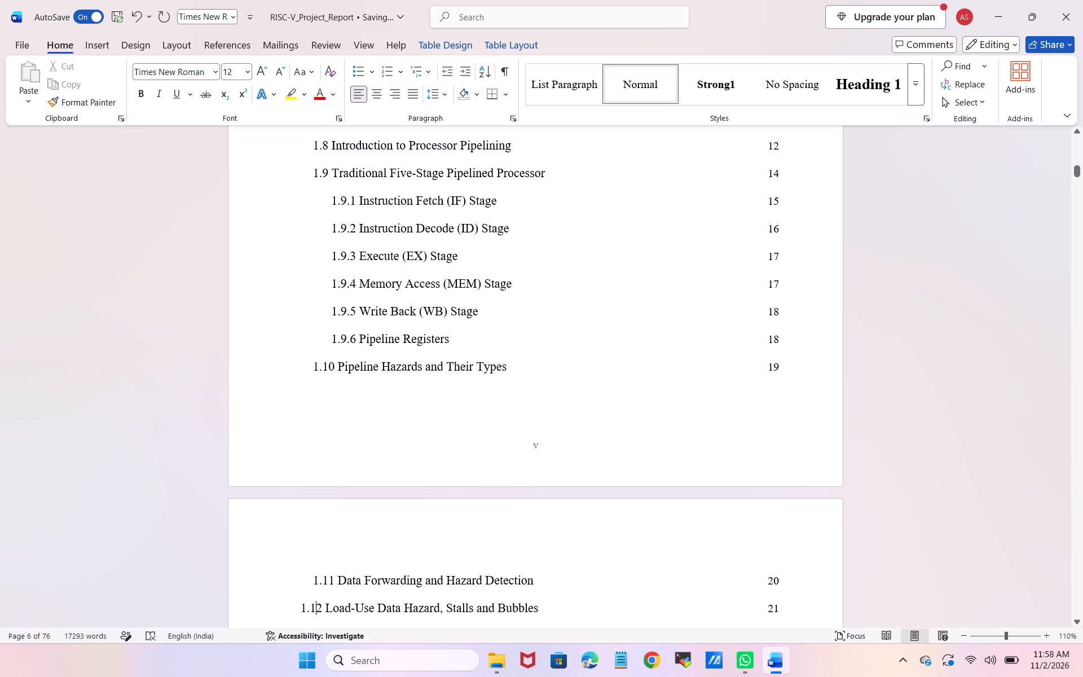
pyautogui.press('Left')
pyautogui.press('Left')
pyautogui.press('Left')
pyautogui.press('space')
pyautogui.press('space')
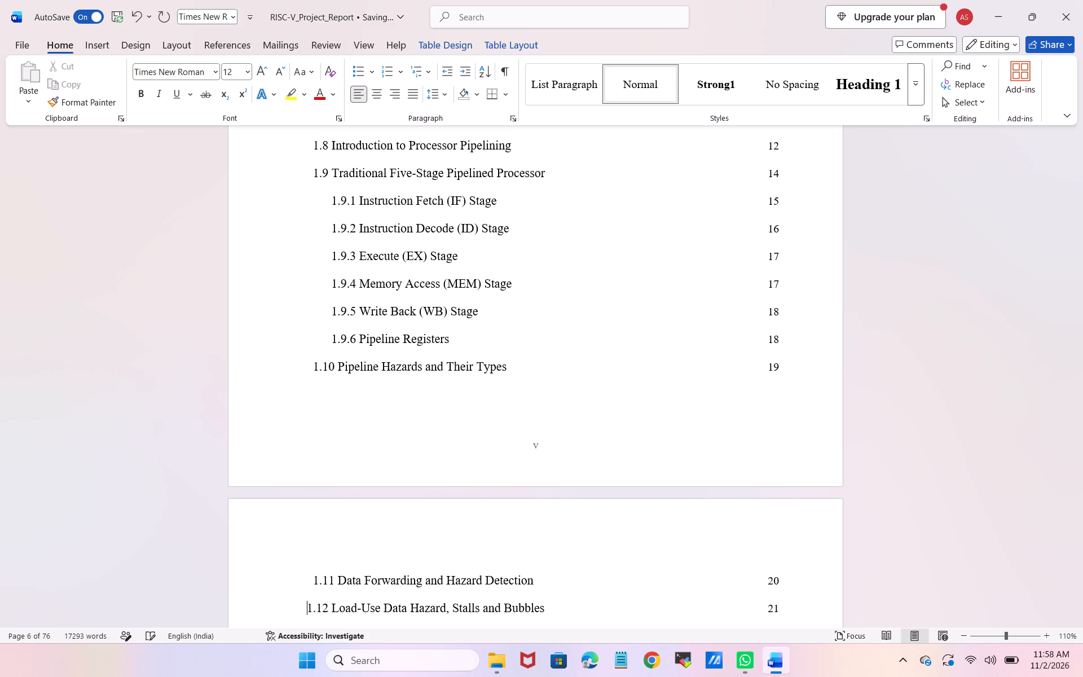
pyautogui.press('space')
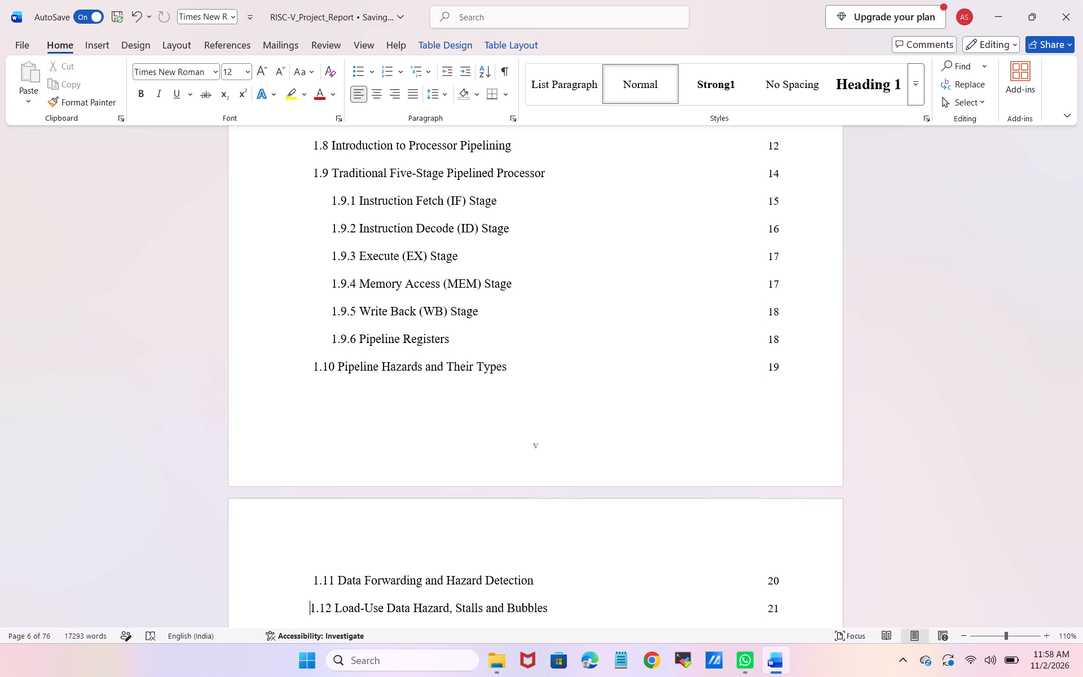
pyautogui.press('Up')
pyautogui.press('Right')
pyautogui.press('Up')
pyautogui.press('Down')
pyautogui.press('Down')
pyautogui.press('Left')
pyautogui.press('space')
# Add four spaces before the contents entry "1.13 Limitations of the Traditional Processor" to align it with 1.12.
pyautogui.press('Down')
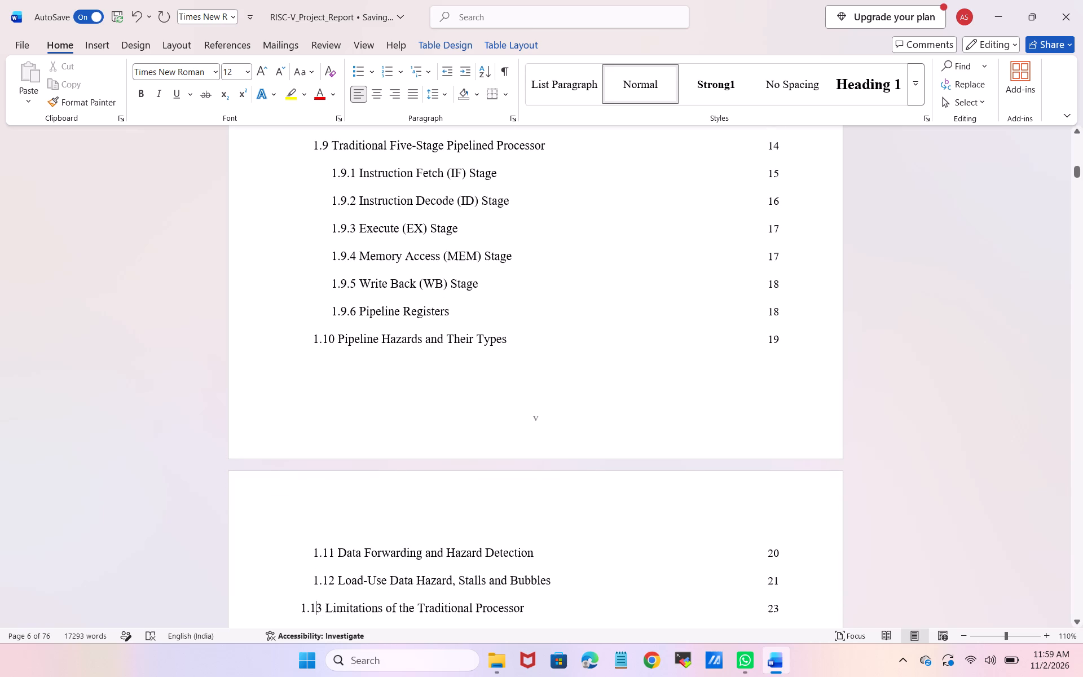
pyautogui.press('Left')
pyautogui.press('Left')
pyautogui.press('Left')
pyautogui.press('space')
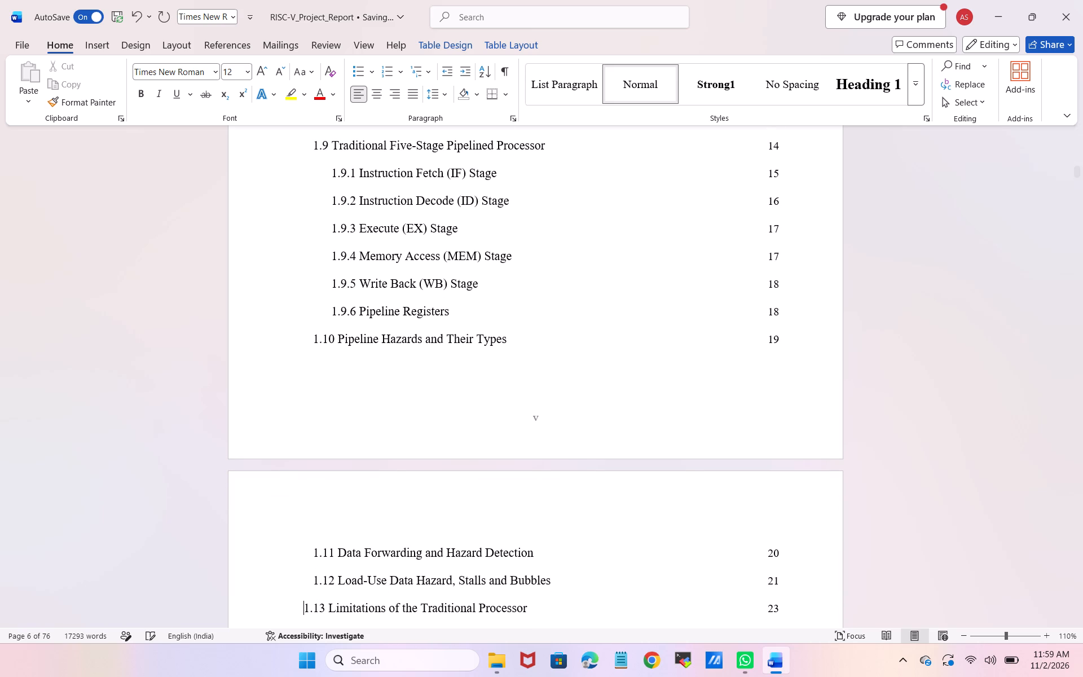
pyautogui.press('space')
pyautogui.press('space')
pyautogui.press('space')
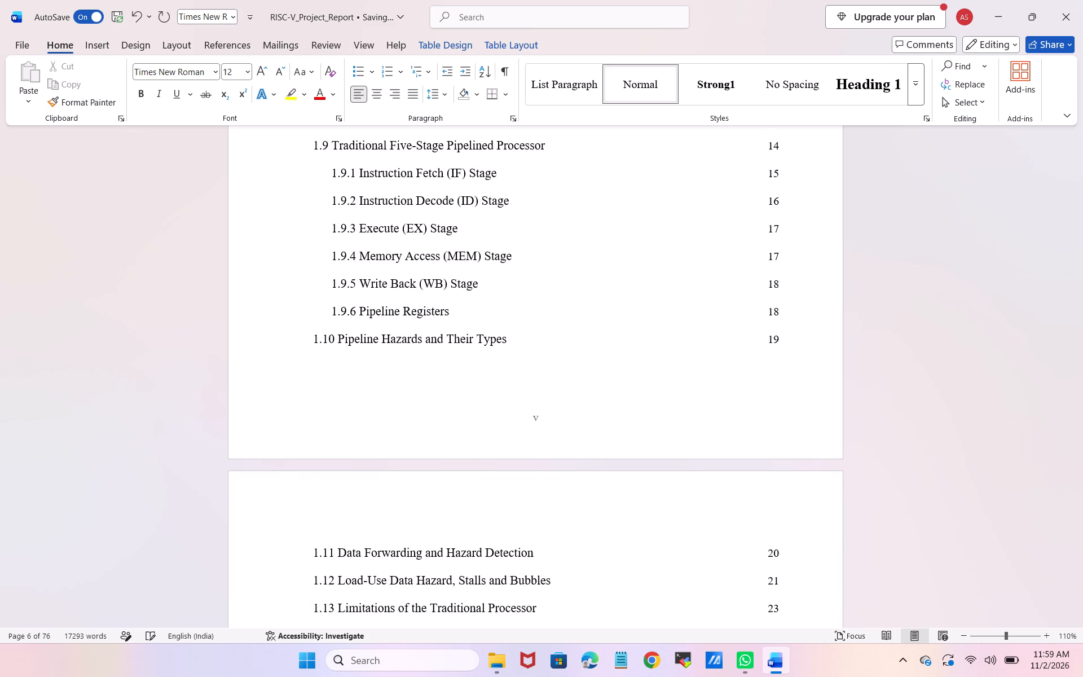
pyautogui.press('Up')
pyautogui.press('Down')
# Add four spaces before the contents entry "1.14 Objectives of the Present Work" to align it with 1.13.
pyautogui.press('Down')
pyautogui.press('Left')
pyautogui.press('Left')
pyautogui.press('Left')
pyautogui.press('space')
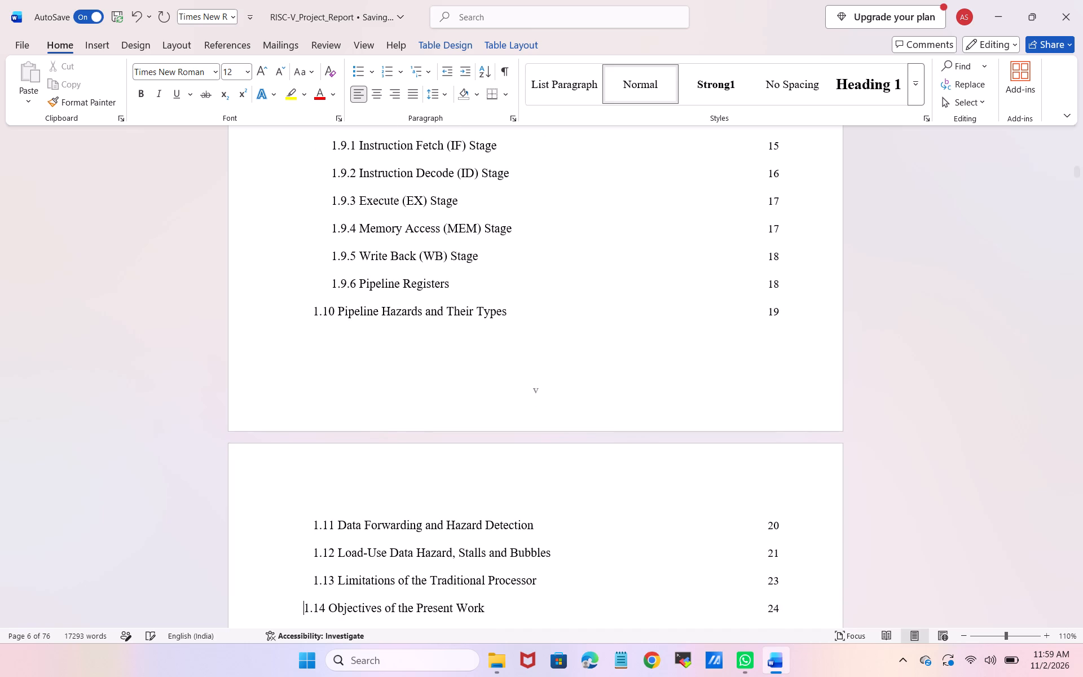
pyautogui.press('space')
pyautogui.press('space')
pyautogui.press('space')
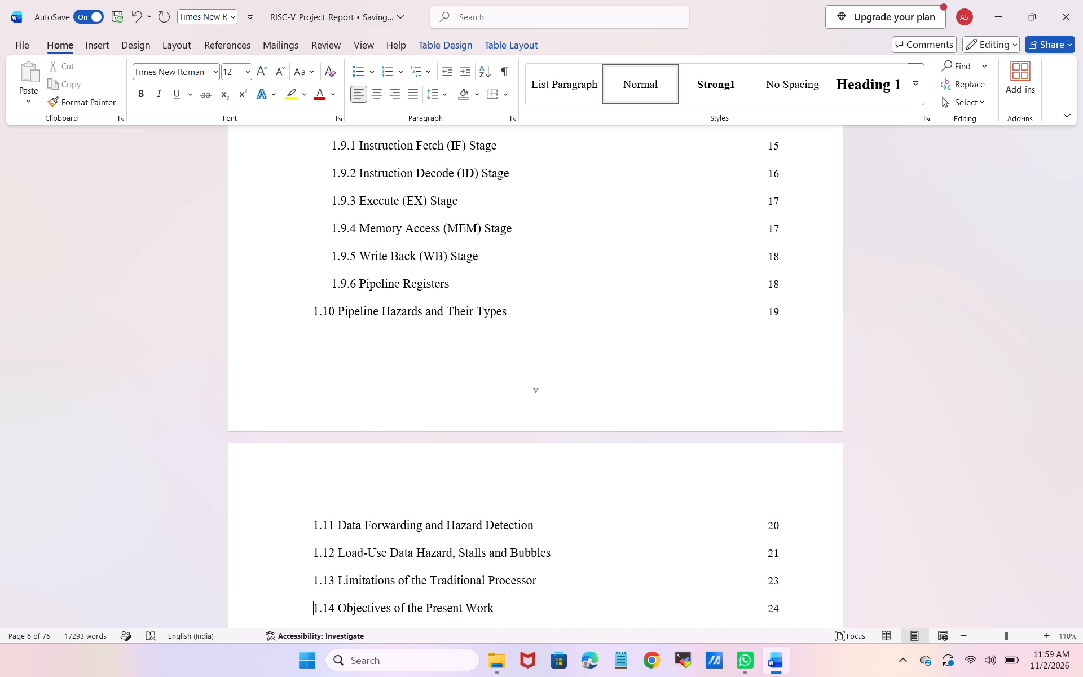
pyautogui.press('Up')
pyautogui.press('Down')
# Add four spaces before the contents entry "3.1 Introduction" under Proposed Methodology, matching the second-level indent of chapter 1.
pyautogui.press('Down')
pyautogui.press('Left')
pyautogui.press('Left')
pyautogui.press('Left')
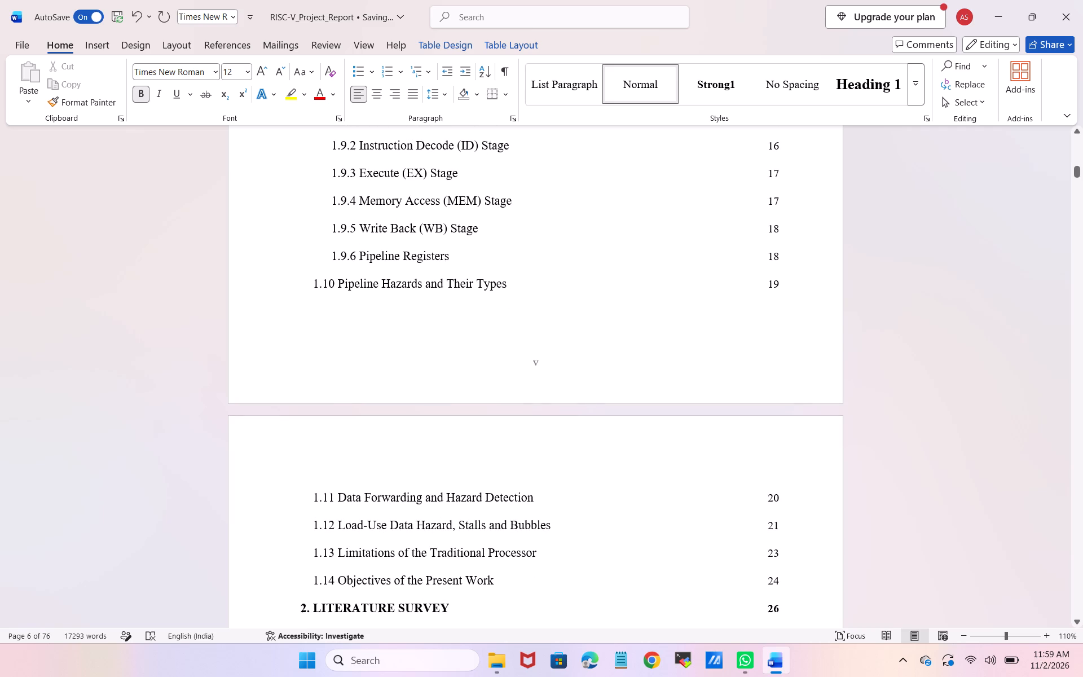
pyautogui.press('Down')
pyautogui.press('Down')
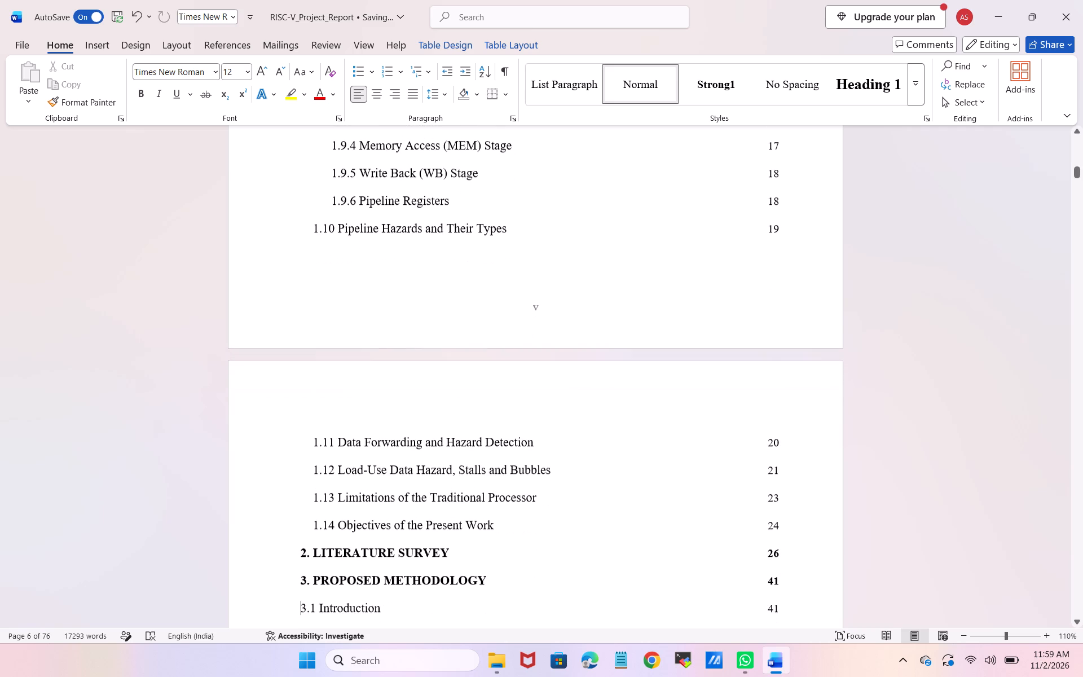
pyautogui.press('Down')
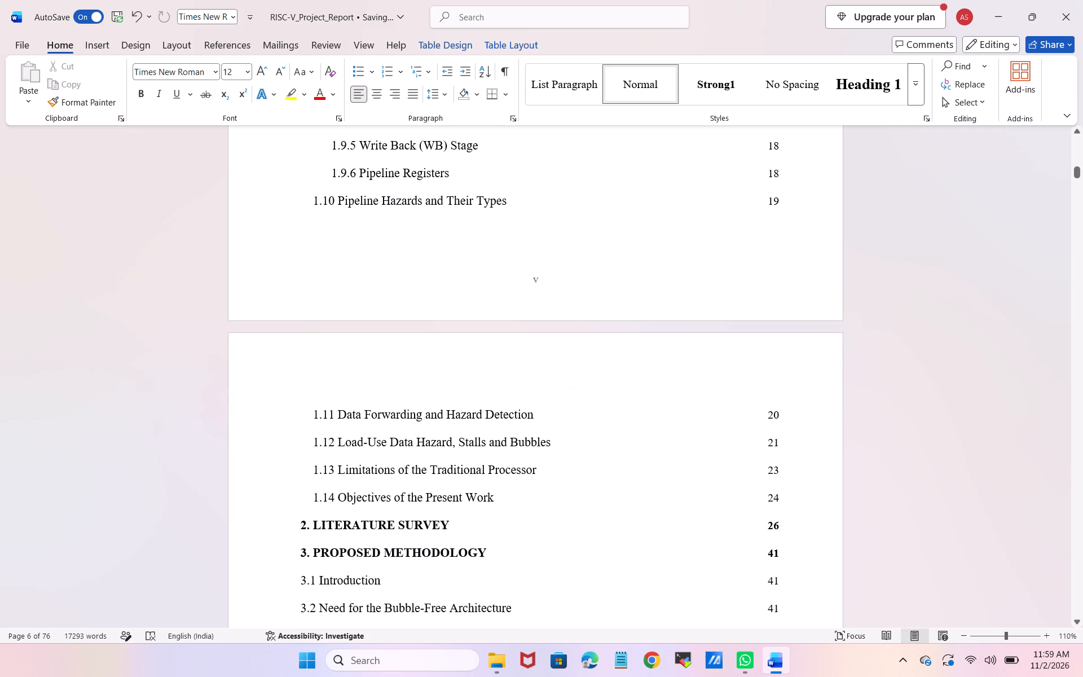
pyautogui.press('Up')
pyautogui.press('space')
pyautogui.press('space')
pyautogui.press('space')
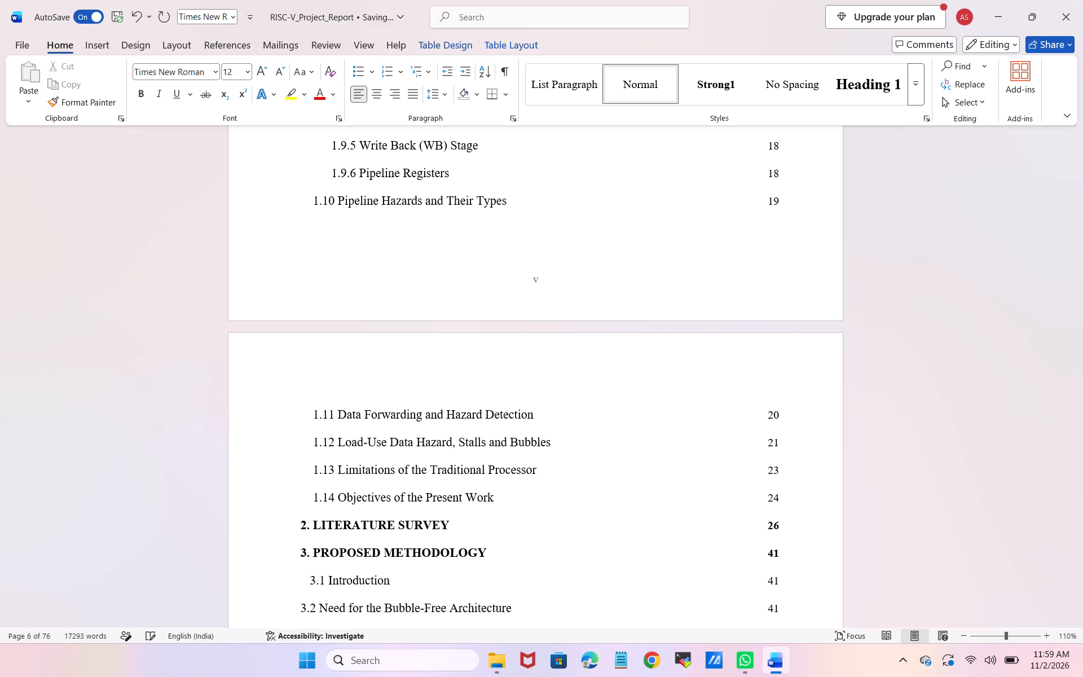
pyautogui.press('space')
pyautogui.press('Up')
pyautogui.press('Up')
pyautogui.press('Up')
pyautogui.press('Down')
pyautogui.press('Down')
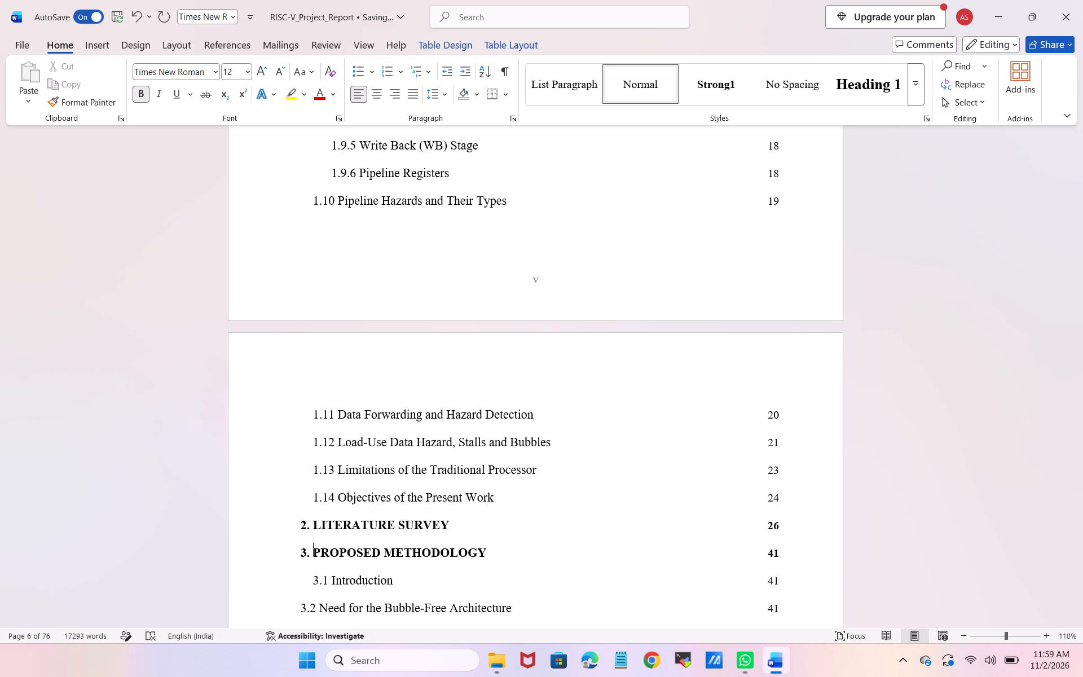
pyautogui.press('Down')
# Add four spaces before the contents entry "3.2 Need for the Bubble-Free Architecture" to align it with 3.1.
pyautogui.press('Down')
pyautogui.press('Left')
pyautogui.press('Left')
pyautogui.press('Left')
pyautogui.press('space')
pyautogui.press('space')
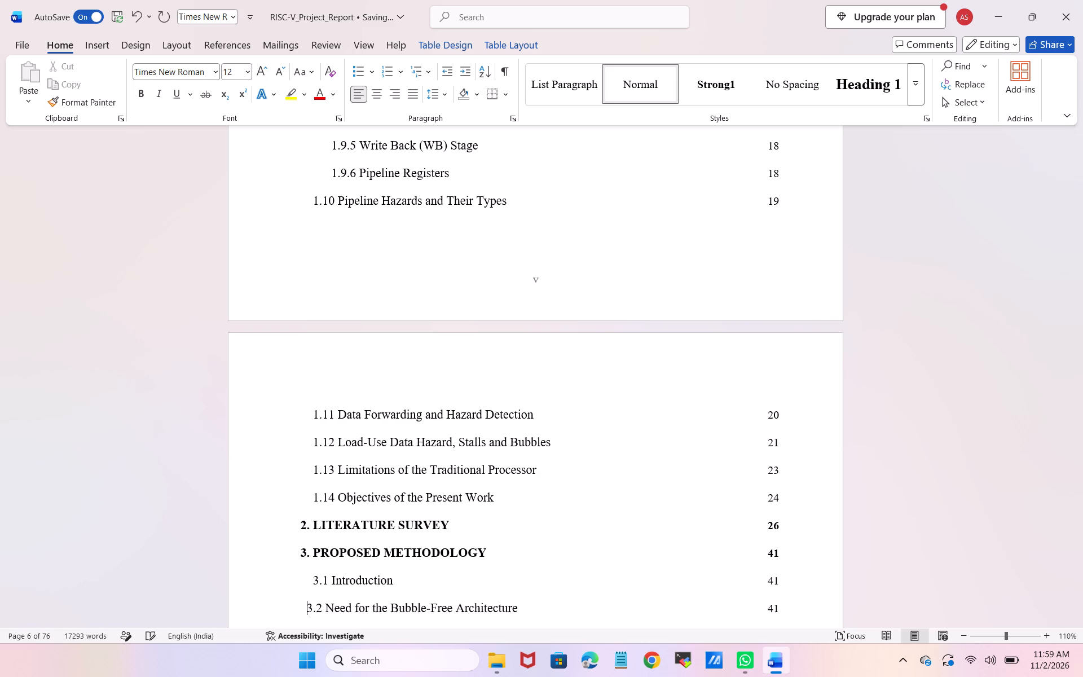
pyautogui.press('space')
pyautogui.press('space')
# Add four spaces before the contents entry "3.3 Block Diagram of the Proposed Architecture" to align it with 3.2.
pyautogui.press('Down')
pyautogui.press('Down')
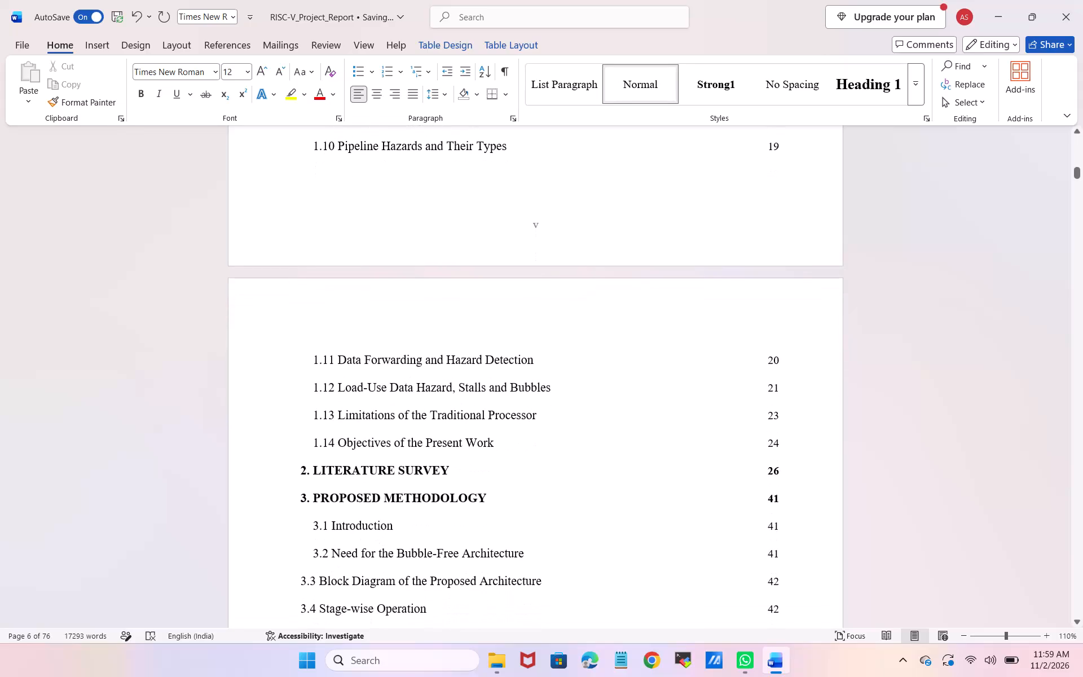
pyautogui.press('Up')
pyautogui.press('Left')
pyautogui.press('Left')
pyautogui.press('Left')
pyautogui.press('space')
pyautogui.press('space')
pyautogui.press('space')
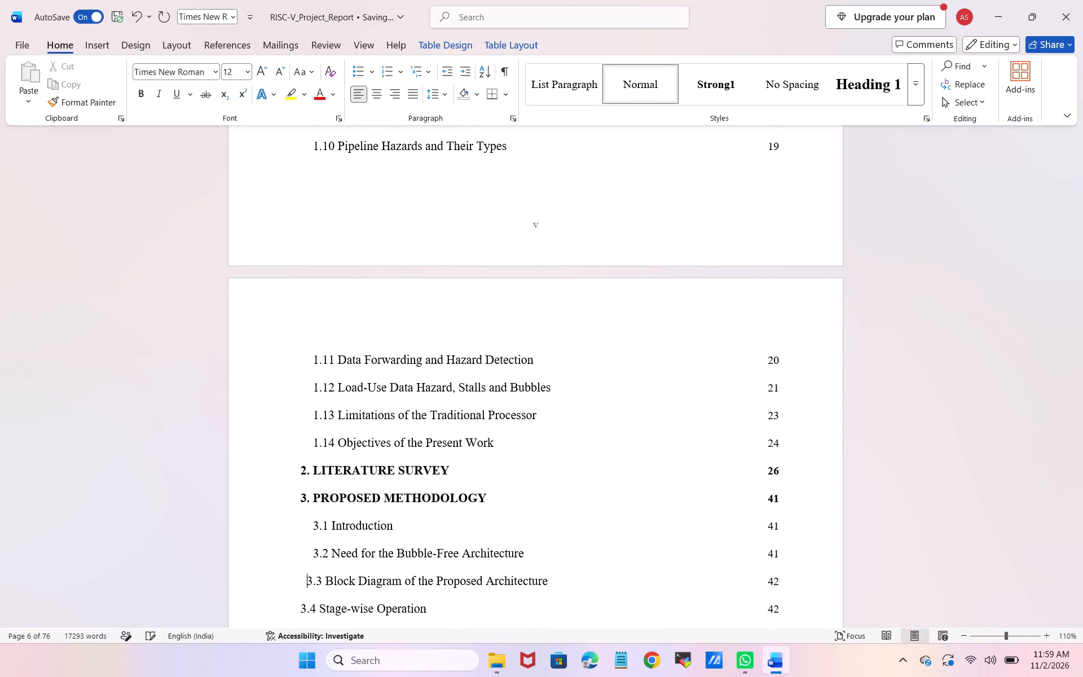
pyautogui.press('space')
# Add four spaces before the contents entry "3.4 Stage-wise Operation" to align it with 3.3.
pyautogui.press('Down')
pyautogui.press('Left')
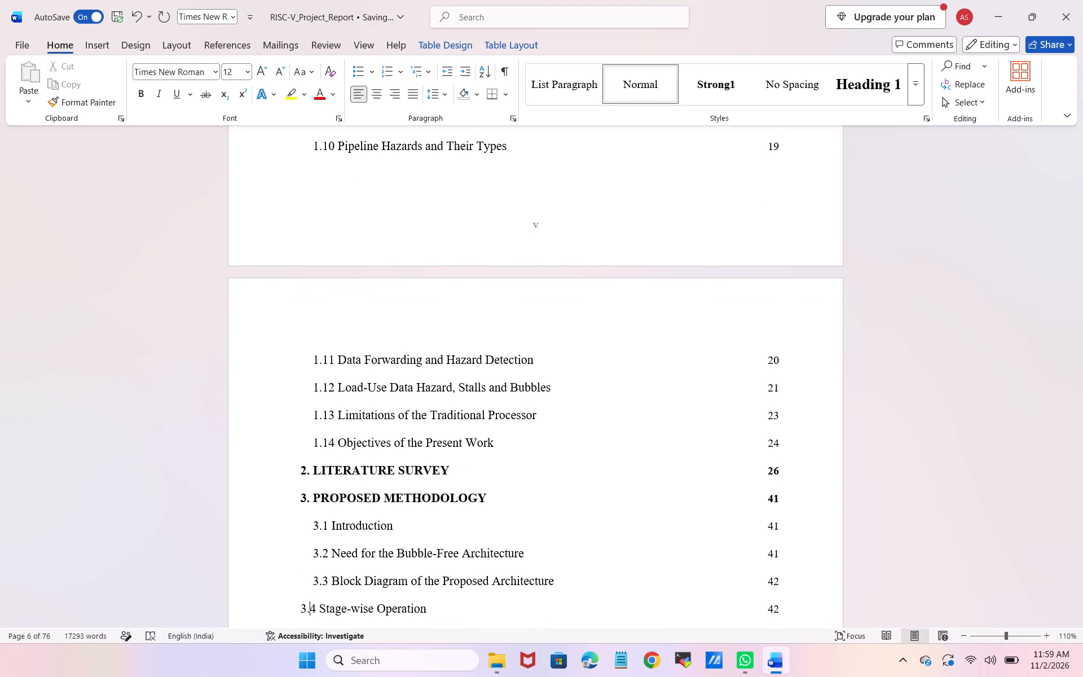
pyautogui.press('Left')
pyautogui.press('Left')
pyautogui.press('space')
pyautogui.press('space')
pyautogui.press('space')
pyautogui.press('space')
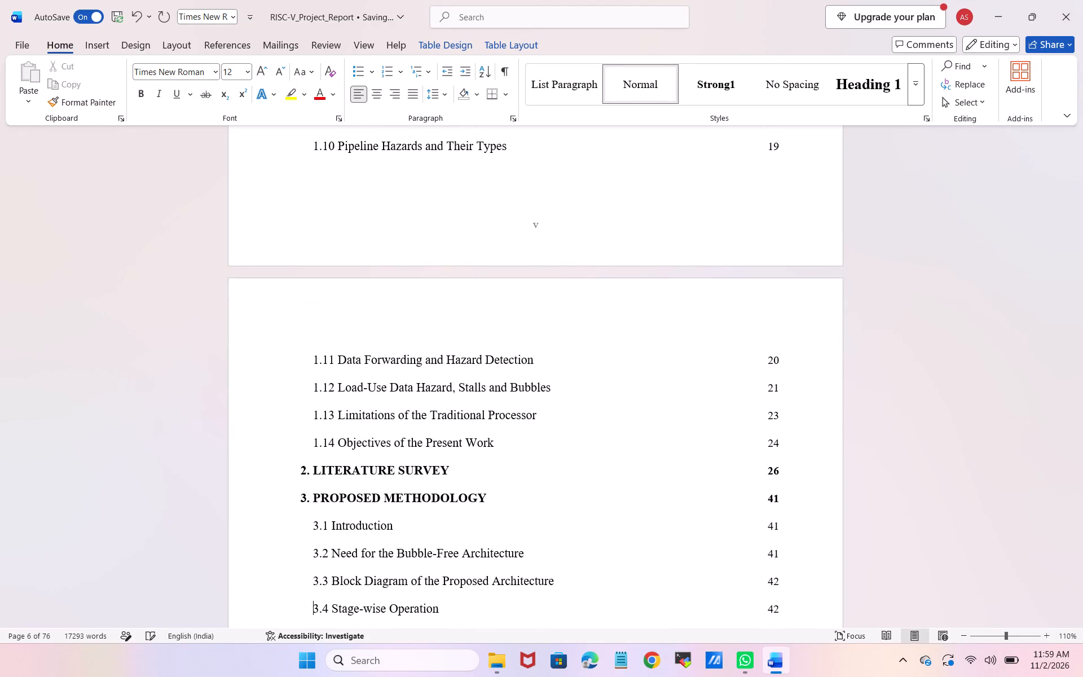
# Add seven spaces before the contents entry "3.4.1 Instruction Fetch (IF) Stage" to indent it as a third-level entry under 3.4.
pyautogui.press('Down')
pyautogui.press('Left')
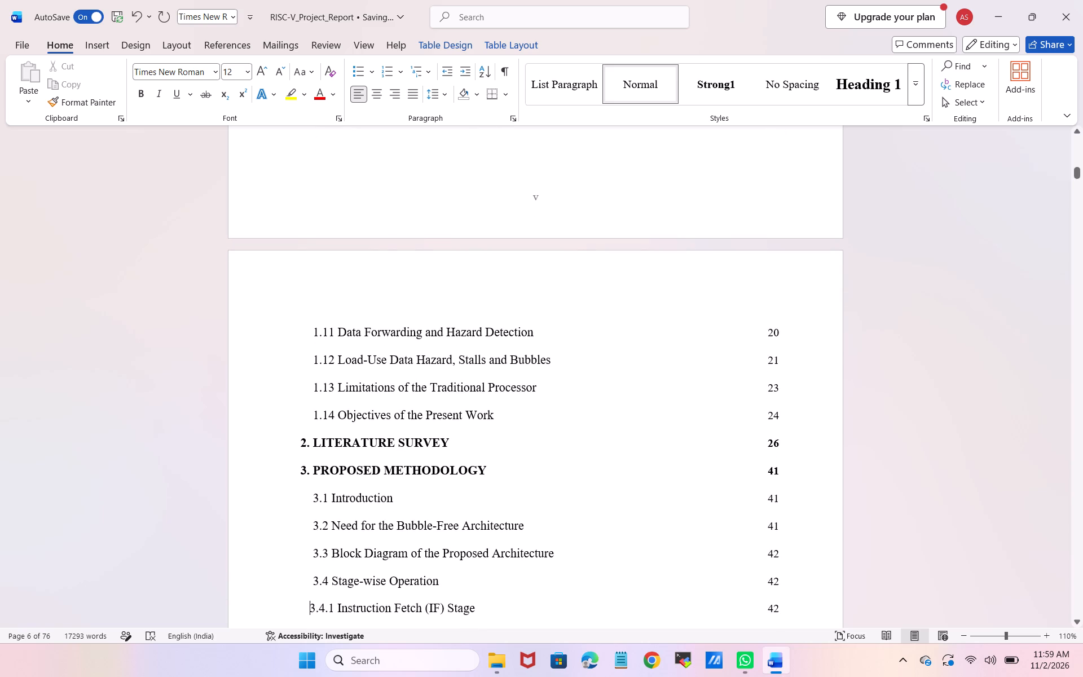
pyautogui.press('space')
pyautogui.press('space')
pyautogui.press('space')
pyautogui.press('space')
pyautogui.press('space')
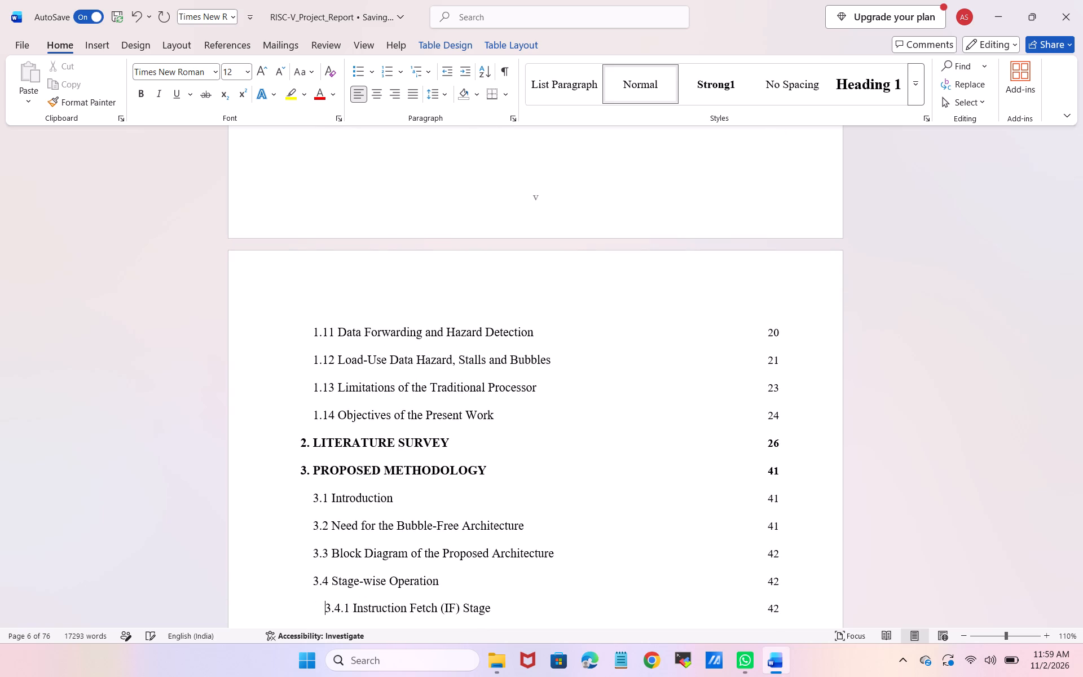
pyautogui.press('space')
pyautogui.press('space')
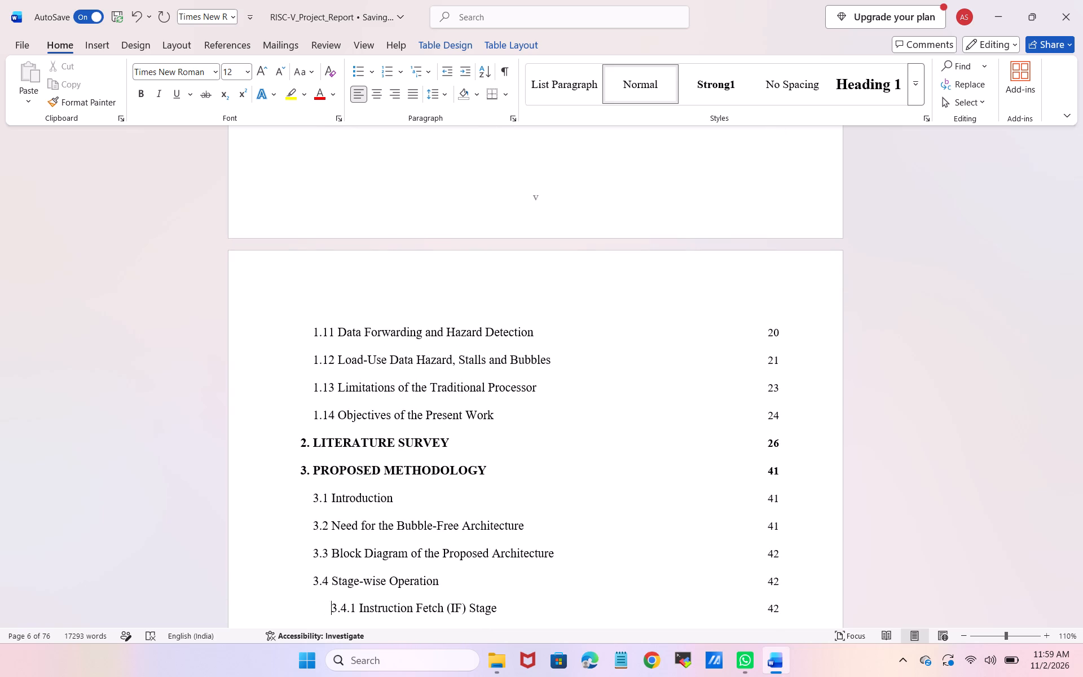
# Add seven spaces before the contents entry "3.4.2 Instruction Decode (ID) Stage" to align it with 3.4.1.
pyautogui.press('Up')
pyautogui.press('Down')
pyautogui.press('Down')
pyautogui.press('Left')
pyautogui.press('Left')
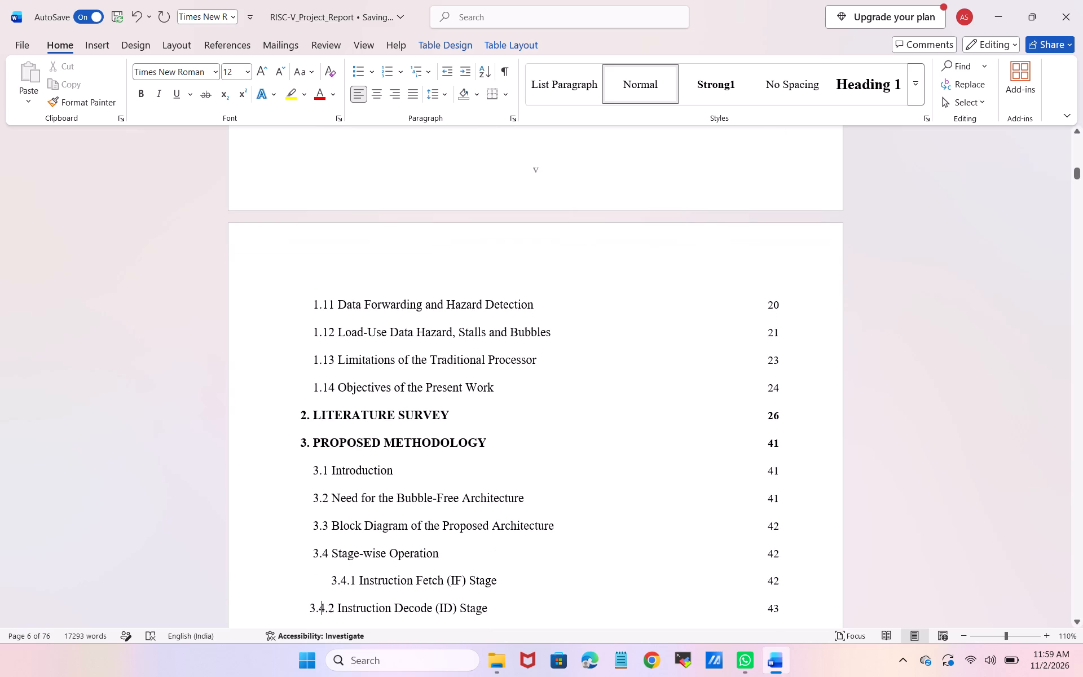
pyautogui.press('Left')
pyautogui.press('Left')
pyautogui.press('space')
pyautogui.press('space')
pyautogui.press('space')
pyautogui.press('space')
pyautogui.press('space')
pyautogui.press('space')
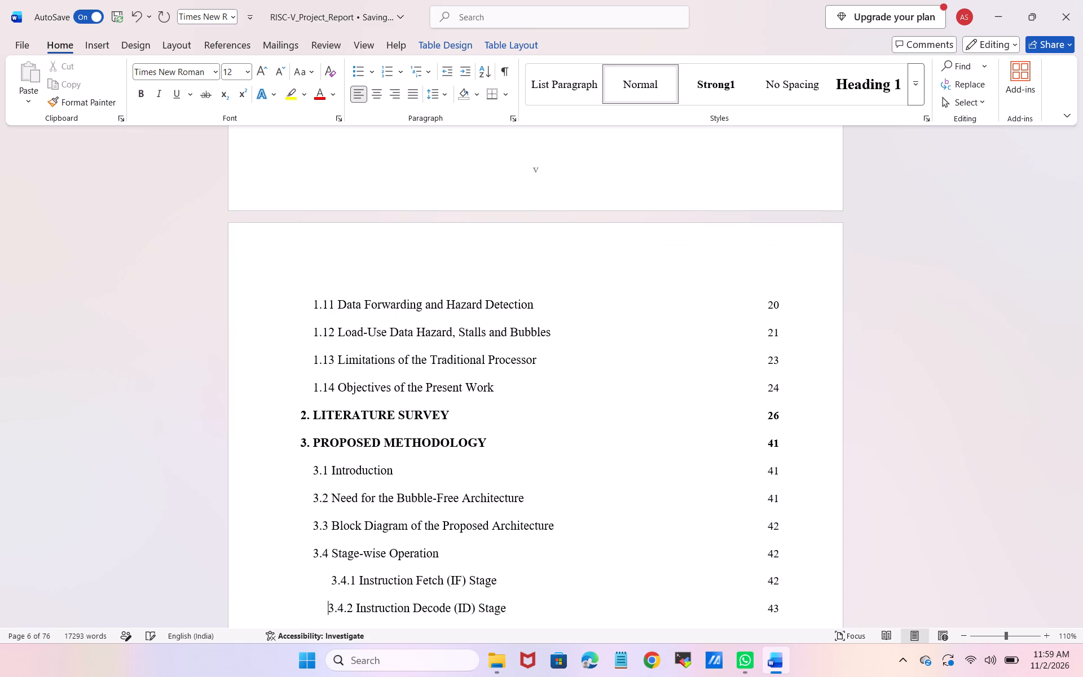
pyautogui.press('space')
# Add seven spaces before the contents entry "3.4.3 Execute (EX) Stage" to align it with 3.4.2.
pyautogui.press('Down')
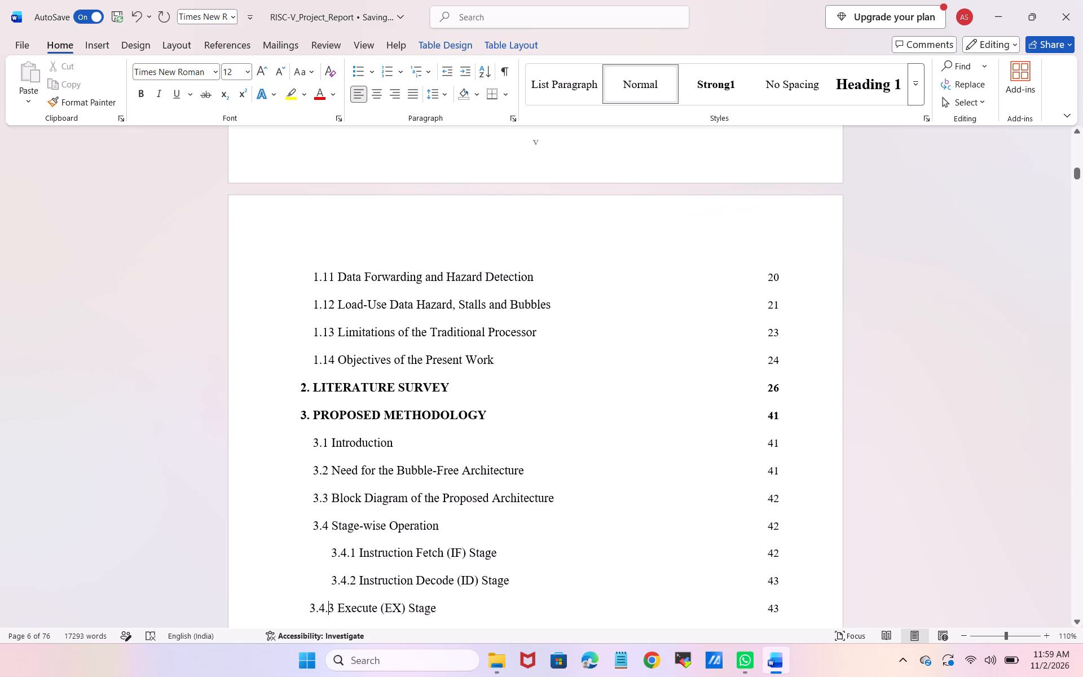
pyautogui.press('Left')
pyautogui.press('Left')
pyautogui.press('Left')
pyautogui.press('Left')
pyautogui.press('space')
pyautogui.press('space')
pyautogui.press('space')
pyautogui.press('space')
pyautogui.press('space')
pyautogui.press('space')
pyautogui.press('space')
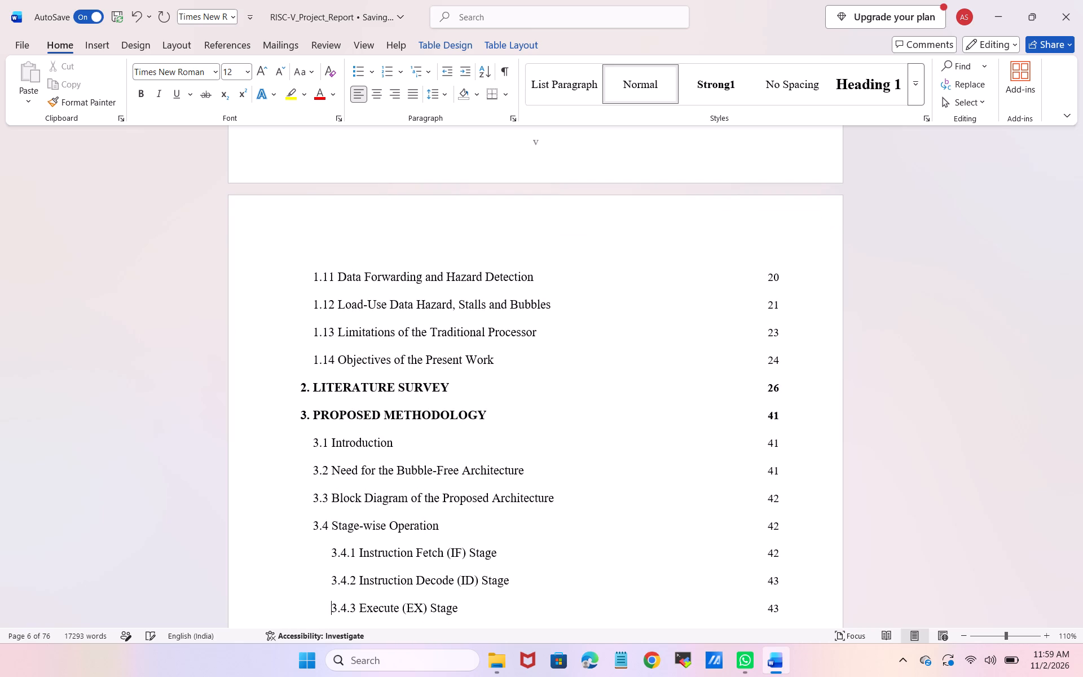
# Add seven spaces before the contents entry "3.4.4 Memory Access (MEM) Stage" to align it with 3.4.3.
pyautogui.press('Down')
pyautogui.press('Left')
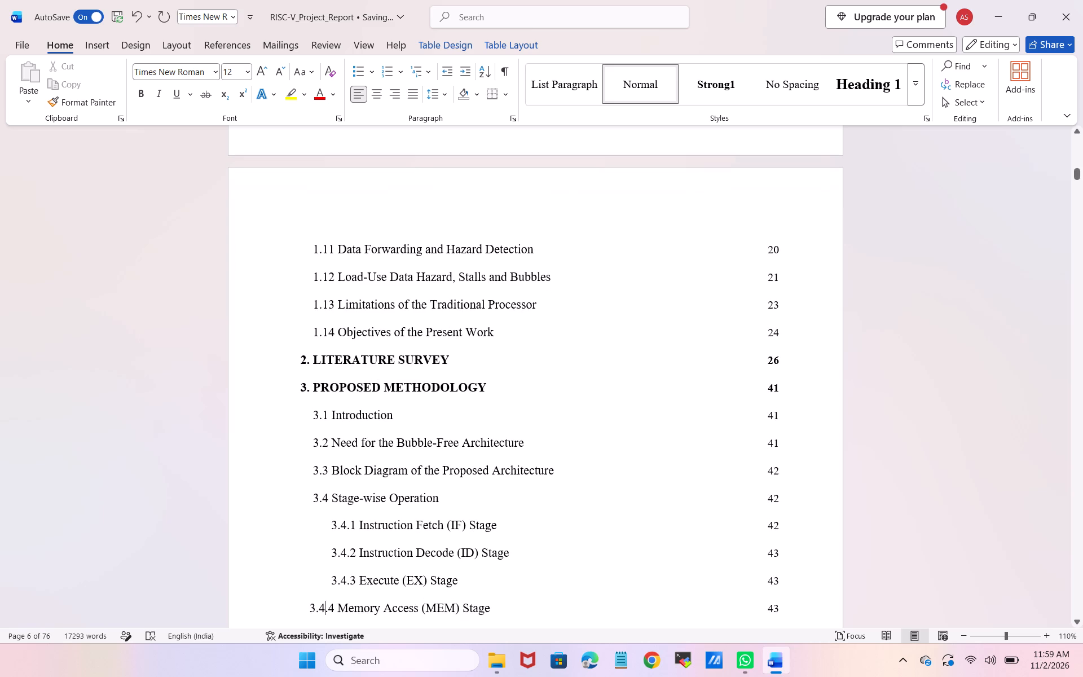
pyautogui.press('Left')
pyautogui.press('Left')
pyautogui.press('Left')
pyautogui.press('space')
pyautogui.press('space')
pyautogui.press('space')
pyautogui.press('space')
pyautogui.press('space')
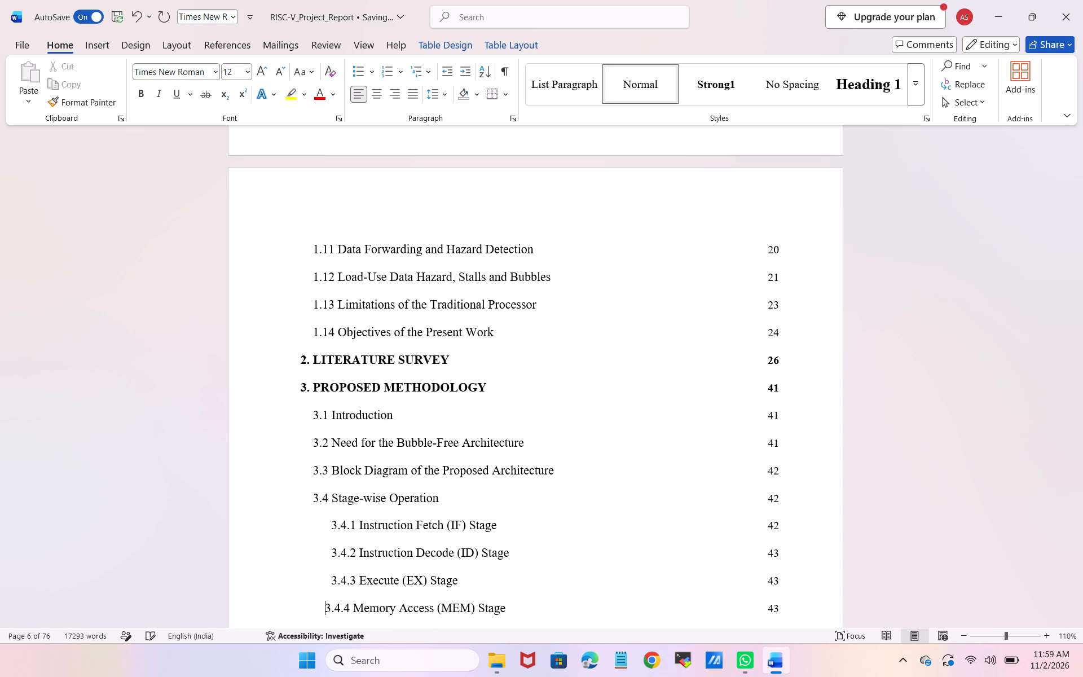
pyautogui.press('space')
pyautogui.press('space')
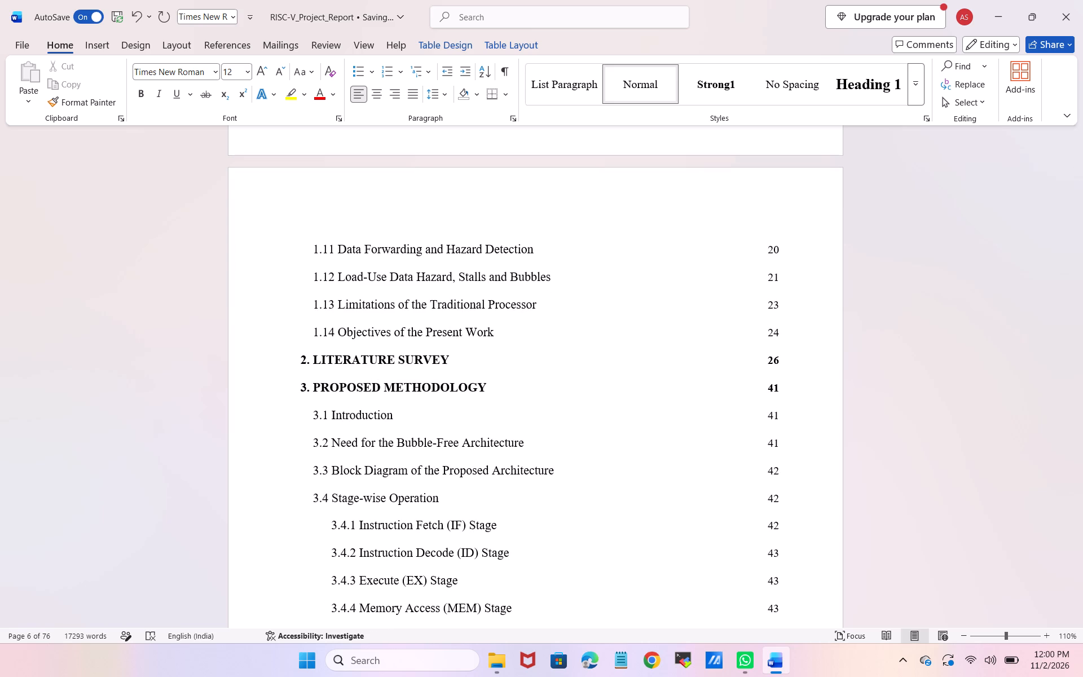
# Add seven spaces before the contents entry "3.4.5 Write Back (WB) Stage" to align it with 3.4.4.
pyautogui.press('Up')
pyautogui.press('Down')
pyautogui.press('Down')
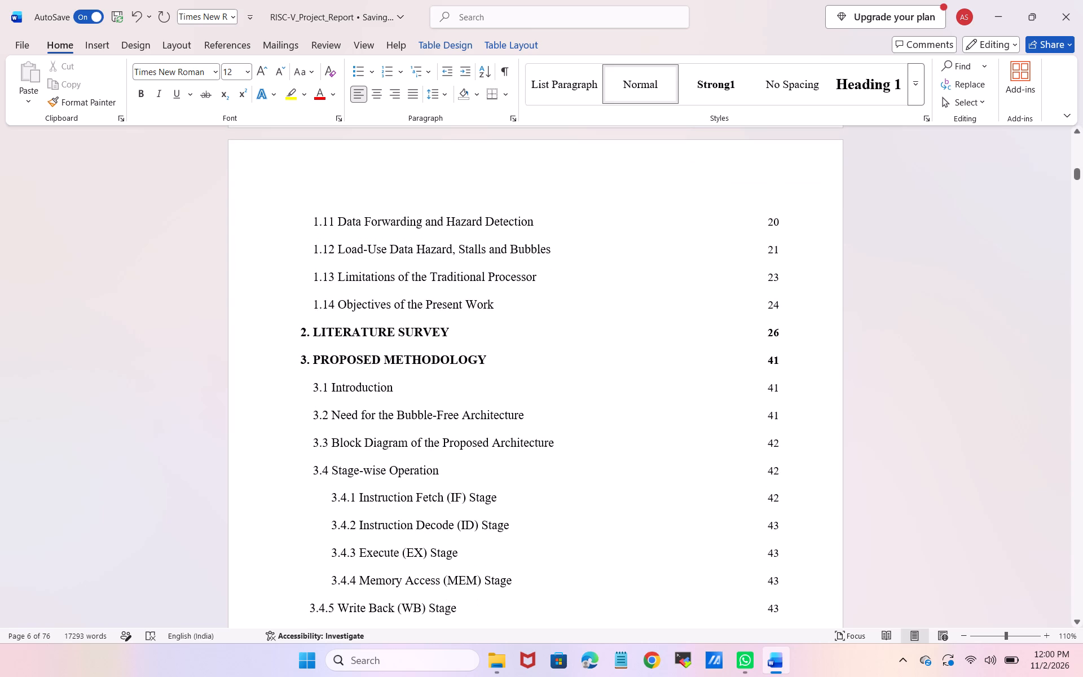
pyautogui.press('Left')
pyautogui.press('Left')
pyautogui.press('Left')
pyautogui.press('Left')
pyautogui.press('space')
pyautogui.press('space')
pyautogui.press('space')
pyautogui.press('space')
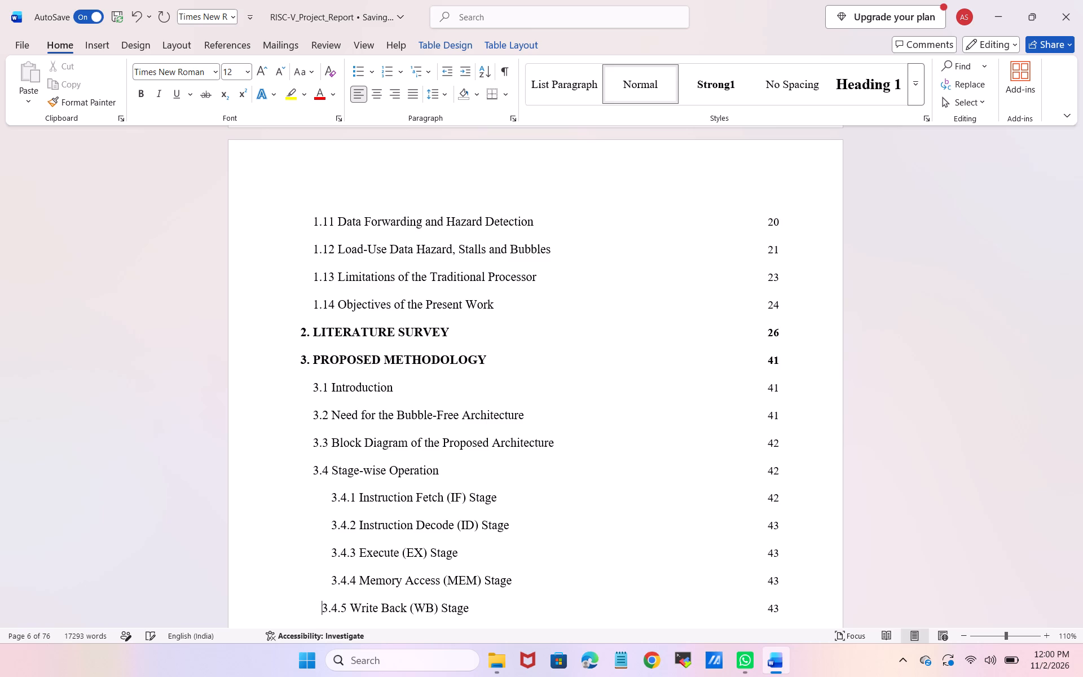
pyautogui.press('space')
pyautogui.press('space')
pyautogui.press('space')
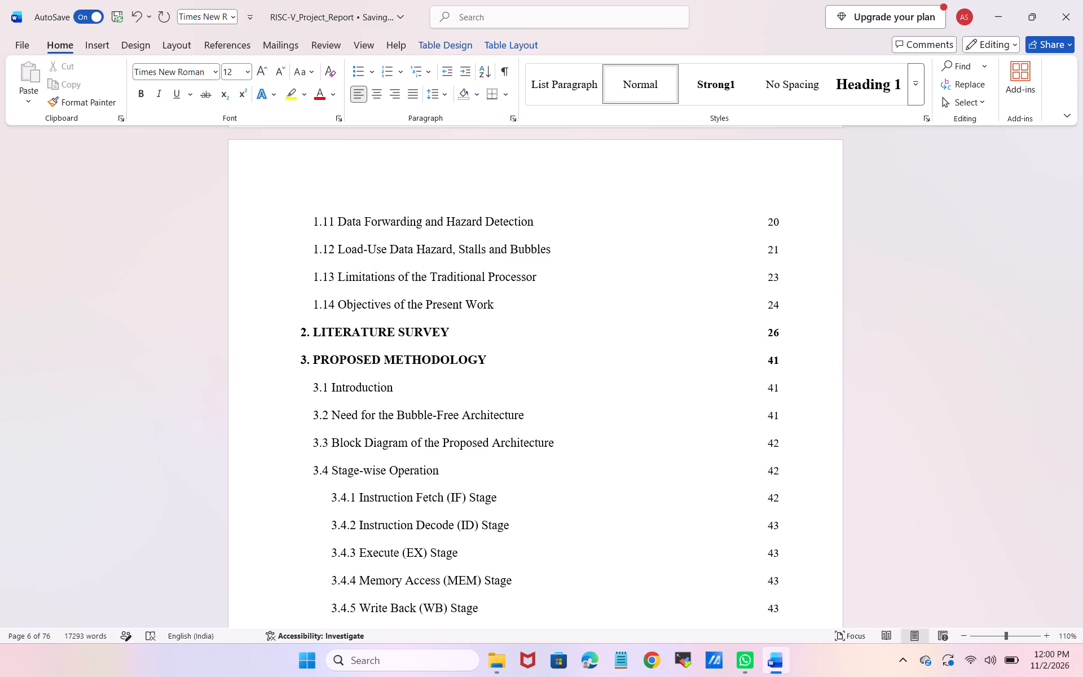
# Add three spaces before the contents entry "3.5 Address Generator (AG)" to indent it as a second-level entry.
pyautogui.press('Down')
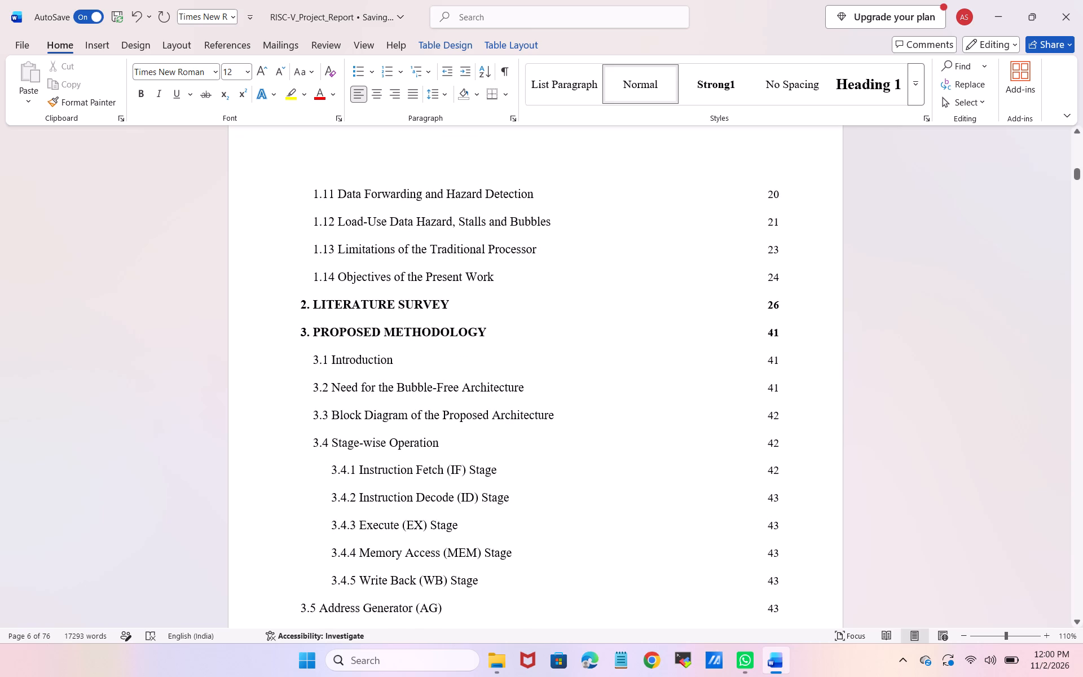
pyautogui.press('Left')
pyautogui.press('Left')
pyautogui.press('Left')
pyautogui.press('Left')
pyautogui.press('Left')
pyautogui.press('space')
pyautogui.press('space')
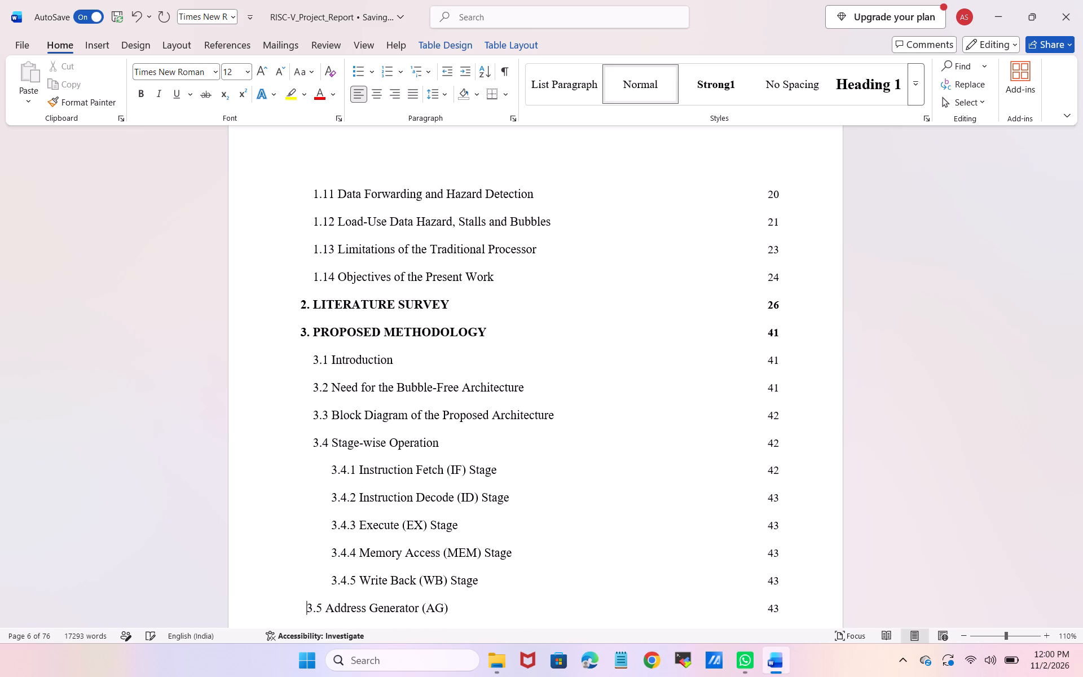
pyautogui.press('space')
# Compare the indent of 3.5 with 3.4 and add one more space before "3.5 Address Generator (AG)" to align them.
pyautogui.press('Up')
pyautogui.press('Up')
pyautogui.press('Up')
pyautogui.press('Up')
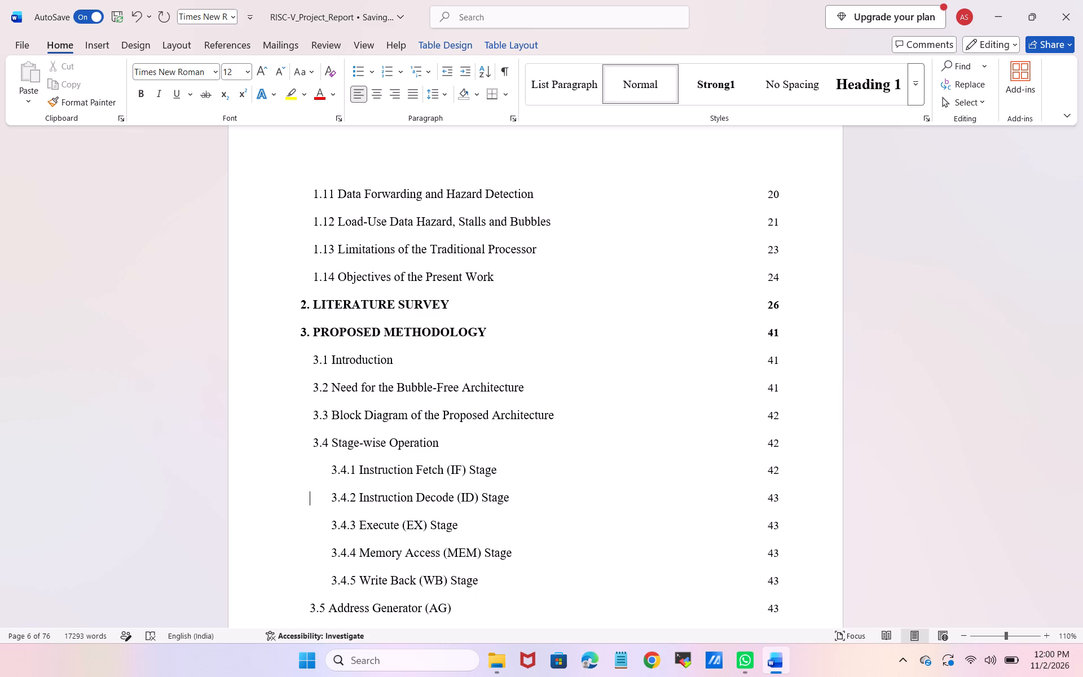
pyautogui.press('Up')
pyautogui.press('Up')
pyautogui.press('space')
pyautogui.press('BackSpace')
pyautogui.press('Right')
pyautogui.press('Down')
pyautogui.press('Down')
pyautogui.press('Down')
pyautogui.press('Down')
pyautogui.press('Down')
pyautogui.press('Down')
pyautogui.press('Left')
pyautogui.press('space')
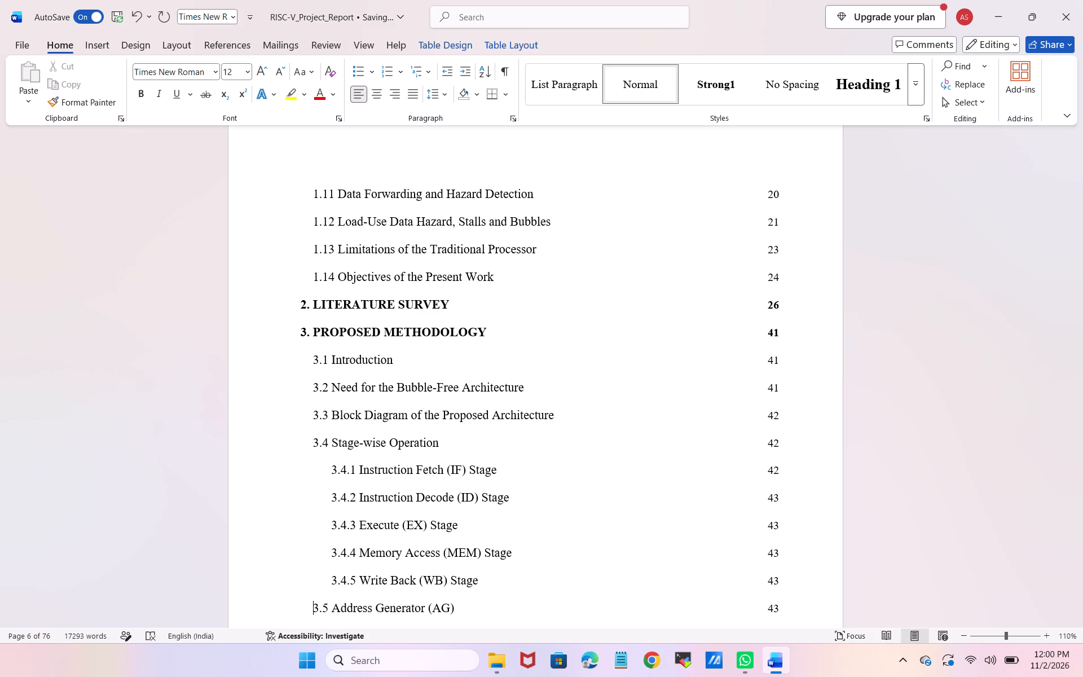
# Check the indentation of contents entry 3.5 against "3.4 Stage-wise Operation".
pyautogui.press('Up')
pyautogui.press('Up')
pyautogui.press('Up')
pyautogui.press('Up')
pyautogui.press('Up')
pyautogui.press('Up')
pyautogui.press('Down')
pyautogui.press('Down')
pyautogui.press('Down')
pyautogui.press('Down')
pyautogui.press('Down')
pyautogui.press('Down')
# Add four spaces before the contents entry "3.6 Bubble Fixing Control Unit (BFCU)" to align it with 3.5.
pyautogui.press('Down')
pyautogui.press('Left')
pyautogui.press('Left')
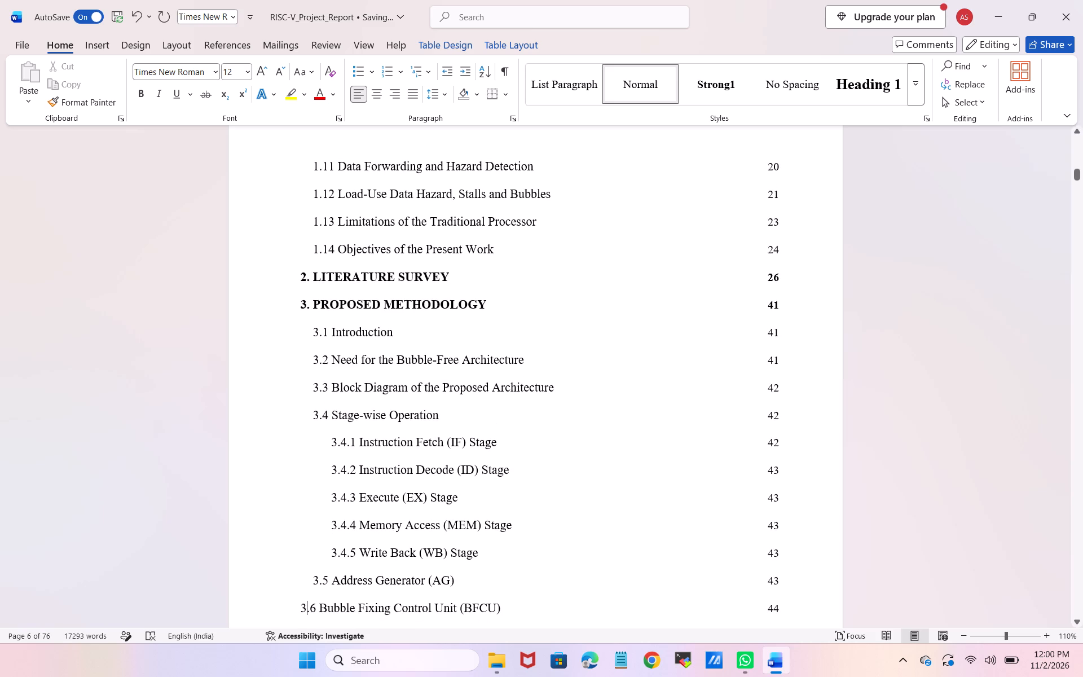
pyautogui.press('Left')
pyautogui.press('space')
pyautogui.press('space')
pyautogui.press('space')
pyautogui.press('space')
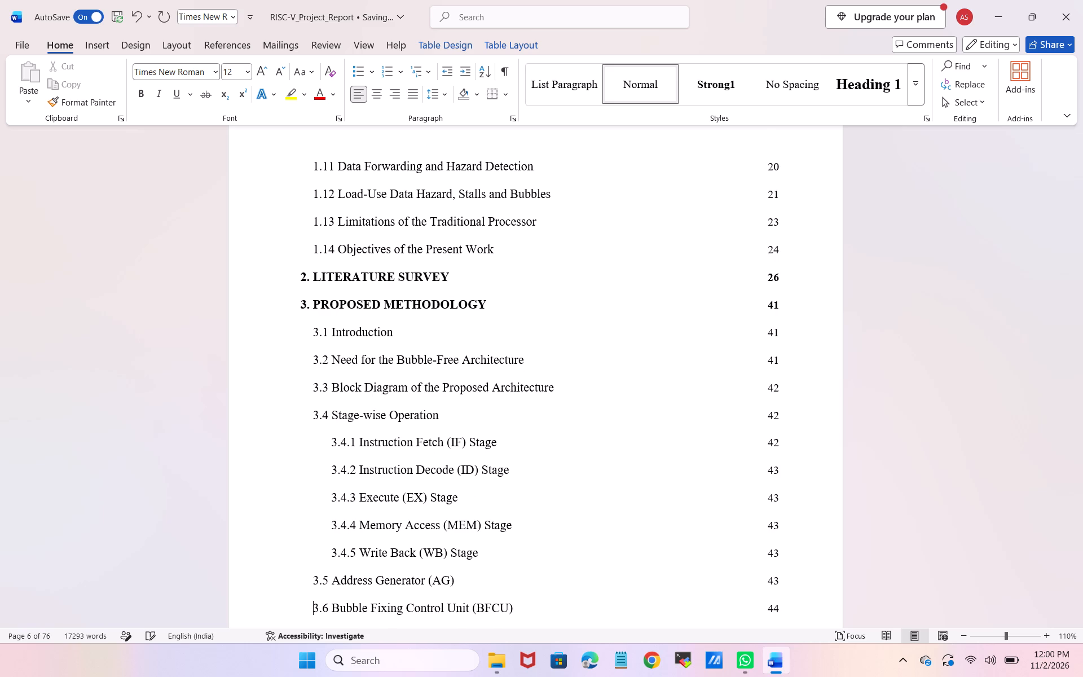
# Add four spaces before the contents entry "3.7 Combined Operation and Timing" to align it with 3.6.
pyautogui.press('Down')
pyautogui.press('Left')
pyautogui.press('Left')
pyautogui.press('Left')
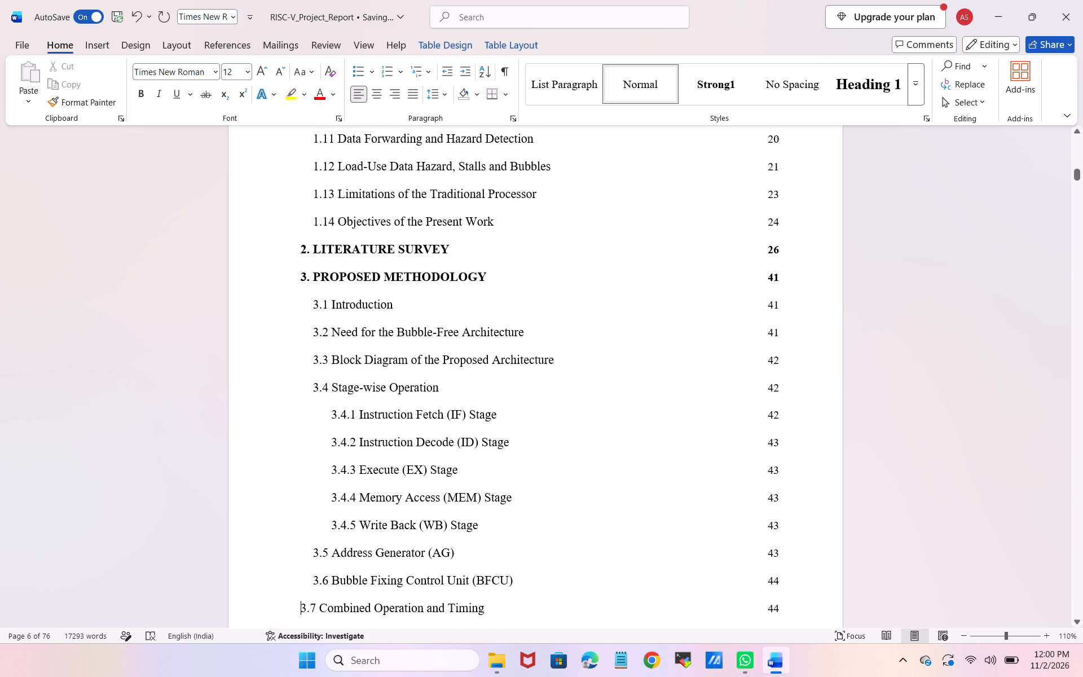
pyautogui.press('space')
pyautogui.press('space')
pyautogui.press('space')
pyautogui.press('space')
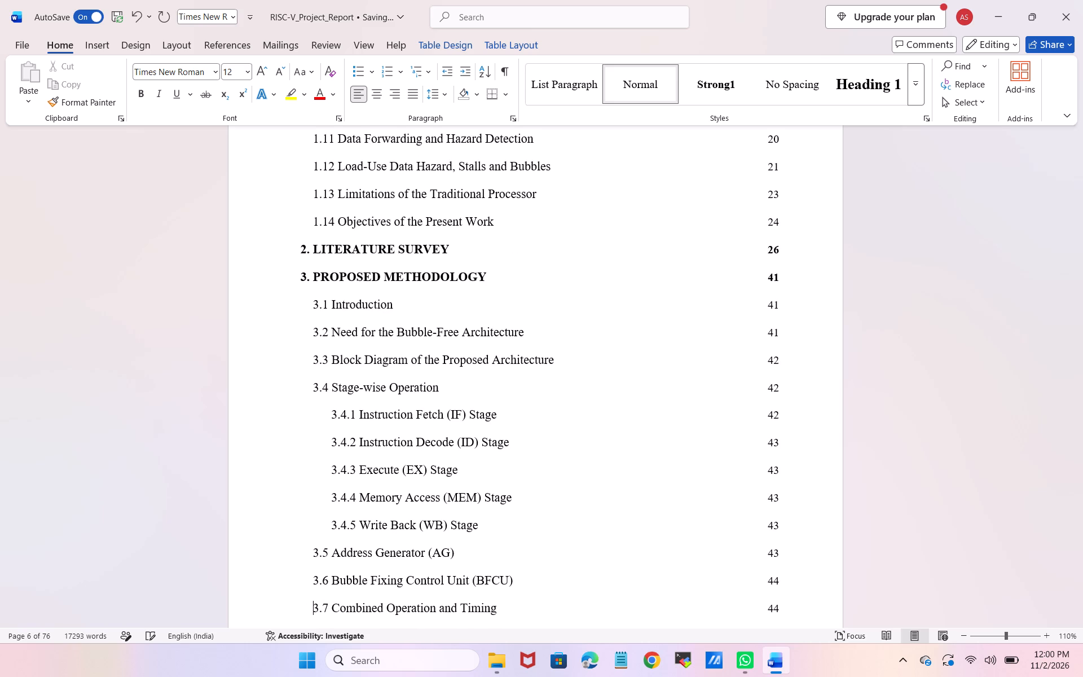
# Add four spaces before the contents entry "3.8 Data Flow and Control Flow" to align it with 3.7.
pyautogui.press('Down')
pyautogui.press('Left')
pyautogui.press('Left')
pyautogui.press('Left')
pyautogui.press('space')
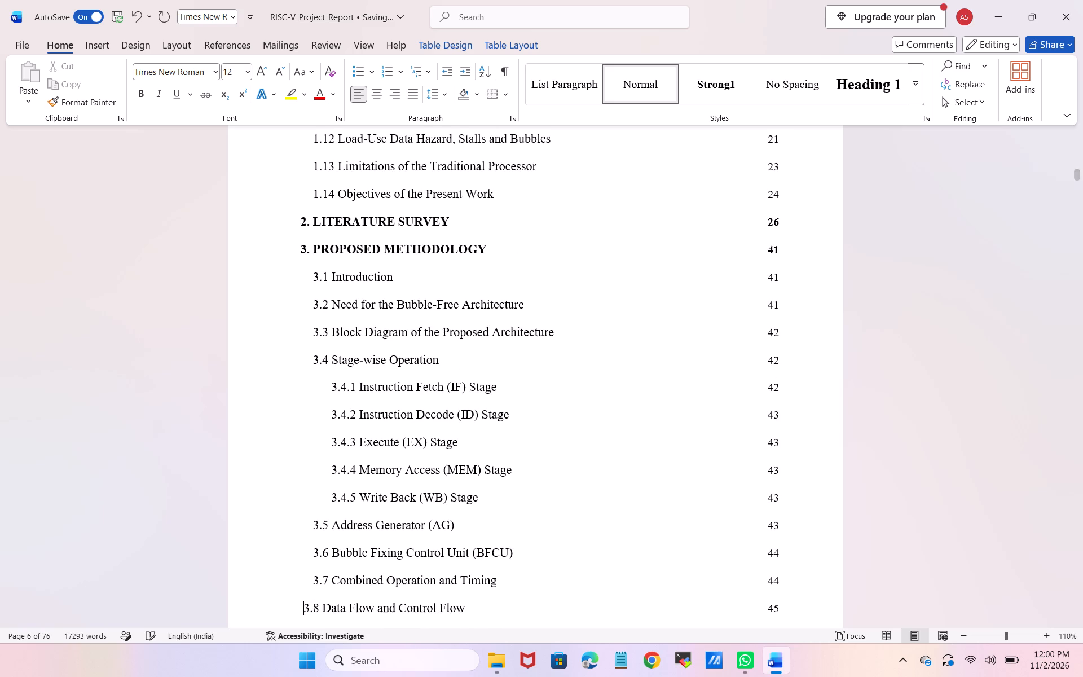
pyautogui.press('space')
pyautogui.press('space')
pyautogui.press('space')
# Add four spaces before the contents entry "3.9 Implementation and Performance Evaluation" to align it with 3.8.
pyautogui.press('Down')
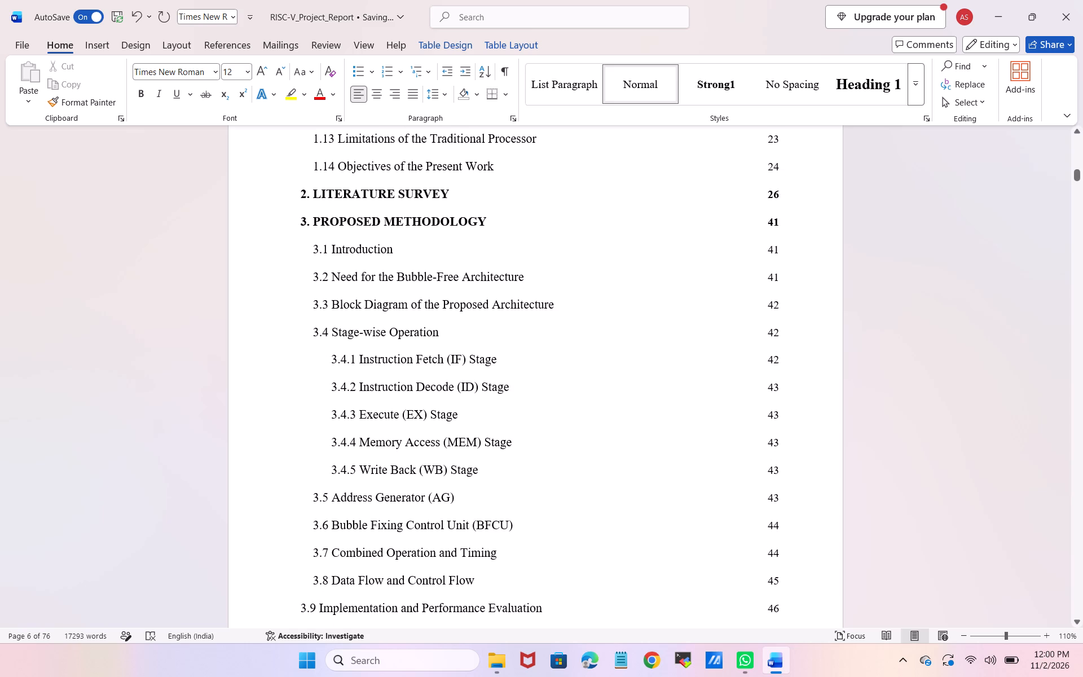
pyautogui.press('Left')
pyautogui.press('Left')
pyautogui.press('Left')
pyautogui.press('space')
pyautogui.press('space')
pyautogui.press('space')
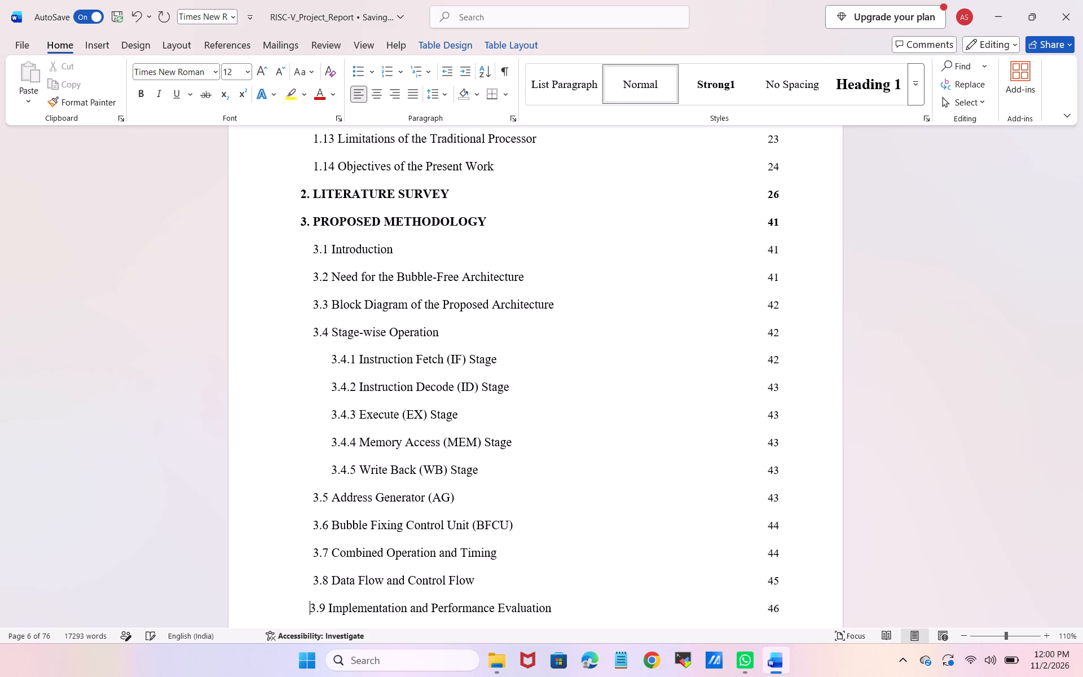
pyautogui.press('space')
# Add four spaces before the contents entry "4.1 Simulation Setup" under 4. RESULTS and check its alignment with 3.9.
pyautogui.press('Down')
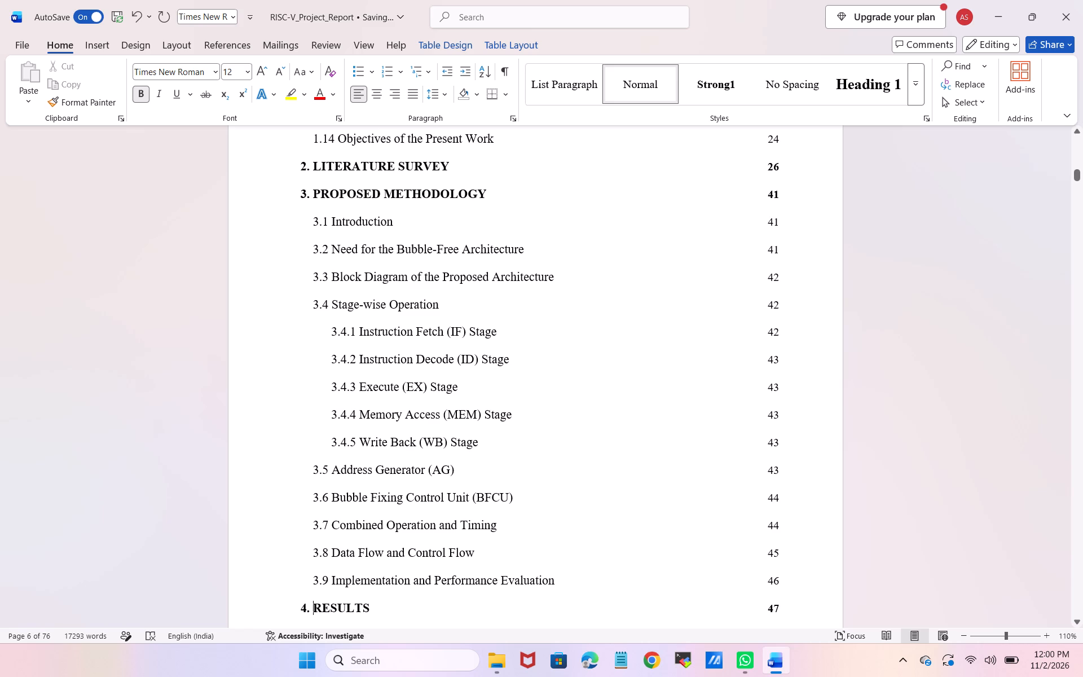
pyautogui.press('Down')
pyautogui.press('Left')
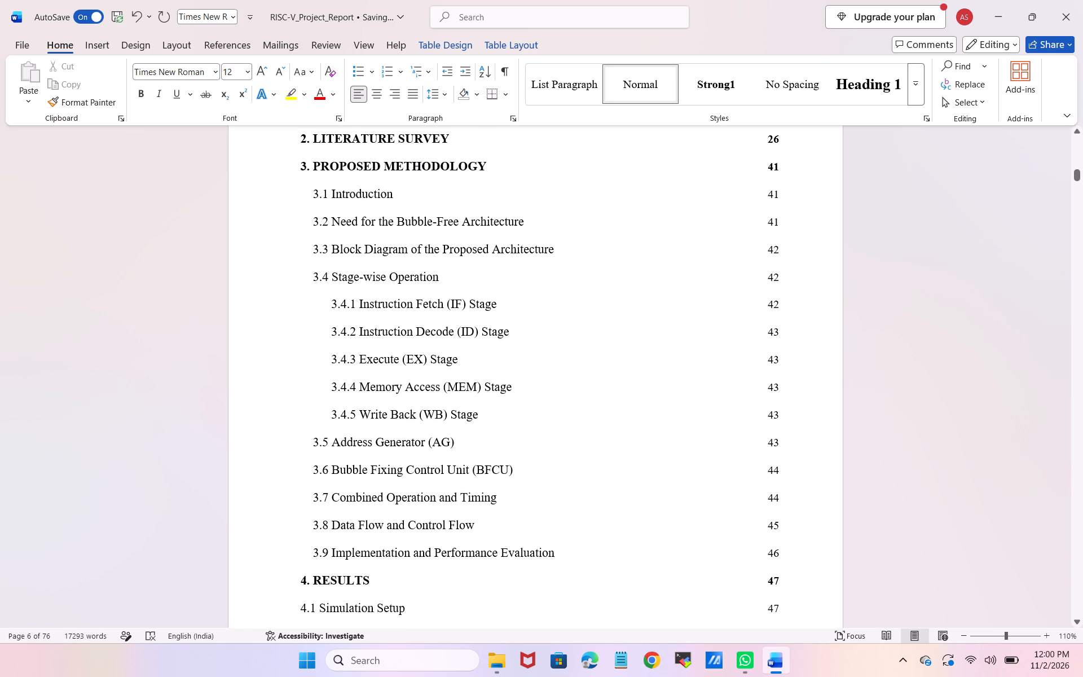
pyautogui.press('Left')
pyautogui.press('Left')
pyautogui.press('space')
pyautogui.press('space')
pyautogui.press('space')
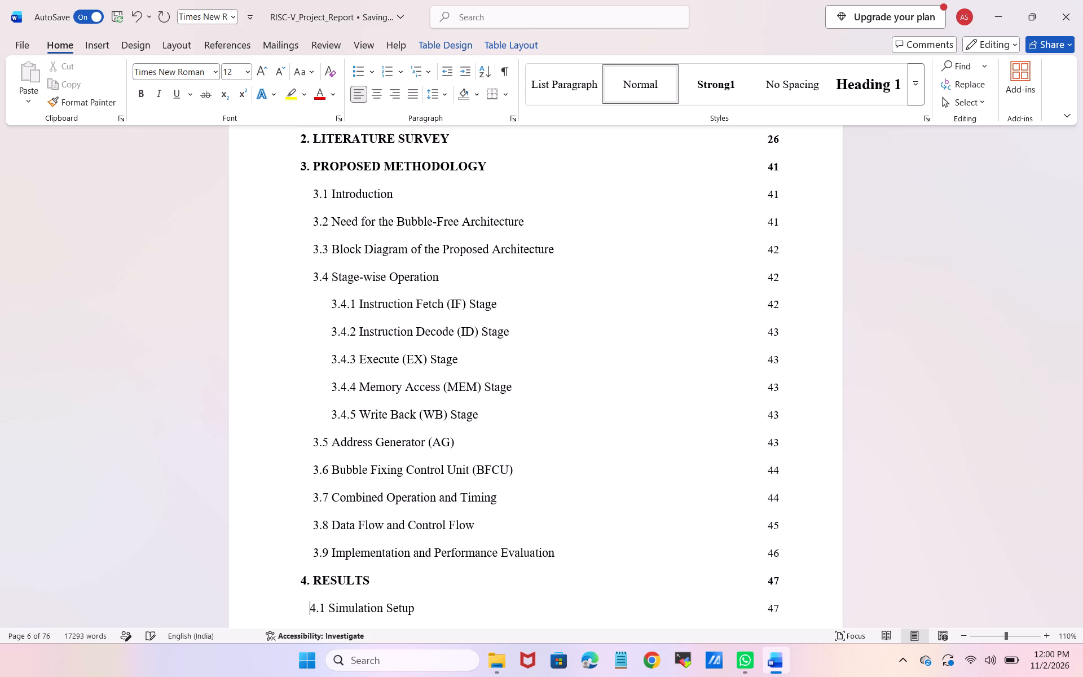
pyautogui.press('space')
pyautogui.press('Up')
pyautogui.press('Up')
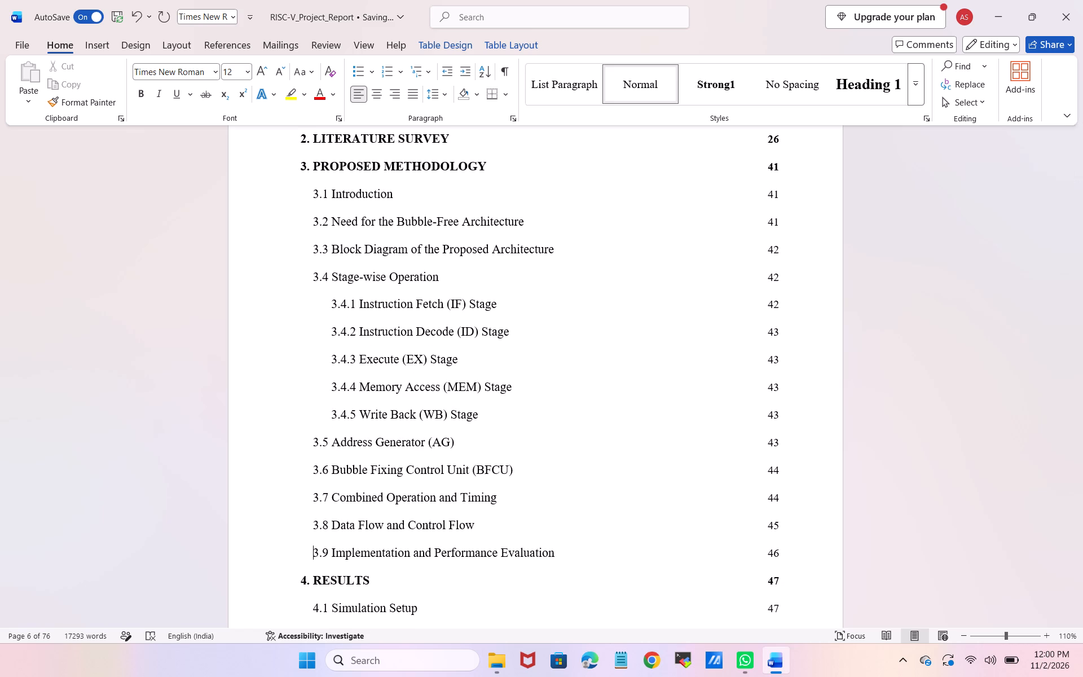
pyautogui.press('Down')
pyautogui.press('Down')
# Add four spaces before the contents entry "4.2 Test program" to align it with 4.1.
pyautogui.press('Down')
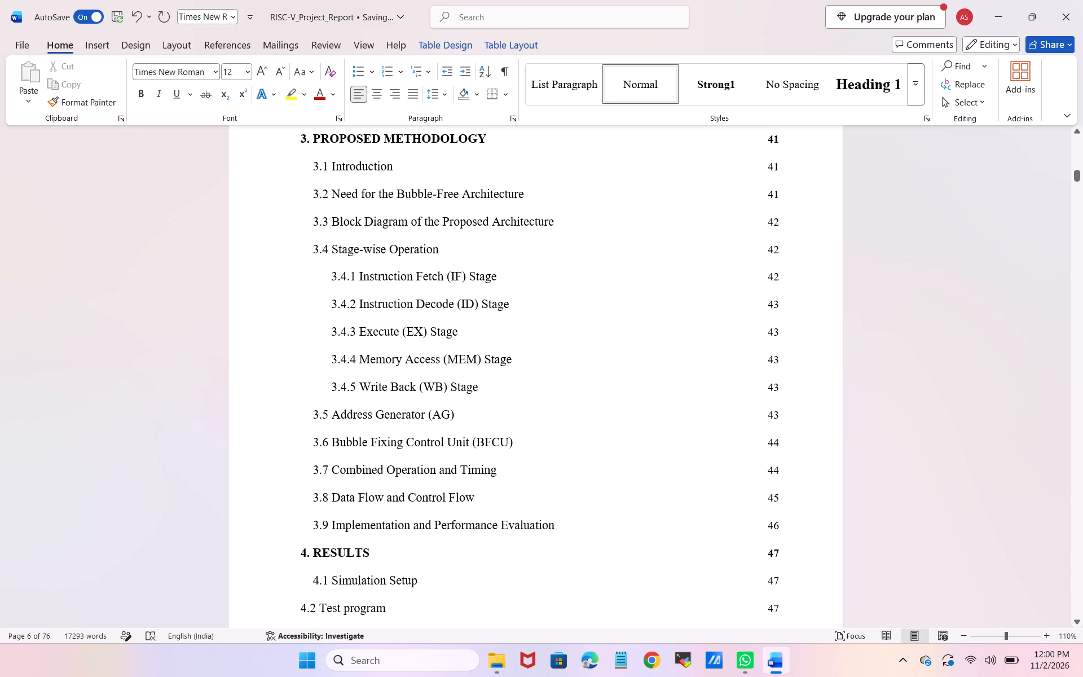
pyautogui.press('Left')
pyautogui.press('Left')
pyautogui.press('Left')
pyautogui.press('space')
pyautogui.press('space')
pyautogui.press('space')
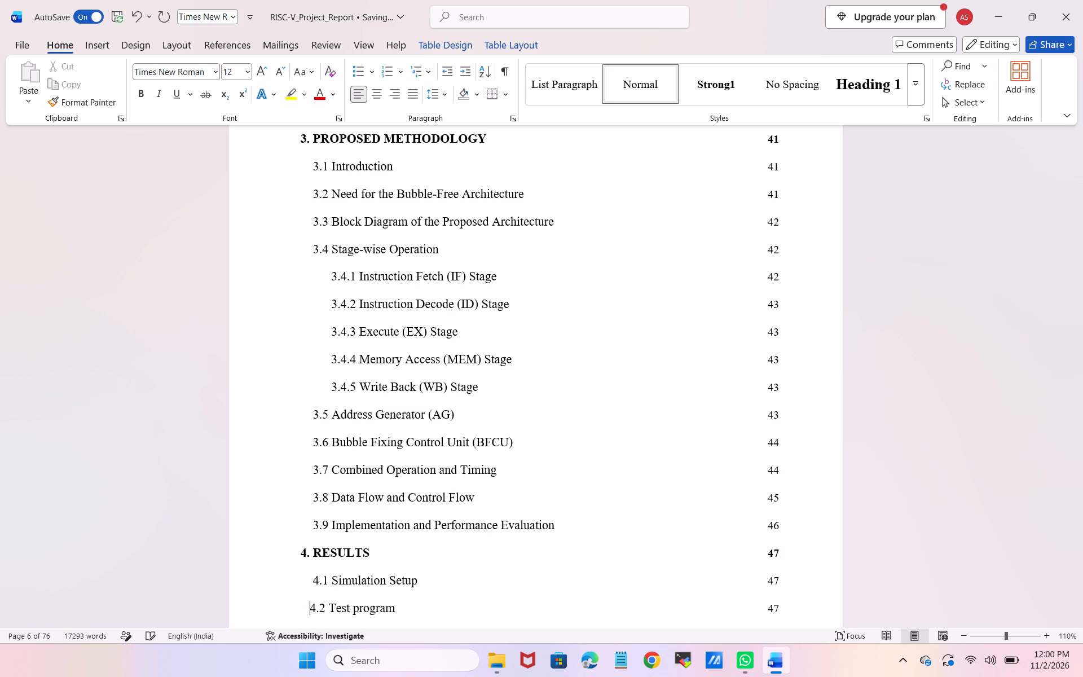
pyautogui.press('Up')
pyautogui.press('Down')
pyautogui.press('space')
pyautogui.press('Up')
pyautogui.press('Up')
pyautogui.press('Up')
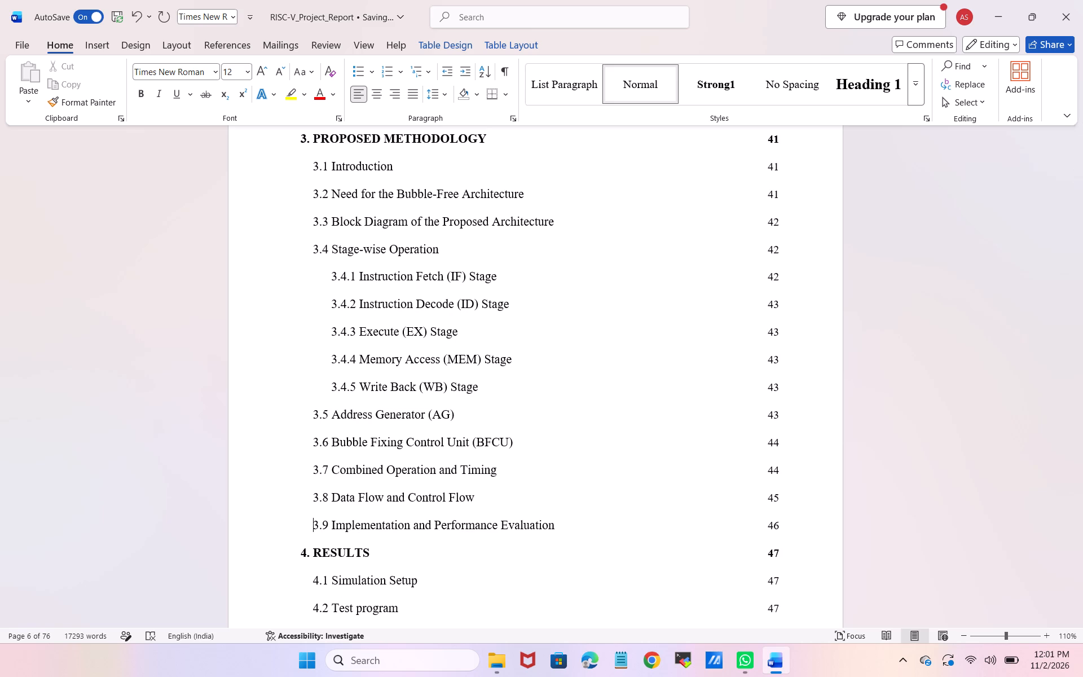
# Add four spaces before the contents entry "4.3 Simulation Results" to align it with 4.2.
pyautogui.press('Down')
pyautogui.press('Down')
pyautogui.press('Down')
pyautogui.press('Down')
pyautogui.press('Left')
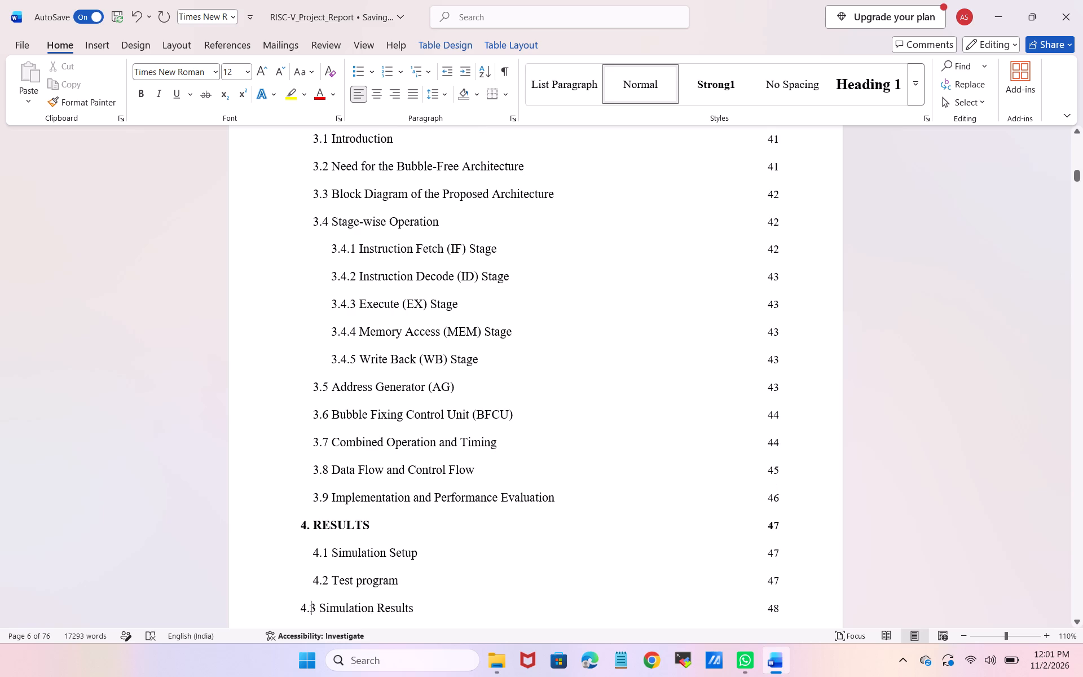
pyautogui.press('Left')
pyautogui.press('Left')
pyautogui.press('space')
pyautogui.press('space')
pyautogui.press('space')
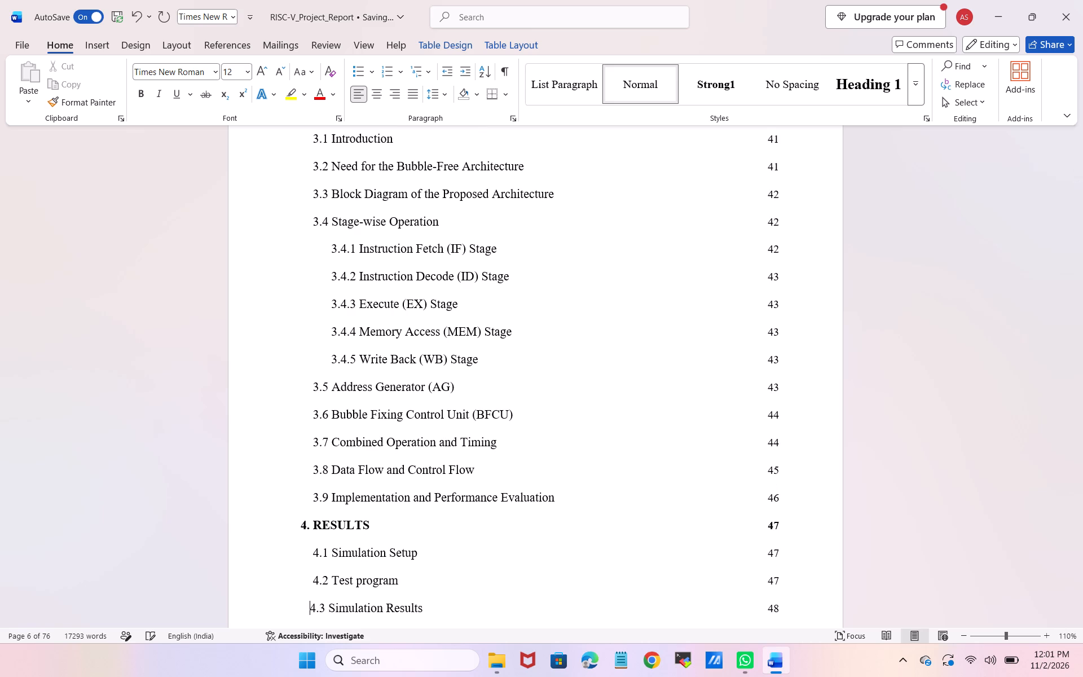
pyautogui.press('Up')
pyautogui.press('Up')
pyautogui.press('Down')
pyautogui.press('Down')
pyautogui.press('space')
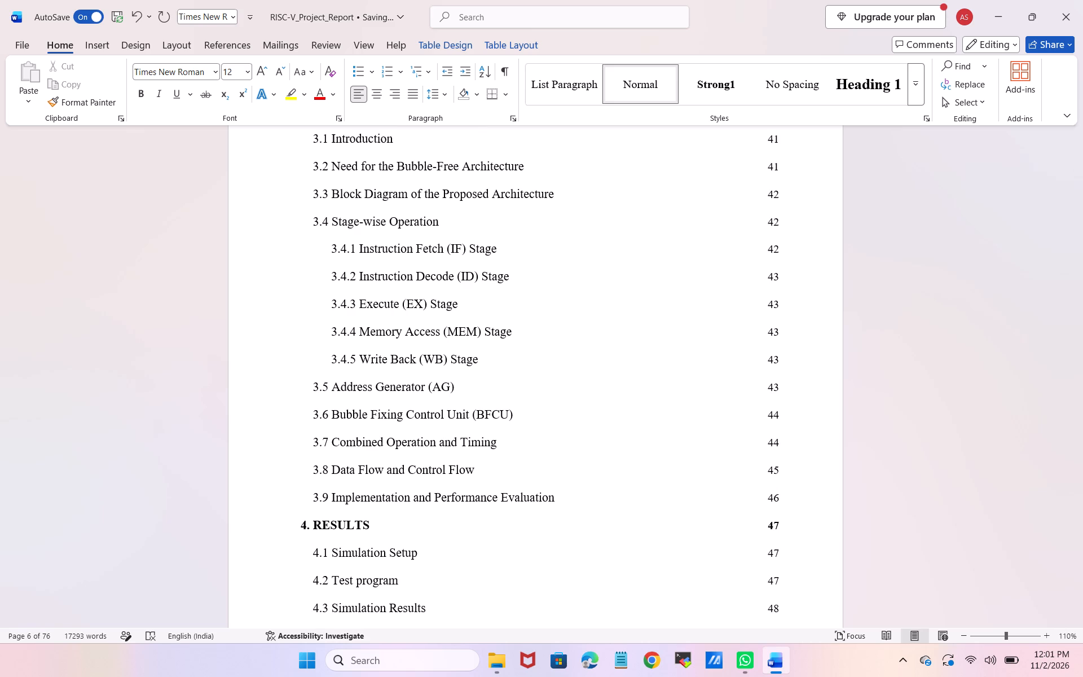
# Add one space before each of the contents entries 4.3.1, 4.3.2 and 4.3.3 to line them up with 4.3.
pyautogui.press('Down')
pyautogui.press('Left')
pyautogui.press('space')
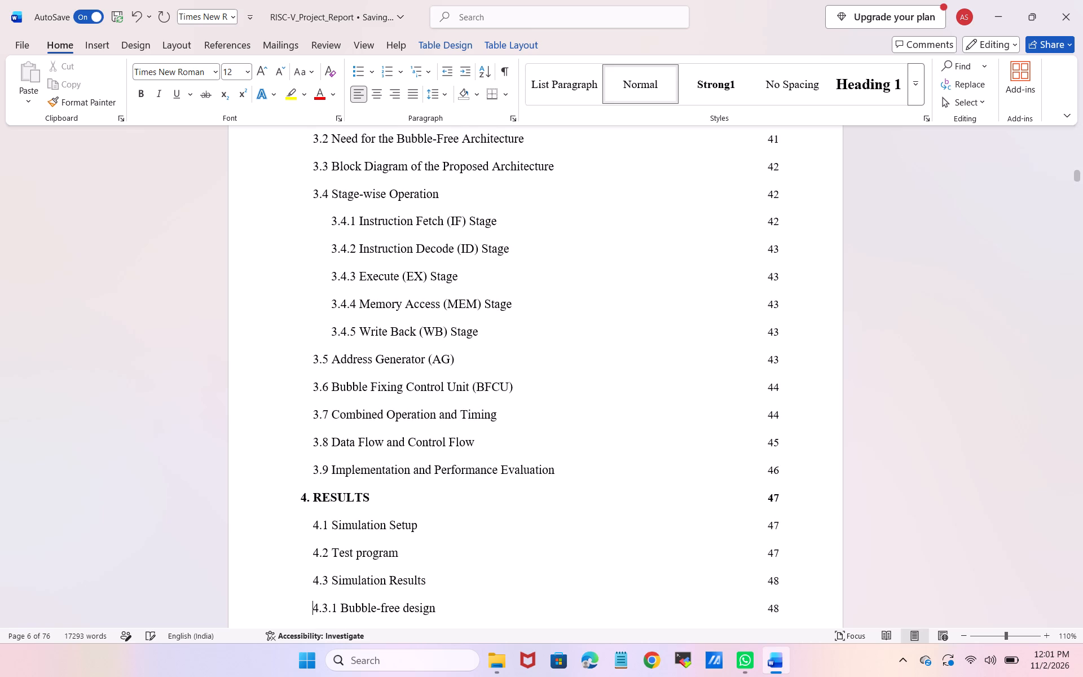
pyautogui.press('Down')
pyautogui.press('space')
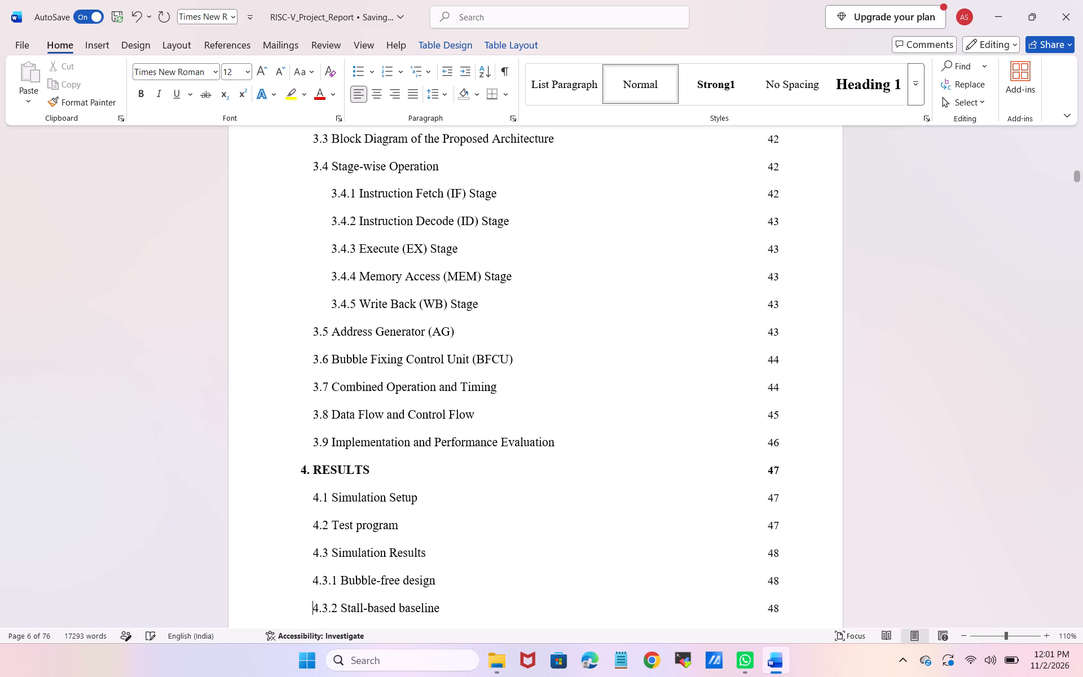
pyautogui.press('Down')
pyautogui.press('space')
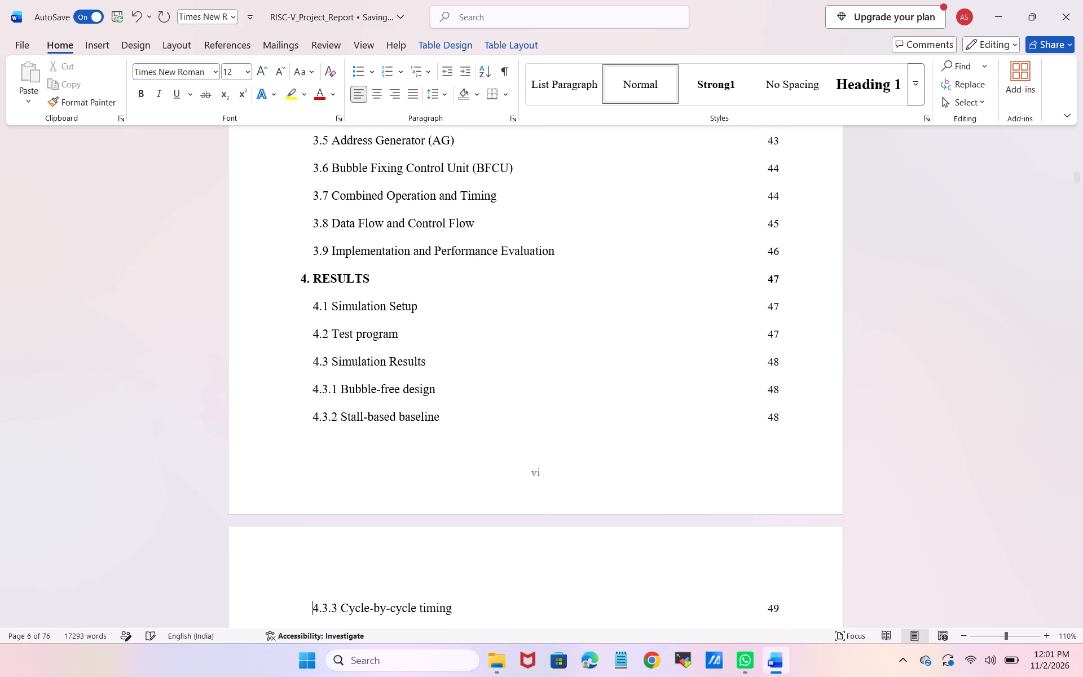
pyautogui.press('Up')
pyautogui.press('Down')
pyautogui.press('Up')
# Add six more spaces before the contents entry "4.3.1 Bubble-free design" to indent it as a third-level entry.
pyautogui.press('Up')
pyautogui.press('space')
pyautogui.press('space')
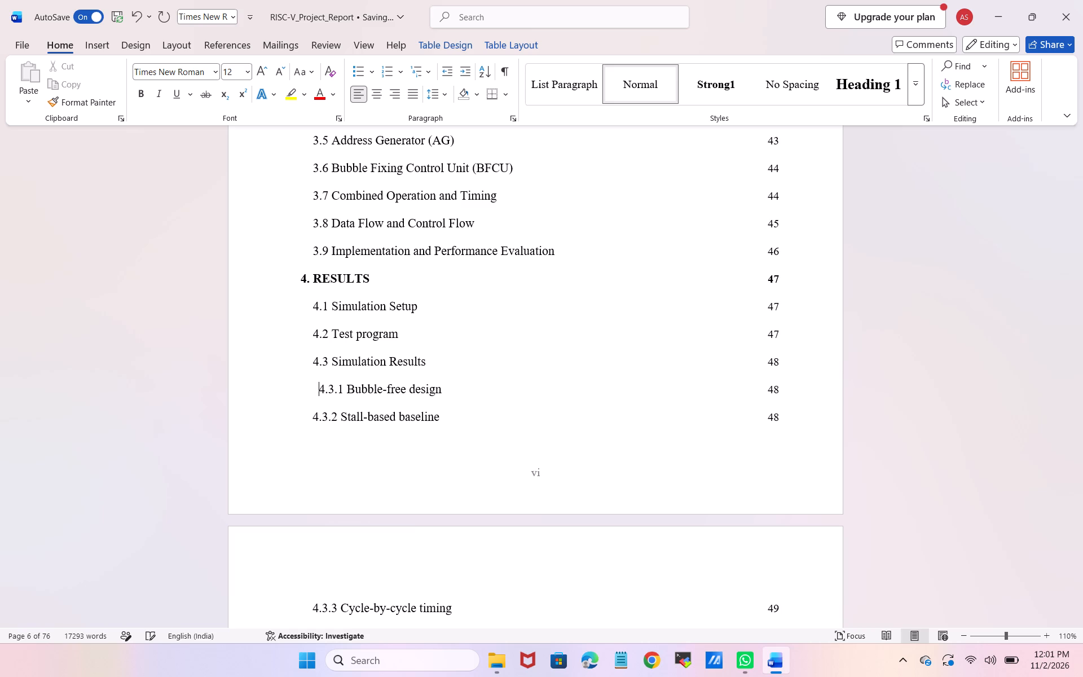
pyautogui.press('space')
pyautogui.press('space')
pyautogui.press('space')
pyautogui.press('Down')
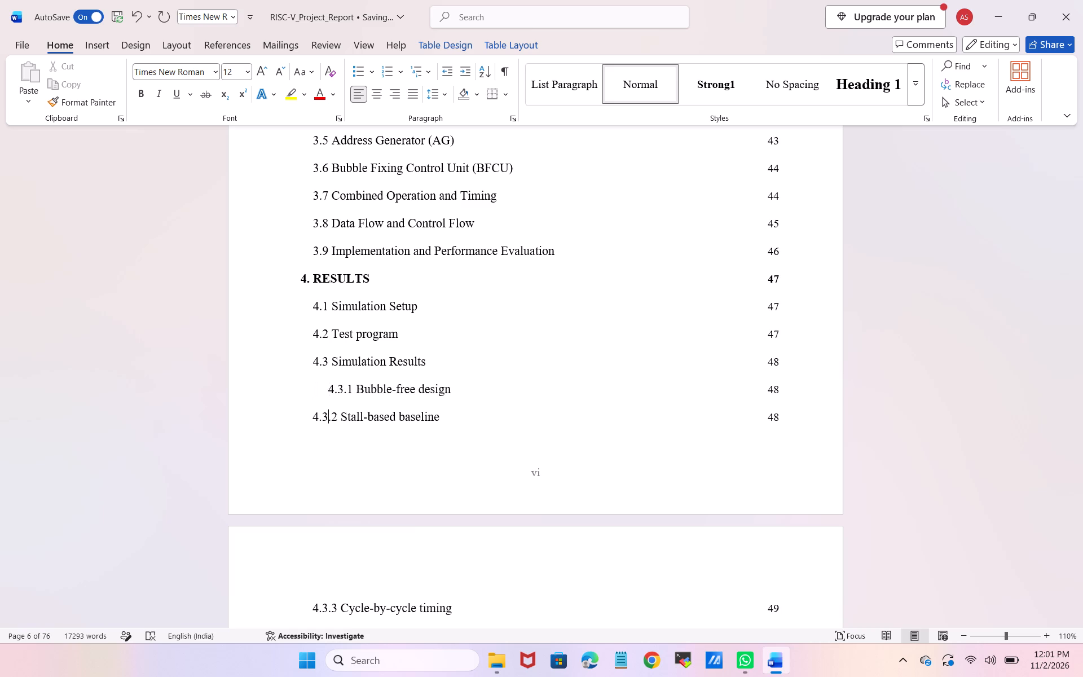
pyautogui.press('Up')
pyautogui.press('space')
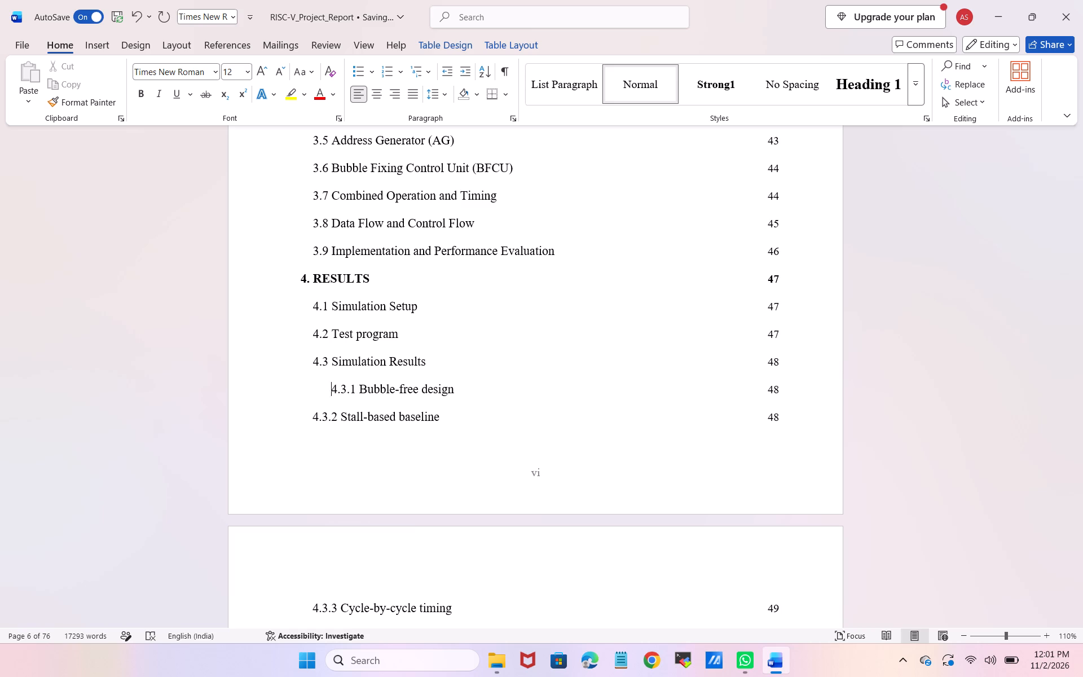
pyautogui.press('Up')
pyautogui.press('Down')
# Add six more spaces before the contents entry "4.3.2 Stall-based baseline" to align it with 4.3.1.
pyautogui.press('Down')
pyautogui.press('Left')
pyautogui.press('Left')
pyautogui.press('Left')
pyautogui.press('Left')
pyautogui.press('space')
pyautogui.press('space')
pyautogui.press('space')
pyautogui.press('space')
pyautogui.press('space')
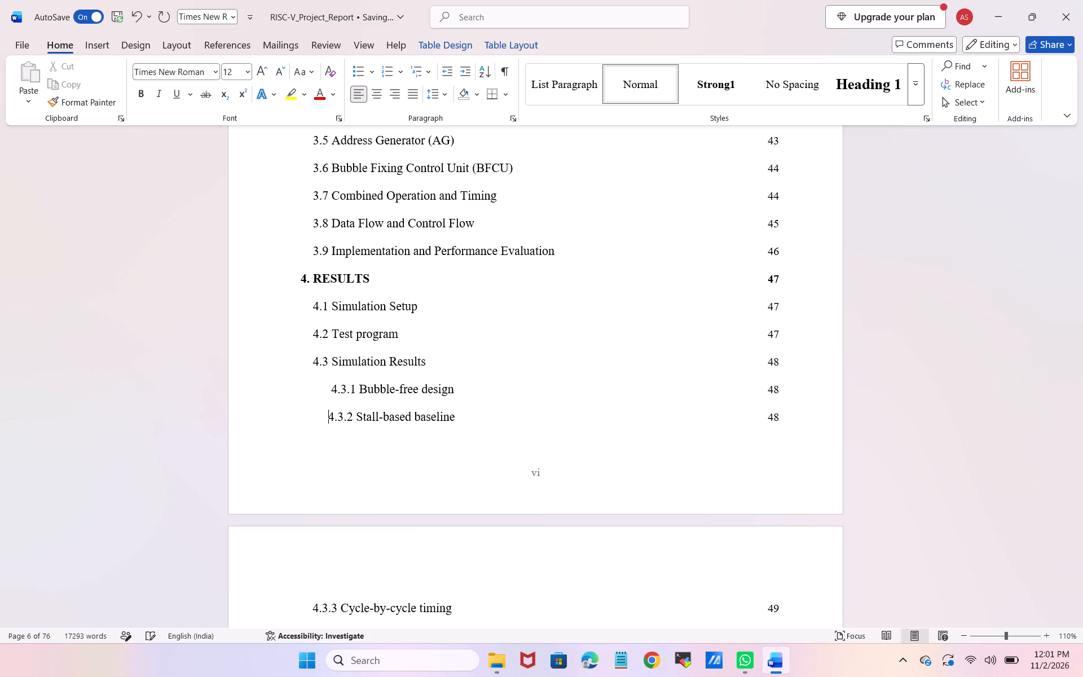
pyautogui.press('Up')
pyautogui.press('space')
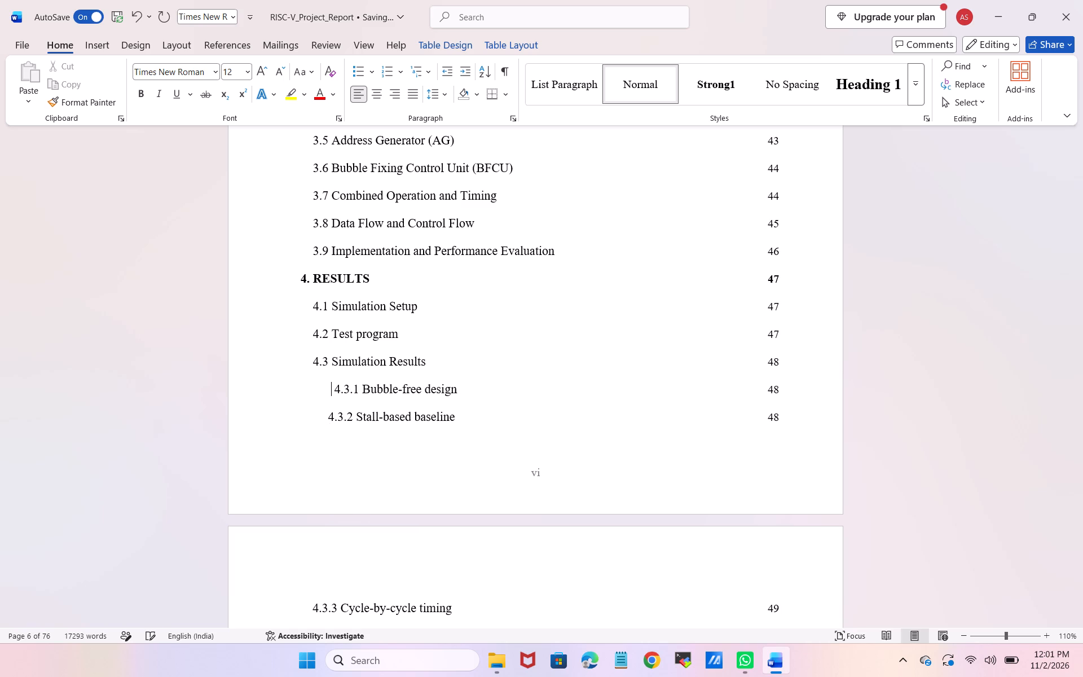
pyautogui.press('BackSpace')
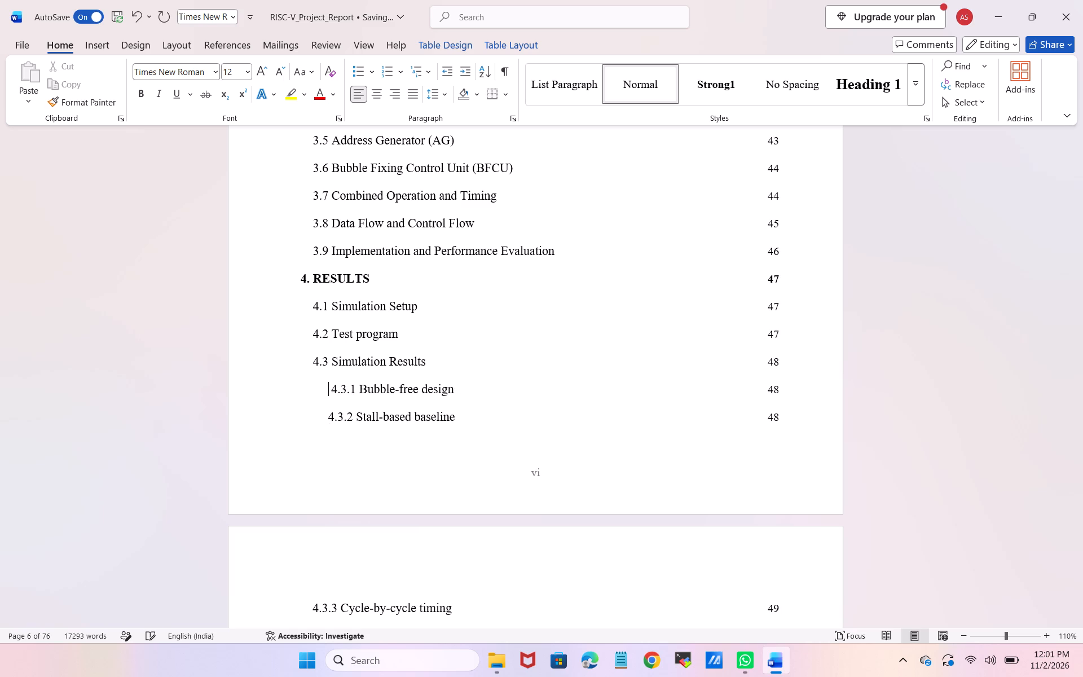
pyautogui.press('Down')
pyautogui.press('space')
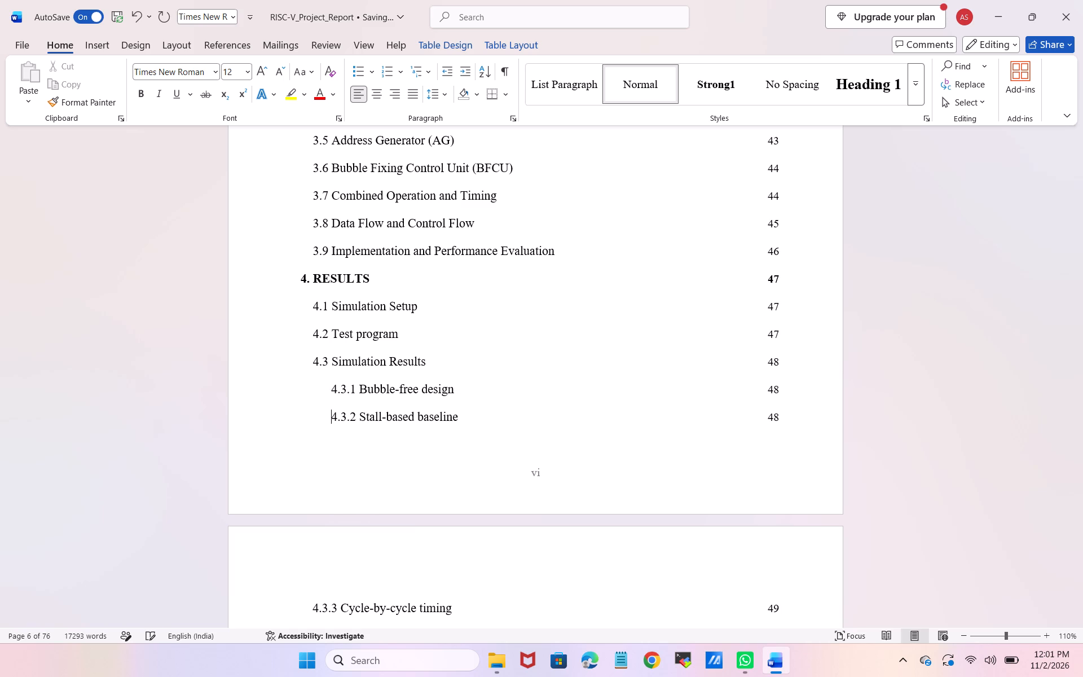
# Add six more spaces before the contents entry "4.3.3 Cycle-by-cycle timing" to align it with 4.3.2.
pyautogui.press('Down')
pyautogui.press('Left')
pyautogui.press('Left')
pyautogui.press('Left')
pyautogui.press('Left')
pyautogui.press('space')
pyautogui.press('space')
pyautogui.press('space')
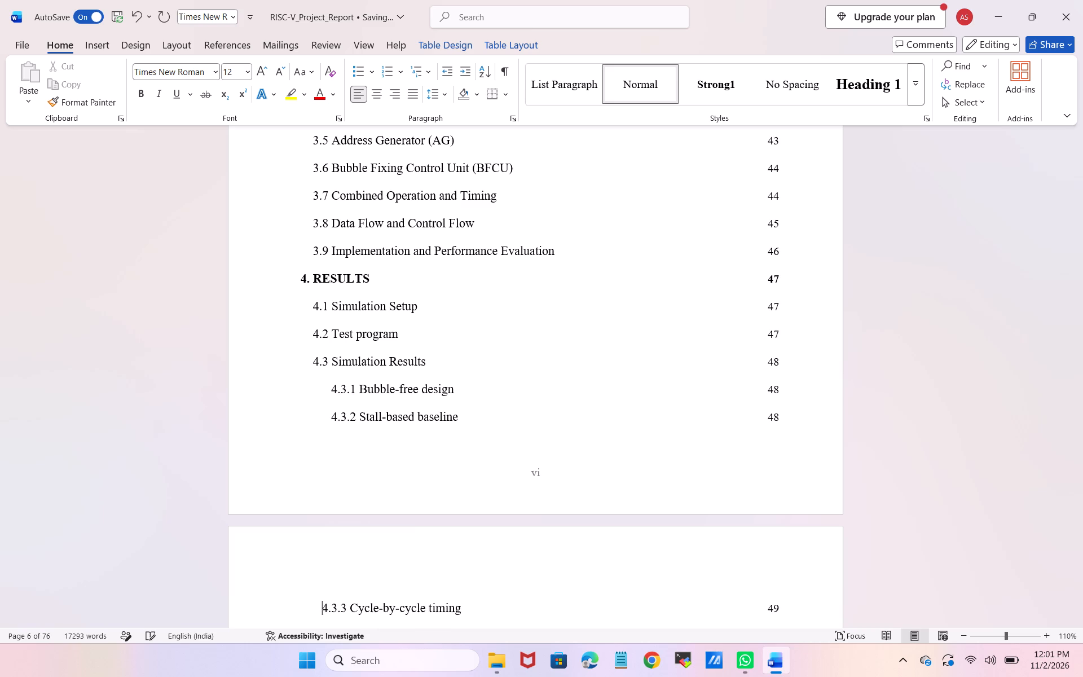
pyautogui.press('space')
pyautogui.press('Up')
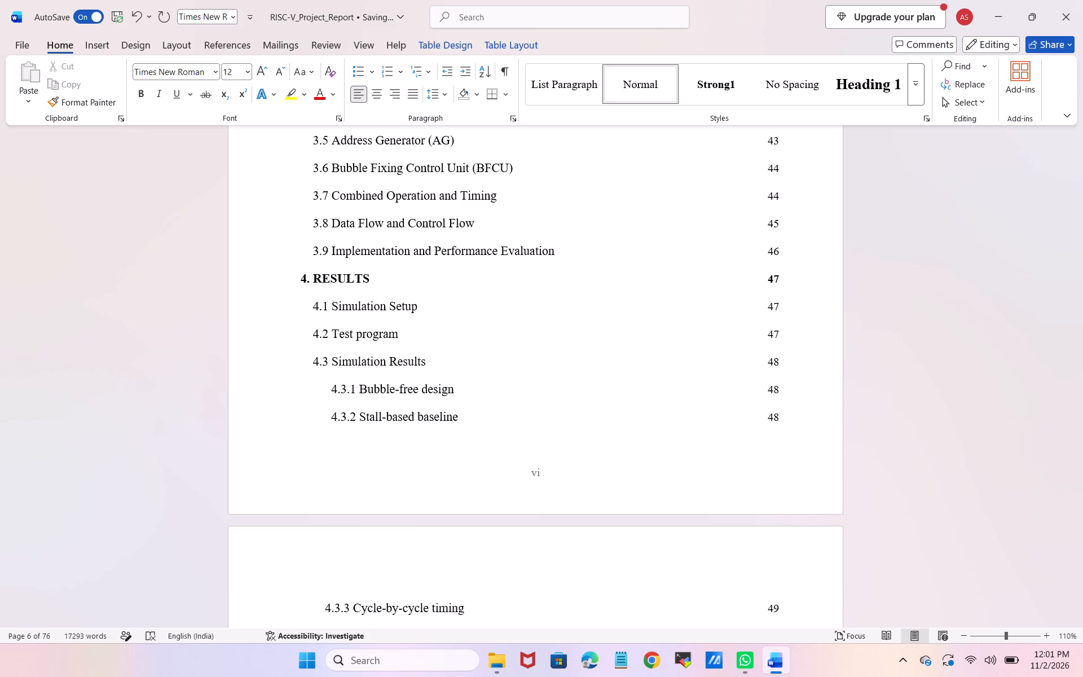
pyautogui.press('Down')
pyautogui.press('Down')
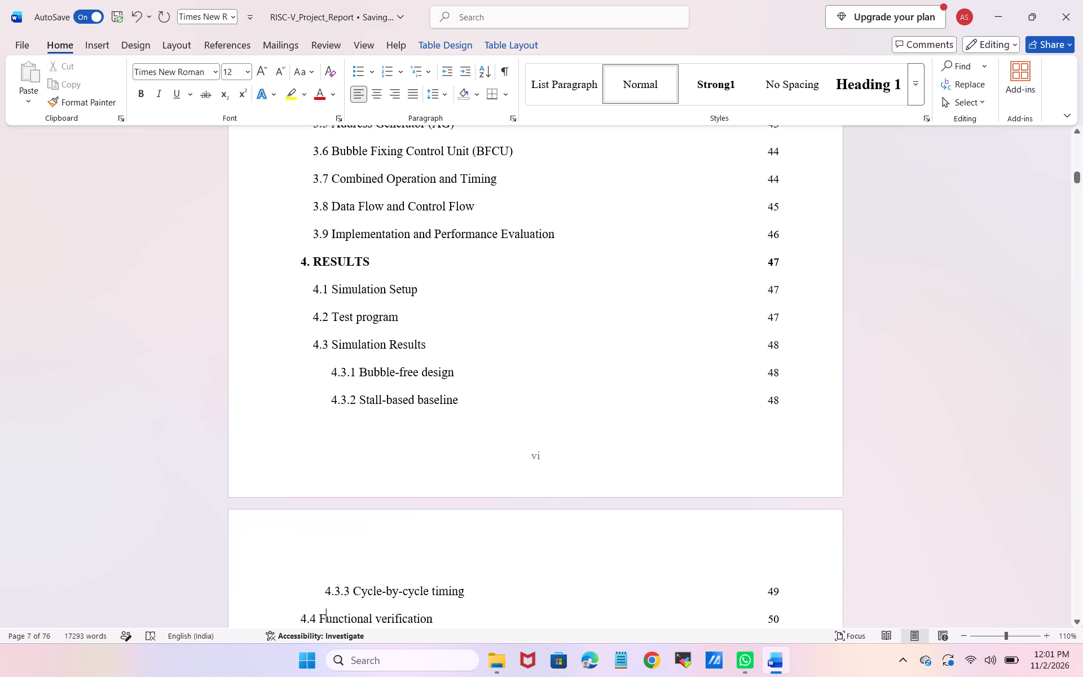
pyautogui.press('Up')
pyautogui.press('space')
pyautogui.press('Up')
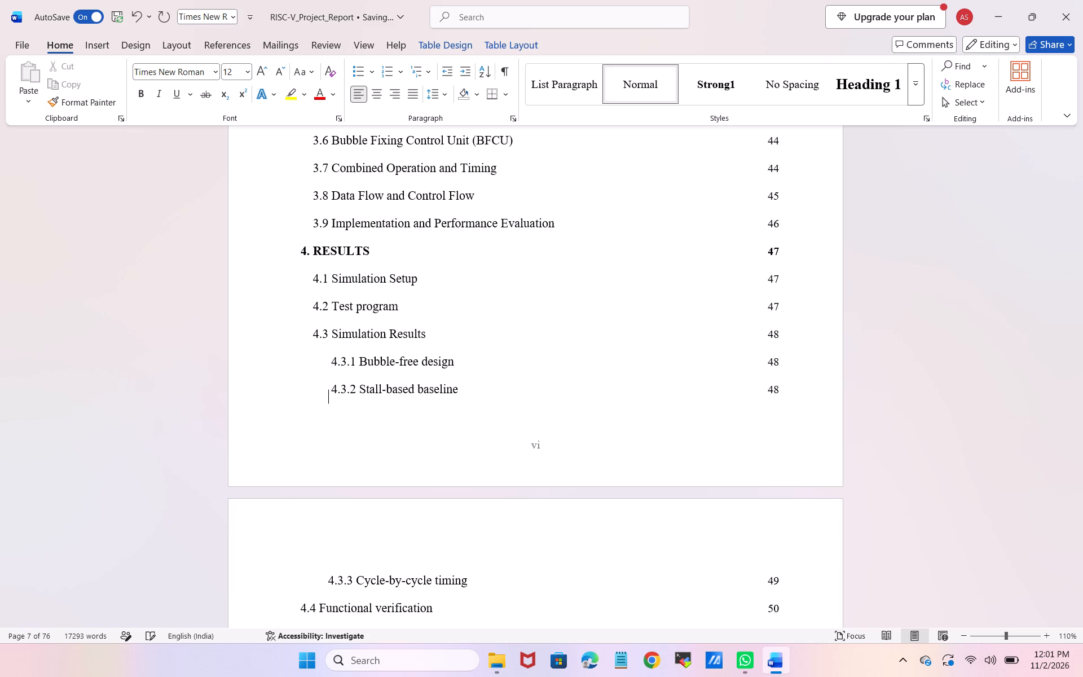
pyautogui.press('Down')
pyautogui.press('space')
pyautogui.press('Up')
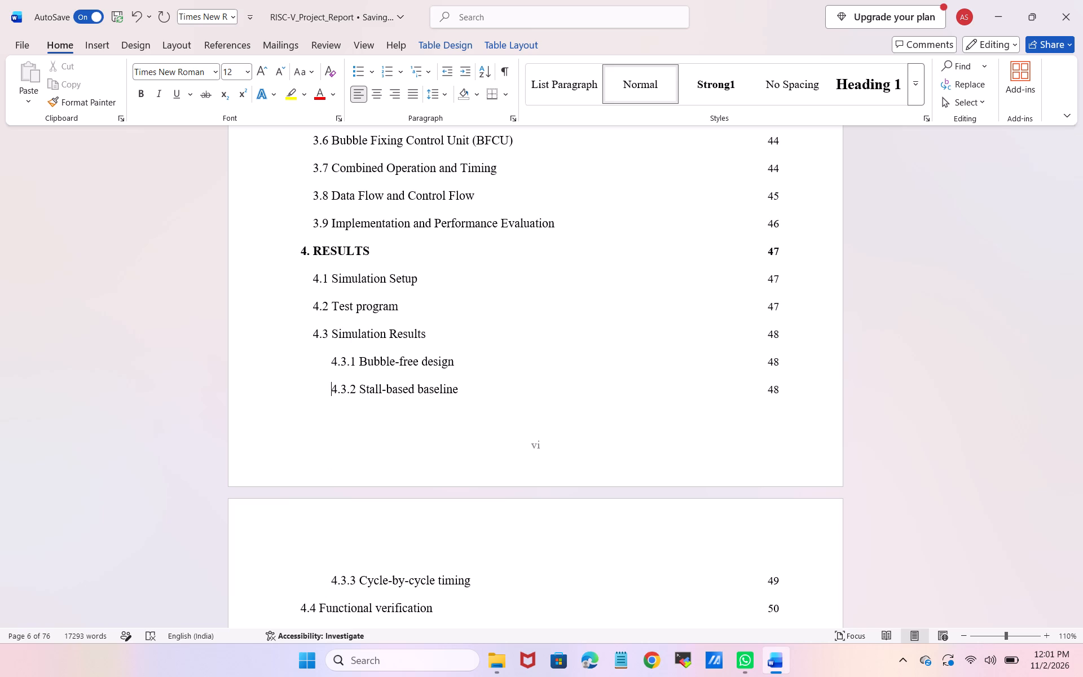
# Check the leading spaces of the contents entry "4.3 Simulation Results" as the indentation reference for "4.4 Functional verification".
pyautogui.press('Down')
pyautogui.press('Down')
pyautogui.press('Left')
pyautogui.press('Left')
pyautogui.press('Left')
pyautogui.press('Left')
pyautogui.press('Up')
pyautogui.press('Up')
pyautogui.press('Up')
pyautogui.press('Up')
pyautogui.press('Up')
pyautogui.press('Down')
pyautogui.press('Right')
pyautogui.press('Left')
pyautogui.press('Left')
pyautogui.press('Left')
pyautogui.press('Left')
pyautogui.press('Left')
# Check the indentation of the contents entries from "4.3.1 Bubble-free design" down to "4.4 Functional verification".
pyautogui.click(331, 363)
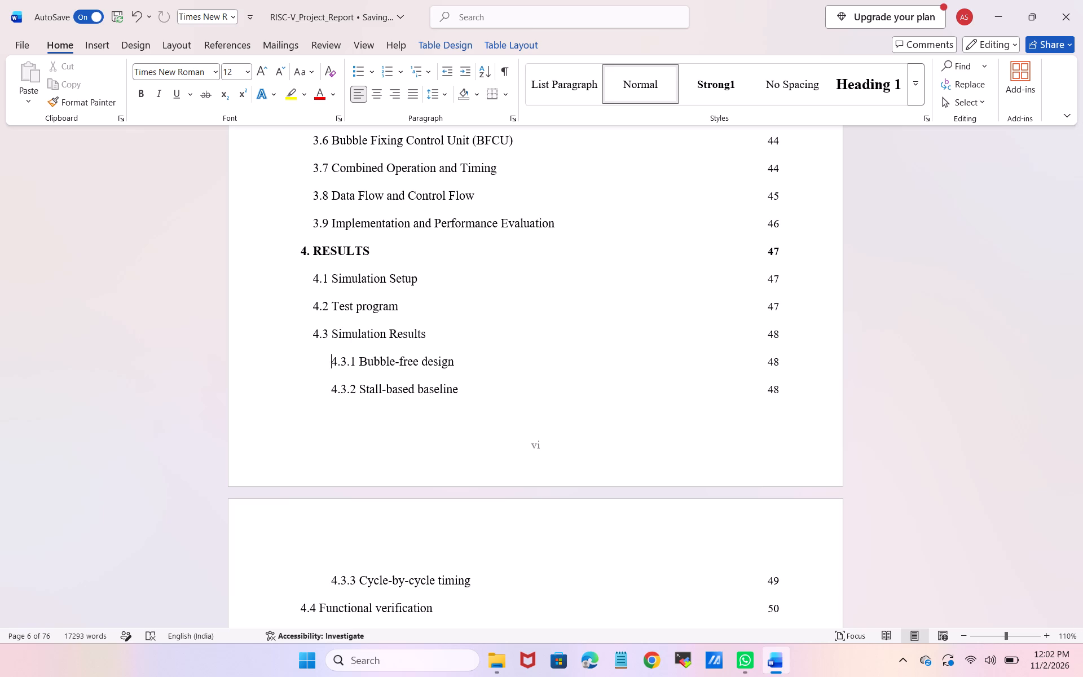
pyautogui.press('Down')
pyautogui.press('Down')
pyautogui.press('Down')
pyautogui.press('Up')
pyautogui.press('Up')
pyautogui.press('Down')
pyautogui.press('Down')
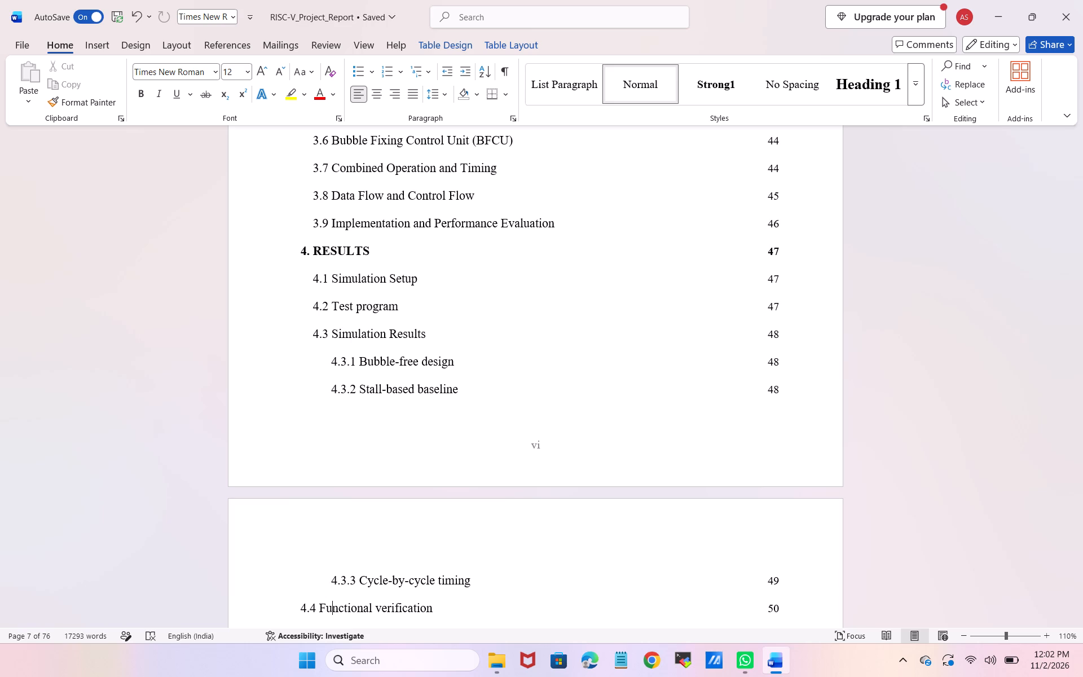
pyautogui.scroll(-2, 331, 363)
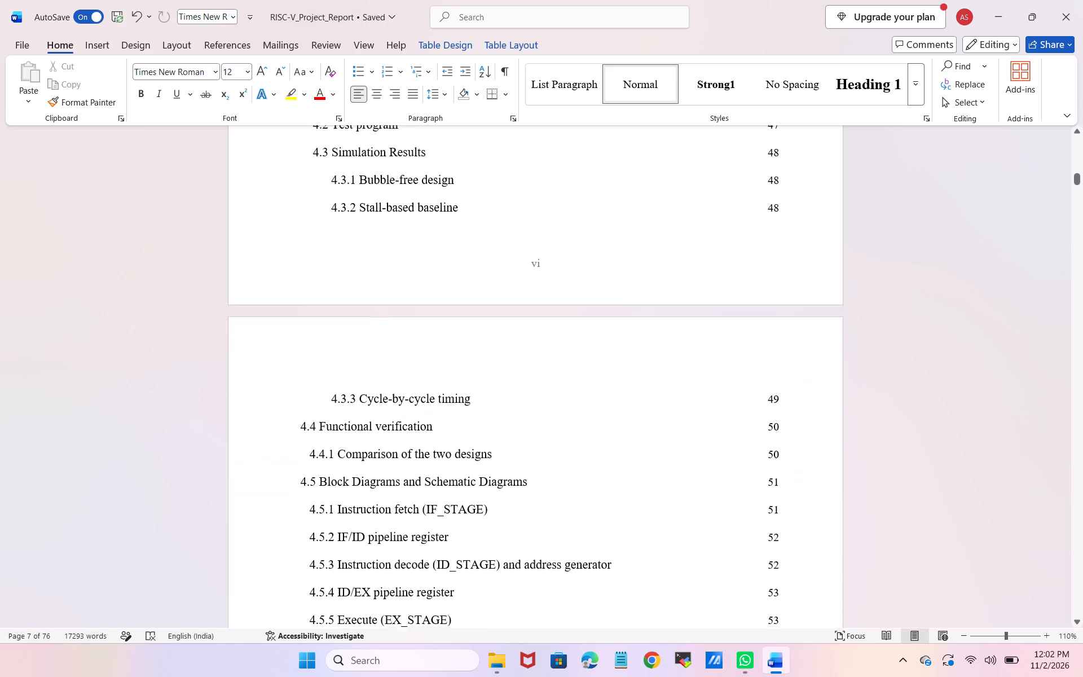
# Add four spaces before the contents entry "4.4 Functional verification" to align it with "4.3 Simulation Results".
pyautogui.click(314, 150)
pyautogui.click(314, 150)
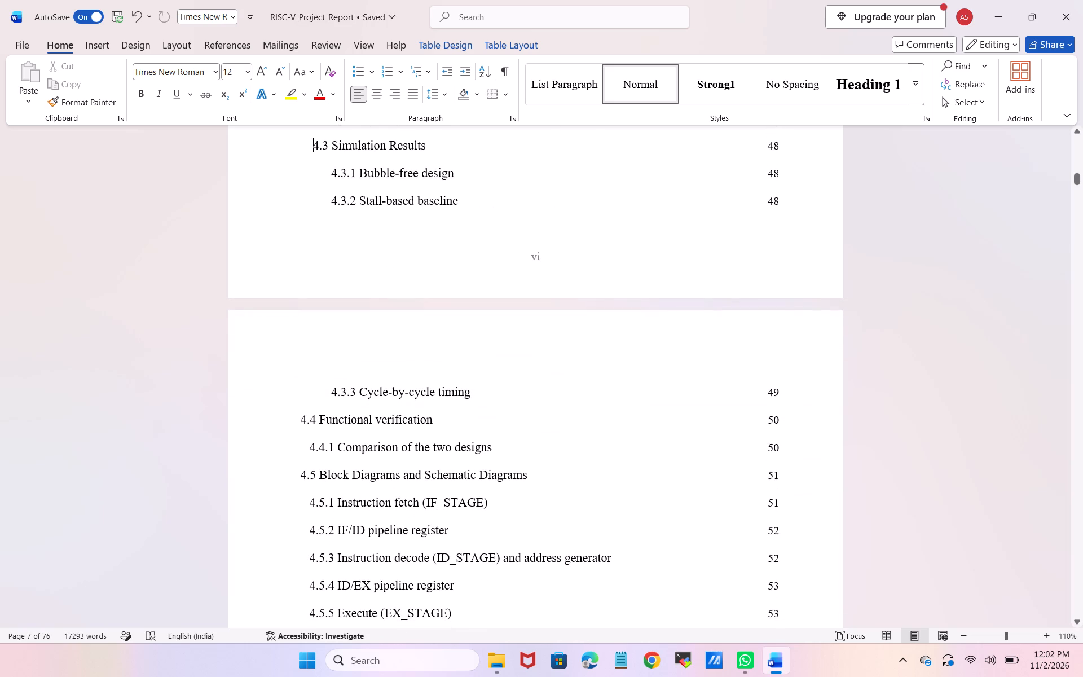
pyautogui.click(314, 150)
pyautogui.press('Down')
pyautogui.press('Down')
pyautogui.press('Down')
pyautogui.press('Down')
pyautogui.press('Left')
pyautogui.press('Left')
pyautogui.press('Left')
pyautogui.press('space')
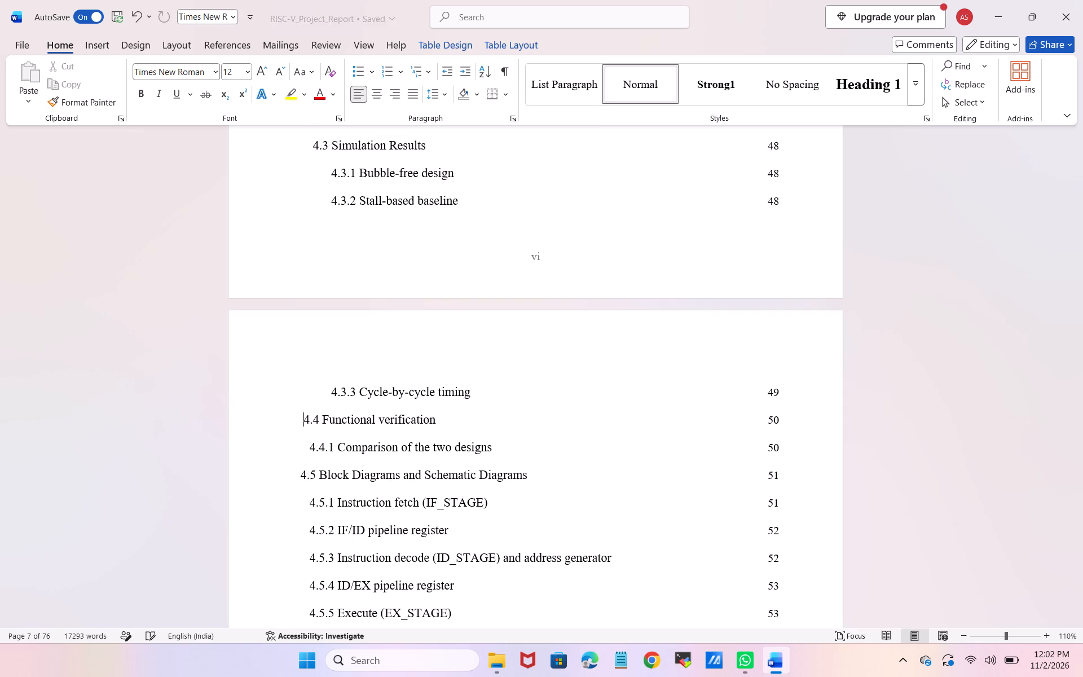
pyautogui.press('space')
pyautogui.press('space')
pyautogui.press('Up')
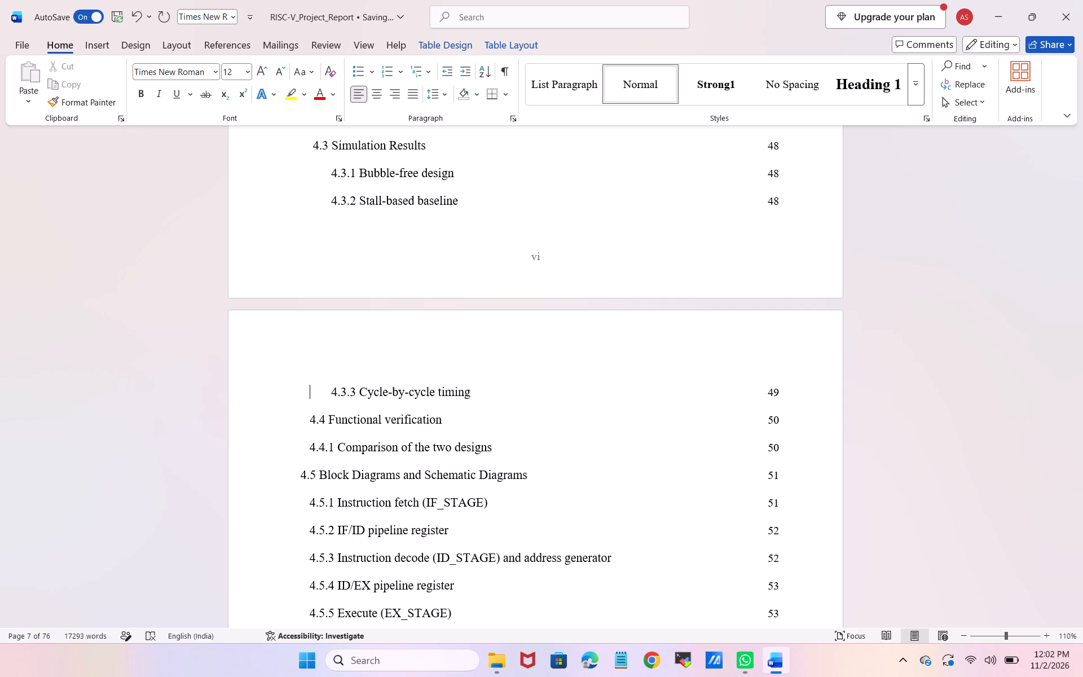
pyautogui.press('Up')
pyautogui.press('Up')
pyautogui.press('Up')
pyautogui.press('Down')
pyautogui.press('Down')
pyautogui.press('Down')
pyautogui.press('Down')
pyautogui.press('Down')
pyautogui.press('Up')
pyautogui.press('space')
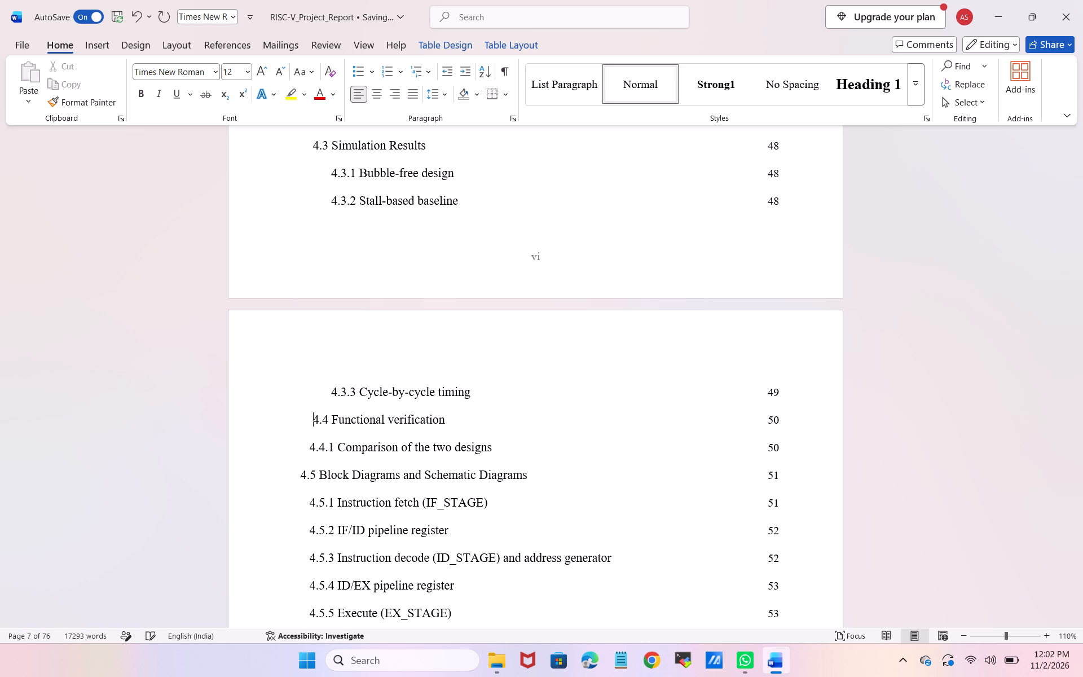
# Add seven more spaces before the contents entry "4.4.1 Comparison of the two designs" to align it with the 4.3.x third-level entries.
pyautogui.press('Down')
pyautogui.press('Left')
pyautogui.press('space')
pyautogui.press('space')
pyautogui.press('space')
pyautogui.press('space')
pyautogui.press('Up')
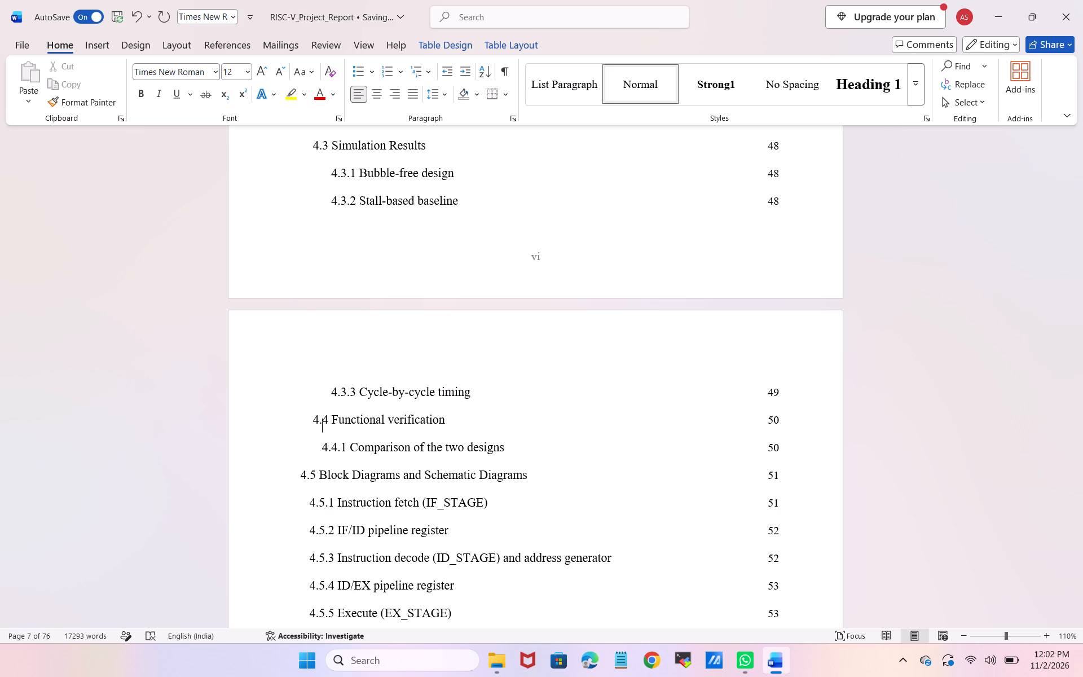
pyautogui.press('Up')
pyautogui.press('Up')
pyautogui.press('Up')
pyautogui.press('Right')
pyautogui.press('Right')
pyautogui.press('Right')
pyautogui.press('Down')
pyautogui.press('Down')
pyautogui.press('Down')
pyautogui.press('Down')
pyautogui.press('Left')
pyautogui.press('Left')
pyautogui.press('space')
pyautogui.press('space')
pyautogui.press('space')
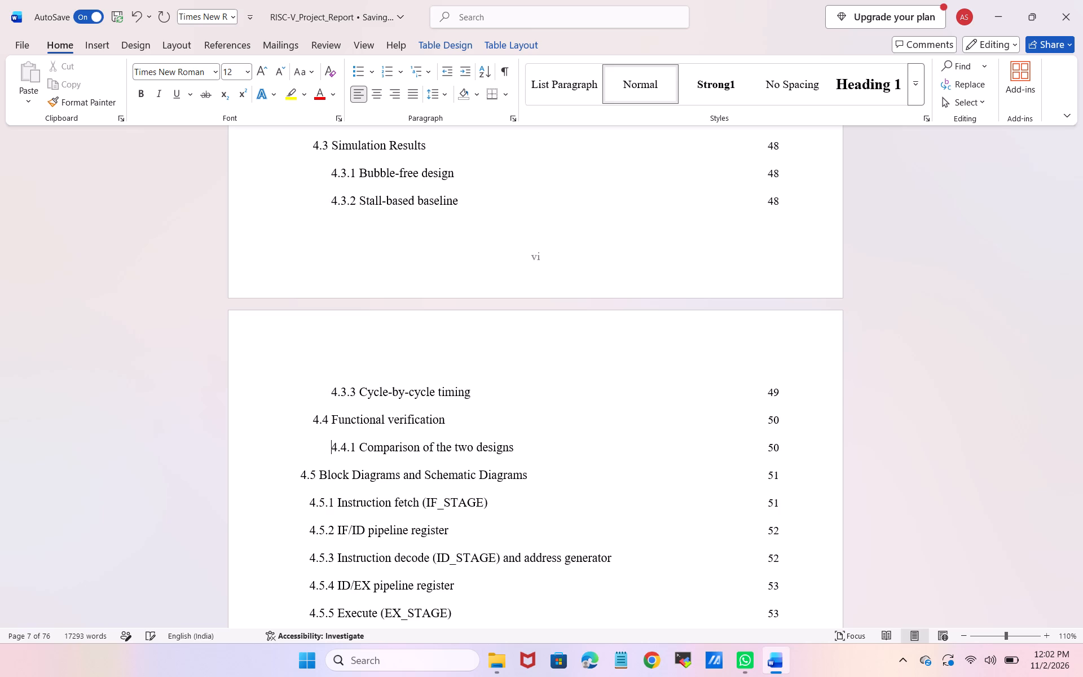
# Check the alignment of the contents entry "4.4.1 Comparison of the two designs" against the entries above it.
pyautogui.press('Up')
pyautogui.press('Down')
pyautogui.press('Up')
pyautogui.press('Up')
pyautogui.press('Up')
pyautogui.press('Up')
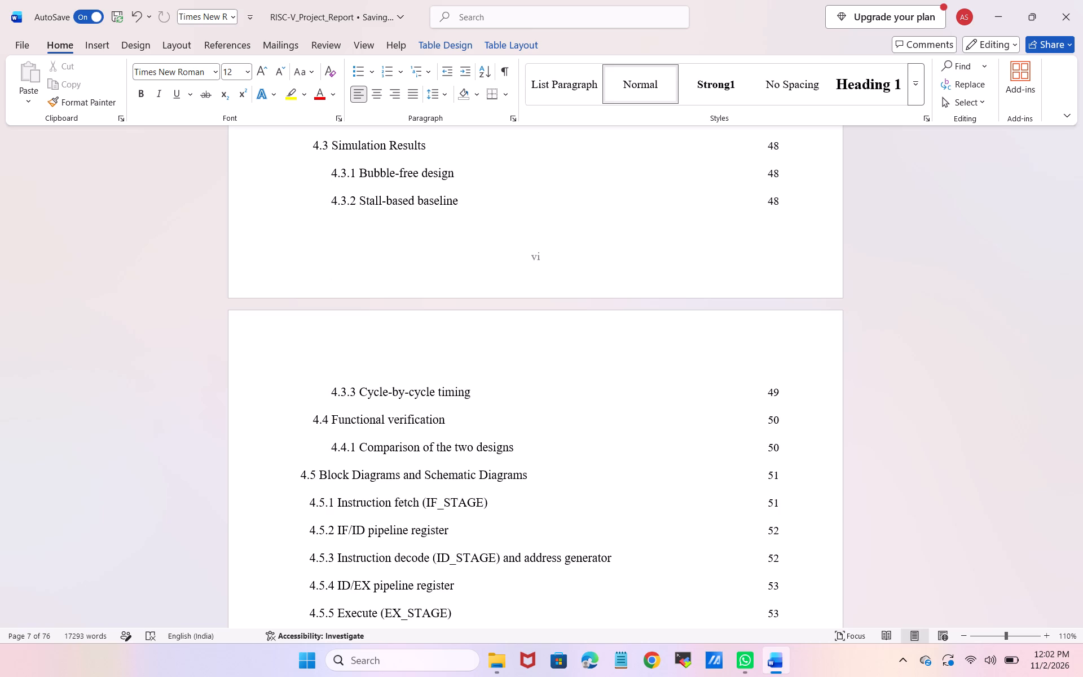
pyautogui.press('Down')
pyautogui.press('Down')
pyautogui.press('Down')
pyautogui.press('Down')
# Add four spaces before the contents entry "4.5 Block Diagrams and Schematic Diagrams" to align it with entry 4.4.
pyautogui.press('Down')
pyautogui.press('Left')
pyautogui.press('Left')
pyautogui.press('Left')
pyautogui.press('Left')
pyautogui.press('Left')
pyautogui.press('space')
pyautogui.press('BackSpace')
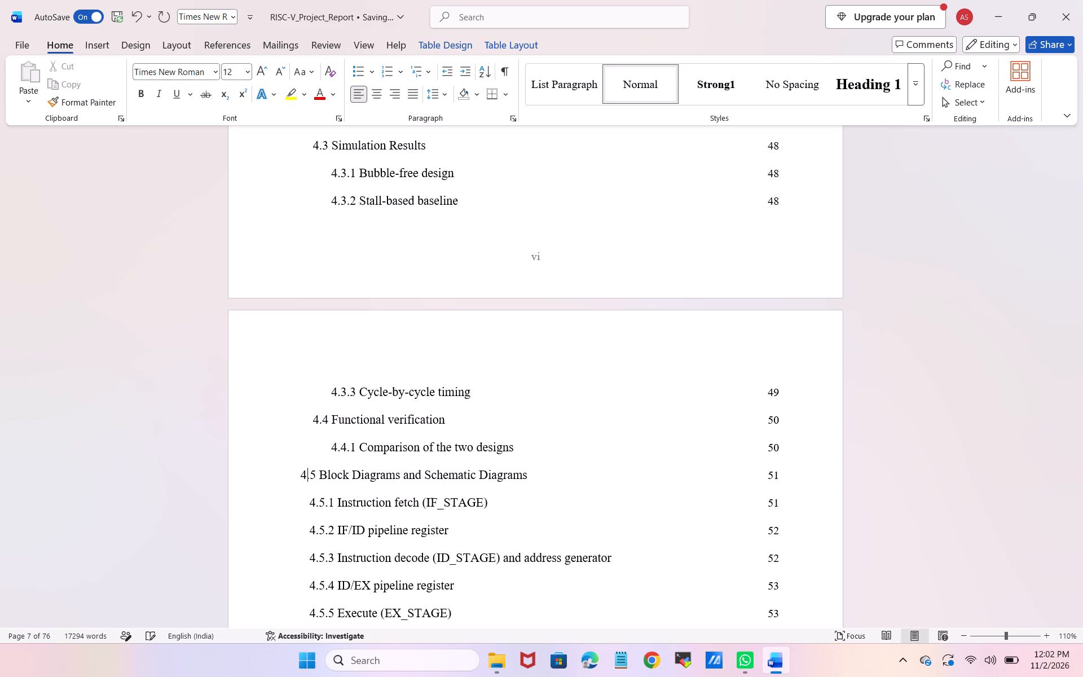
pyautogui.press('Left')
pyautogui.press('space')
pyautogui.press('space')
pyautogui.press('space')
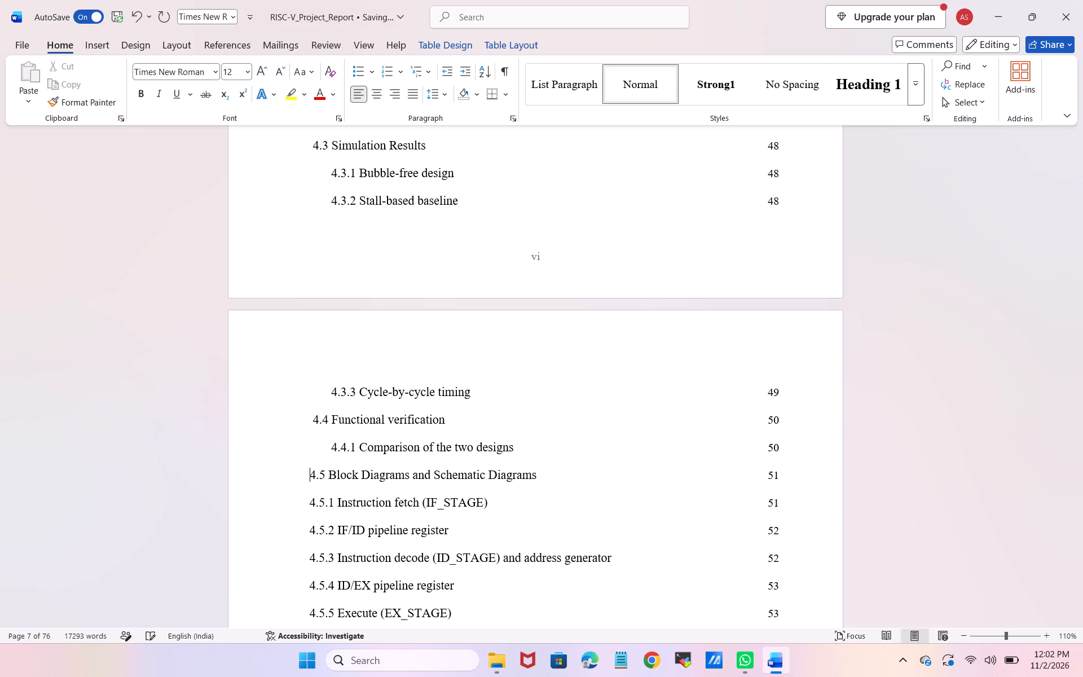
pyautogui.press('Up')
pyautogui.press('Up')
pyautogui.press('Down')
pyautogui.press('Down')
pyautogui.press('space')
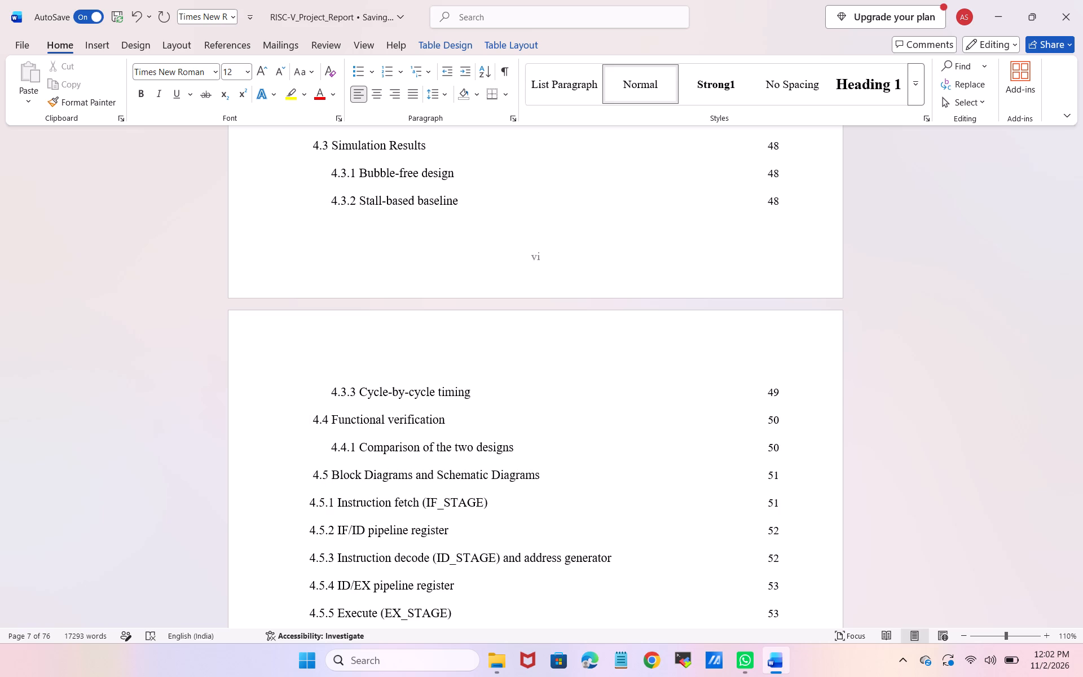
pyautogui.press('Up')
pyautogui.press('Up')
pyautogui.press('Down')
pyautogui.press('Down')
# Add seven more spaces before the contents entry "4.5.1 Instruction fetch (IF_STAGE)" to align it with entry 4.4.1.
pyautogui.press('Down')
pyautogui.press('Left')
pyautogui.press('space')
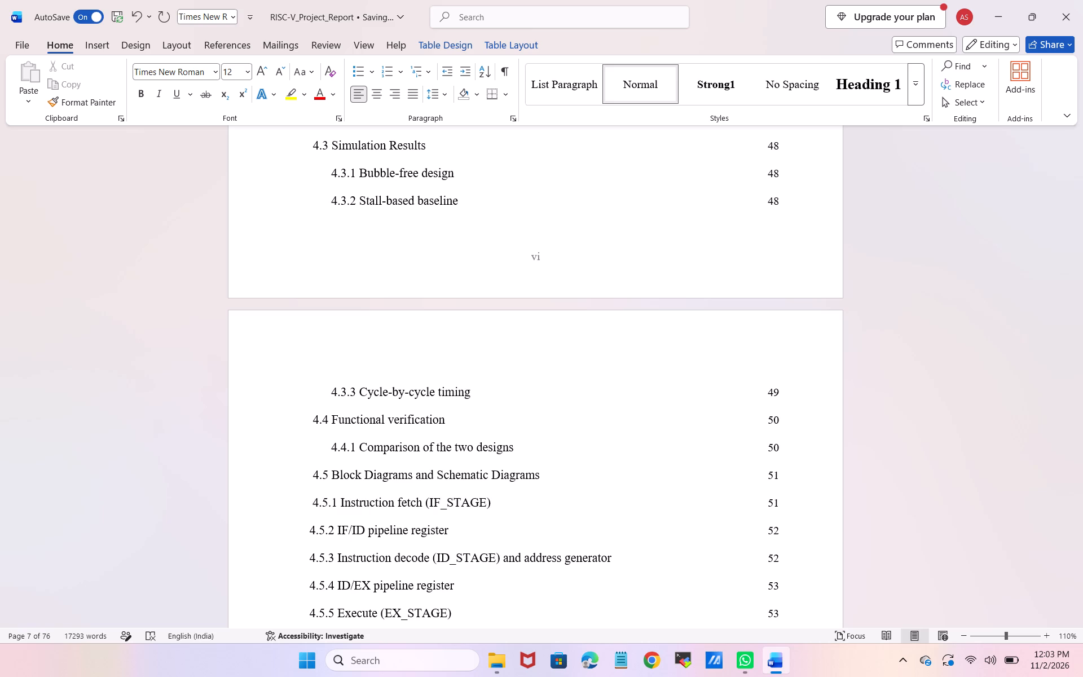
pyautogui.press('space')
pyautogui.press('space')
pyautogui.press('space')
pyautogui.press('space')
pyautogui.press('space')
pyautogui.press('space')
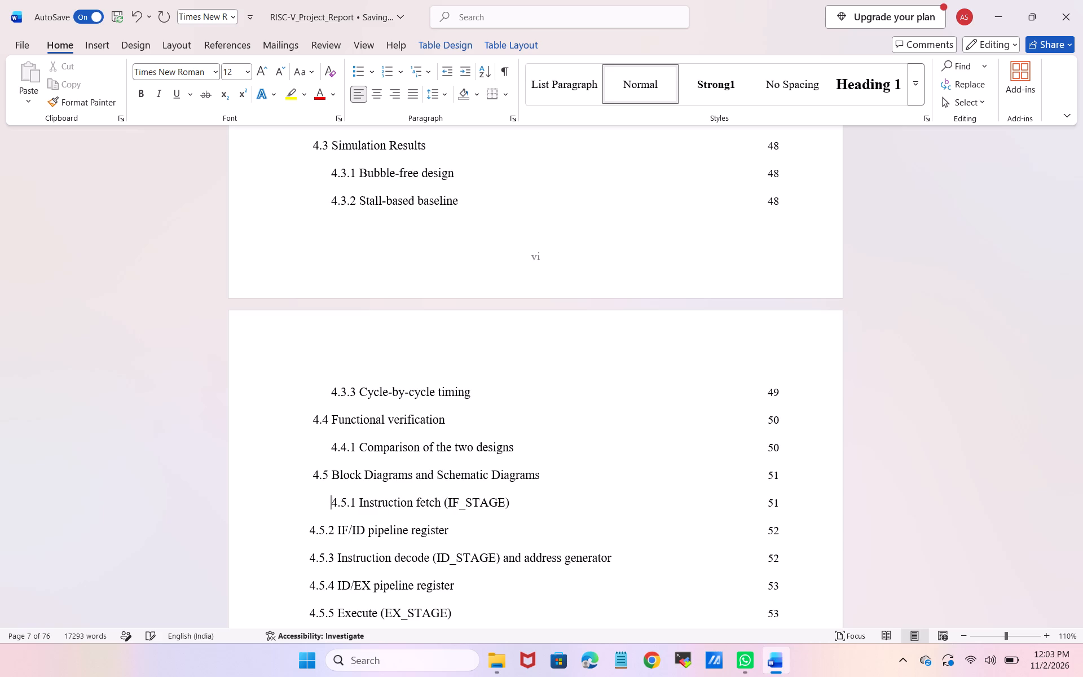
pyautogui.press('Up')
pyautogui.press('Up')
pyautogui.press('Down')
pyautogui.press('Down')
# Add seven more spaces before the contents entry "4.5.2 IF/ID pipeline register" to align it with entry 4.5.1.
pyautogui.press('Down')
pyautogui.press('Left')
pyautogui.press('Left')
pyautogui.press('Left')
pyautogui.press('Left')
pyautogui.press('space')
pyautogui.press('space')
pyautogui.press('space')
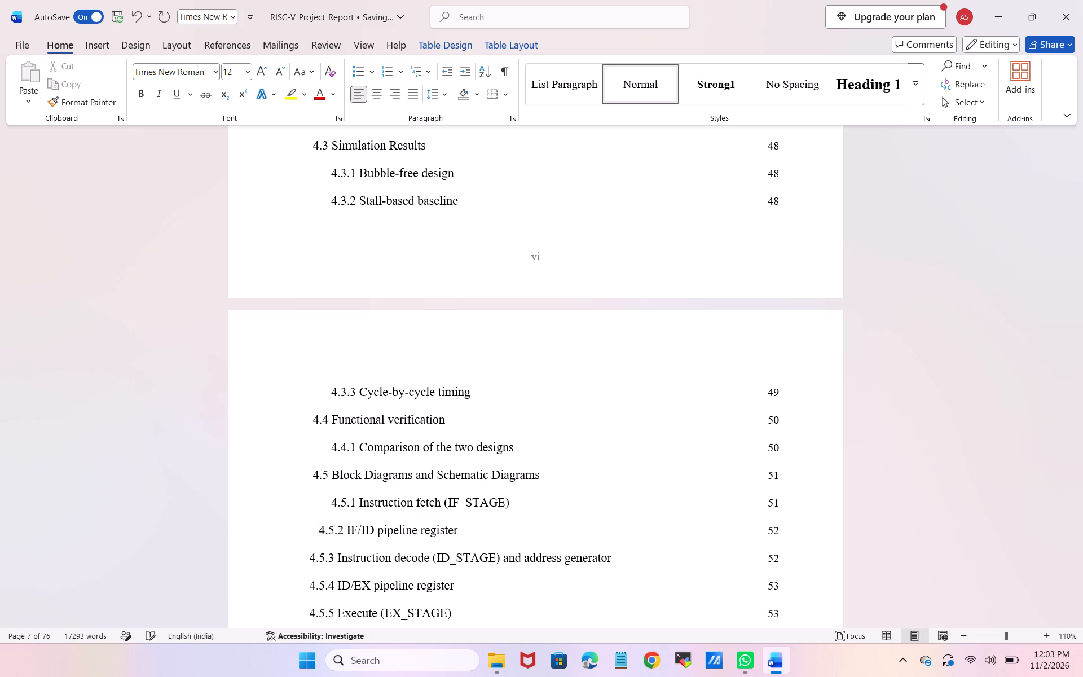
pyautogui.press('space')
pyautogui.press('space')
pyautogui.press('space')
pyautogui.press('Up')
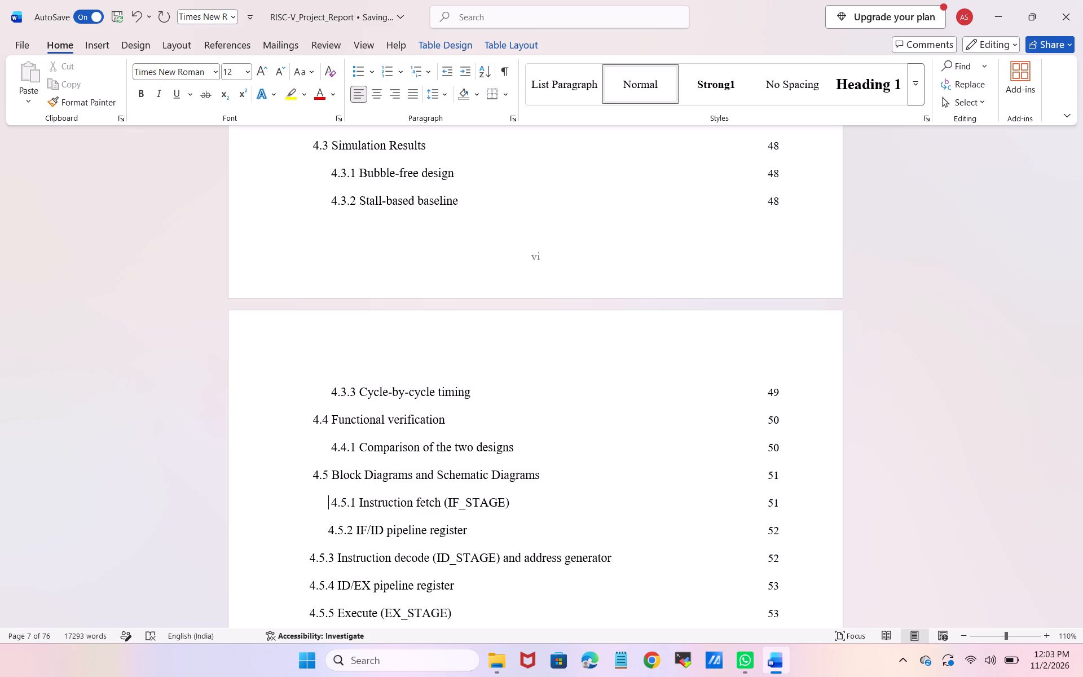
pyautogui.press('Right')
pyautogui.press('Down')
pyautogui.press('space')
# Add seven more spaces before the contents entry "4.5.3 Instruction decode (ID_STAGE) and address generator" to align it with entry 4.5.2.
pyautogui.press('Down')
pyautogui.press('Left')
pyautogui.press('Left')
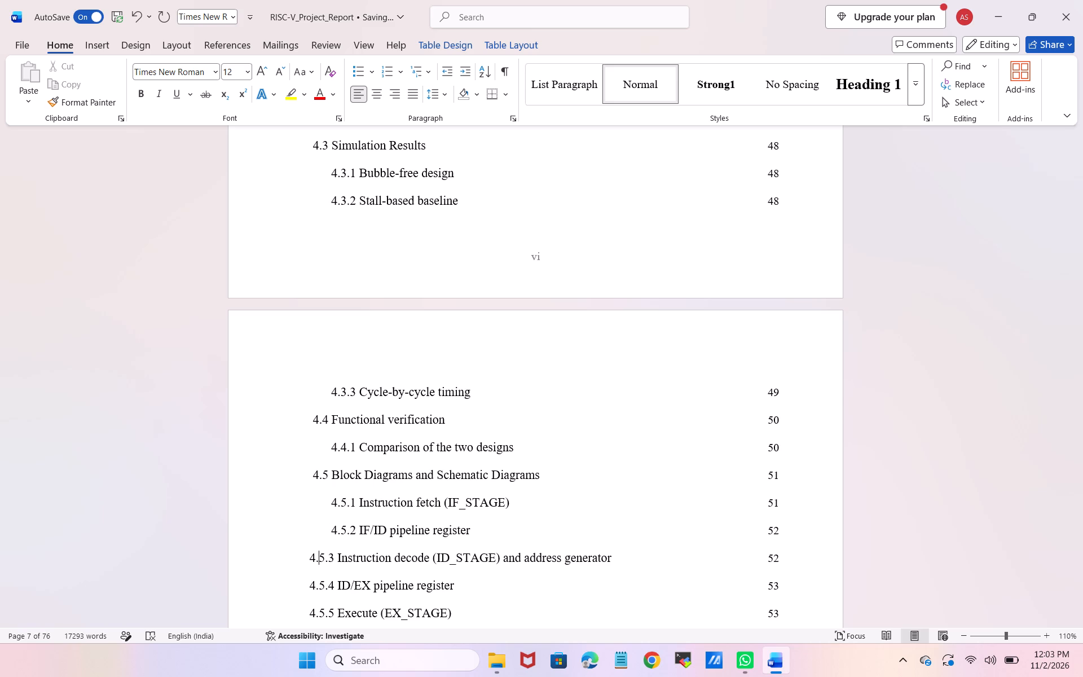
pyautogui.press('Left')
pyautogui.press('Left')
pyautogui.press('space')
pyautogui.press('space')
pyautogui.press('space')
pyautogui.press('space')
pyautogui.press('space')
pyautogui.press('space')
pyautogui.press('space')
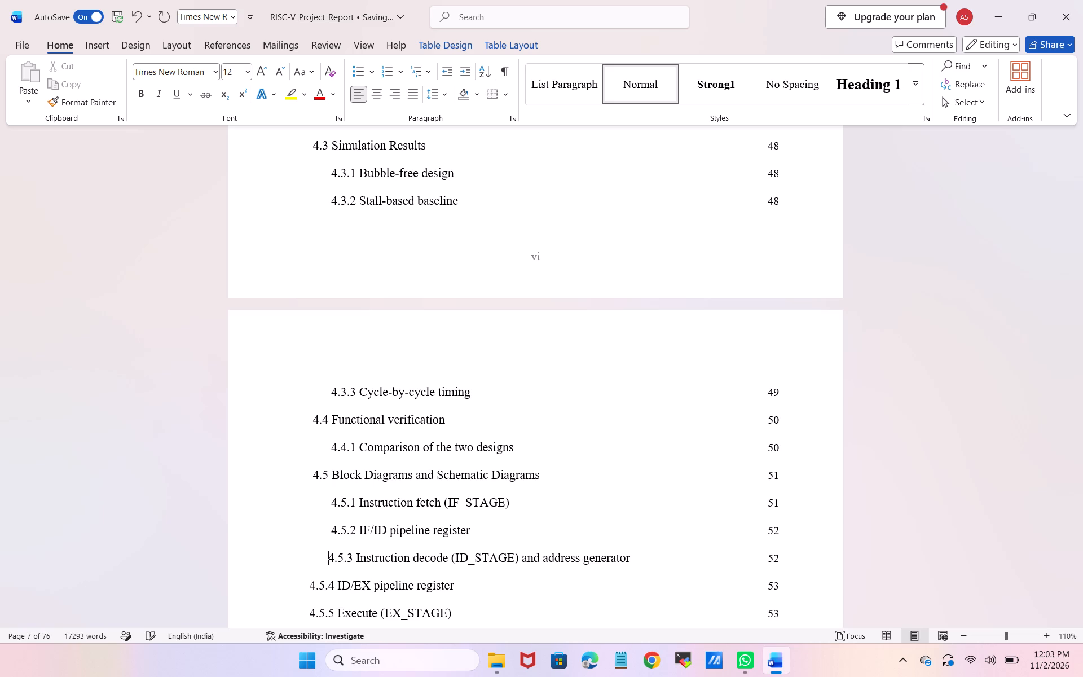
# Add seven more spaces before the contents entry "4.5.4 ID/EX pipeline register" to align it with entry 4.5.3.
pyautogui.press('Down')
pyautogui.press('Left')
pyautogui.press('Left')
pyautogui.press('Left')
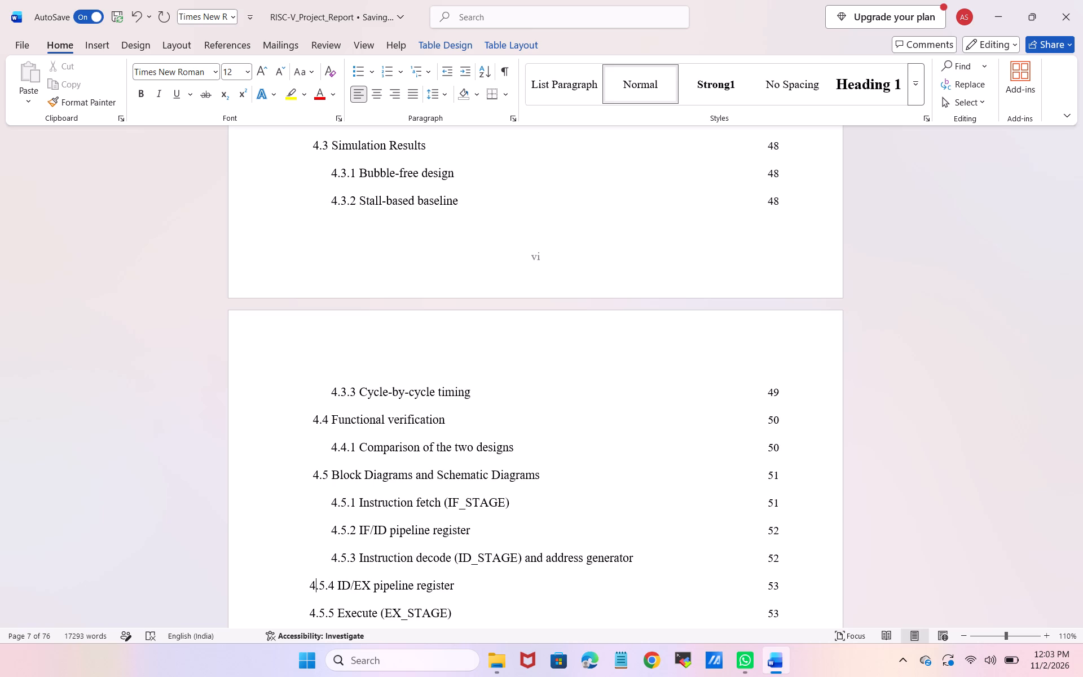
pyautogui.press('Left')
pyautogui.press('space')
pyautogui.press('space')
pyautogui.press('space')
pyautogui.press('space')
pyautogui.press('space')
pyautogui.press('space')
pyautogui.press('space')
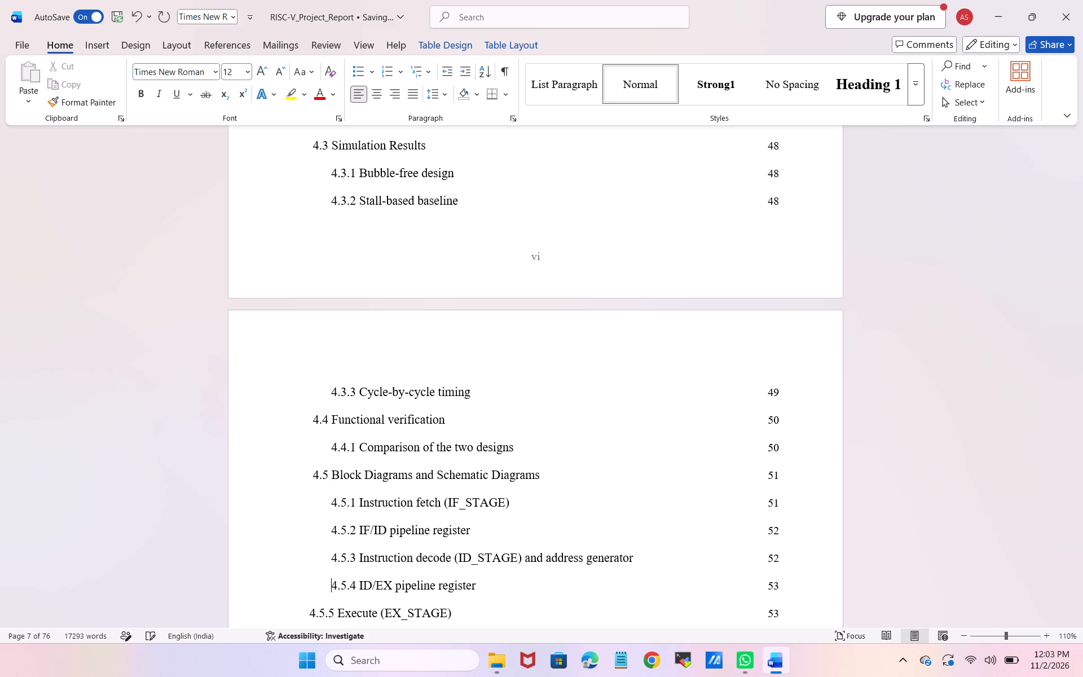
pyautogui.press('space')
pyautogui.press('BackSpace')
# Add seven more spaces before the contents entry "4.5.5 Execute (EX_STAGE)" to align it with entry 4.5.4.
pyautogui.press('Down')
pyautogui.press('Left')
pyautogui.press('Left')
pyautogui.press('Left')
pyautogui.press('Left')
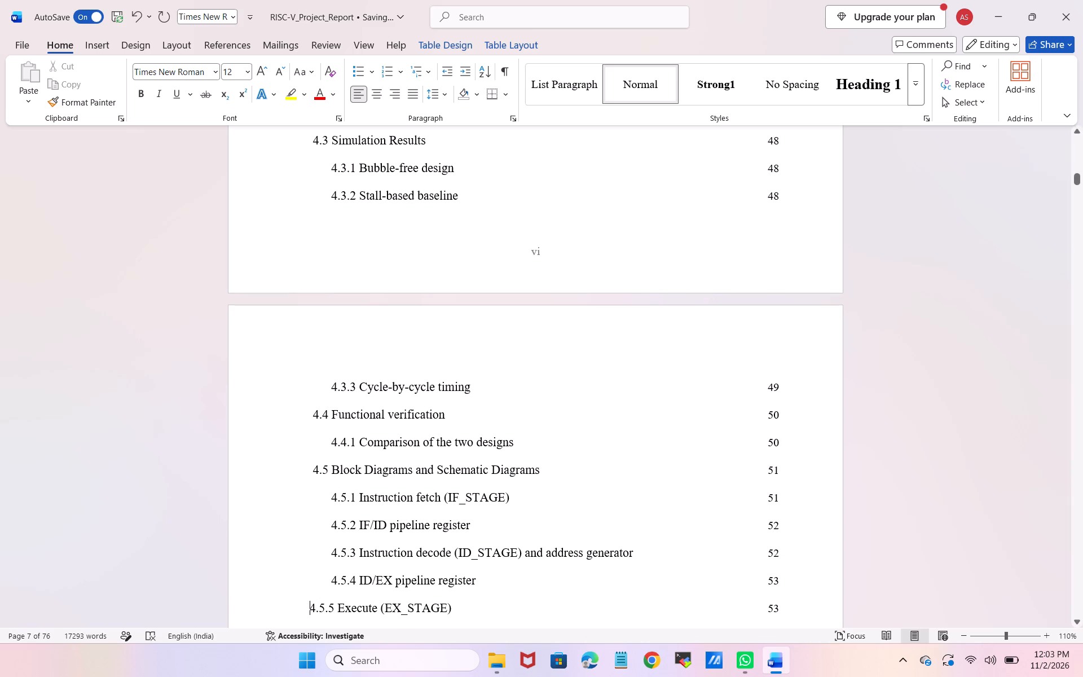
pyautogui.press('space')
pyautogui.press('space')
pyautogui.press('space')
pyautogui.press('space')
pyautogui.press('space')
pyautogui.press('space')
pyautogui.press('space')
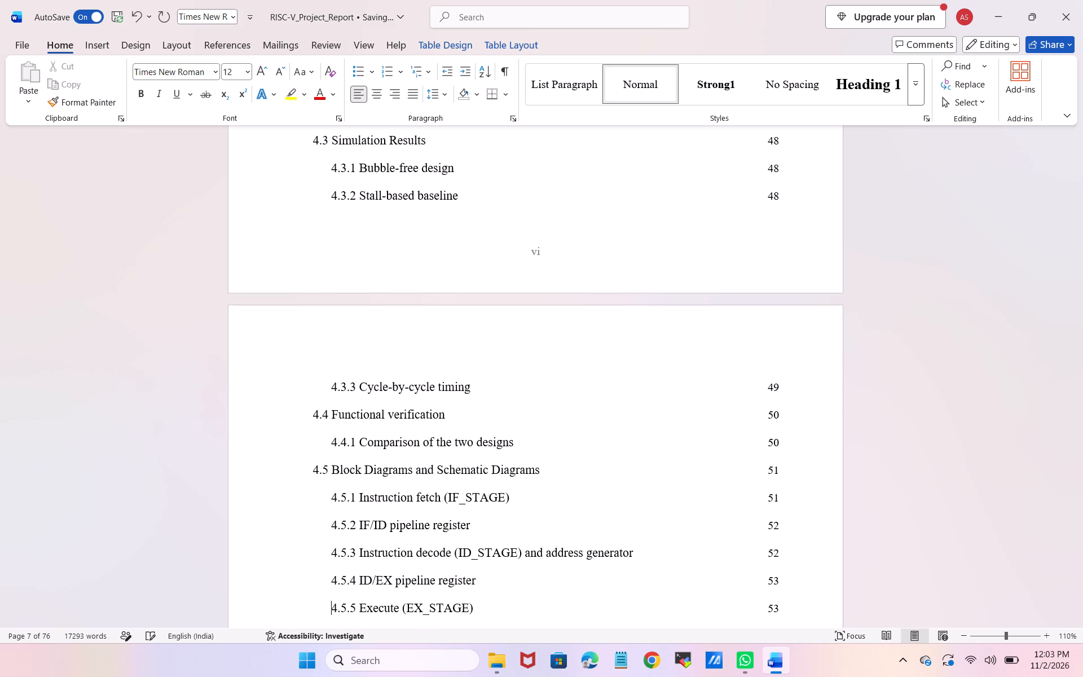
# Add seven more spaces before the contents entry "4.5.6 EX/MEM pipeline register" to align it with entry 4.5.5.
pyautogui.press('Down')
pyautogui.press('Down')
pyautogui.press('Left')
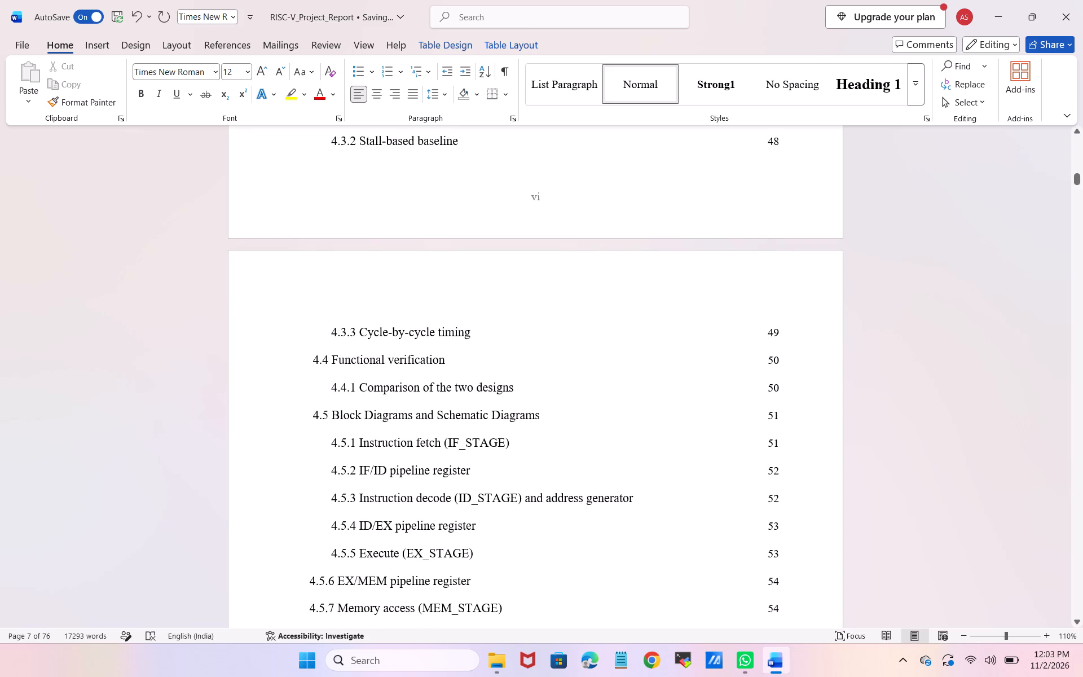
pyautogui.press('Up')
pyautogui.press('Left')
pyautogui.press('Left')
pyautogui.press('Left')
pyautogui.press('space')
pyautogui.press('space')
pyautogui.press('space')
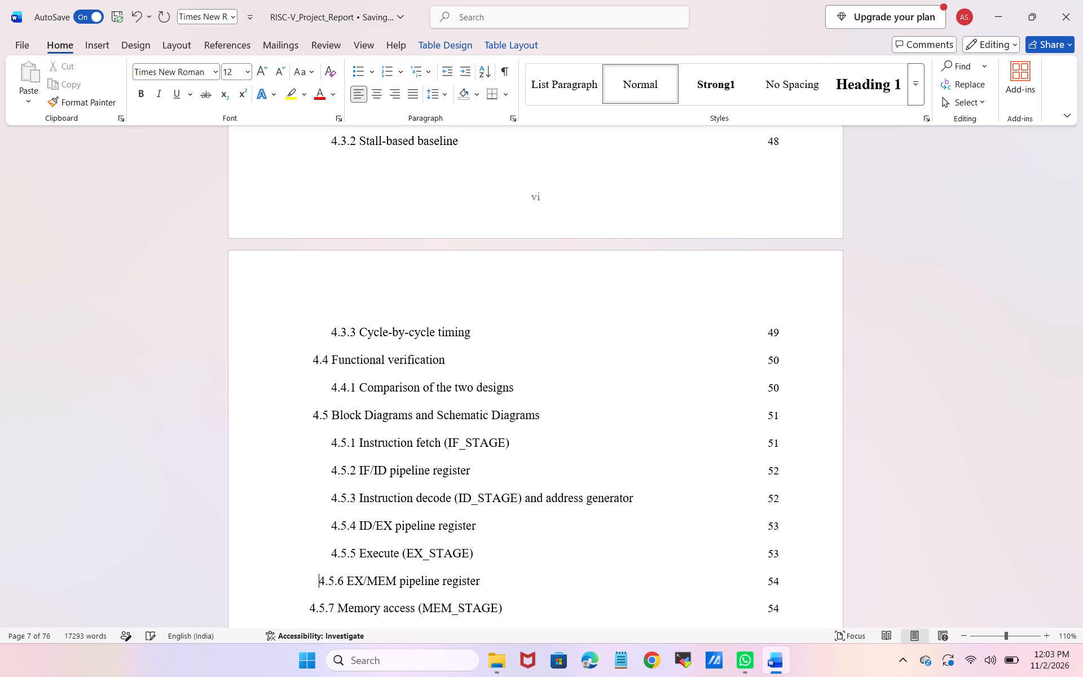
pyautogui.press('space')
pyautogui.press('space')
pyautogui.press('space')
pyautogui.press('space')
# Add seven more spaces before the contents entry "4.5.7 Memory access (MEM_STAGE)" to align it with entry 4.5.6.
pyautogui.press('Down')
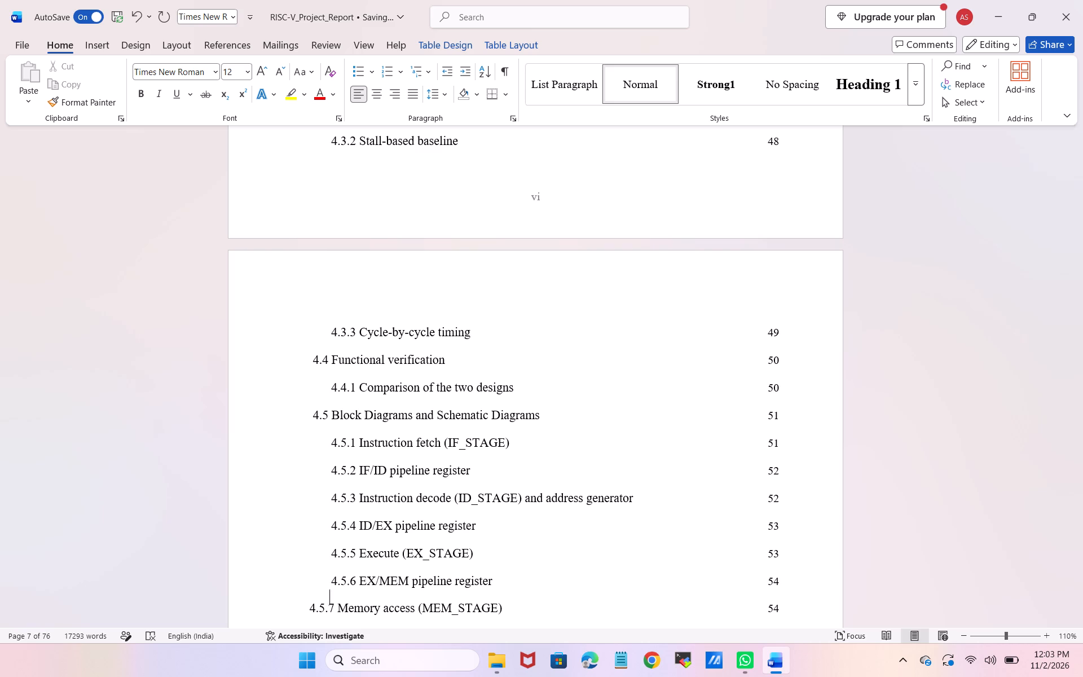
pyautogui.press('Left')
pyautogui.press('Left')
pyautogui.press('Left')
pyautogui.press('Left')
pyautogui.press('space')
pyautogui.press('space')
pyautogui.press('space')
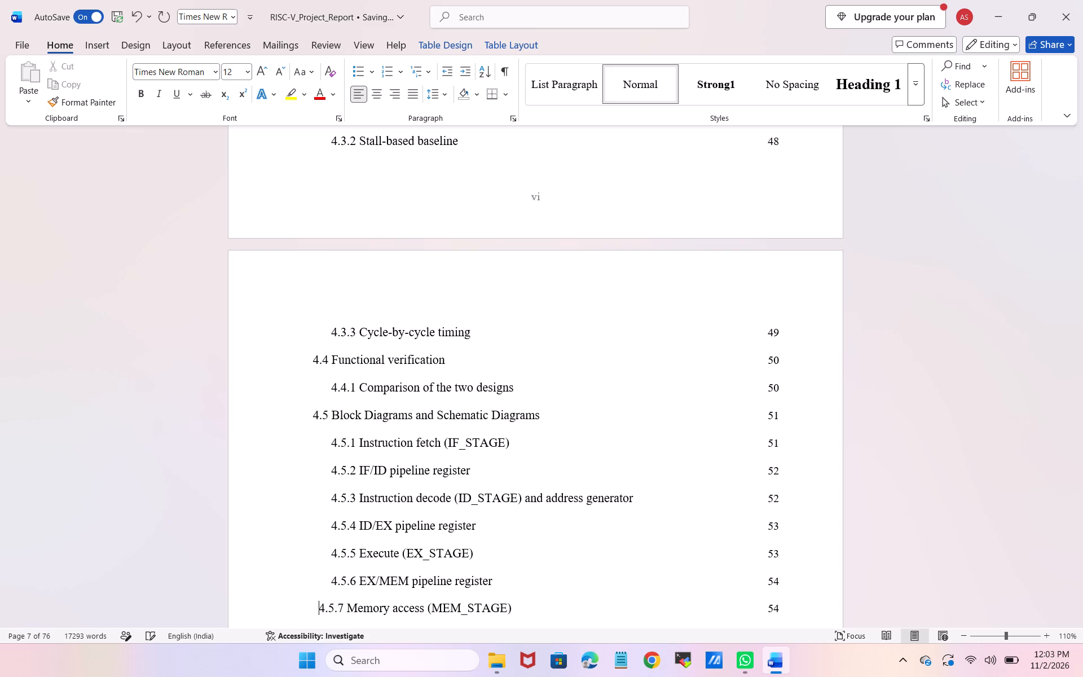
pyautogui.press('space')
pyautogui.press('space')
pyautogui.press('space')
pyautogui.press('space')
# Add seven more spaces before the contents entry "4.5.8 MEM/WB pipeline register" to align it with entry 4.5.7.
pyautogui.press('Down')
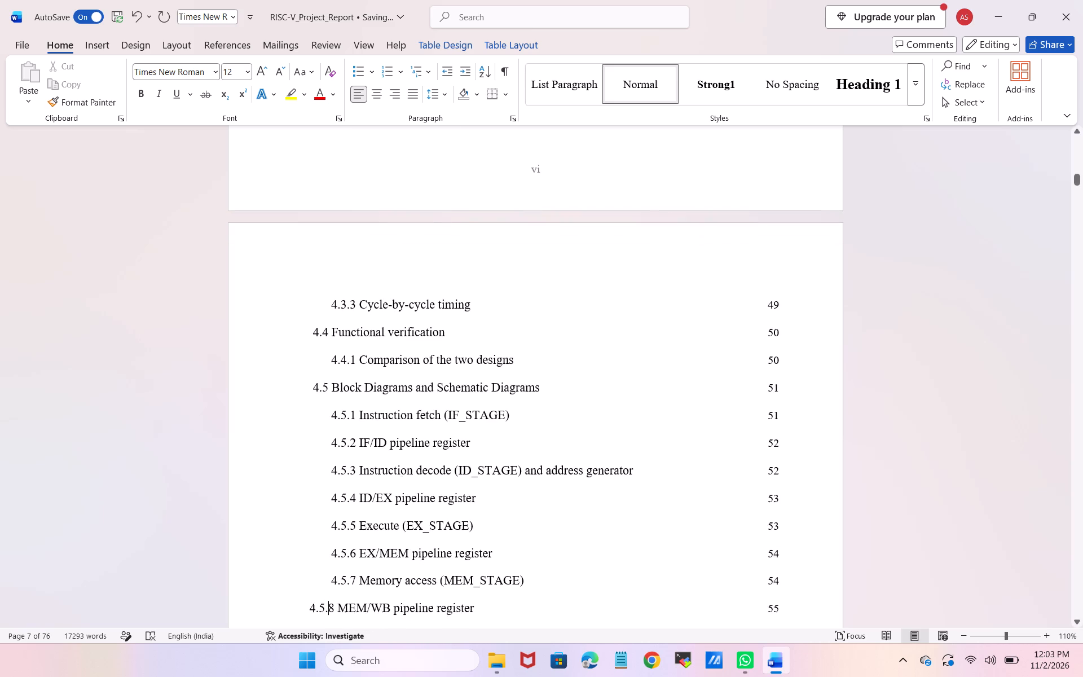
pyautogui.press('Down')
pyautogui.press('Up')
pyautogui.press('Left')
pyautogui.press('Left')
pyautogui.press('Left')
pyautogui.press('Left')
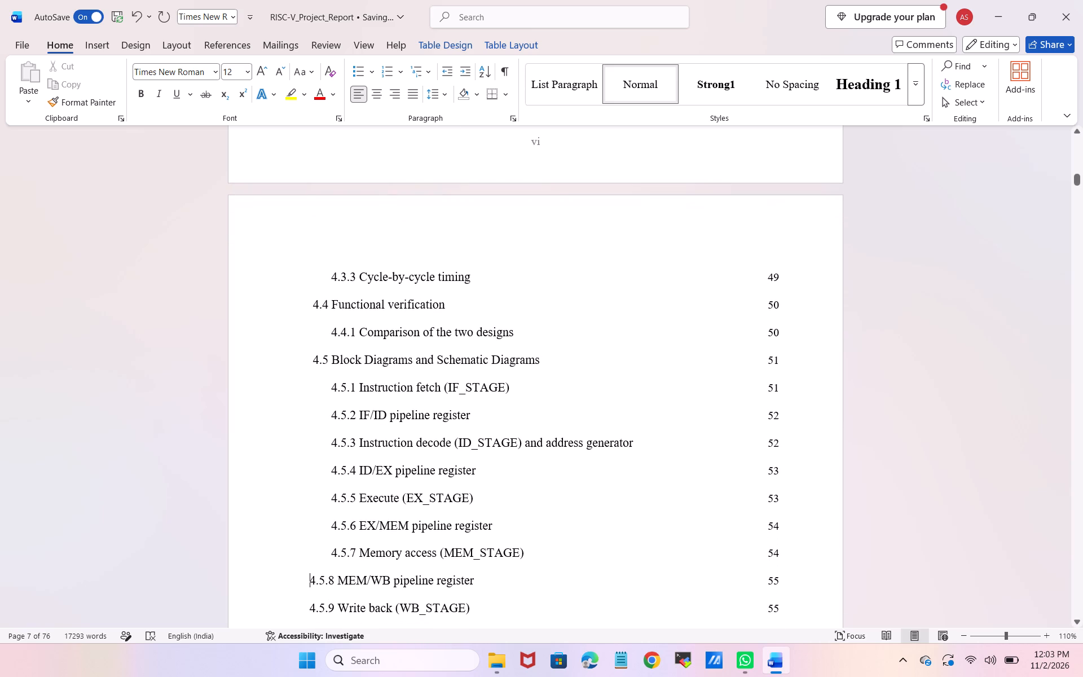
pyautogui.press('space')
pyautogui.press('space')
pyautogui.press('space')
pyautogui.press('space')
pyautogui.press('space')
pyautogui.press('space')
pyautogui.press('space')
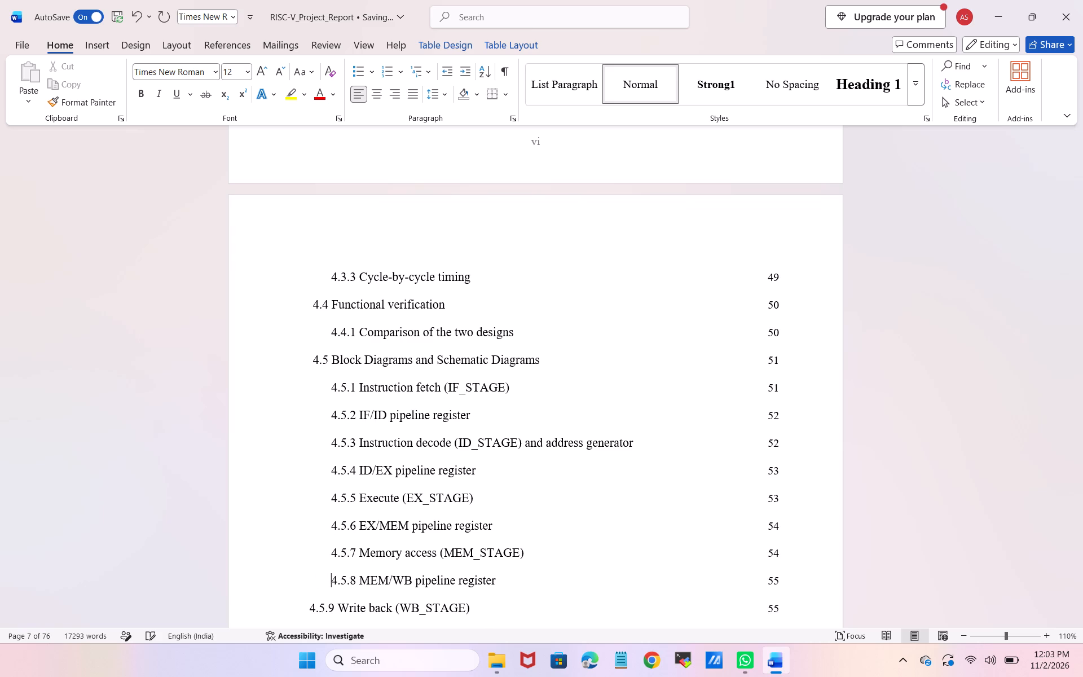
# Add seven more spaces before the contents entry "4.5.9 Write back (WB_STAGE)" to align it with entry 4.5.8.
pyautogui.press('Down')
pyautogui.press('Left')
pyautogui.press('Left')
pyautogui.press('Left')
pyautogui.press('Left')
pyautogui.press('space')
pyautogui.press('space')
pyautogui.press('space')
pyautogui.press('space')
pyautogui.press('space')
pyautogui.press('space')
pyautogui.press('space')
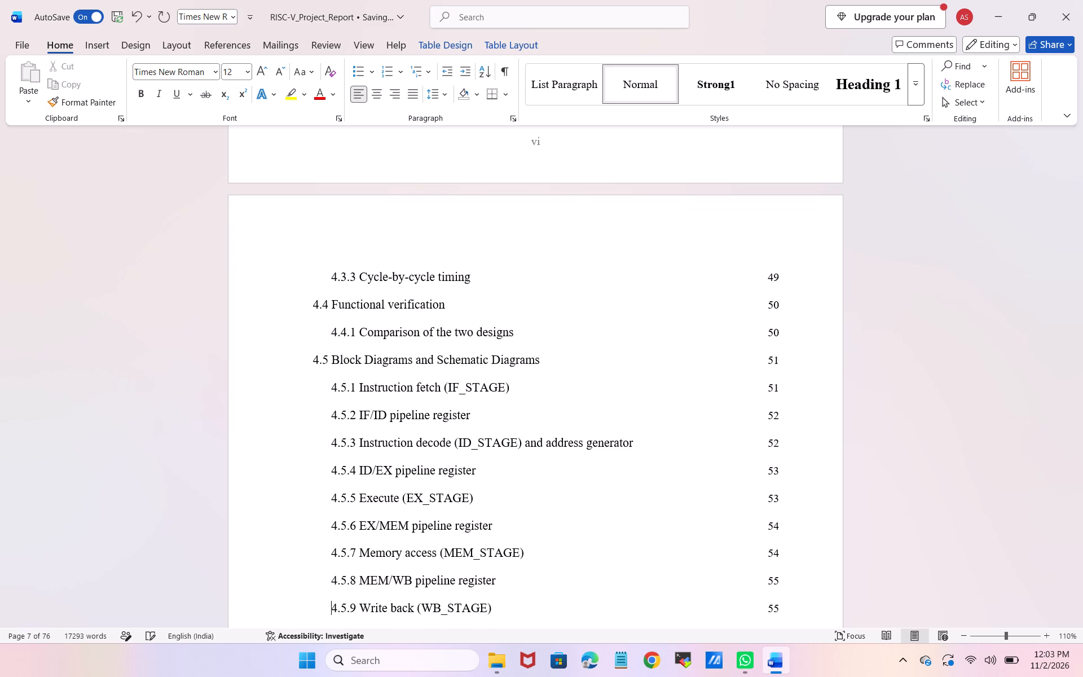
# Add seven more spaces before the contents entry "4.5.10 Forwarding unit (FU)" to align it with entry 4.5.9.
pyautogui.press('Down')
pyautogui.press('Left')
pyautogui.press('Left')
pyautogui.press('Left')
pyautogui.press('Left')
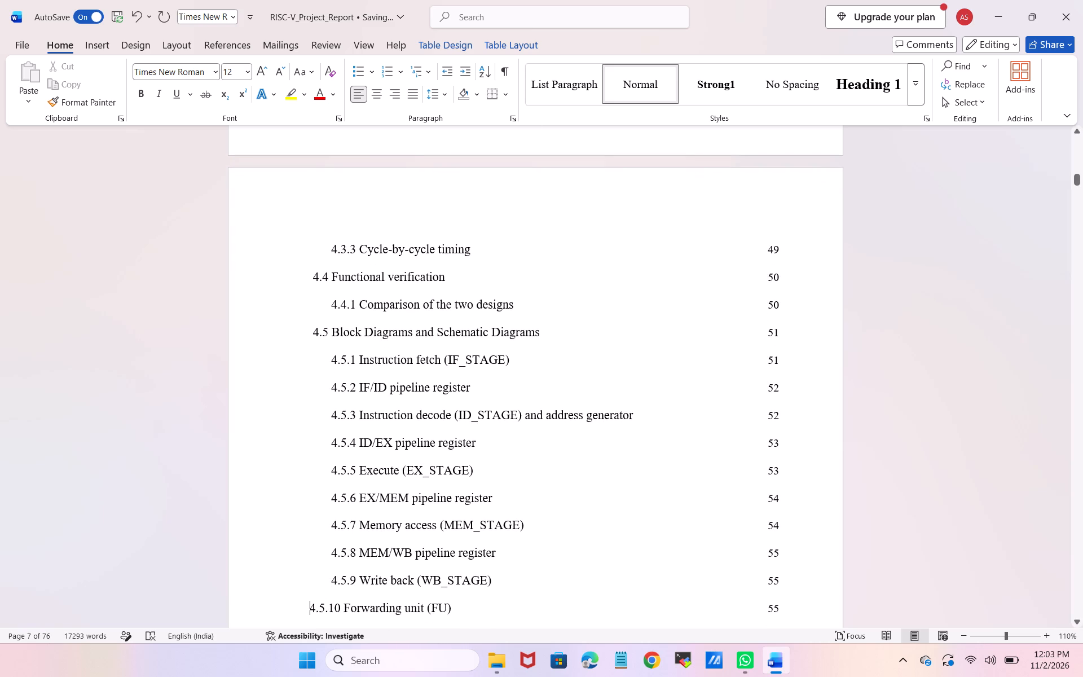
pyautogui.press('space')
pyautogui.press('space')
pyautogui.press('space')
pyautogui.press('space')
pyautogui.press('space')
pyautogui.press('space')
pyautogui.press('space')
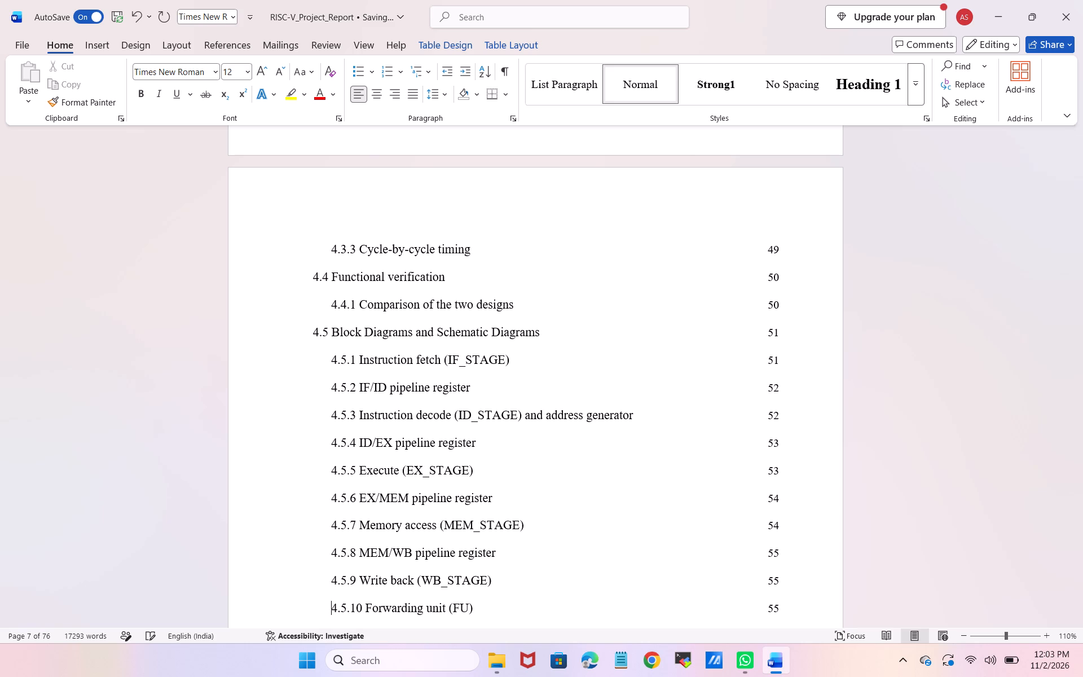
# Add two more spaces before the contents entry "4.5.11 Hazard detection unit (HDU)".
pyautogui.press('Down')
pyautogui.press('Down')
pyautogui.press('Up')
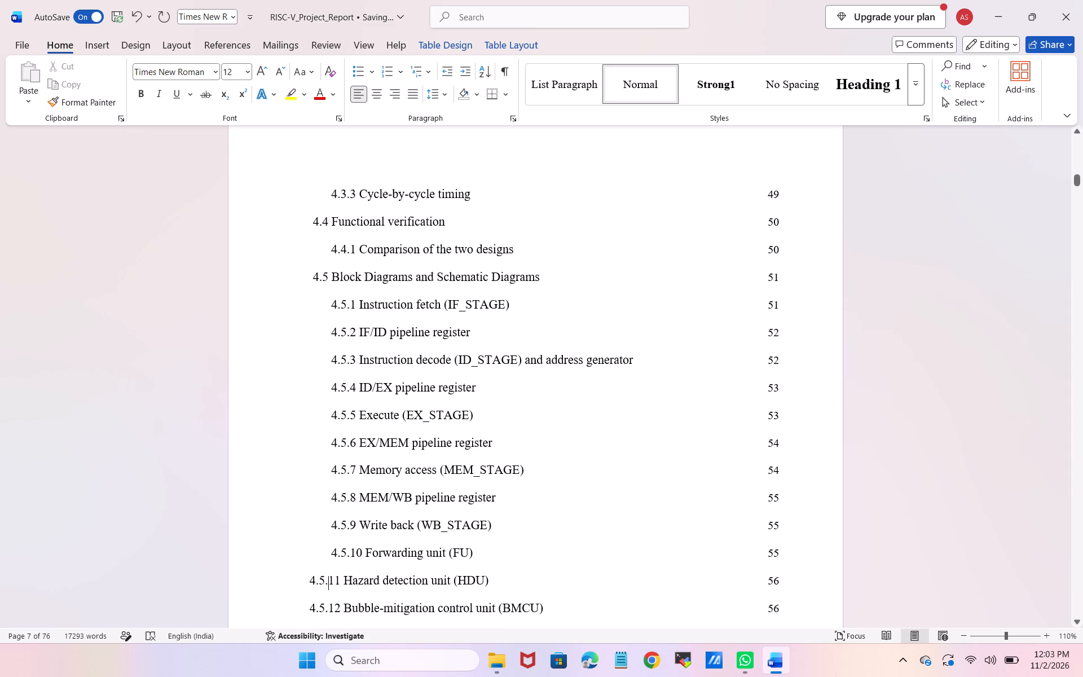
pyautogui.press('Left')
pyautogui.press('Left')
pyautogui.press('Left')
pyautogui.press('Left')
pyautogui.press('space')
pyautogui.press('space')
# Check the indentation of the contents entry "4.5.11 Hazard detection unit (HDU)" against the entries above it, up to 4.5.
pyautogui.press('Up')
pyautogui.press('Up')
pyautogui.press('Up')
pyautogui.press('Up')
pyautogui.press('Up')
pyautogui.press('Up')
pyautogui.press('Up')
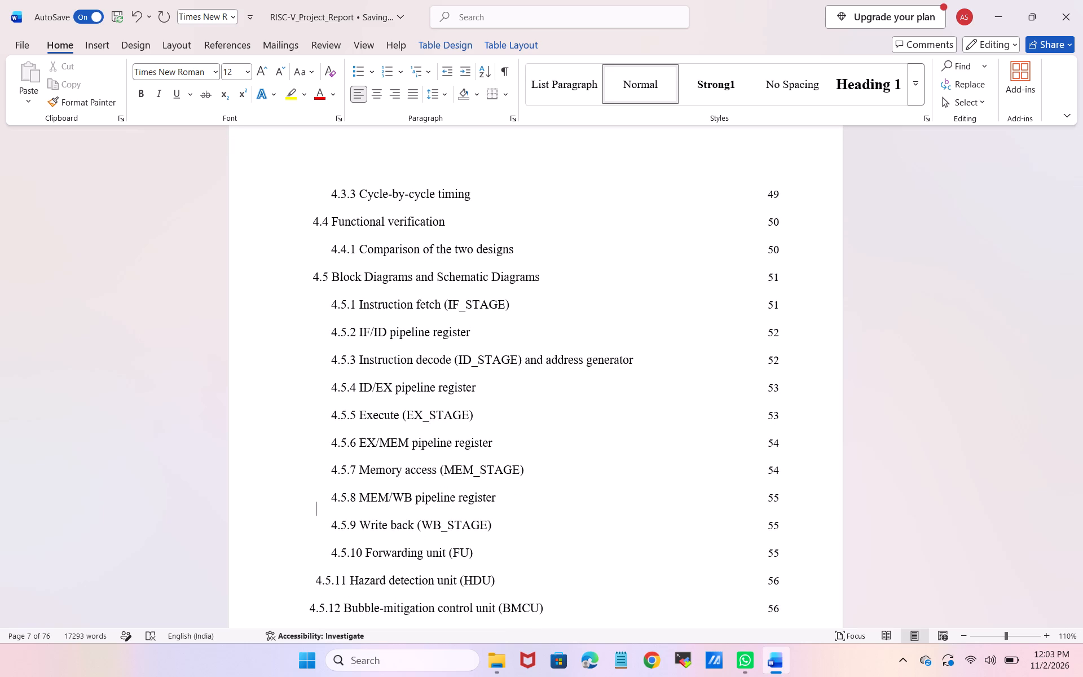
pyautogui.press('Up')
pyautogui.press('Up')
pyautogui.press('Up')
pyautogui.press('Up')
pyautogui.press('Down')
pyautogui.press('Down')
pyautogui.press('Down')
pyautogui.press('Down')
pyautogui.press('Down')
pyautogui.press('Down')
pyautogui.press('Down')
pyautogui.press('Down')
pyautogui.press('Down')
pyautogui.press('Down')
pyautogui.press('Down')
pyautogui.press('Down')
# Add two more spaces before the contents entry "4.5.12 Bubble-mitigation control unit (BMCU)" to align it with entry 4.5.11.
pyautogui.press('Left')
pyautogui.press('space')
pyautogui.press('space')
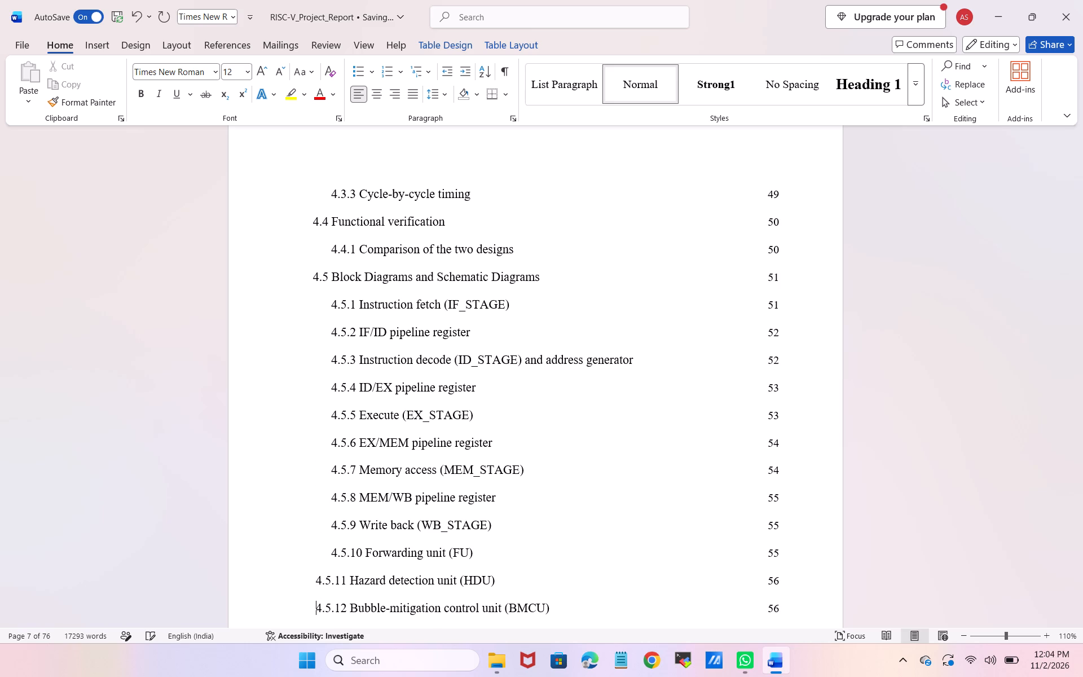
pyautogui.press('Up')
pyautogui.press('Down')
# Add five more spaces before the contents entry "4.5.11 Hazard detection unit (HDU)" to align it with entry 4.5.10.
pyautogui.press('Down')
pyautogui.press('Left')
pyautogui.press('Left')
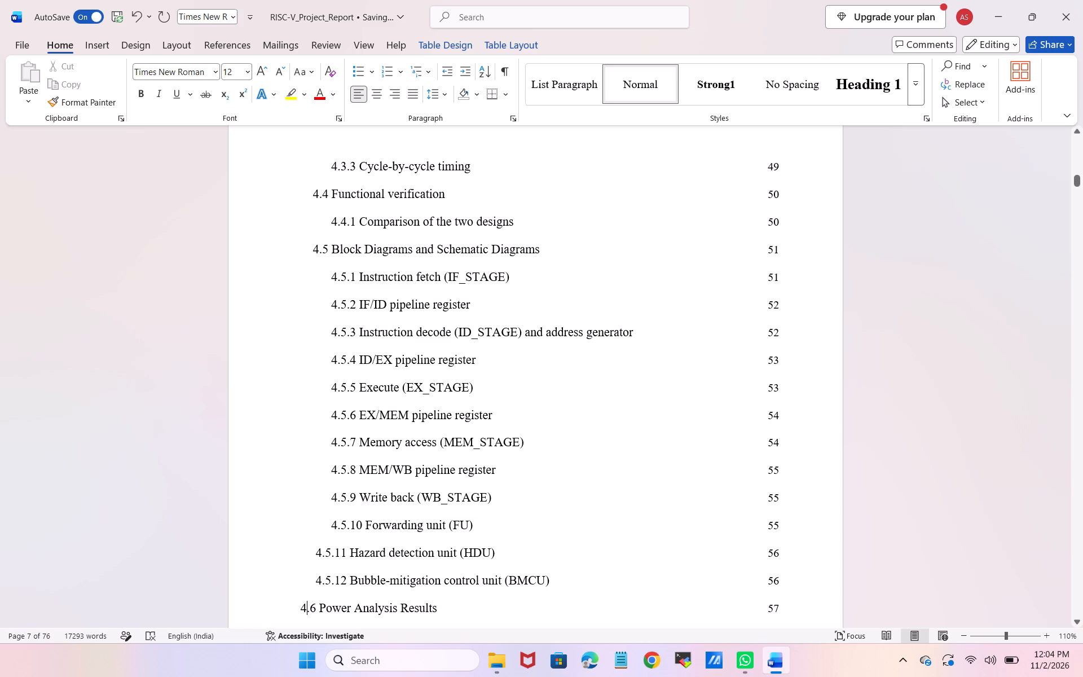
pyautogui.press('Left')
pyautogui.press('Up')
pyautogui.press('Up')
pyautogui.press('Right')
pyautogui.press('Right')
pyautogui.press('space')
pyautogui.press('space')
pyautogui.press('space')
pyautogui.press('space')
pyautogui.press('space')
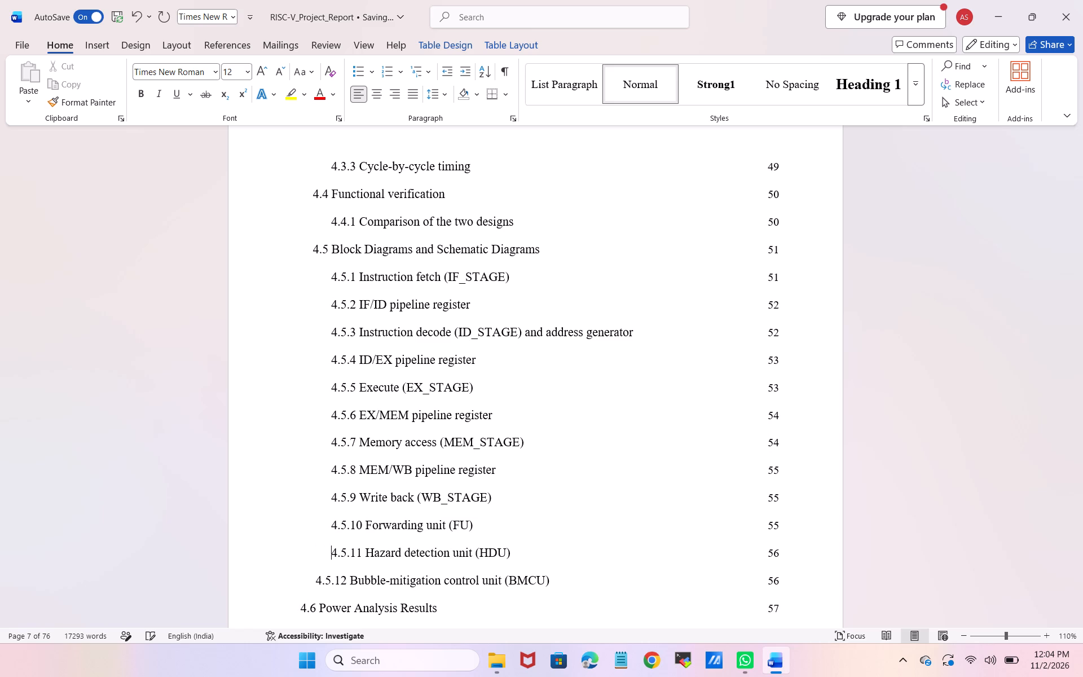
pyautogui.press('Up')
# Indent the contents entry "4.6 Power Analysis Results" with five leading spaces as a second-level entry.
pyautogui.press('Down')
pyautogui.press('Down')
pyautogui.press('Left')
pyautogui.press('Down')
pyautogui.press('Left')
pyautogui.press('Left')
pyautogui.press('Left')
pyautogui.press('Left')
pyautogui.press('Left')
pyautogui.press('space')
pyautogui.press('space')
pyautogui.press('space')
pyautogui.press('space')
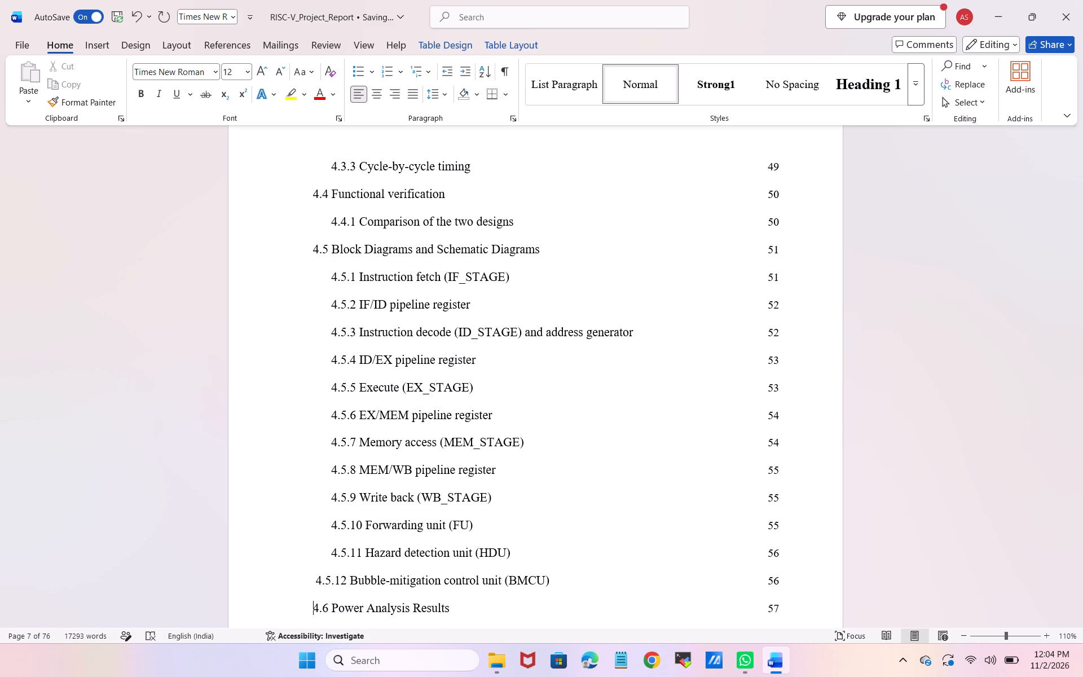
pyautogui.press('Up')
pyautogui.press('Down')
pyautogui.press('space')
# Add five more spaces before the contents entry "4.5.12 Bubble-mitigation control unit (BMCU)" to align it with entry 4.5.11.
pyautogui.press('Up')
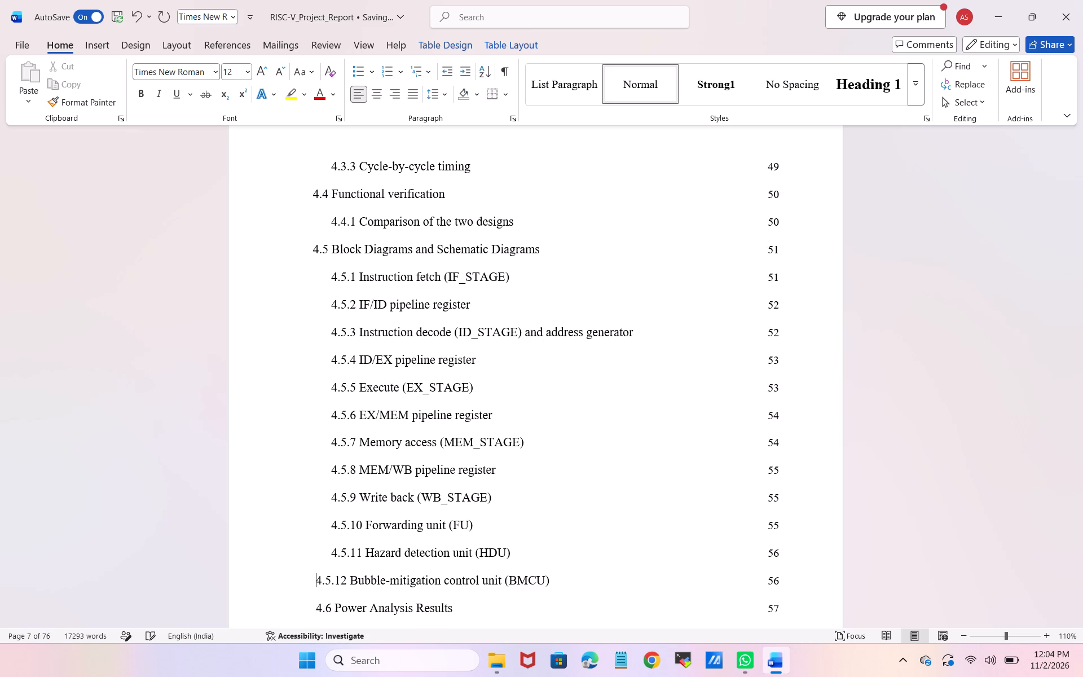
pyautogui.press('space')
pyautogui.press('space')
pyautogui.press('space')
pyautogui.press('space')
pyautogui.press('space')
pyautogui.press('Up')
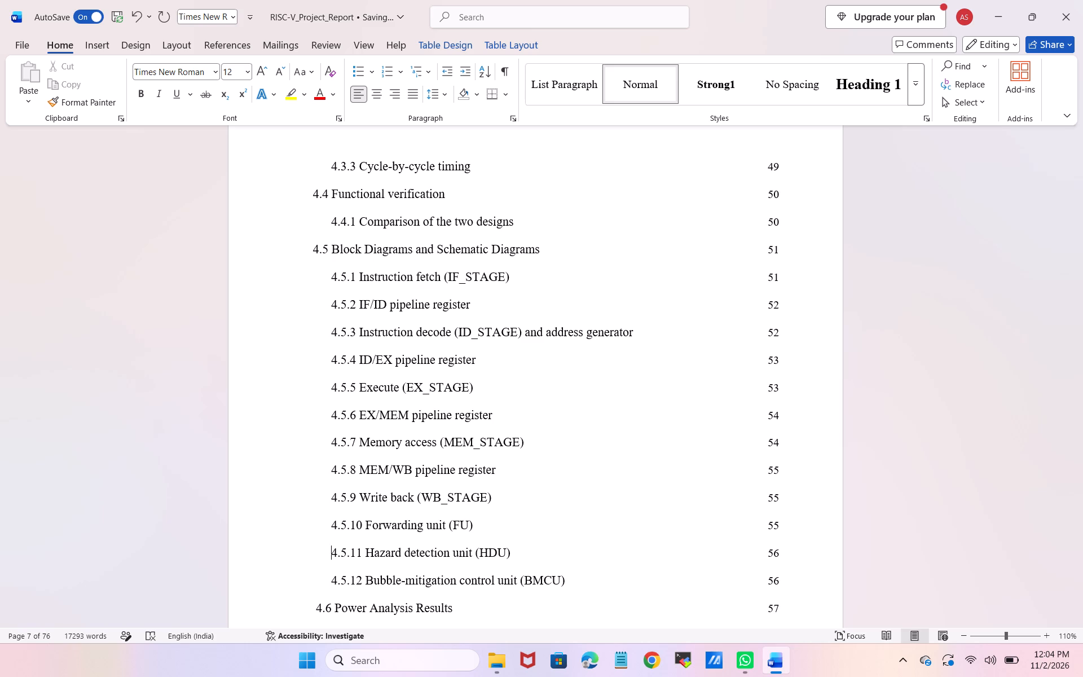
# Add seven spaces before the contents entry "4.6.1 Power Comparison" to align it with the third-level entries above.
pyautogui.press('Down')
pyautogui.press('Down')
pyautogui.press('Down')
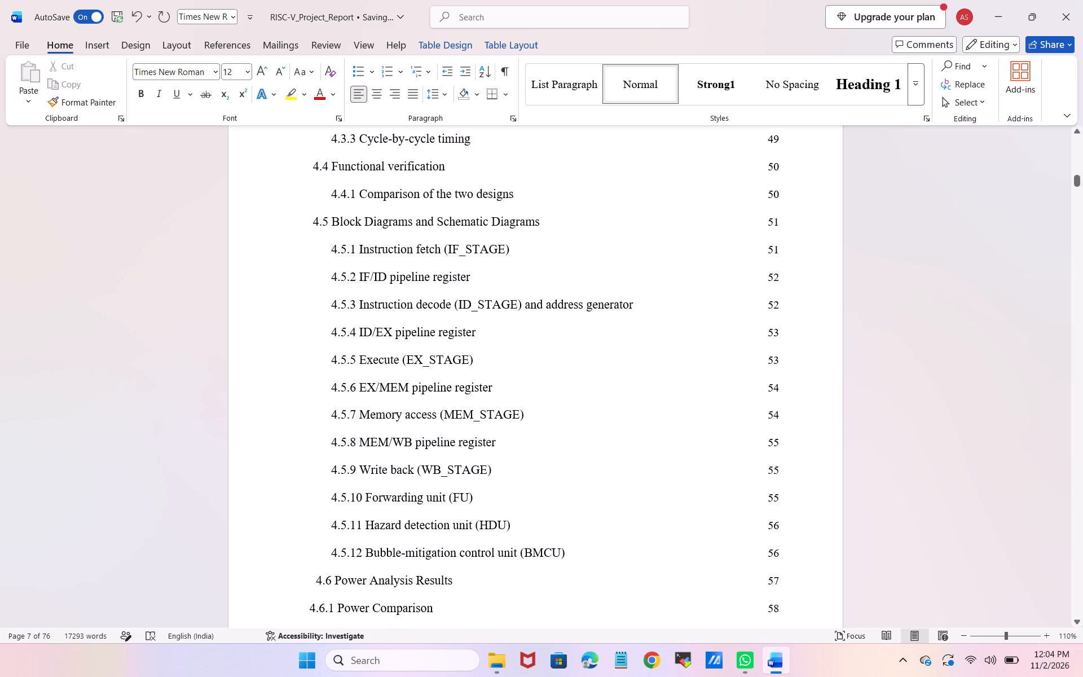
pyautogui.press('Left')
pyautogui.press('Left')
pyautogui.press('Left')
pyautogui.press('Left')
pyautogui.press('space')
pyautogui.press('space')
pyautogui.press('space')
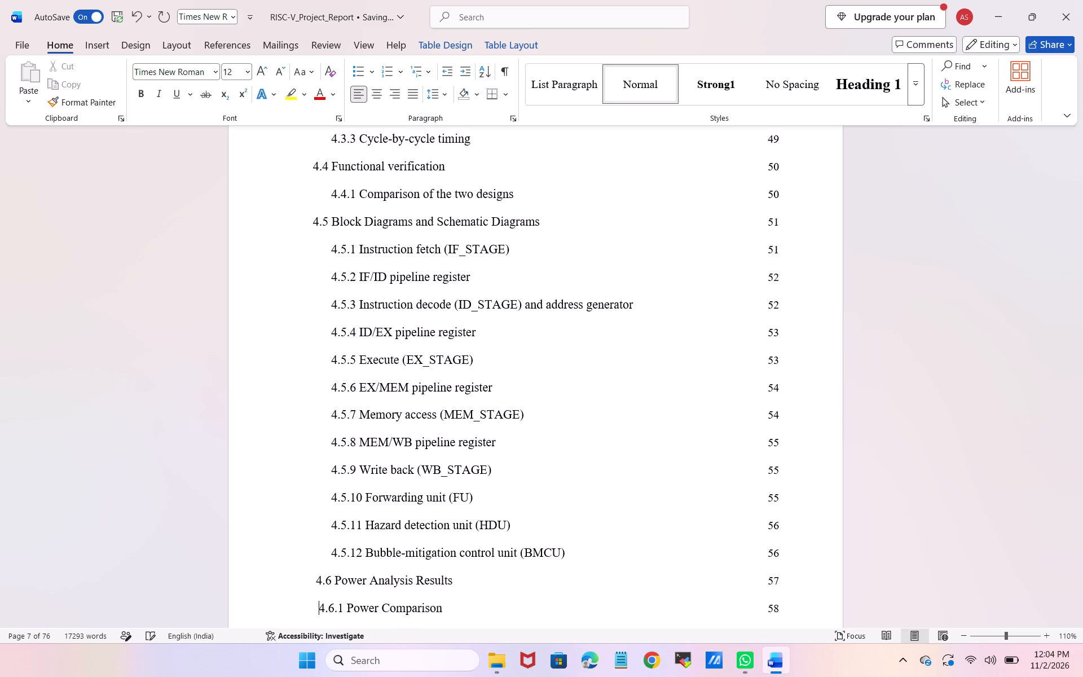
pyautogui.press('space')
pyautogui.press('space')
pyautogui.press('space')
pyautogui.press('space')
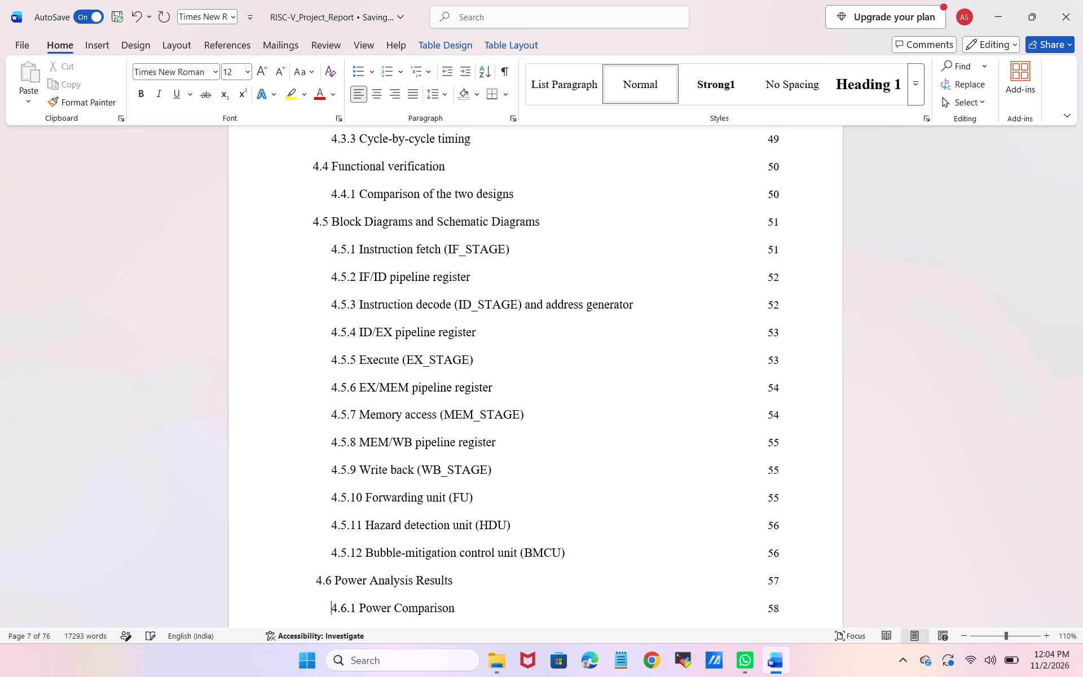
# Check the indentation of the contents entry "4.6 Power Analysis Results" against the neighbouring entries, up to 4.4.1.
pyautogui.press('Up')
pyautogui.press('Up')
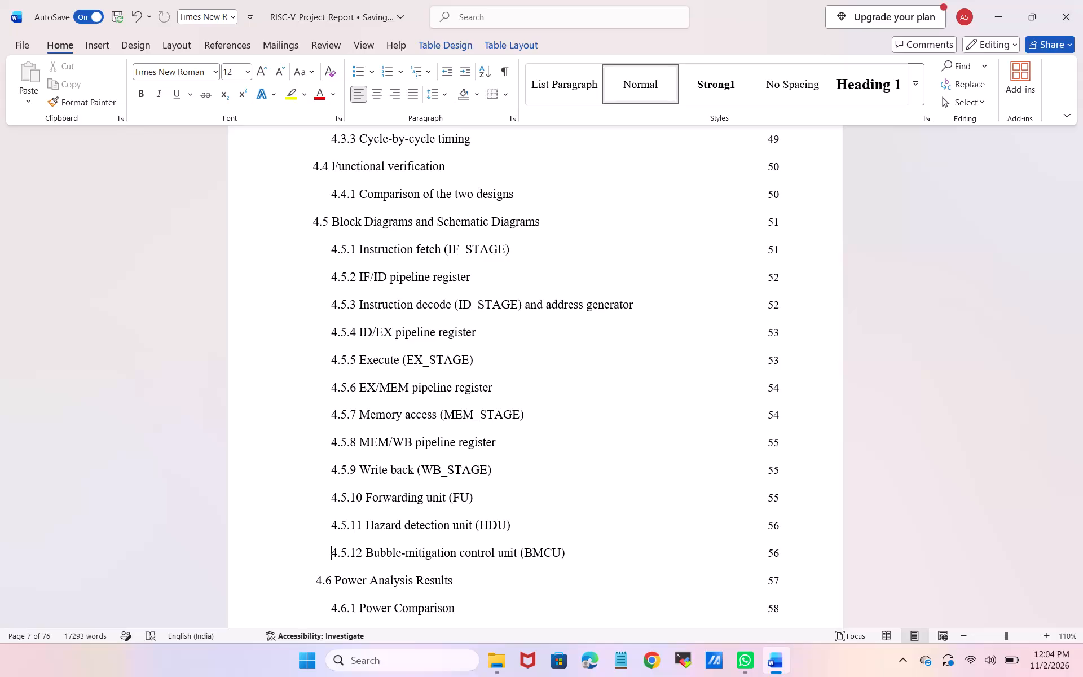
pyautogui.press('Down')
pyautogui.press('Left')
pyautogui.press('Left')
pyautogui.press('Left')
pyautogui.press('Up')
pyautogui.press('Up')
pyautogui.press('Up')
pyautogui.press('Up')
pyautogui.press('Up')
pyautogui.press('Up')
pyautogui.press('Up')
pyautogui.press('Up')
pyautogui.press('Up')
pyautogui.press('Up')
pyautogui.press('Up')
pyautogui.press('Up')
pyautogui.press('Up')
pyautogui.press('Up')
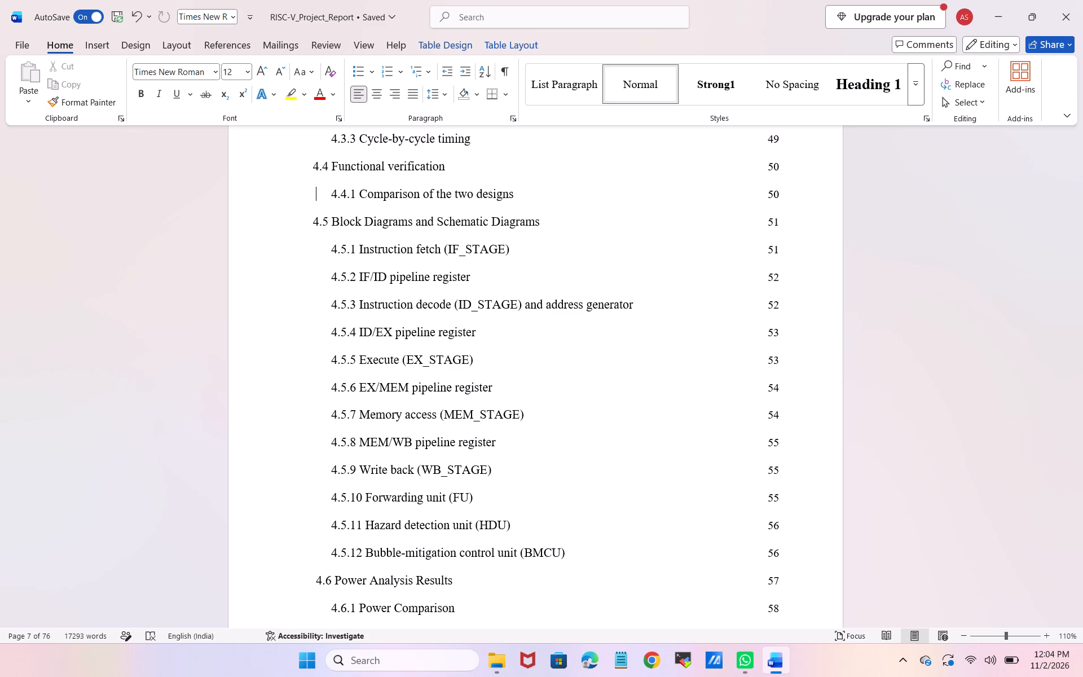
pyautogui.press('Down')
pyautogui.press('Down')
pyautogui.press('Down')
pyautogui.press('Down')
pyautogui.press('Down')
pyautogui.press('Down')
pyautogui.press('Down')
pyautogui.press('Down')
pyautogui.press('Down')
pyautogui.press('Down')
pyautogui.press('Down')
pyautogui.press('Down')
pyautogui.press('Down')
pyautogui.press('Down')
pyautogui.press('Up')
pyautogui.press('Right')
pyautogui.press('Right')
pyautogui.press('Right')
pyautogui.press('Right')
pyautogui.press('Right')
pyautogui.press('Down')
pyautogui.press('Down')
pyautogui.press('Up')
pyautogui.press('Up')
# Add five spaces before the contents entry "4.7 Comparison of Overall Performance Metrics" to align it with entry 4.6.
pyautogui.press('Down')
pyautogui.press('Down')
pyautogui.press('Down')
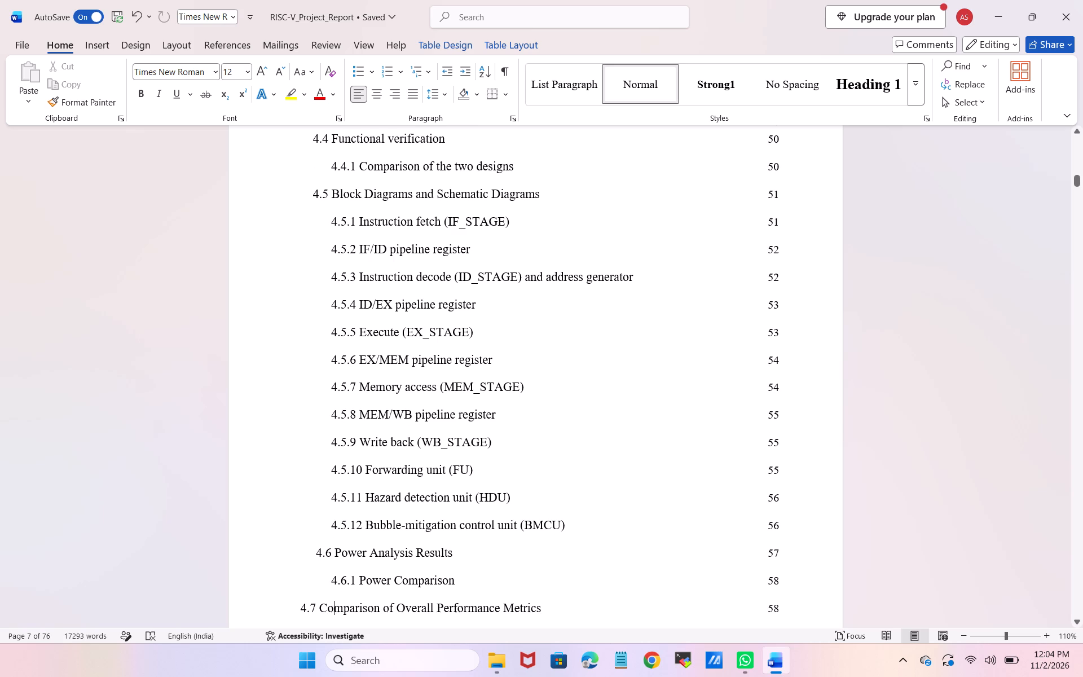
pyautogui.press('Left')
pyautogui.press('Left')
pyautogui.press('Left')
pyautogui.press('Left')
pyautogui.press('Left')
pyautogui.press('Left')
pyautogui.press('space')
pyautogui.press('space')
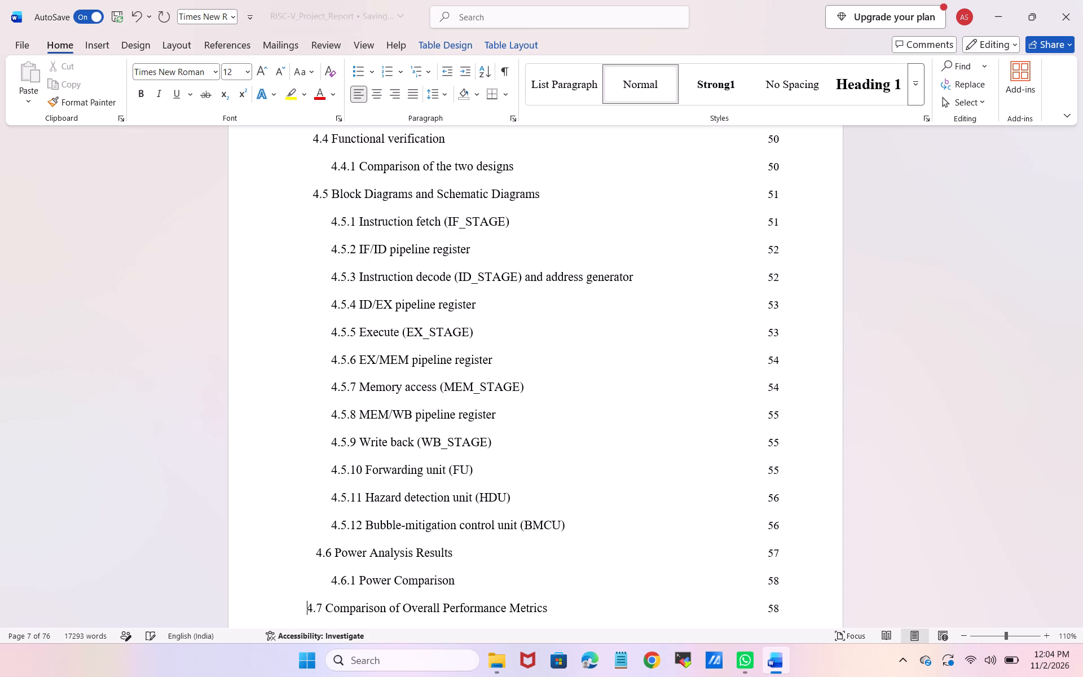
pyautogui.press('space')
pyautogui.press('space')
pyautogui.press('Up')
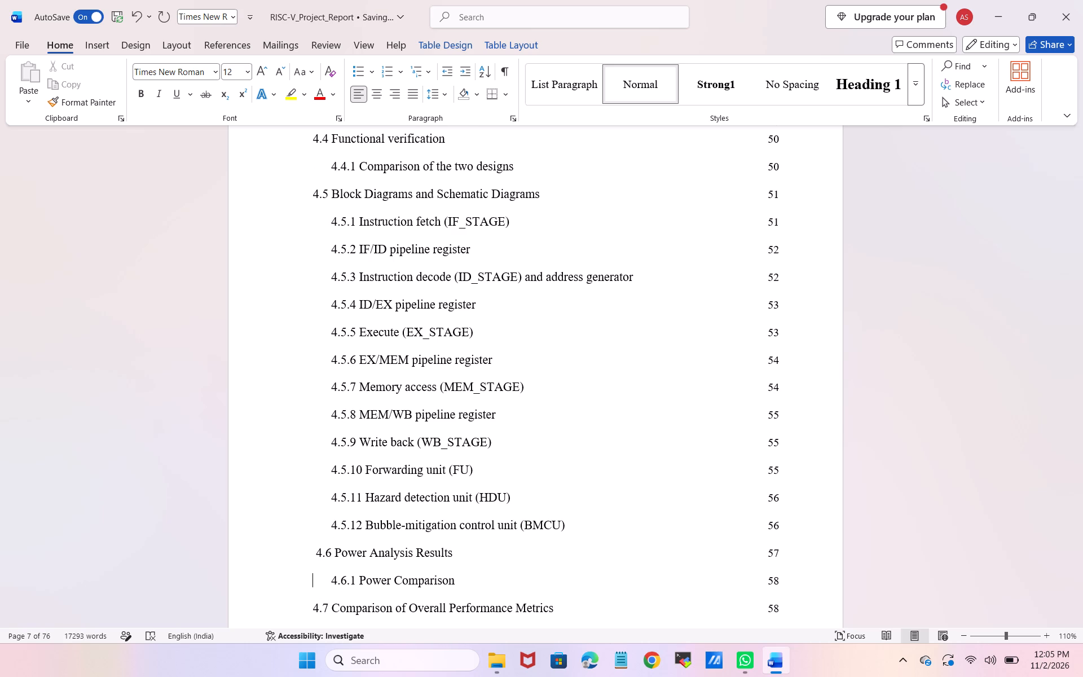
pyautogui.press('Up')
pyautogui.press('Down')
pyautogui.press('Down')
pyautogui.press('Down')
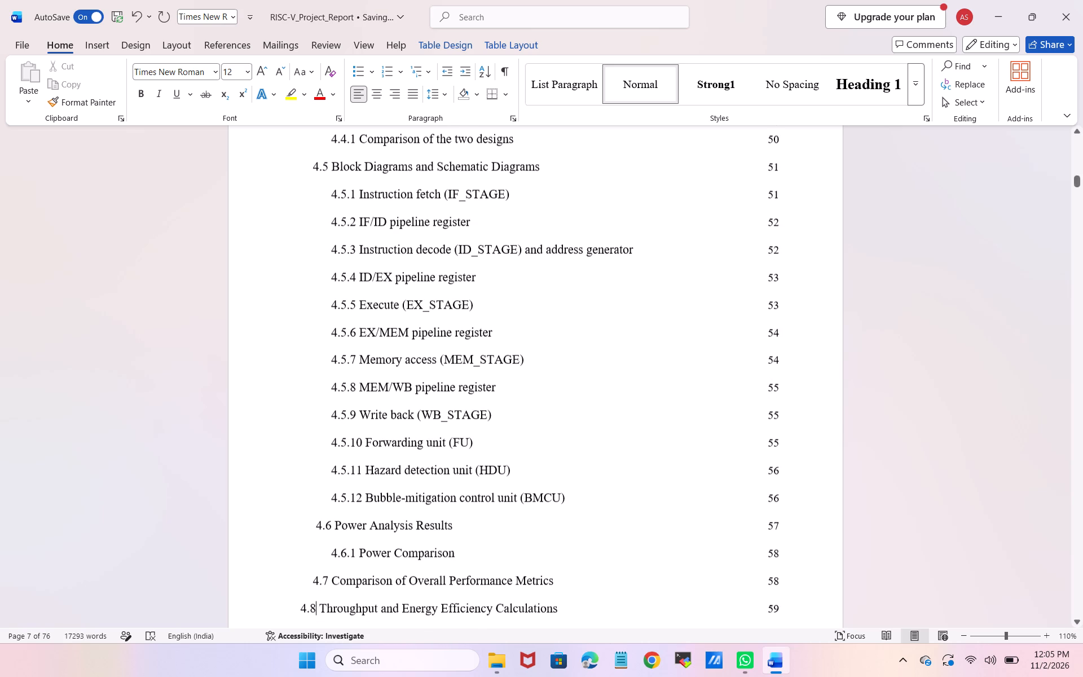
pyautogui.press('Up')
pyautogui.press('space')
pyautogui.press('Up')
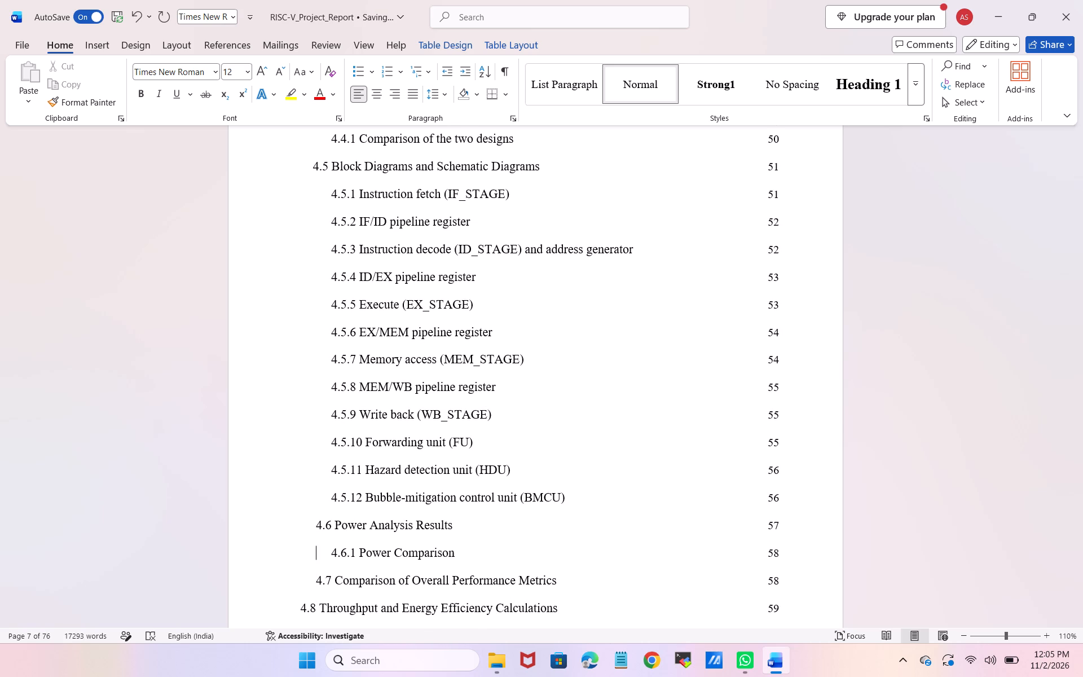
pyautogui.press('Up')
# Add five spaces before the contents entry "4.8 Throughput and Energy Efficiency Calculations" to align it with entry 4.7.
pyautogui.press('Down')
pyautogui.press('Down')
pyautogui.press('Down')
pyautogui.press('Left')
pyautogui.press('Left')
pyautogui.press('Left')
pyautogui.press('space')
pyautogui.press('space')
pyautogui.press('space')
pyautogui.press('space')
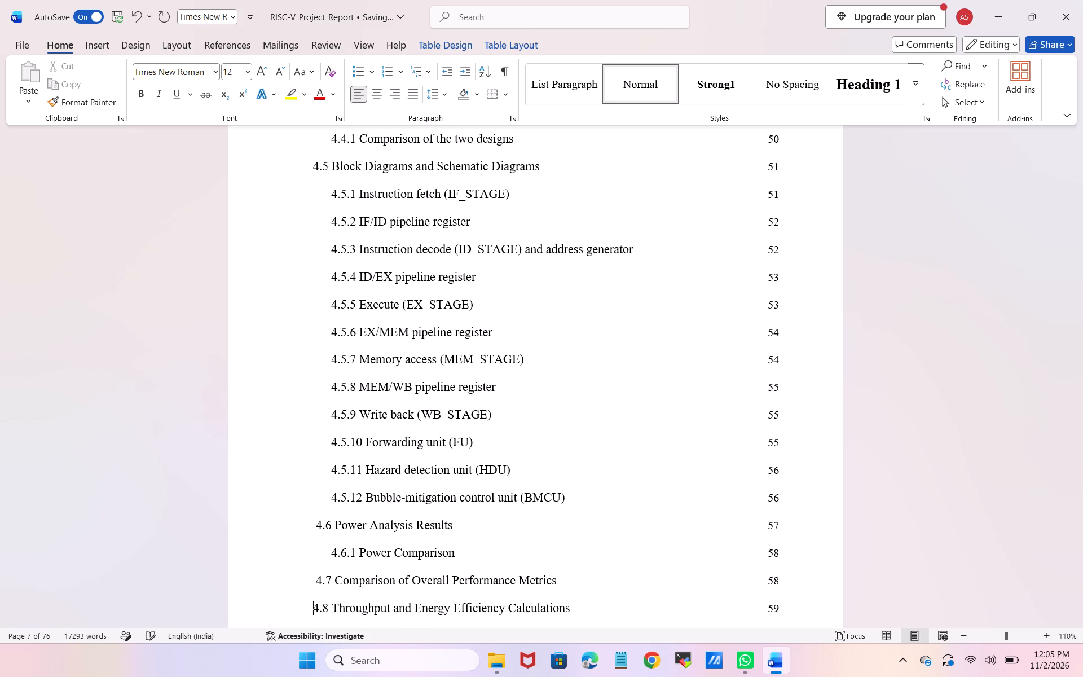
pyautogui.press('space')
pyautogui.press('Up')
pyautogui.press('Down')
# Add eight spaces before the contents entry "4.8.1 Throughput Calculation" to indent it as a third-level entry.
pyautogui.press('Down')
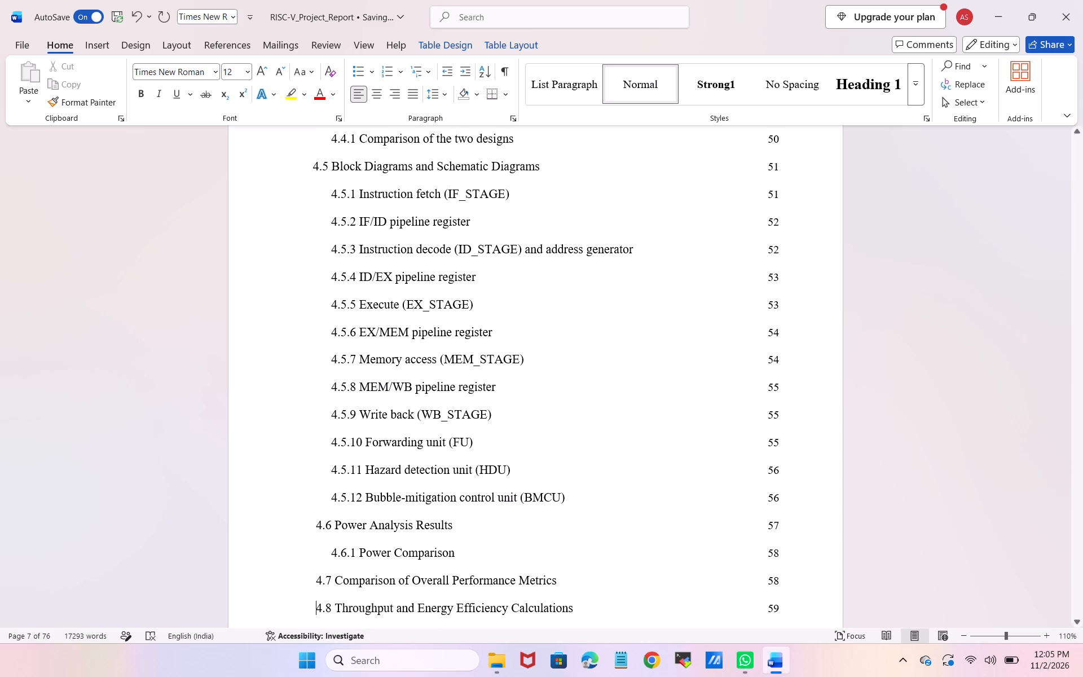
pyautogui.press('Left')
pyautogui.press('Left')
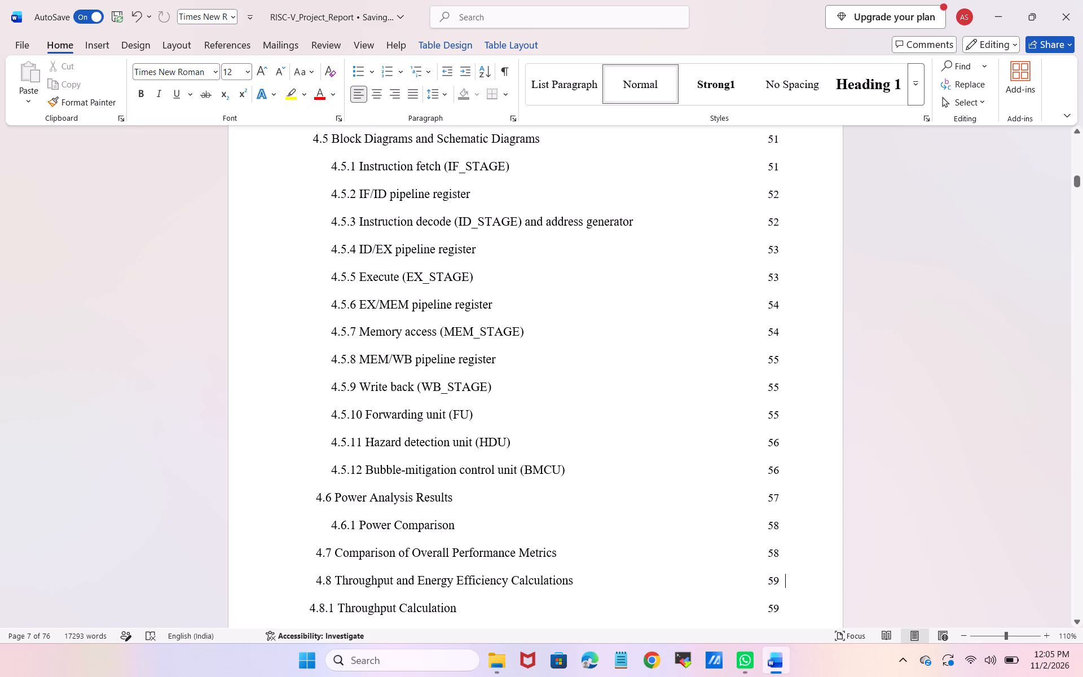
pyautogui.press('Down')
pyautogui.press('Left')
pyautogui.press('Left')
pyautogui.press('Left')
pyautogui.press('Left')
pyautogui.press('Left')
pyautogui.press('Left')
pyautogui.press('Left')
pyautogui.press('Left')
pyautogui.press('Left')
pyautogui.press('Left')
pyautogui.press('Left')
pyautogui.press('Left')
pyautogui.press('Left')
pyautogui.press('Left')
pyautogui.press('Left')
pyautogui.press('Left')
pyautogui.press('Left')
pyautogui.press('Left')
pyautogui.click(312, 600)
pyautogui.press('Down')
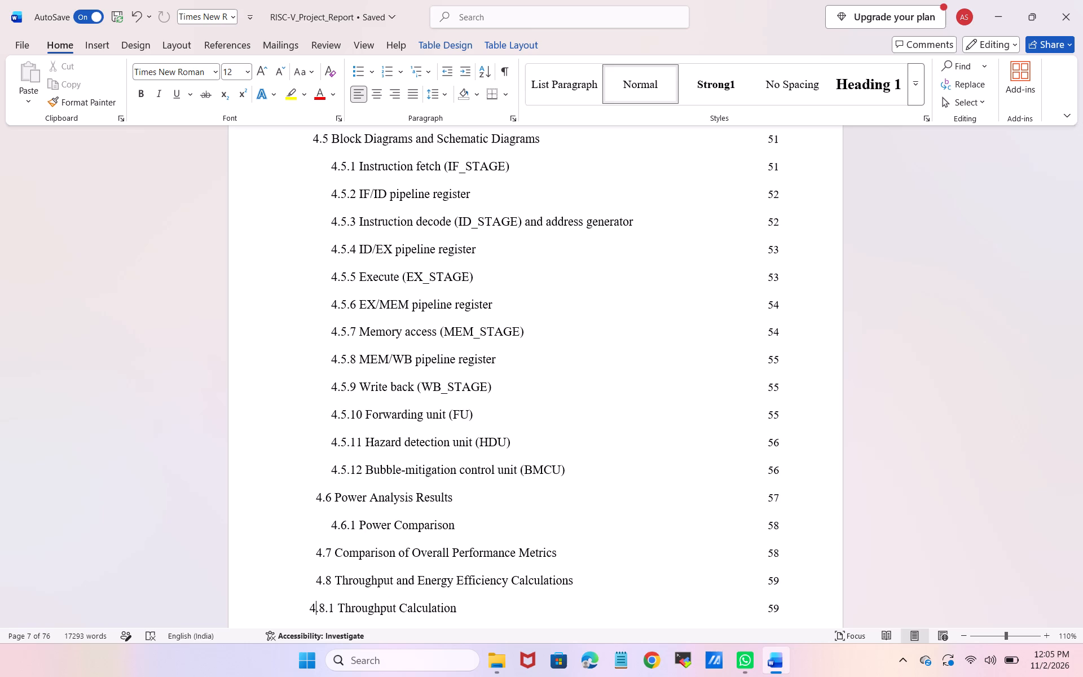
pyautogui.press('space')
pyautogui.press('BackSpace')
pyautogui.press('Left')
pyautogui.press('space')
pyautogui.press('space')
pyautogui.press('space')
pyautogui.press('space')
pyautogui.press('space')
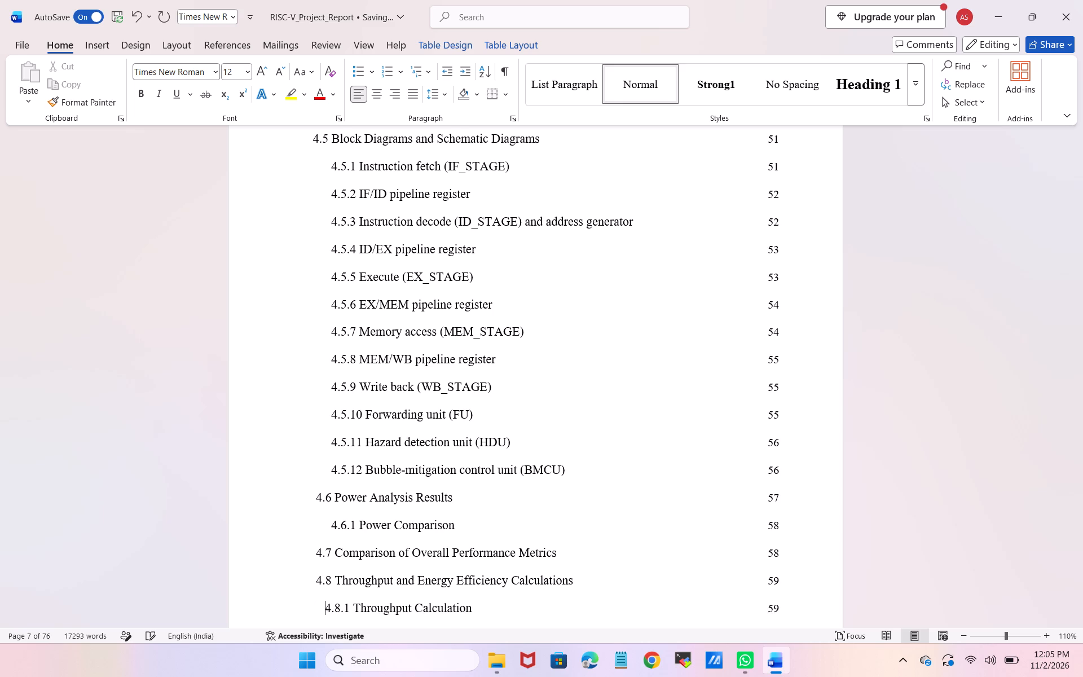
pyautogui.press('space')
pyautogui.press('space')
pyautogui.press('space')
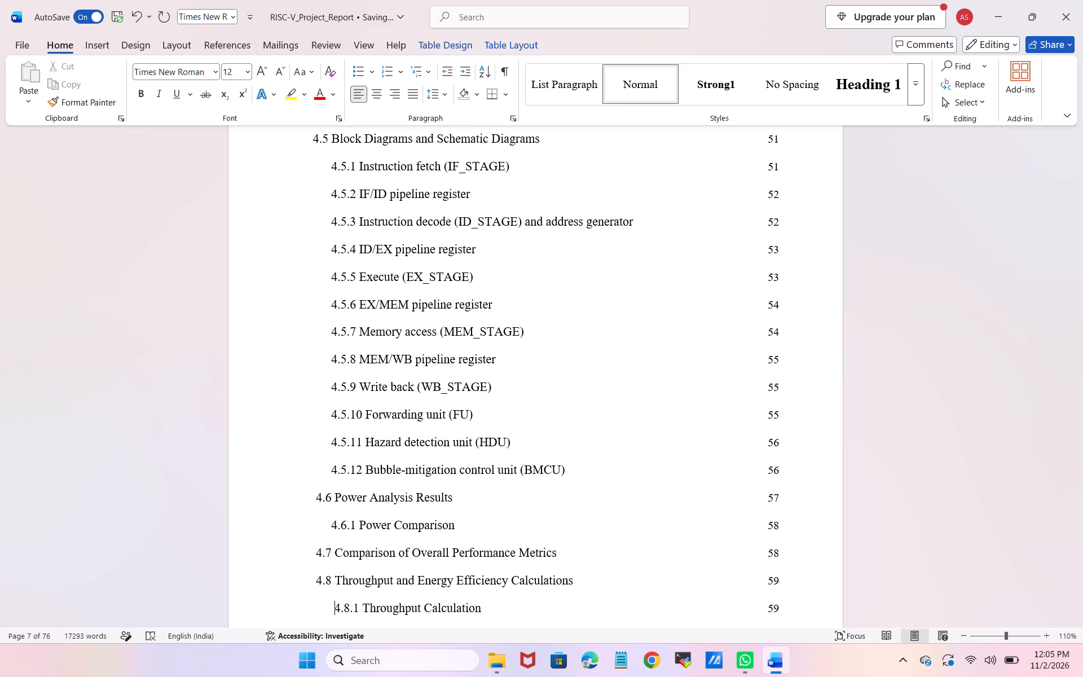
# Add one more space before the contents entry "4.6.1 Power Comparison" to align it with entry 4.8.1.
pyautogui.press('Up')
pyautogui.press('Up')
pyautogui.press('Up')
pyautogui.press('Left')
pyautogui.press('space')
pyautogui.press('Down')
pyautogui.press('Down')
pyautogui.press('Down')
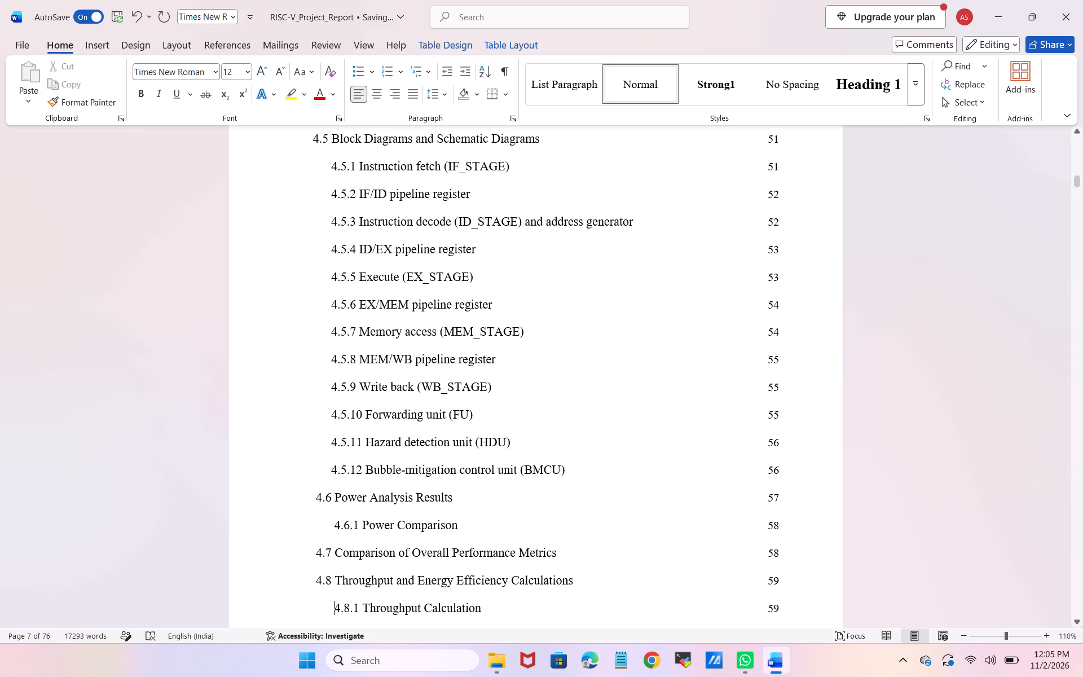
# Add one more space before the contents entry "4.8.1 Throughput Calculation".
pyautogui.click(331, 142)
pyautogui.press('Down')
pyautogui.click(335, 578)
pyautogui.press('Down')
pyautogui.press('space')
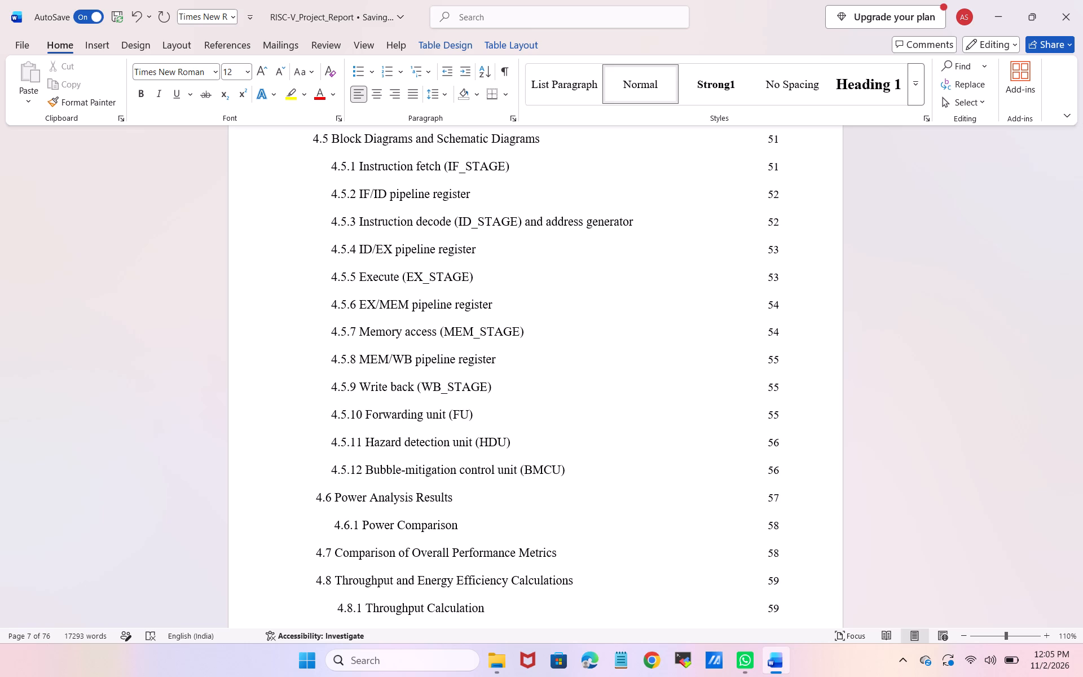
# Add nine spaces before the contents entry "4.8.2 Energy Efficiency Calculation" to align it with entry 4.8.1.
pyautogui.scroll(-1, 335, 578)
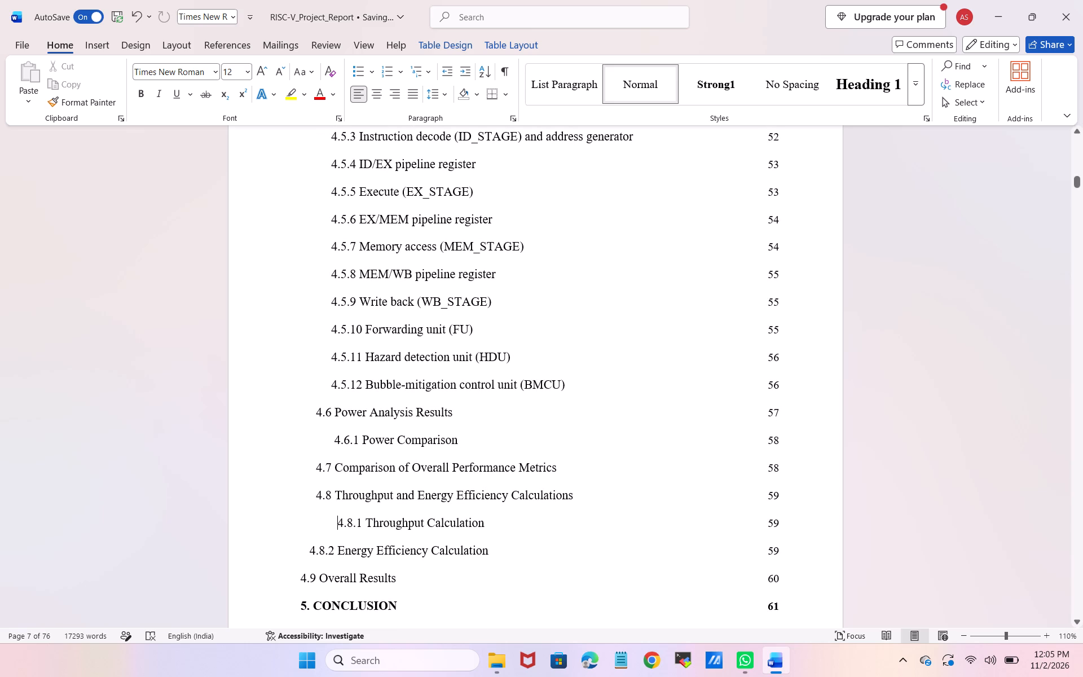
pyautogui.press('Down')
pyautogui.press('Left')
pyautogui.press('Left')
pyautogui.press('Left')
pyautogui.press('Left')
pyautogui.press('Left')
pyautogui.press('Left')
pyautogui.press('space')
pyautogui.press('space')
pyautogui.press('space')
pyautogui.press('space')
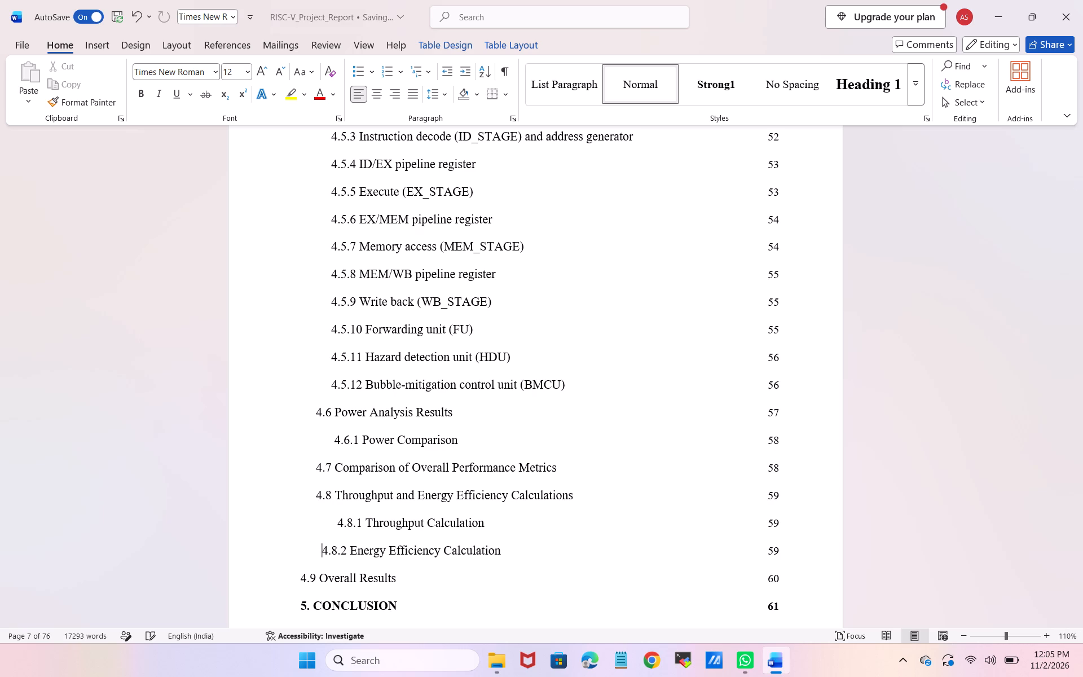
pyautogui.press('space')
pyautogui.press('space')
pyautogui.press('space')
pyautogui.press('space')
pyautogui.press('space')
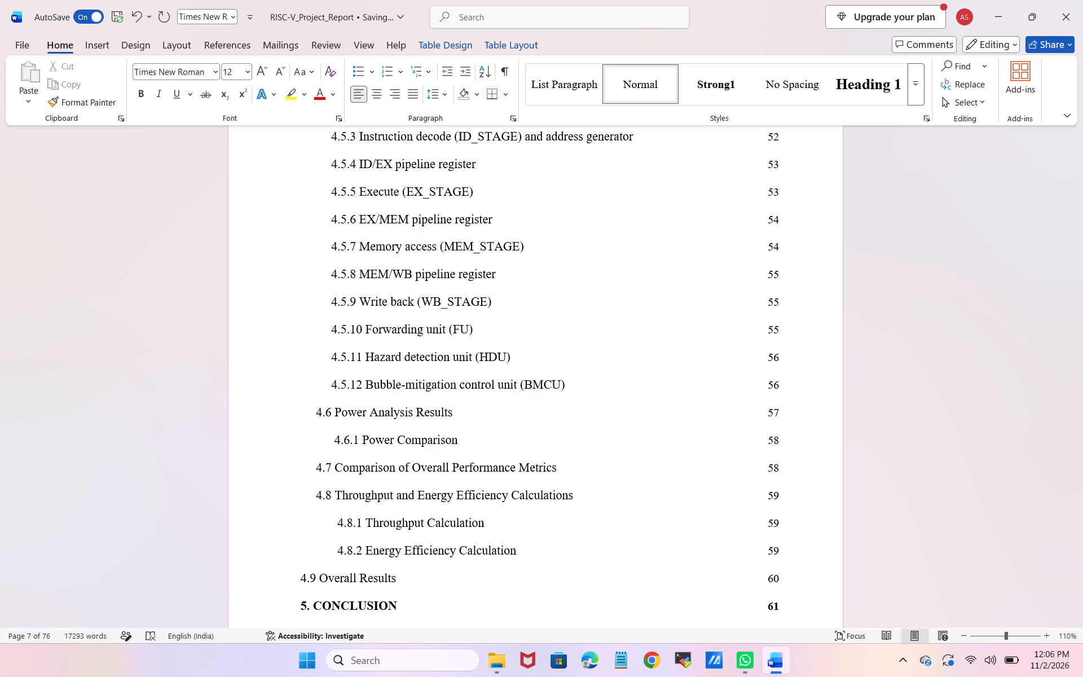
pyautogui.press('Up')
pyautogui.press('Down')
# Add five spaces before the contents entry "4.9 Overall Results" to align it with entry 4.8.
pyautogui.press('Down')
pyautogui.press('Left')
pyautogui.press('Left')
pyautogui.press('Left')
pyautogui.press('Left')
pyautogui.press('Left')
pyautogui.press('Left')
pyautogui.press('Left')
pyautogui.press('space')
pyautogui.press('space')
pyautogui.press('space')
pyautogui.press('space')
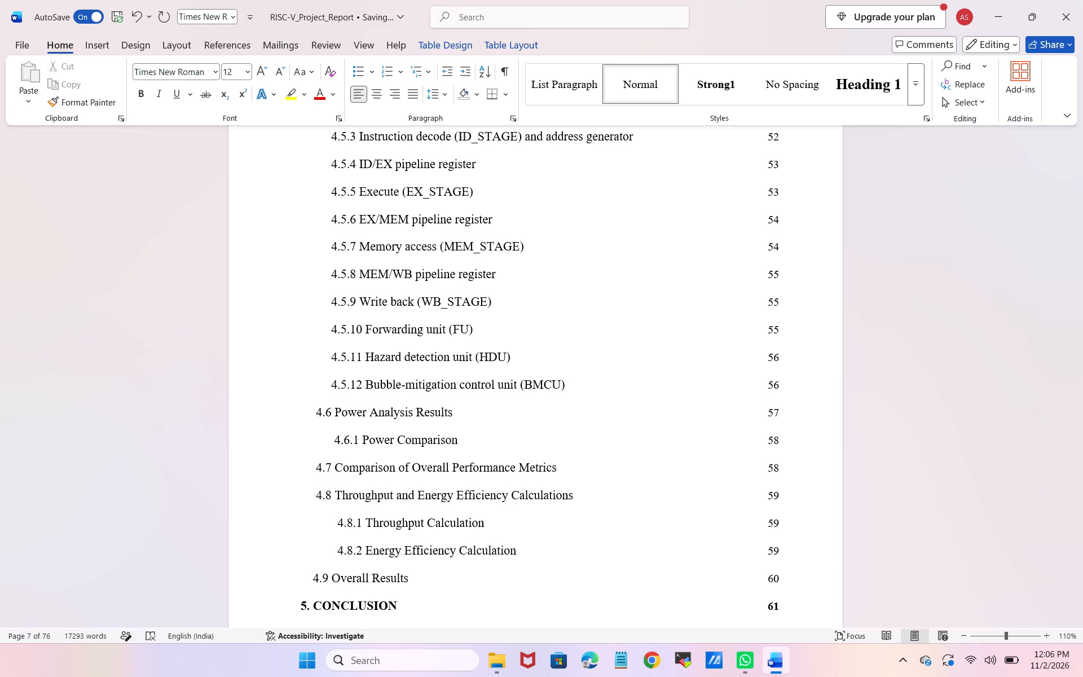
pyautogui.press('Up')
pyautogui.press('Up')
pyautogui.press('Up')
pyautogui.press('Right')
pyautogui.press('Down')
pyautogui.press('Down')
pyautogui.press('Down')
pyautogui.press('space')
# Add three spaces before the contents entry "REFERENCES" to align it with the chapter entries 5 and 6.
pyautogui.press('Down')
pyautogui.press('Down')
pyautogui.press('Up')
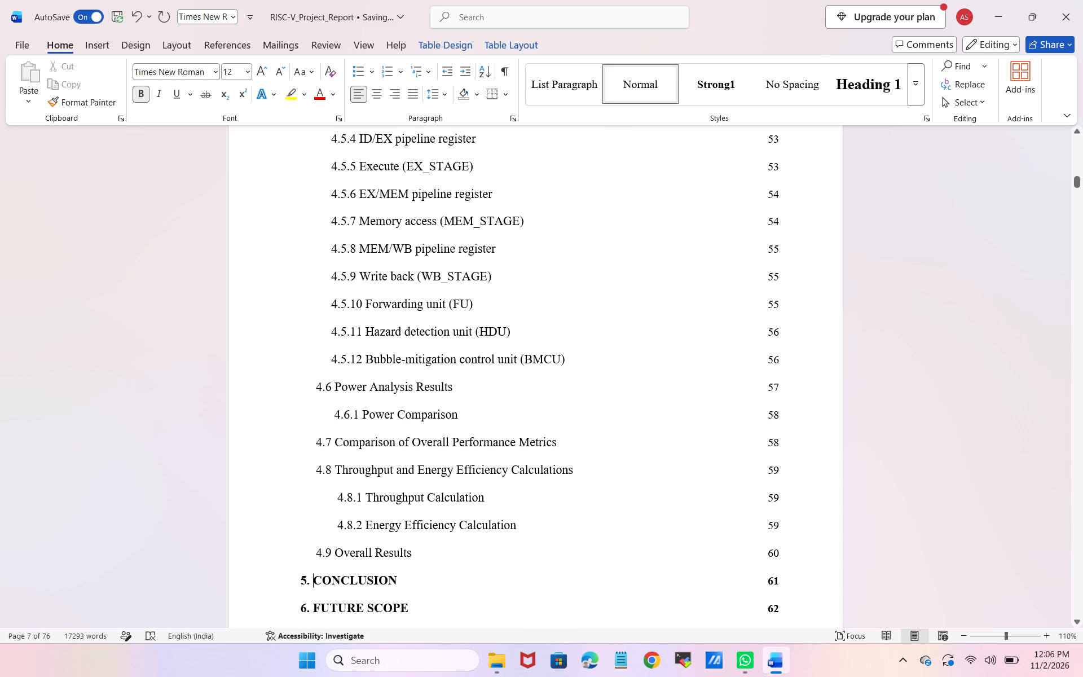
pyautogui.press('Down')
pyautogui.press('Down')
pyautogui.press('Down')
pyautogui.press('Up')
pyautogui.press('Up')
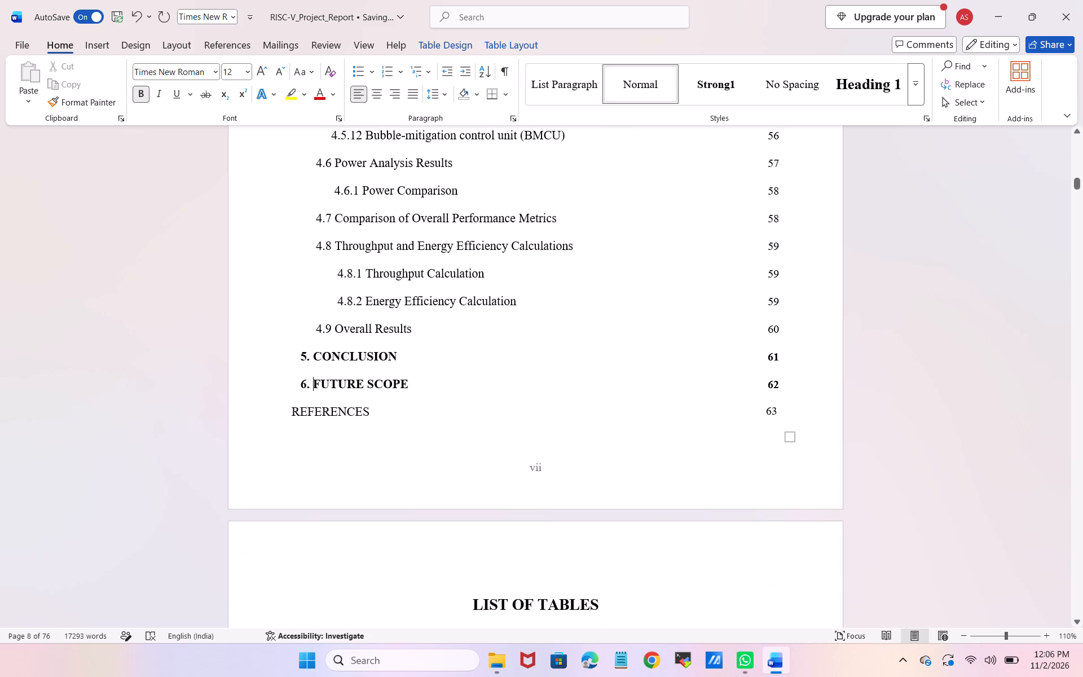
pyautogui.press('Down')
pyautogui.press('Left')
pyautogui.press('Left')
pyautogui.press('Left')
pyautogui.press('space')
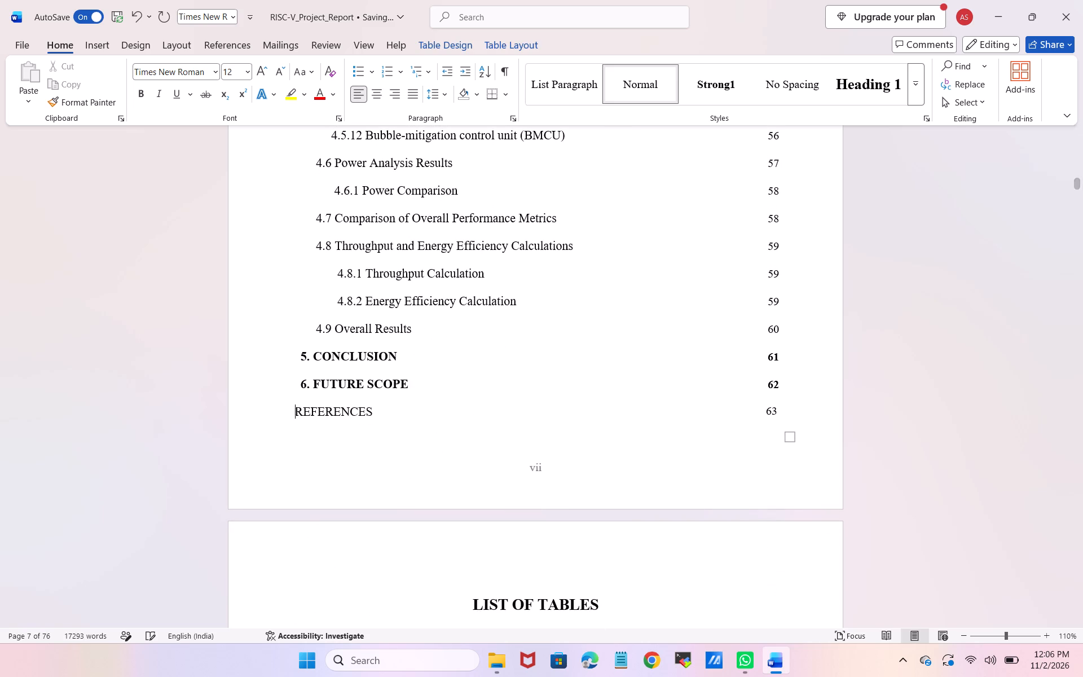
pyautogui.press('space')
pyautogui.press('space')
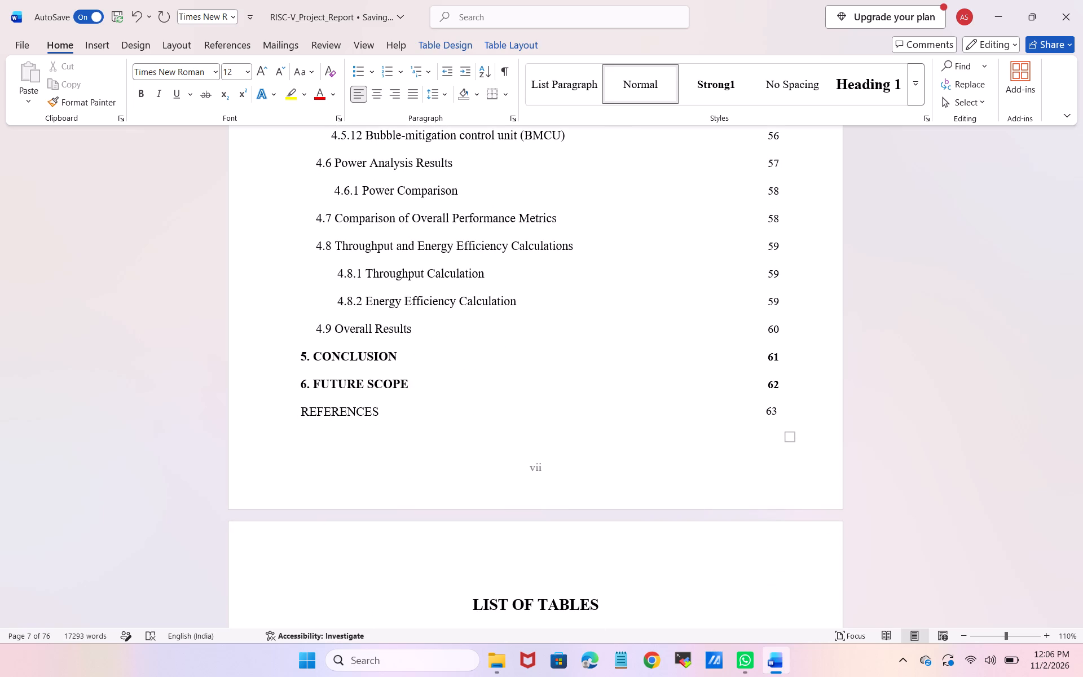
pyautogui.press('Up')
pyautogui.press('Down')
# Center the "Title" column heading in the List of Tables.
pyautogui.press('Down')
pyautogui.press('Down')
pyautogui.press('Down')
pyautogui.press('Down')
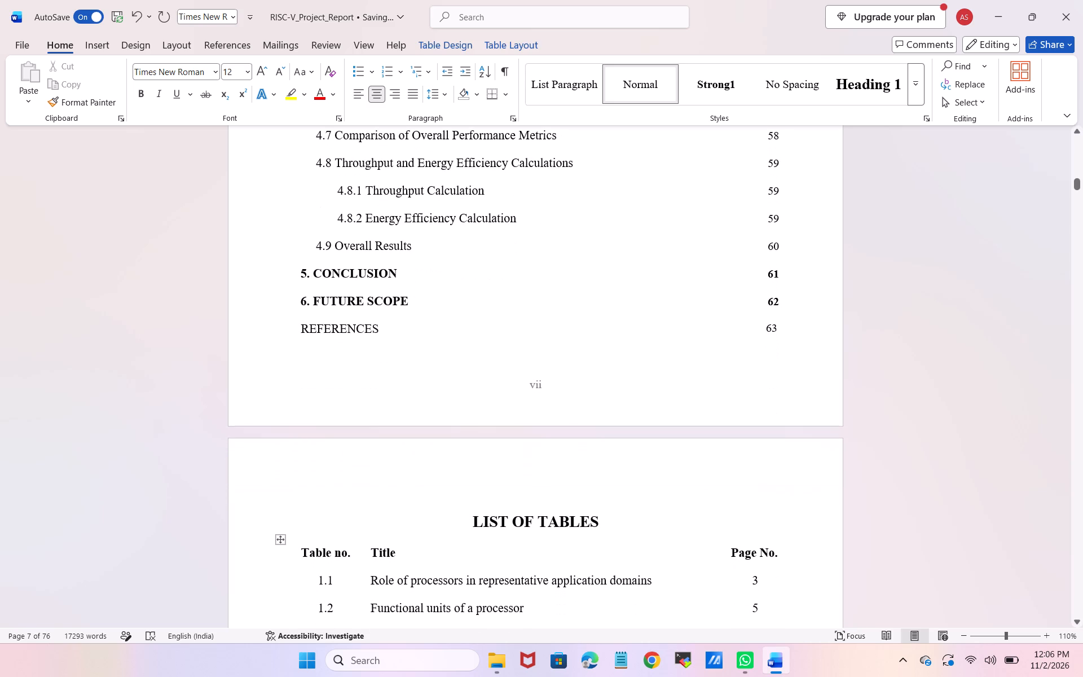
pyautogui.scroll(-1, 335, 578)
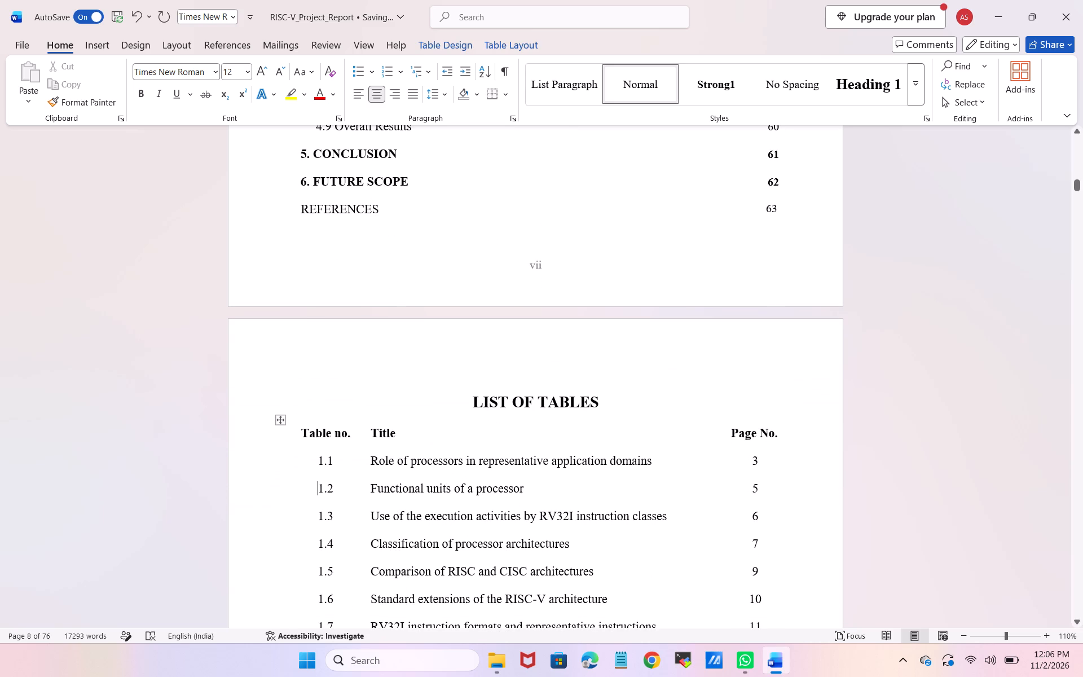
pyautogui.moveTo(412, 429); pyautogui.dragTo(368, 428)
pyautogui.click(414, 469)
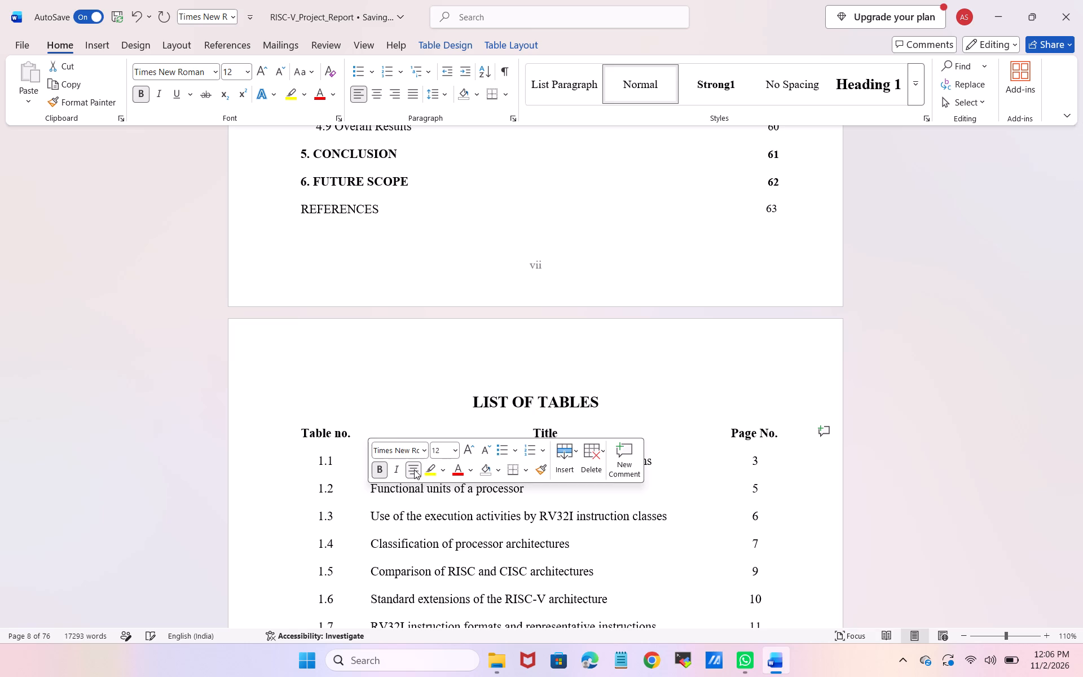
pyautogui.click(427, 358)
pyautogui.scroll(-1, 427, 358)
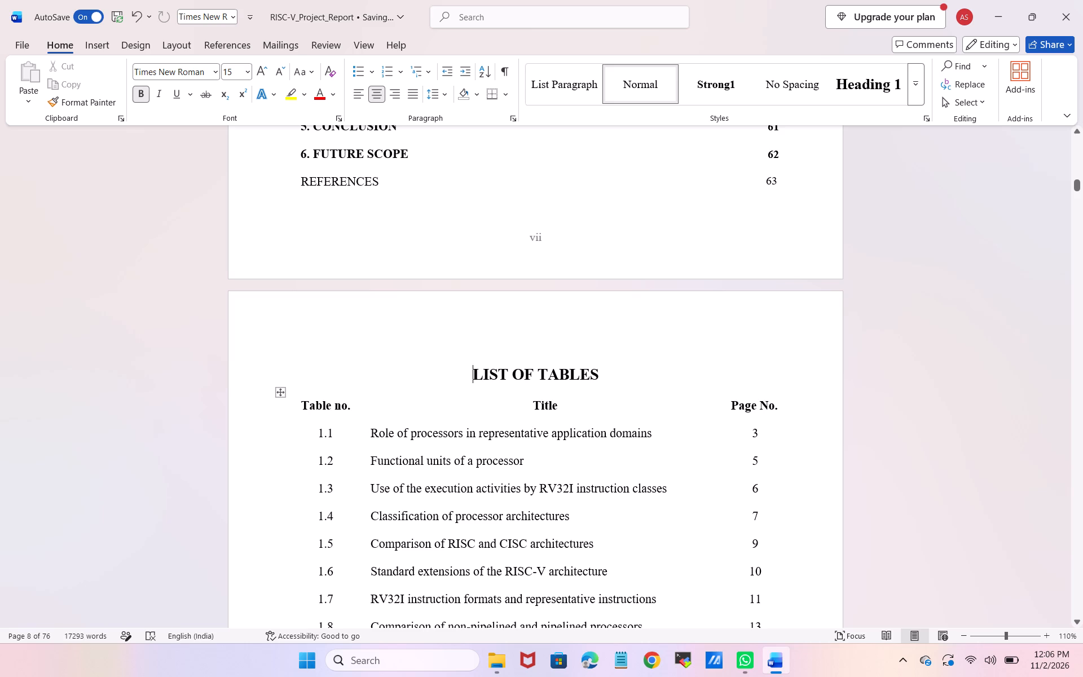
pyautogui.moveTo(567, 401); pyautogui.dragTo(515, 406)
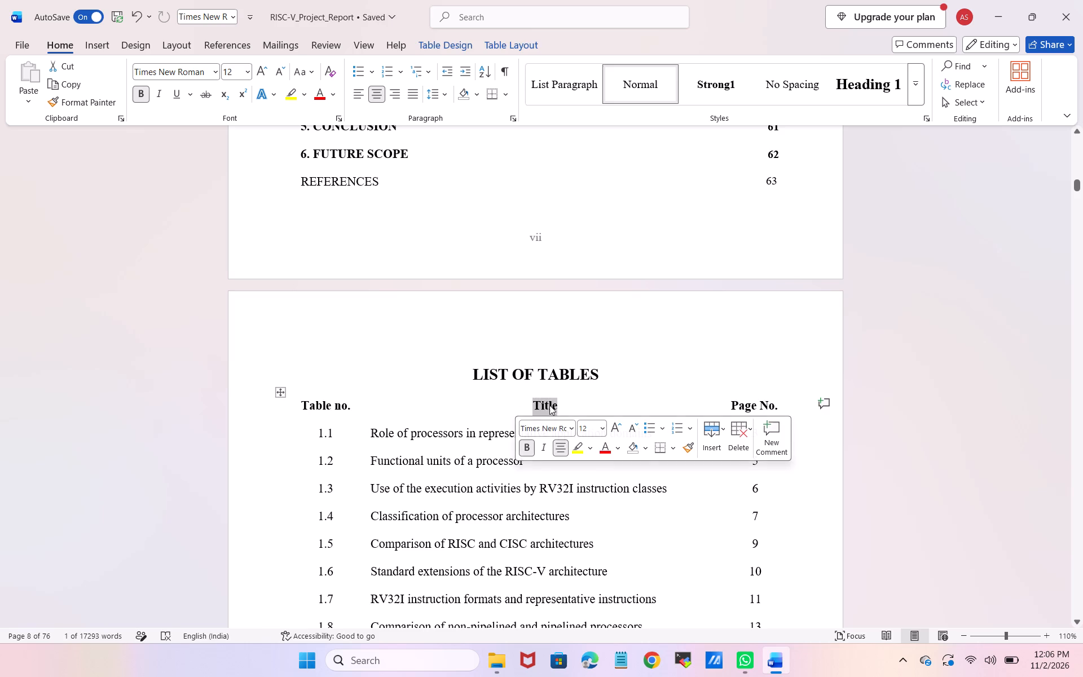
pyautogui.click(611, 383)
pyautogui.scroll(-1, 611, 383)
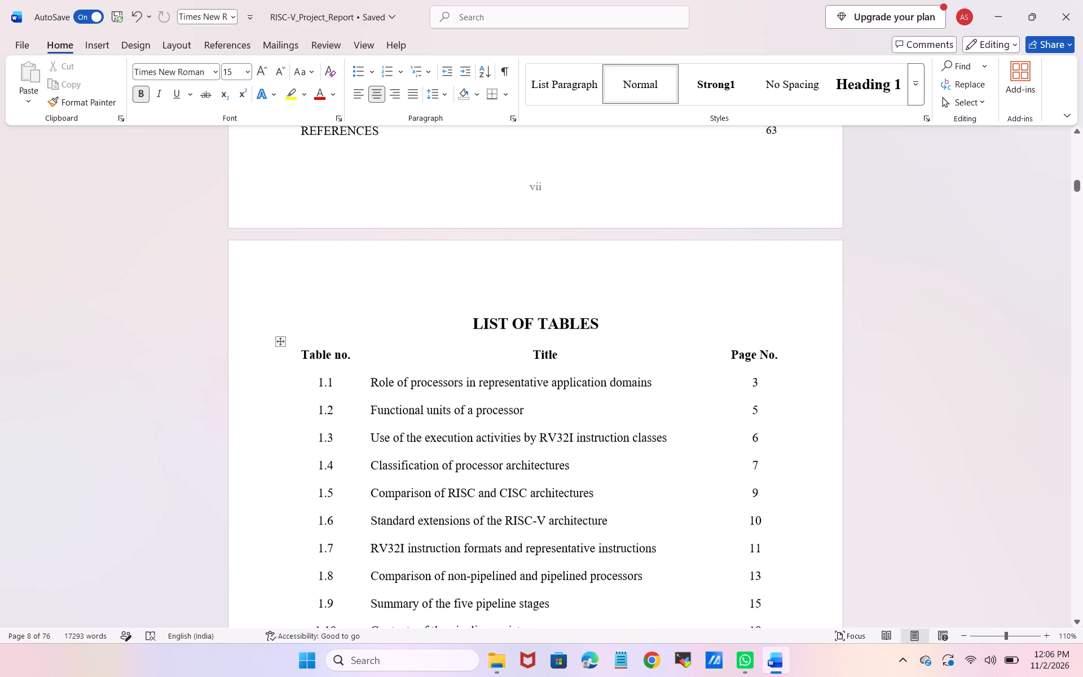
# Center the "Title" column heading in the List of Figures.
pyautogui.scroll(-4, 611, 383)
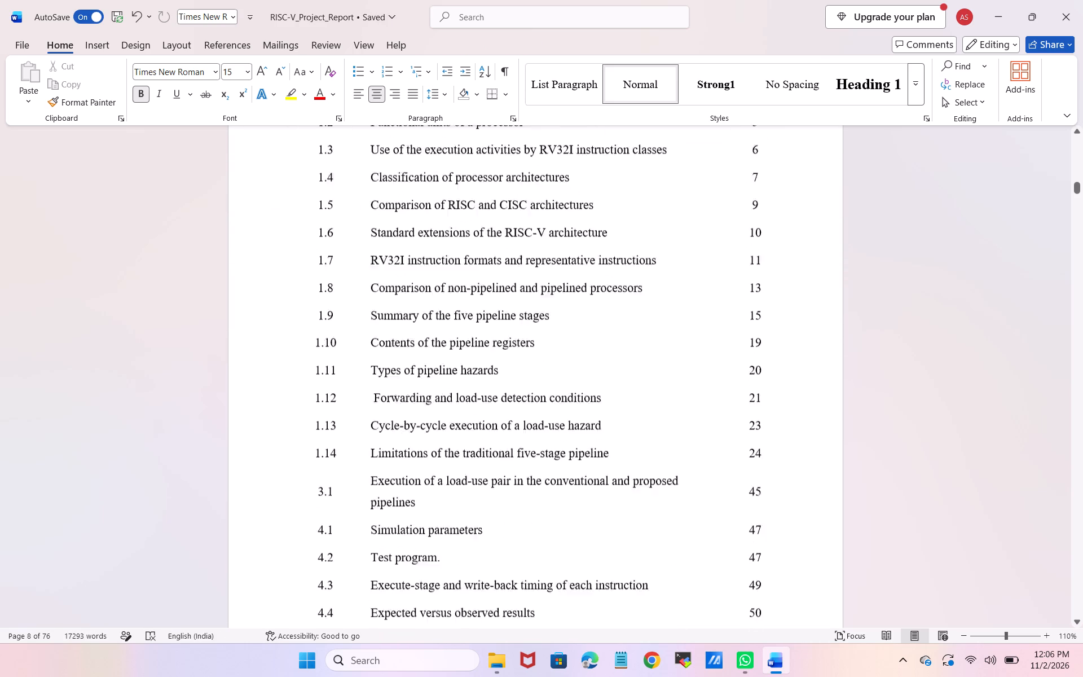
pyautogui.scroll(-3, 611, 383)
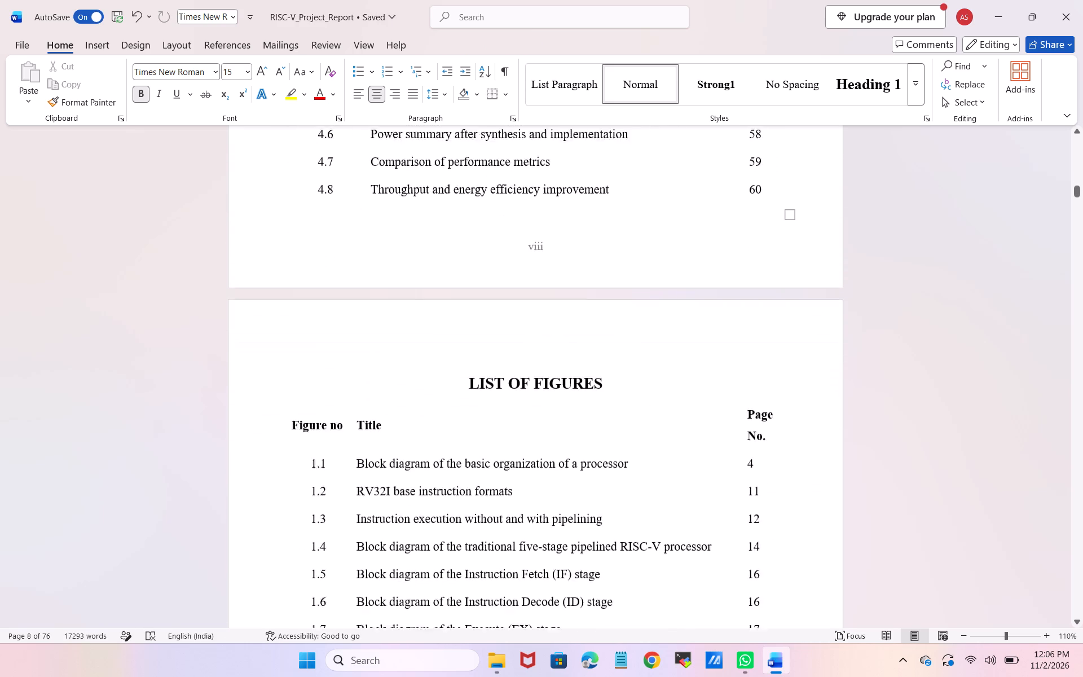
pyautogui.scroll(-1, 611, 383)
pyautogui.moveTo(612, 344); pyautogui.dragTo(485, 339)
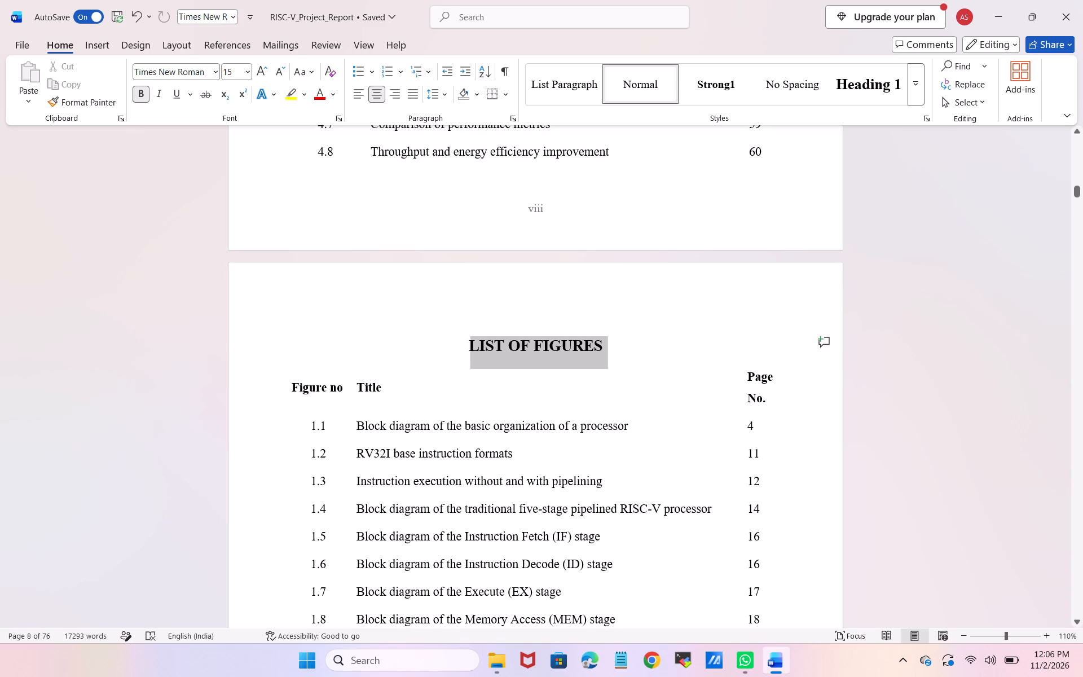
pyautogui.moveTo(485, 339); pyautogui.dragTo(476, 341)
pyautogui.click(430, 369)
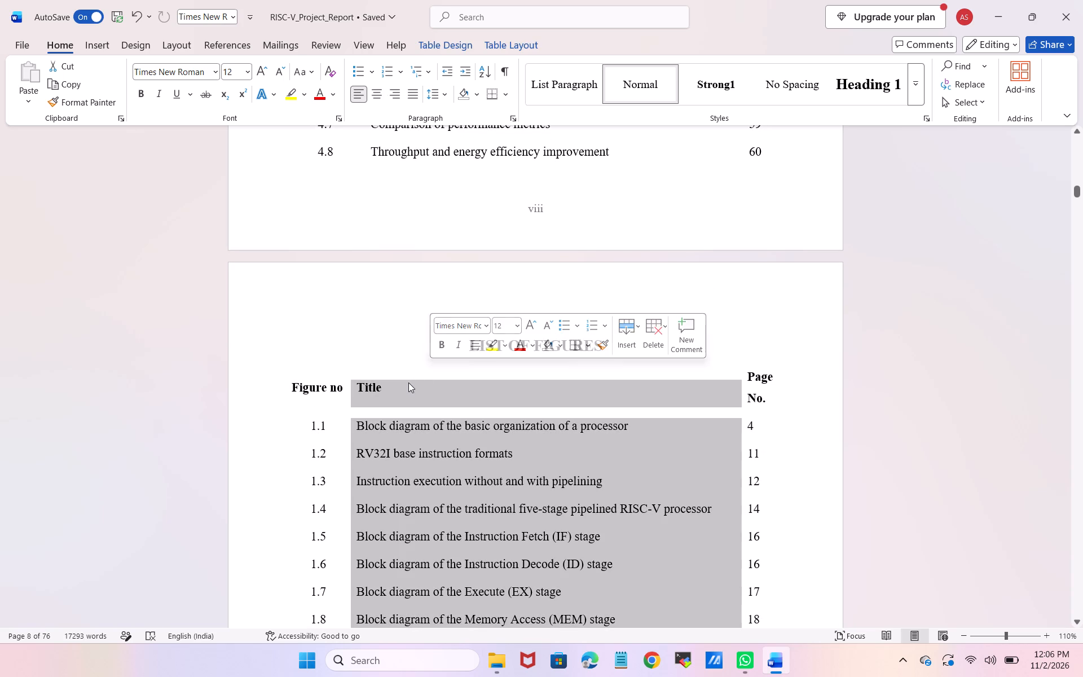
pyautogui.click(408, 383)
pyautogui.moveTo(388, 386); pyautogui.dragTo(384, 387)
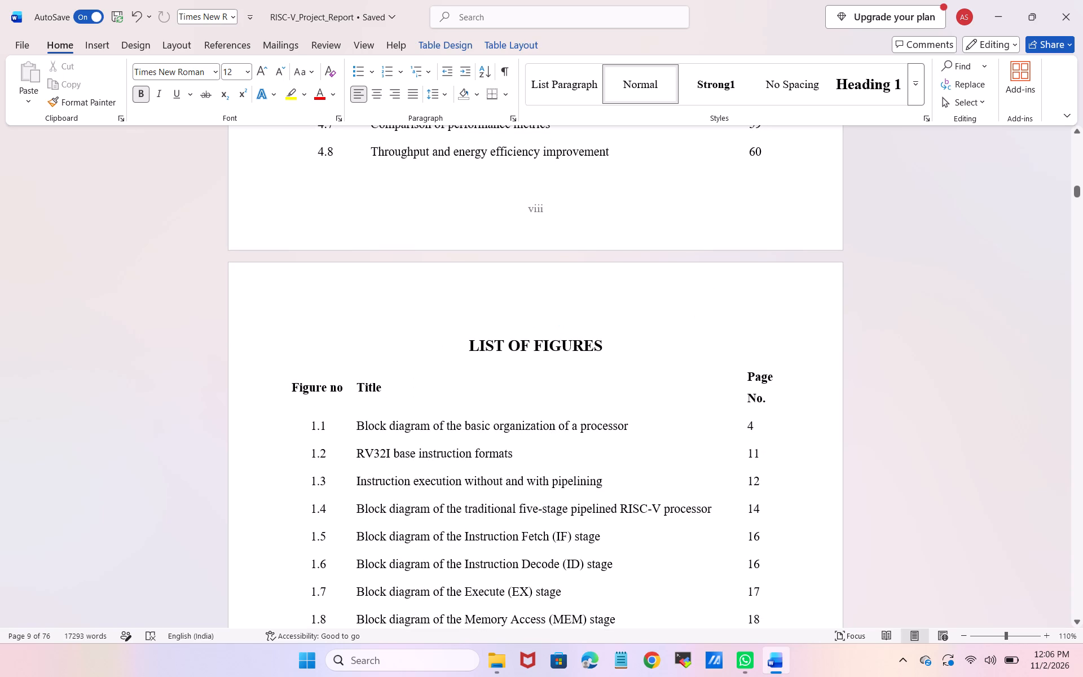
pyautogui.moveTo(384, 387); pyautogui.dragTo(351, 386)
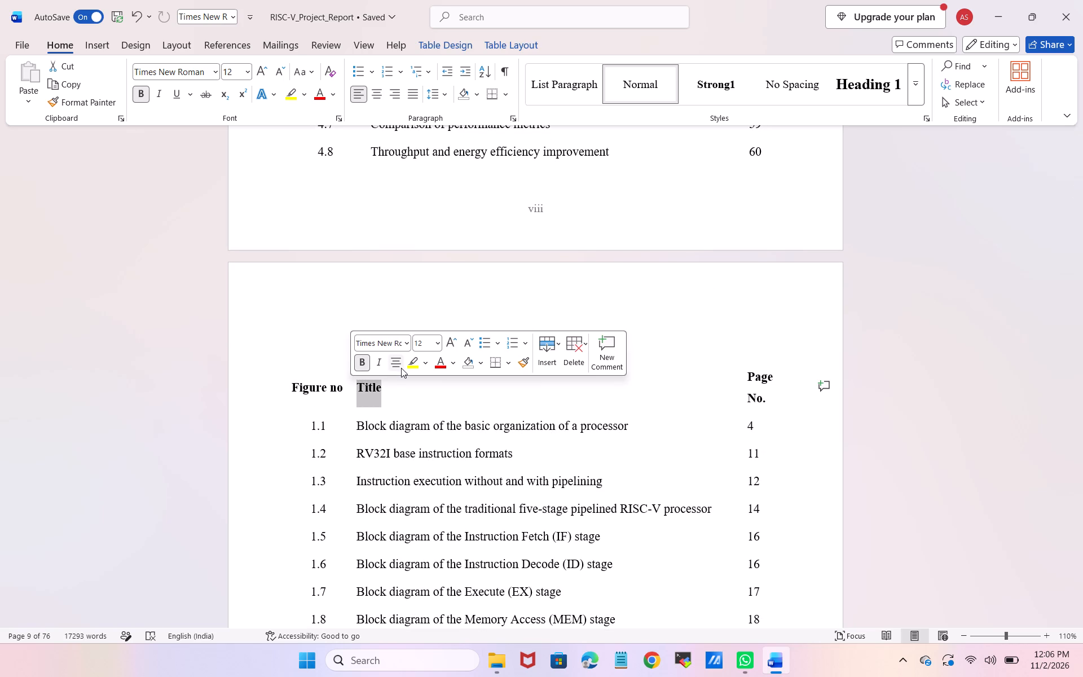
pyautogui.click(398, 363)
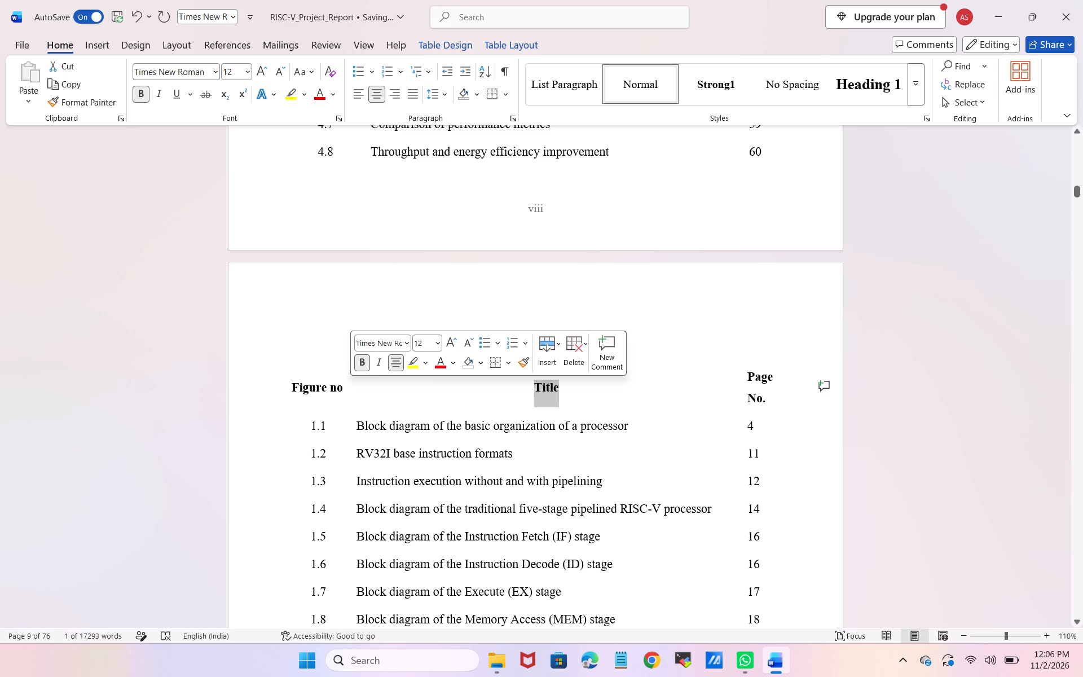
pyautogui.click(525, 298)
# Review the List of Figures, the List of Abbreviations and the opening pages of chapter 1, Introduction.
pyautogui.scroll(-1, 525, 298)
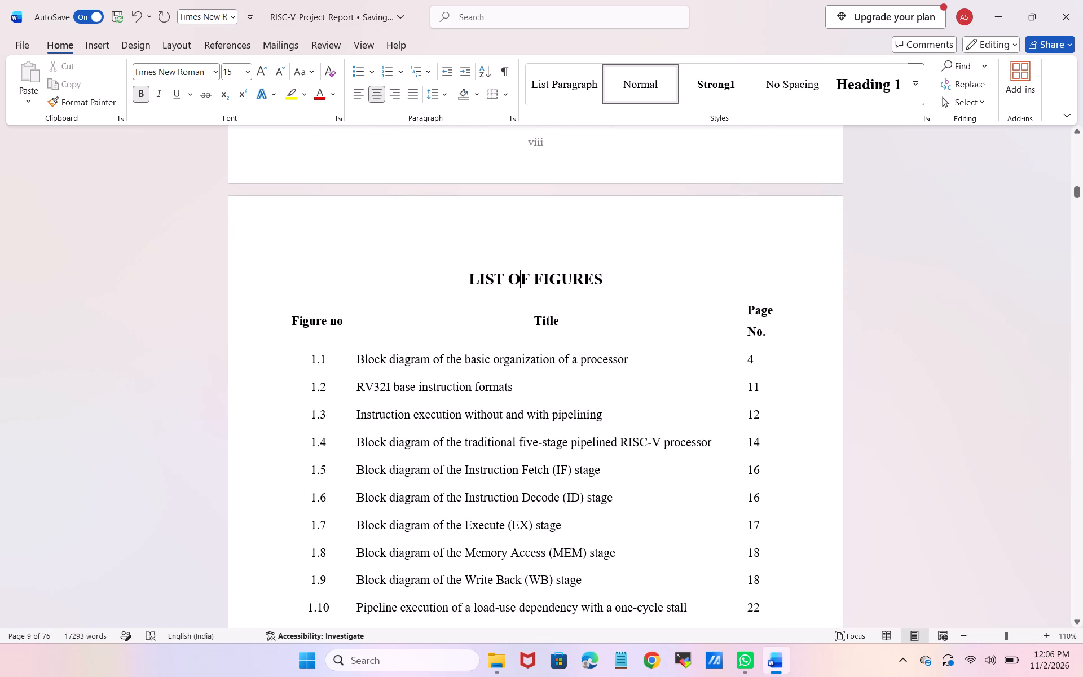
pyautogui.scroll(-2, 525, 297)
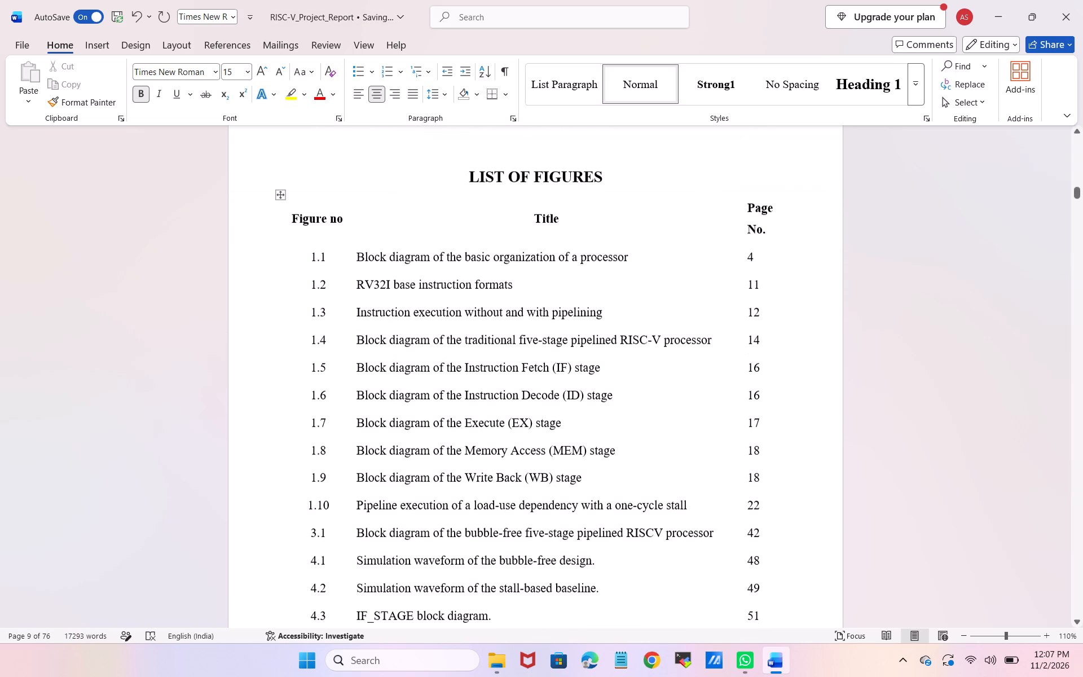
pyautogui.scroll(-2, 525, 297)
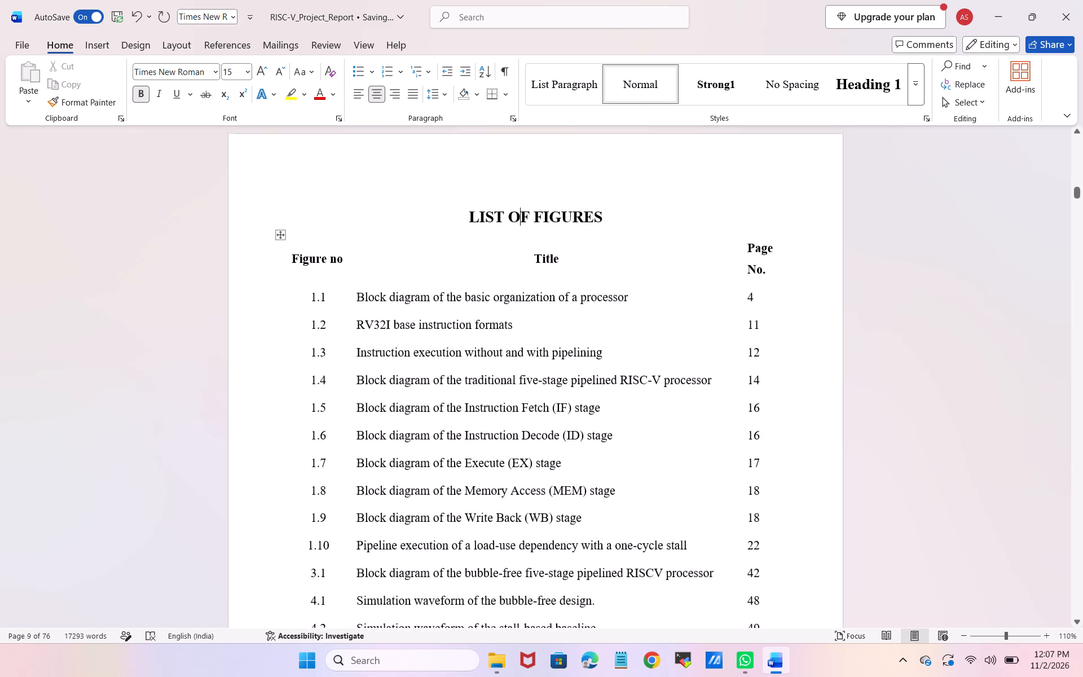
pyautogui.scroll(-8, 525, 297)
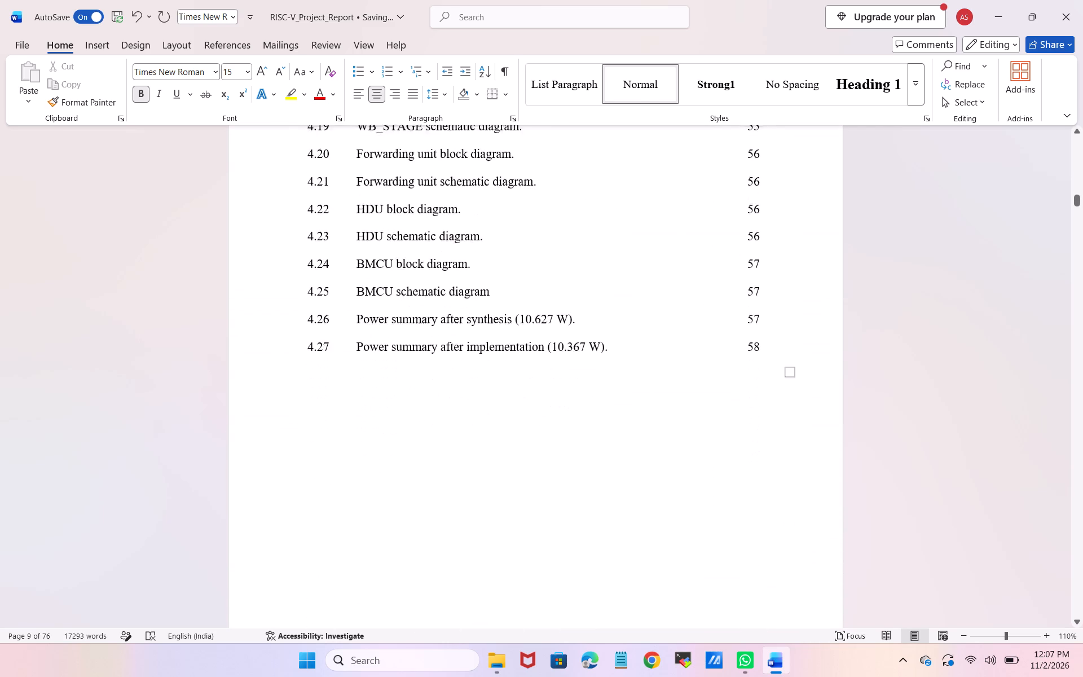
pyautogui.scroll(-5, 525, 297)
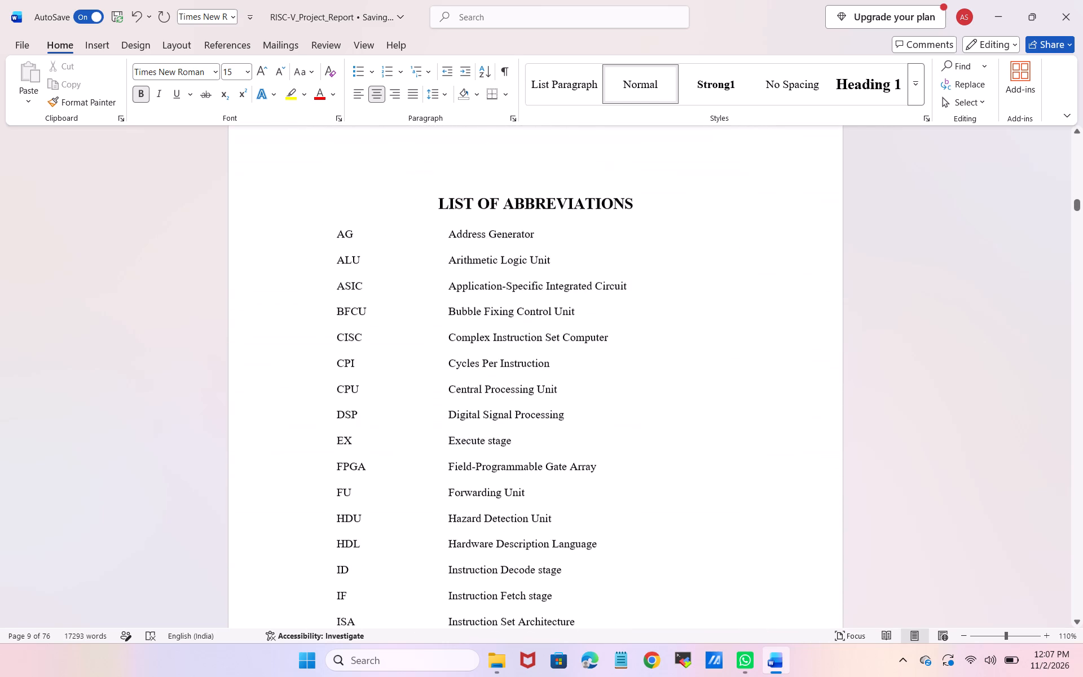
pyautogui.scroll(-6, 525, 297)
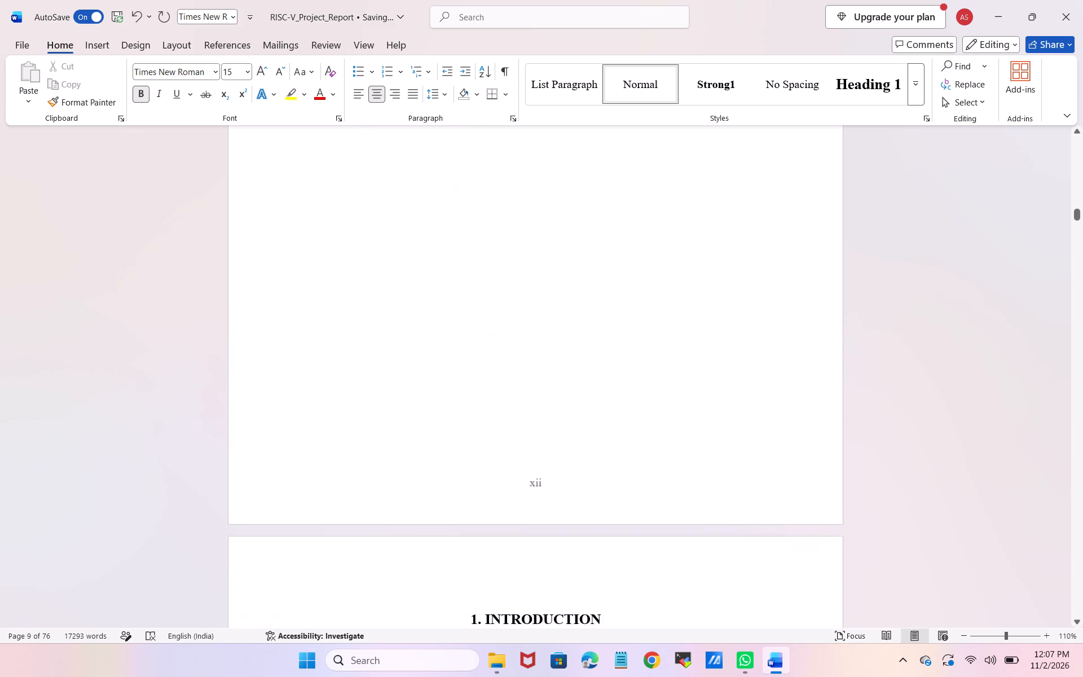
pyautogui.scroll(-4, 525, 297)
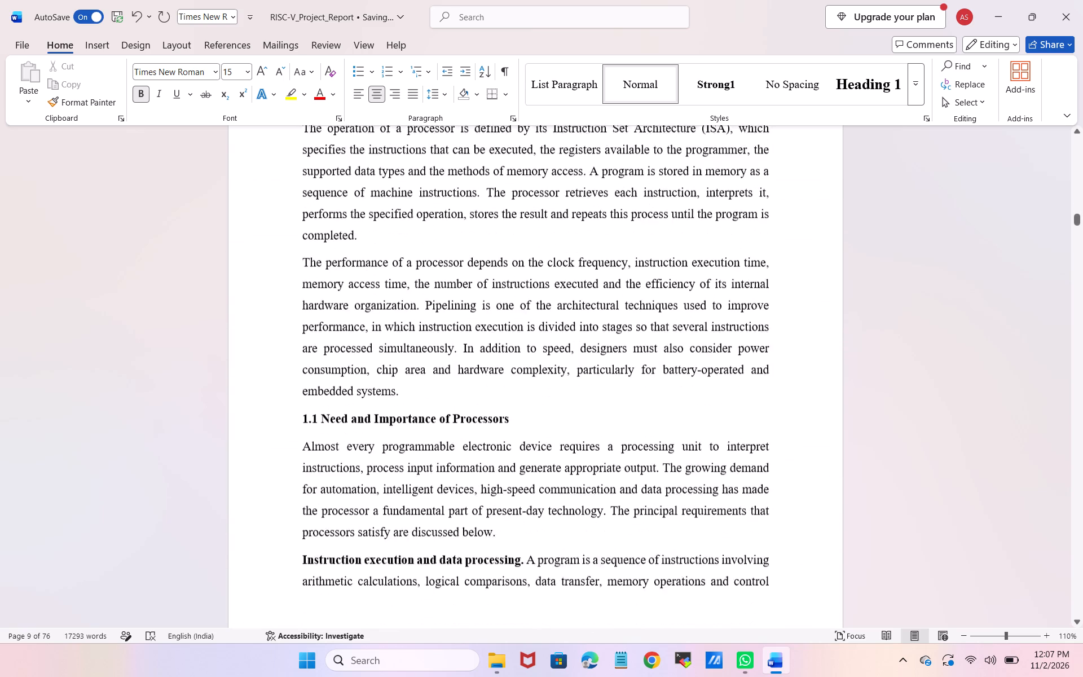
pyautogui.scroll(-4, 525, 297)
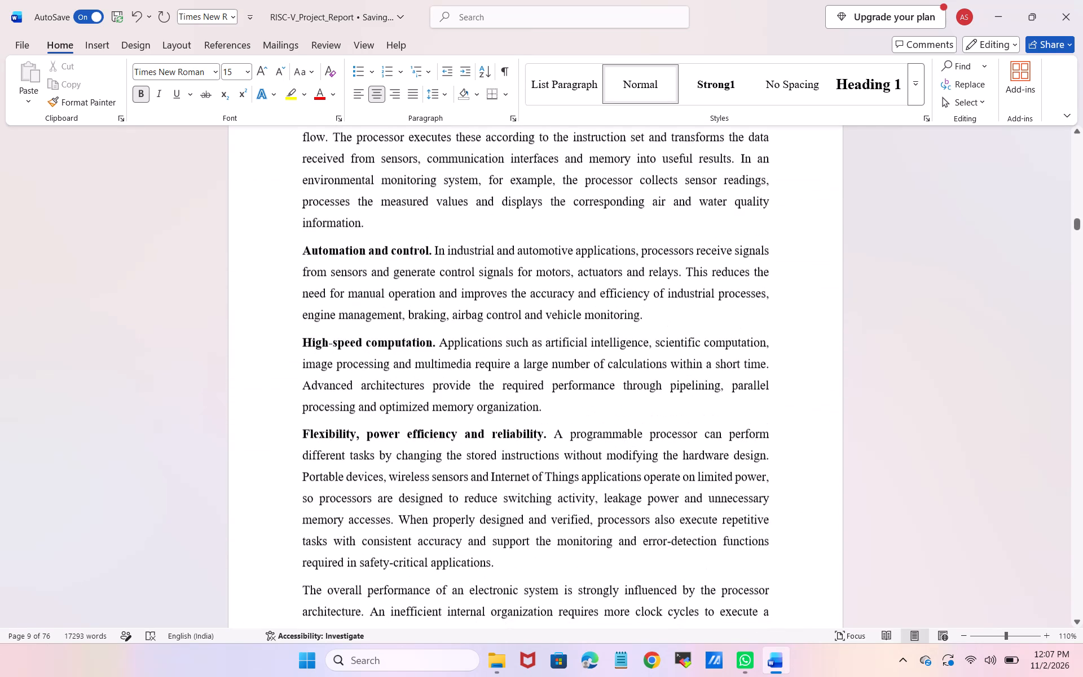
# Replace the period after the run-in heading "Instruction execution and data processing" in section 1.1 with a colon and a space.
pyautogui.scroll(5, 525, 297)
pyautogui.scroll(-2, 525, 297)
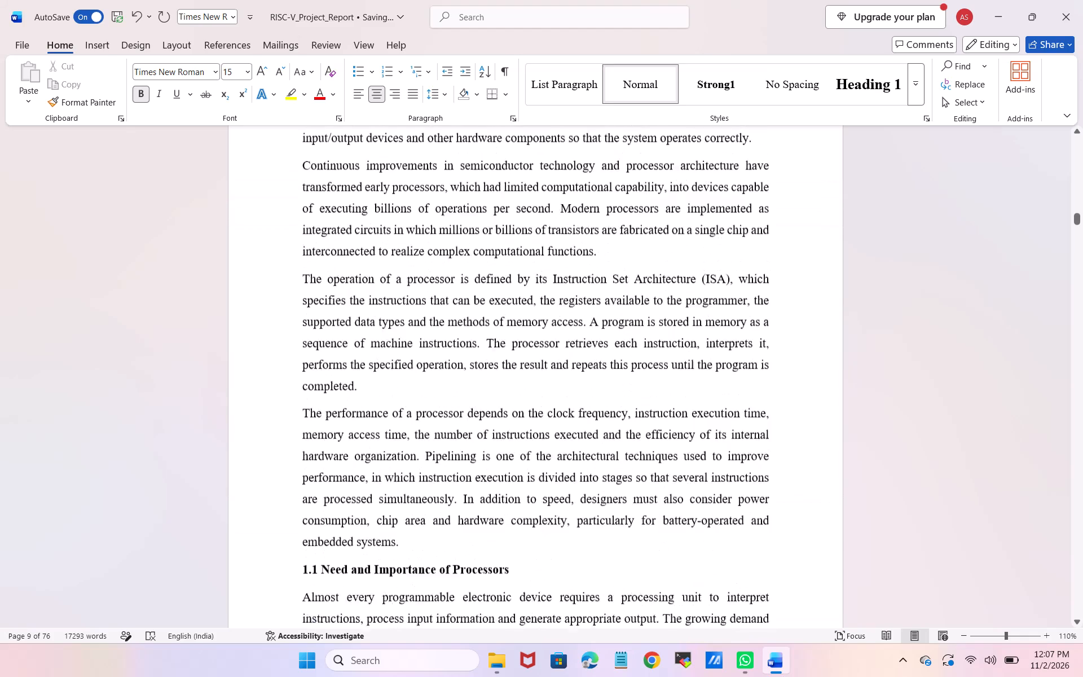
pyautogui.scroll(-1, 525, 297)
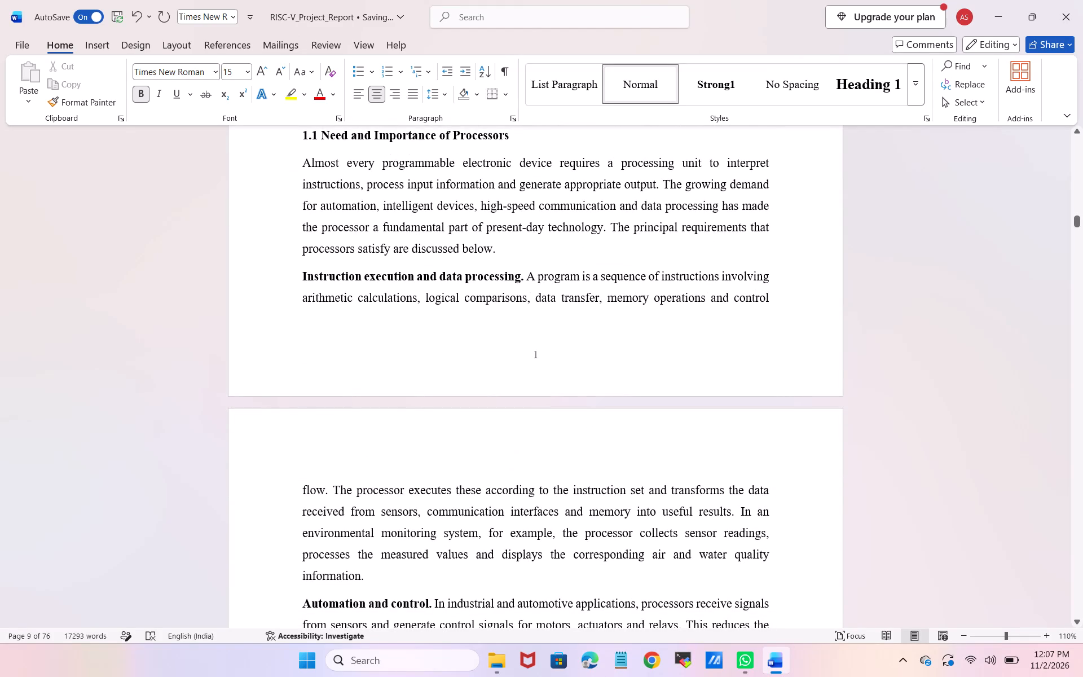
pyautogui.click(528, 275)
pyautogui.press('BackSpace')
pyautogui.hotkey('shift', ':')
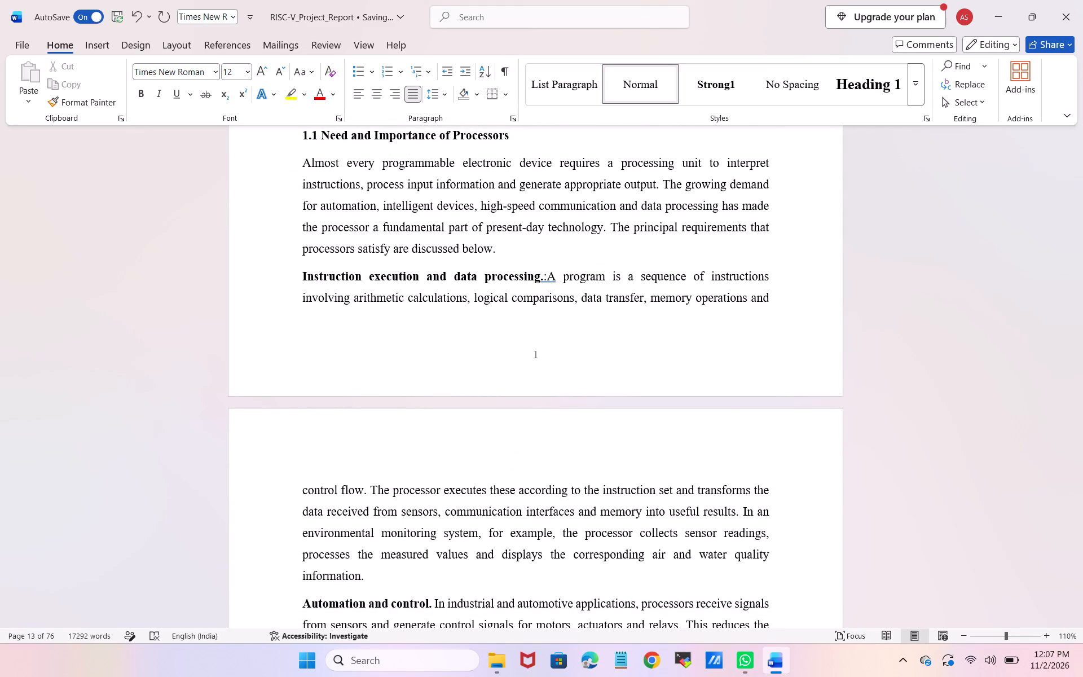
pyautogui.press('Left')
pyautogui.press('BackSpace')
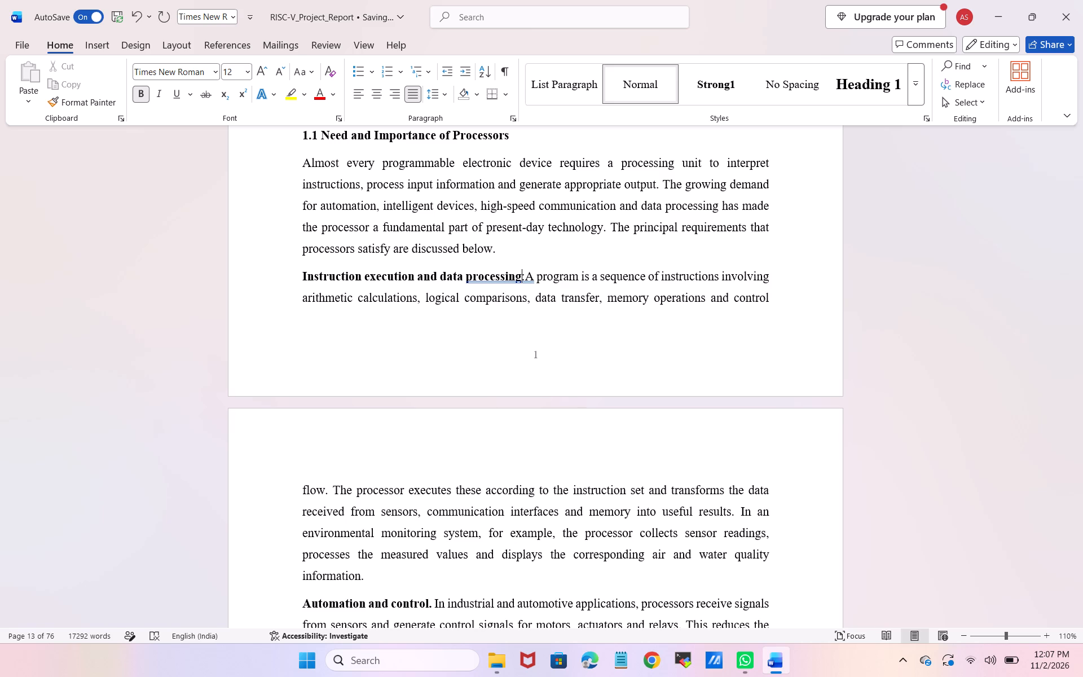
pyautogui.press('Right')
pyautogui.press('space')
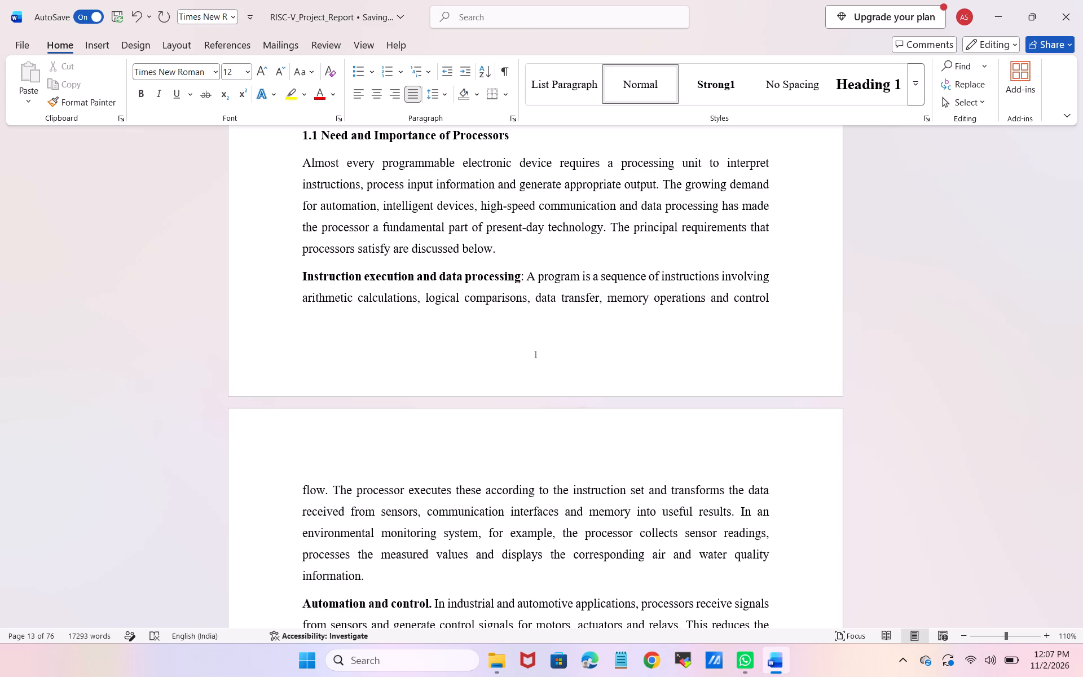
# Replace the period after the run-in heading "Automation and control" in section 1.1 with a colon.
pyautogui.press('Down')
pyautogui.press('Down')
pyautogui.press('Down')
pyautogui.press('Down')
pyautogui.press('Down')
pyautogui.press('Down')
pyautogui.press('Down')
pyautogui.press('Left')
pyautogui.press('Left')
pyautogui.press('Left')
pyautogui.press('Left')
pyautogui.press('Left')
pyautogui.press('Left')
pyautogui.press('Left')
pyautogui.press('Left')
pyautogui.press('Left')
pyautogui.press('Left')
pyautogui.press('Left')
pyautogui.press('Left')
pyautogui.press('Left')
pyautogui.press('Left')
pyautogui.press('Left')
pyautogui.press('Left')
pyautogui.press('Left')
pyautogui.press('Left')
pyautogui.press('Left')
pyautogui.press('Left')
pyautogui.press('Left')
pyautogui.press('BackSpace')
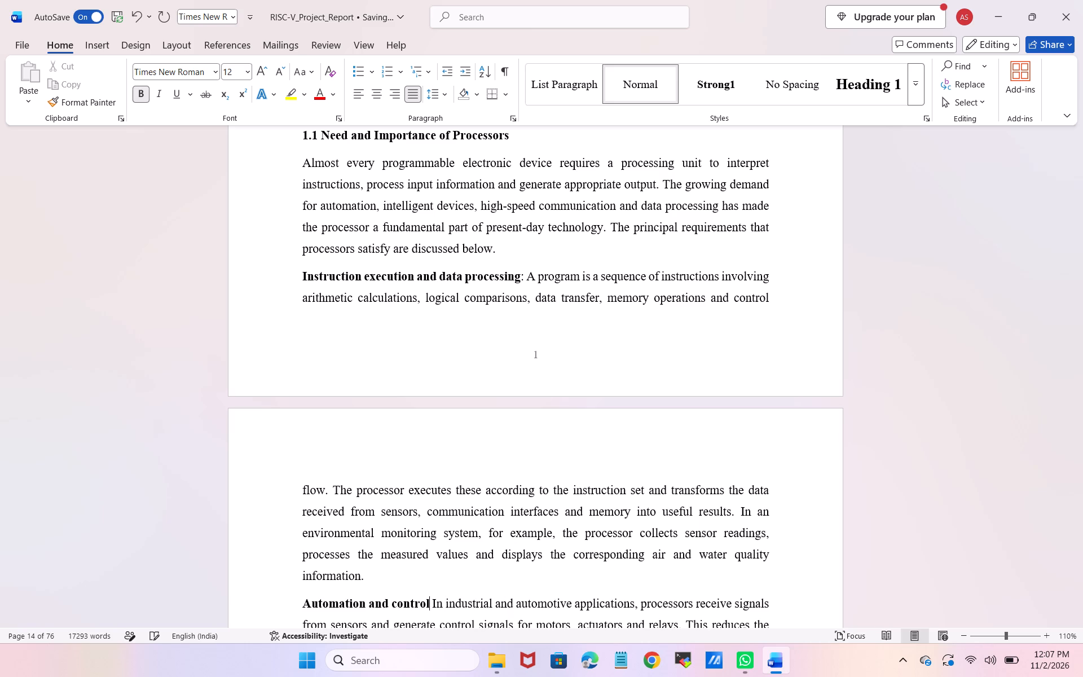
pyautogui.hotkey('shift', ':')
# Replace the period after the run-in heading "High-speed computation" in section 1.1 with a colon.
pyautogui.press('Down')
pyautogui.press('Down')
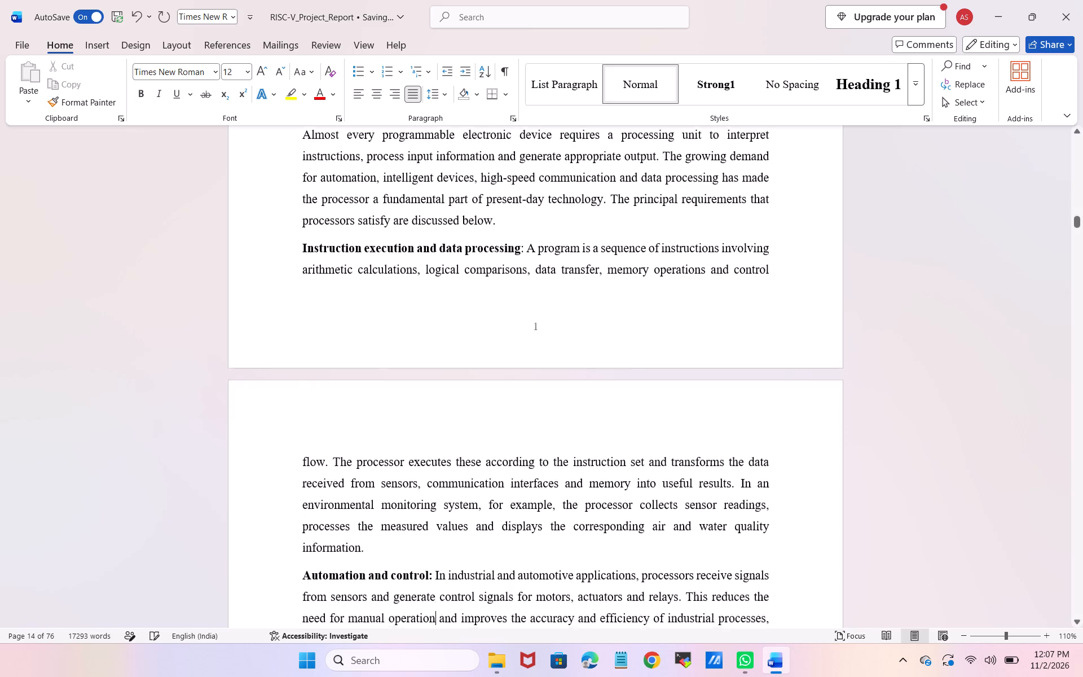
pyautogui.press('Down')
pyautogui.press('Down')
pyautogui.press('Down')
pyautogui.press('Up')
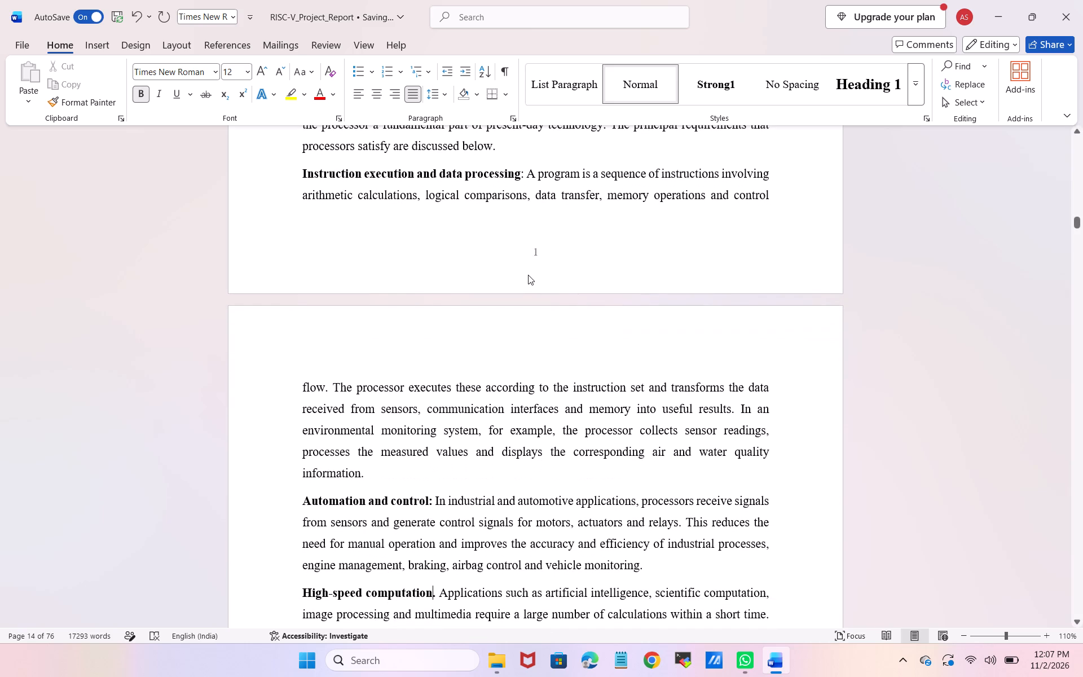
pyautogui.press('Right')
pyautogui.press('BackSpace')
pyautogui.hotkey('shift', ':')
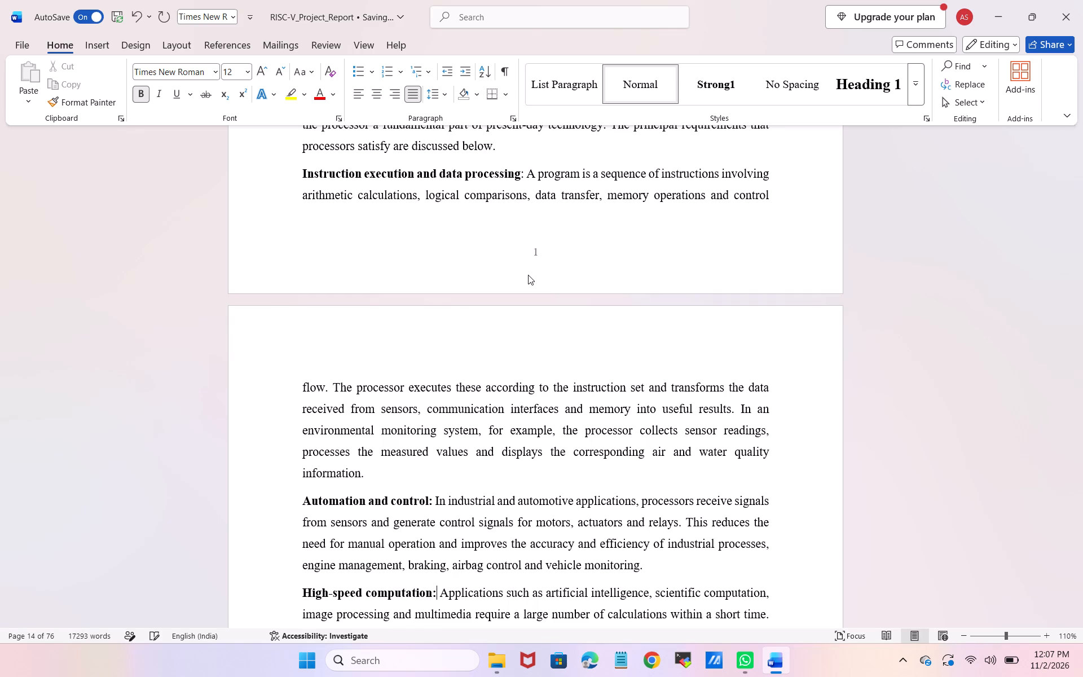
# Replace the period after the run-in heading "Flexibility, power efficiency and reliability" in section 1.1 with a colon.
pyautogui.press('Down')
pyautogui.press('Down')
pyautogui.press('Down')
pyautogui.press('Down')
pyautogui.press('Down')
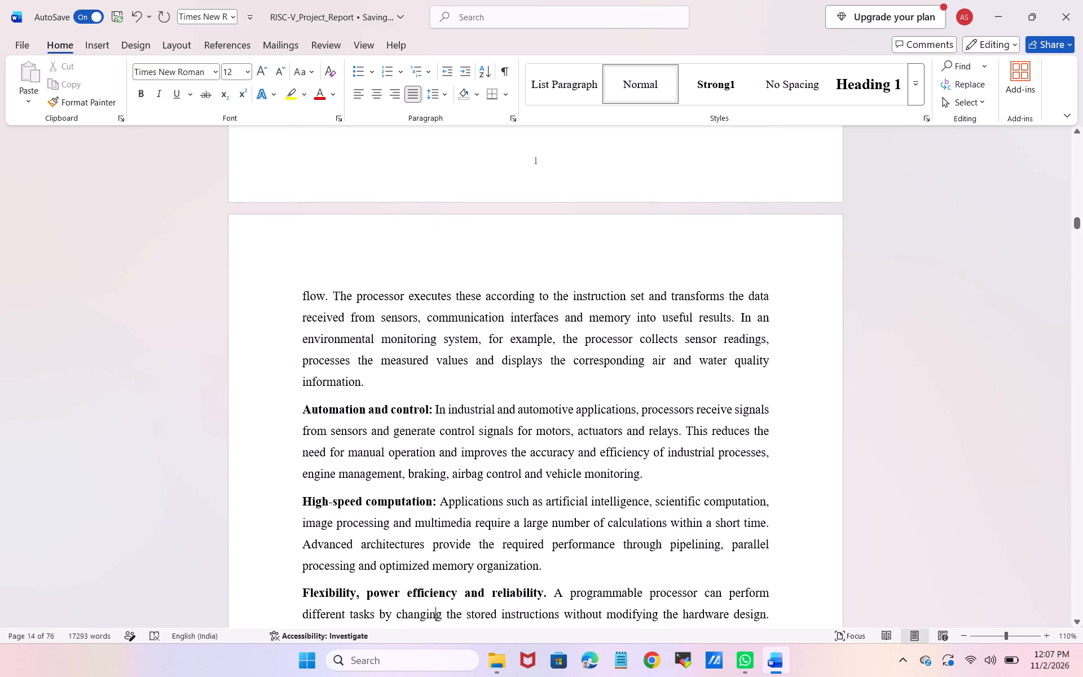
pyautogui.press('Up')
pyautogui.press('Right')
pyautogui.press('Right')
pyautogui.press('Right')
pyautogui.press('Right')
pyautogui.press('Right')
pyautogui.press('Right')
pyautogui.press('Right')
pyautogui.press('Right')
pyautogui.press('Right')
pyautogui.press('Right')
pyautogui.press('Right')
pyautogui.press('Right')
pyautogui.press('Right')
pyautogui.press('Right')
pyautogui.press('Right')
pyautogui.press('Right')
pyautogui.press('Right')
pyautogui.press('Right')
pyautogui.press('Right')
pyautogui.press('Right')
pyautogui.press('BackSpace')
pyautogui.hotkey('shift', ':')
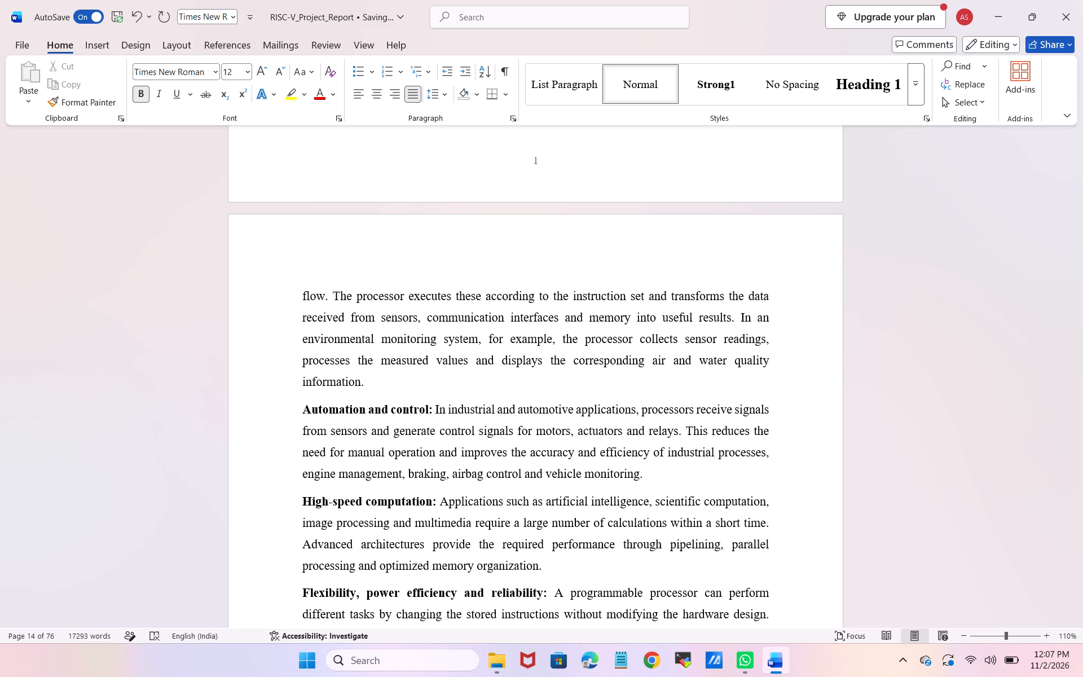
# Remove the bold formatting from the entire caption of Table 1.1, "Role of processors in representative application domains".
pyautogui.press('Down')
pyautogui.press('Down')
pyautogui.press('Down')
pyautogui.press('Down')
pyautogui.press('Down')
pyautogui.press('Down')
pyautogui.press('Down')
pyautogui.press('Down')
pyautogui.press('Down')
pyautogui.press('Down')
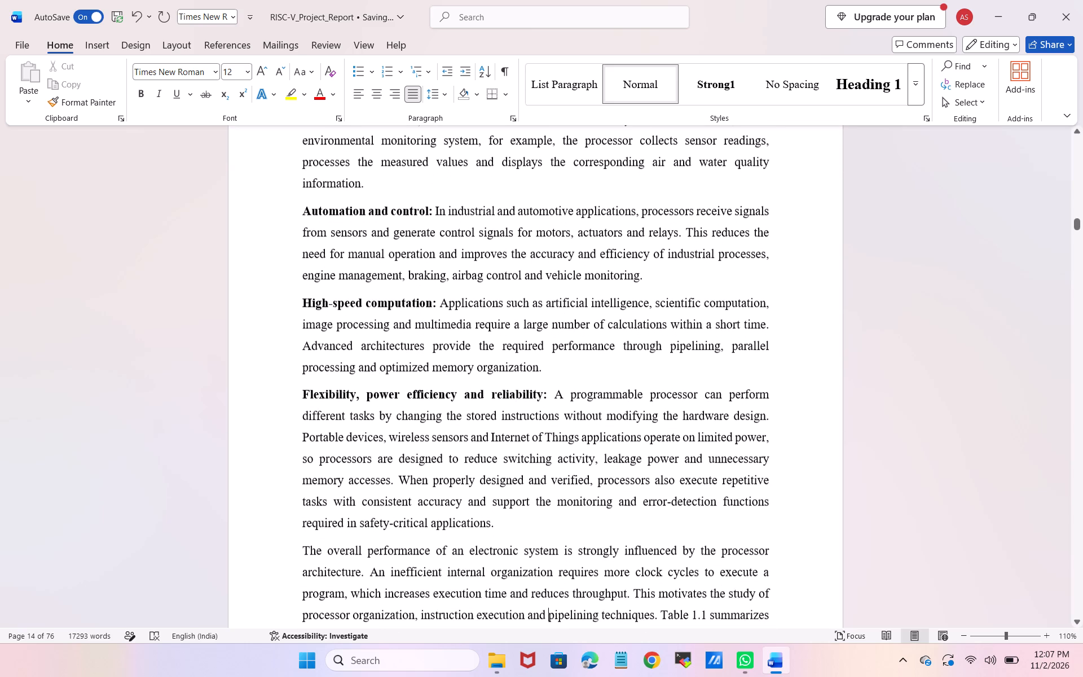
pyautogui.press('Down')
pyautogui.press('Down')
pyautogui.press('Down')
pyautogui.press('Down')
pyautogui.press('Down')
pyautogui.press('Down')
pyautogui.press('Down')
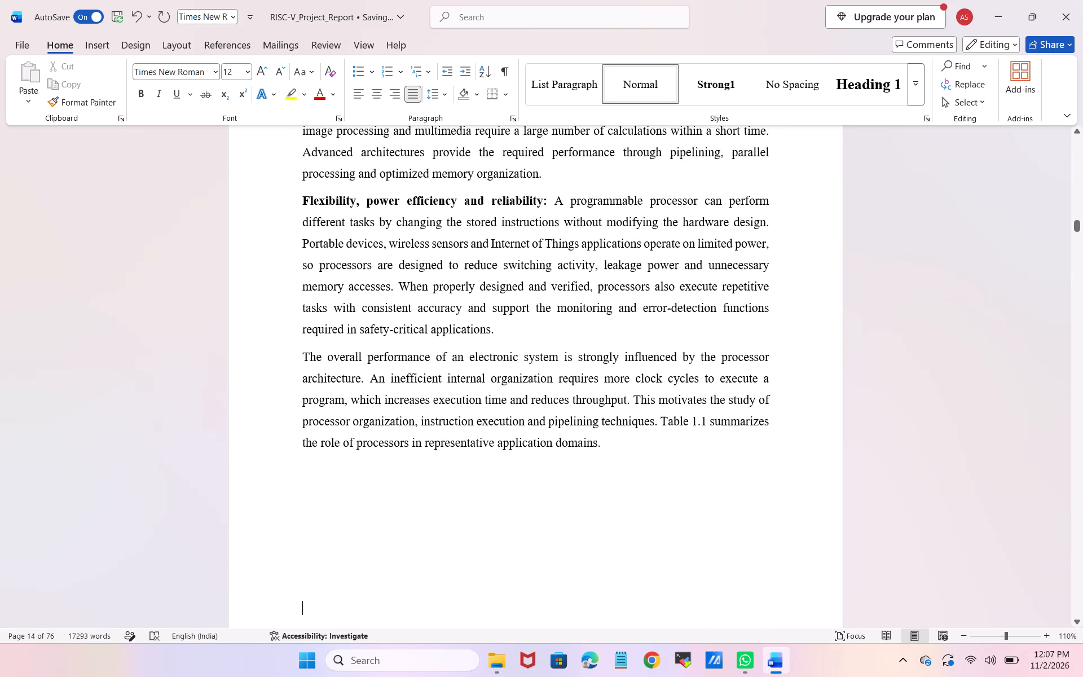
pyautogui.press('Down')
pyautogui.press('Down')
pyautogui.press('Down')
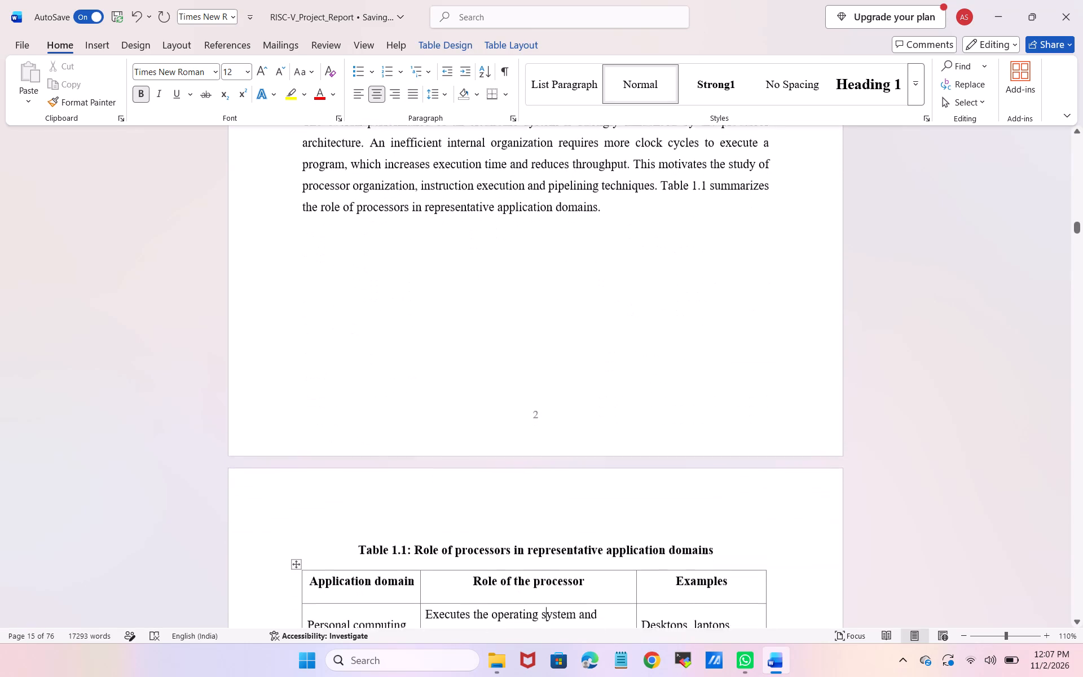
pyautogui.press('Down')
pyautogui.press('Down')
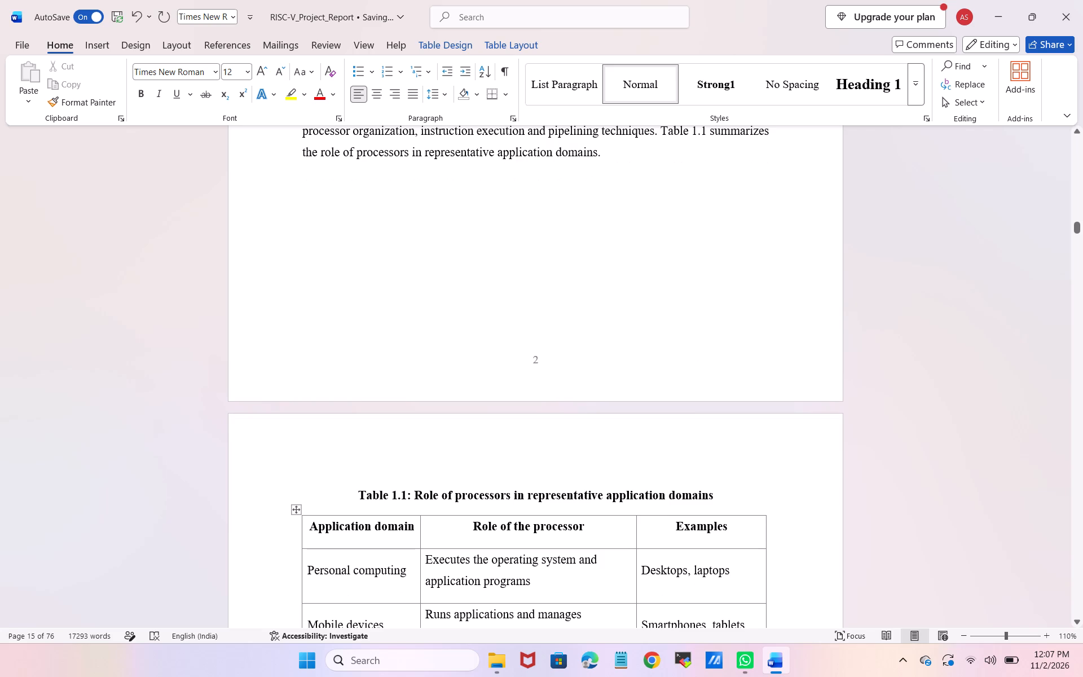
pyautogui.moveTo(717, 495); pyautogui.dragTo(370, 478)
pyautogui.click(380, 455)
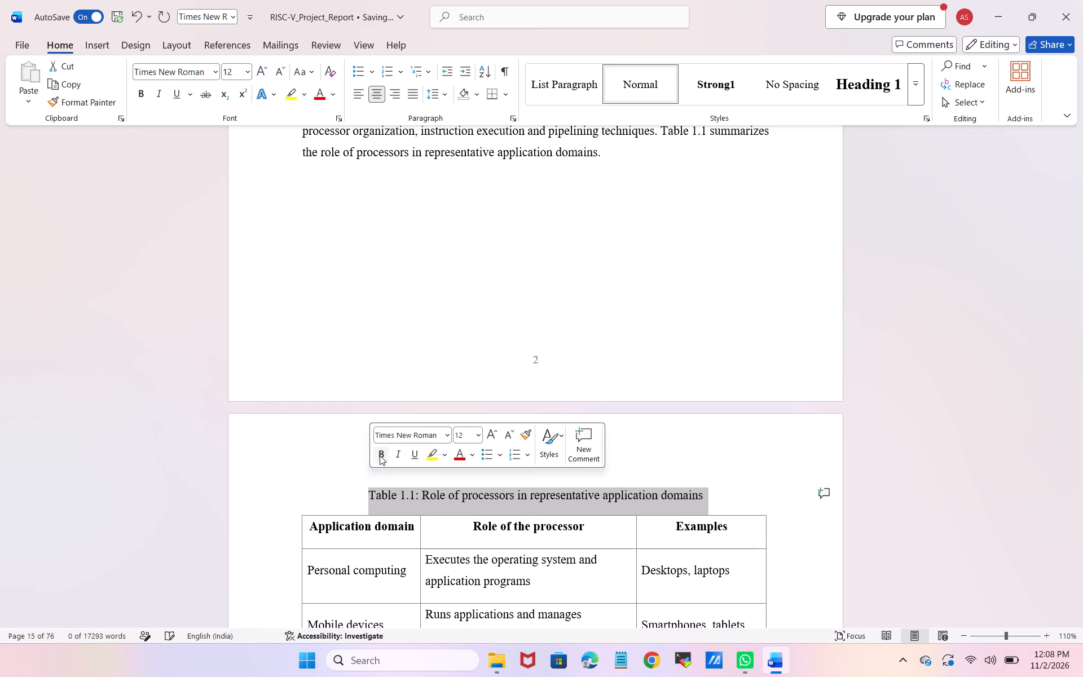
pyautogui.click(332, 486)
# Remove the bold formatting from the label "Figure 1.1:" in the caption of the processor block diagram.
pyautogui.scroll(-1, 441, 450)
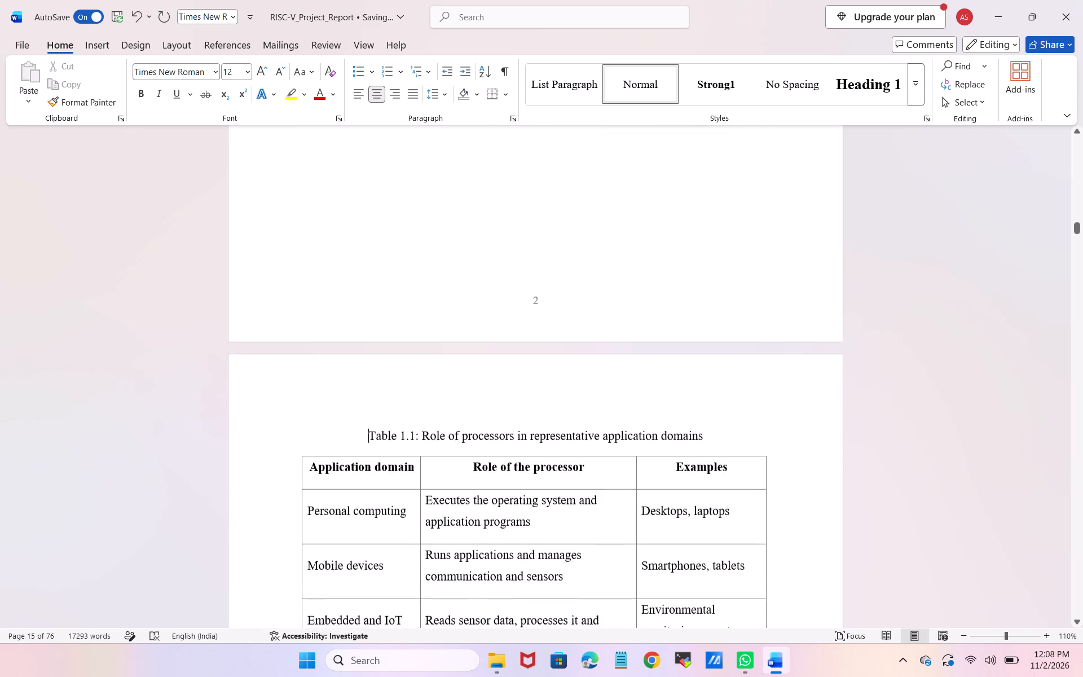
pyautogui.scroll(-3, 441, 450)
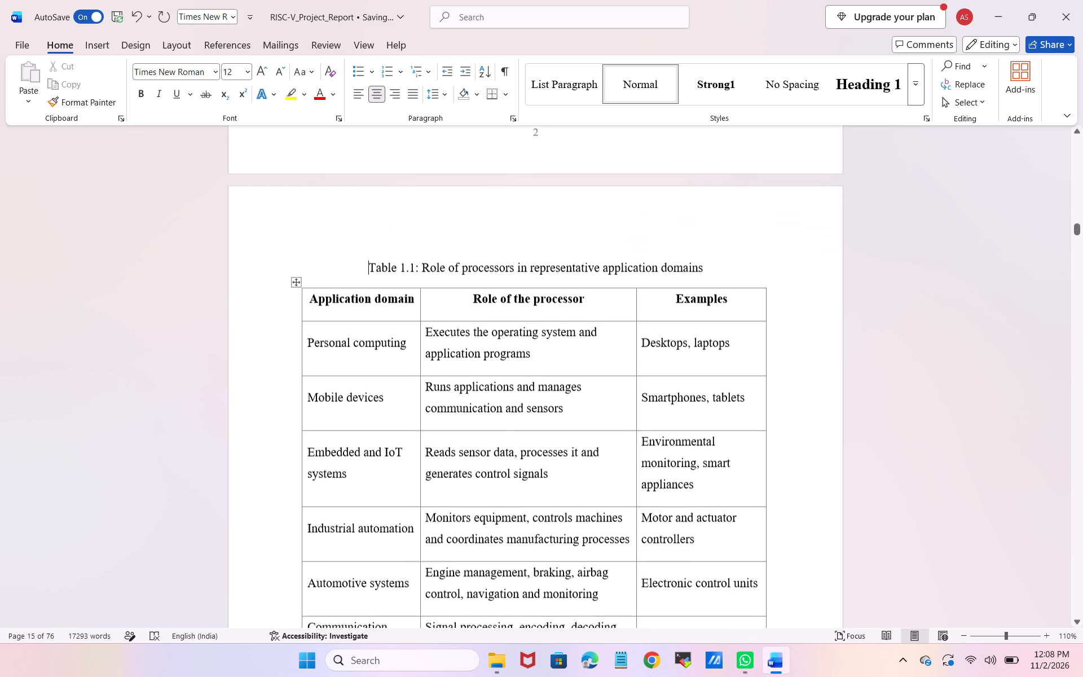
pyautogui.scroll(-3, 441, 450)
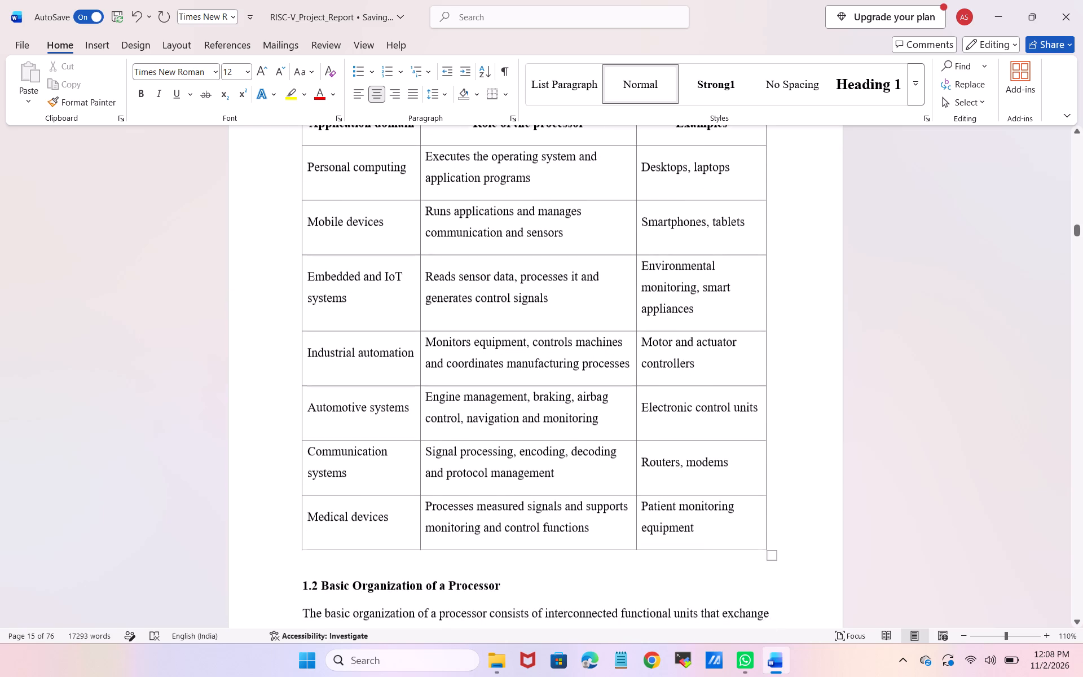
pyautogui.scroll(-2, 441, 450)
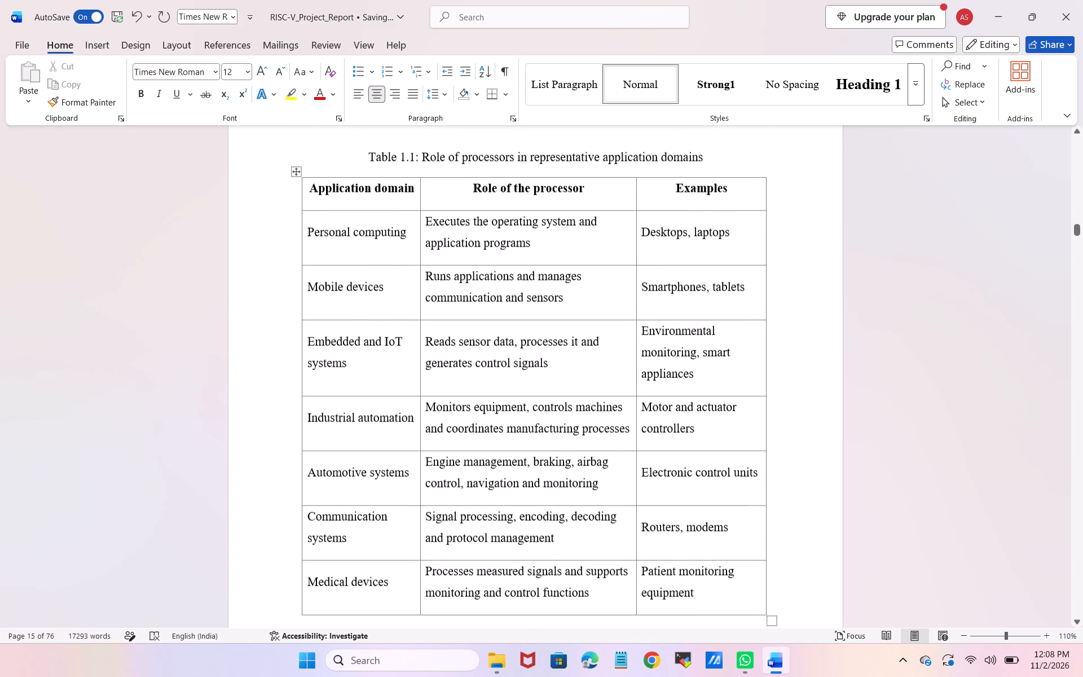
pyautogui.scroll(-2, 441, 450)
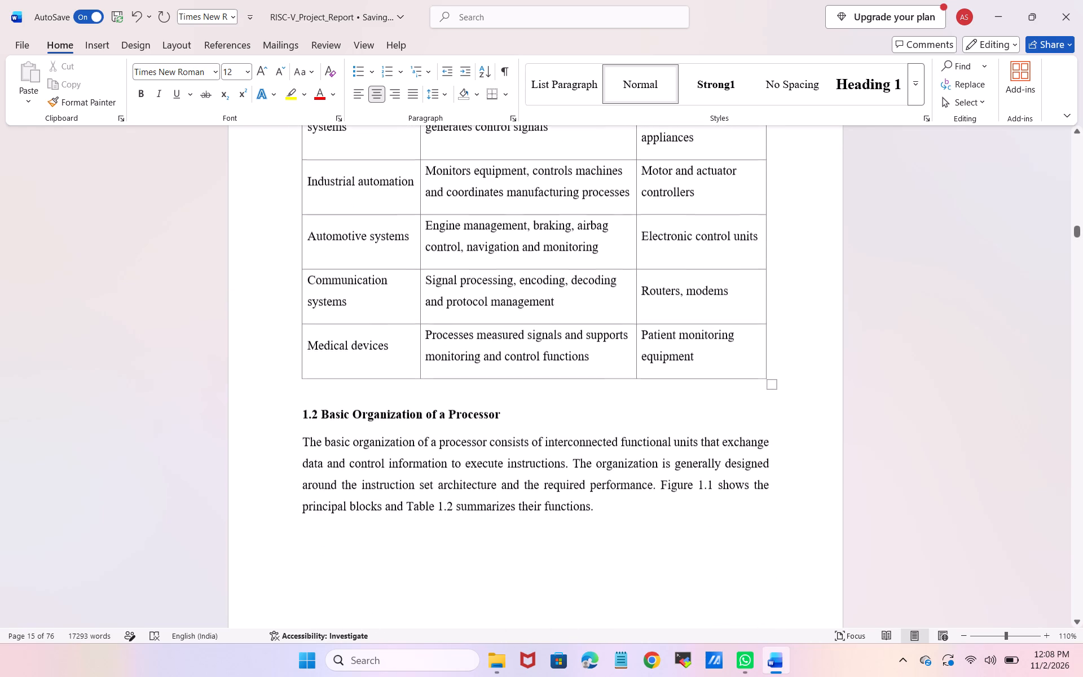
pyautogui.scroll(-2, 441, 450)
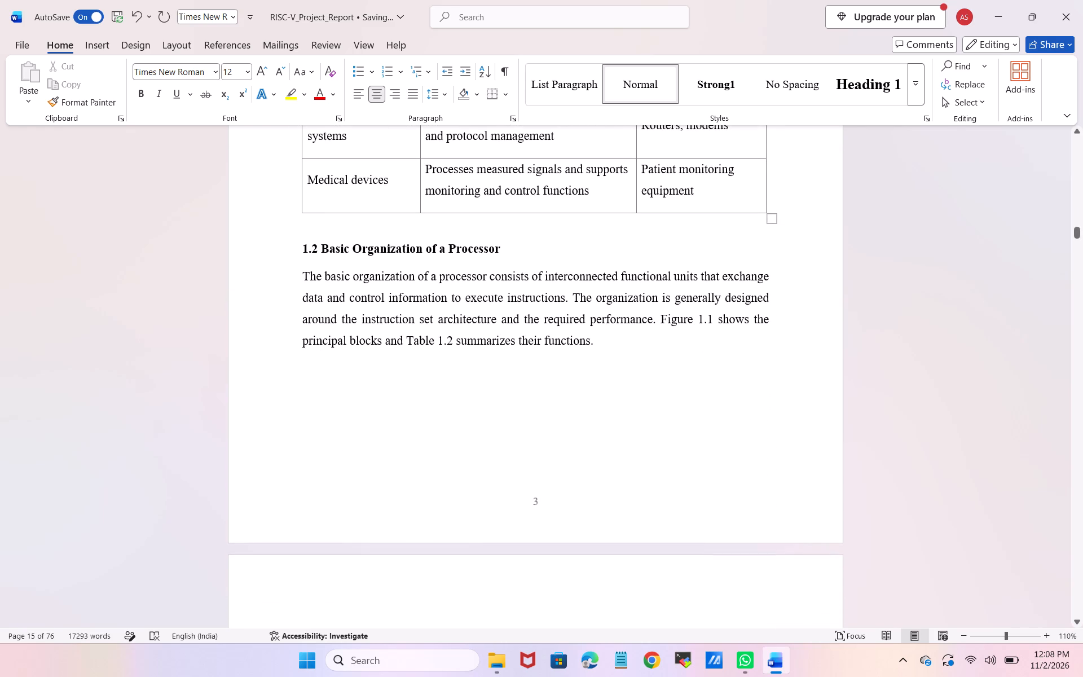
pyautogui.scroll(-3, 464, 345)
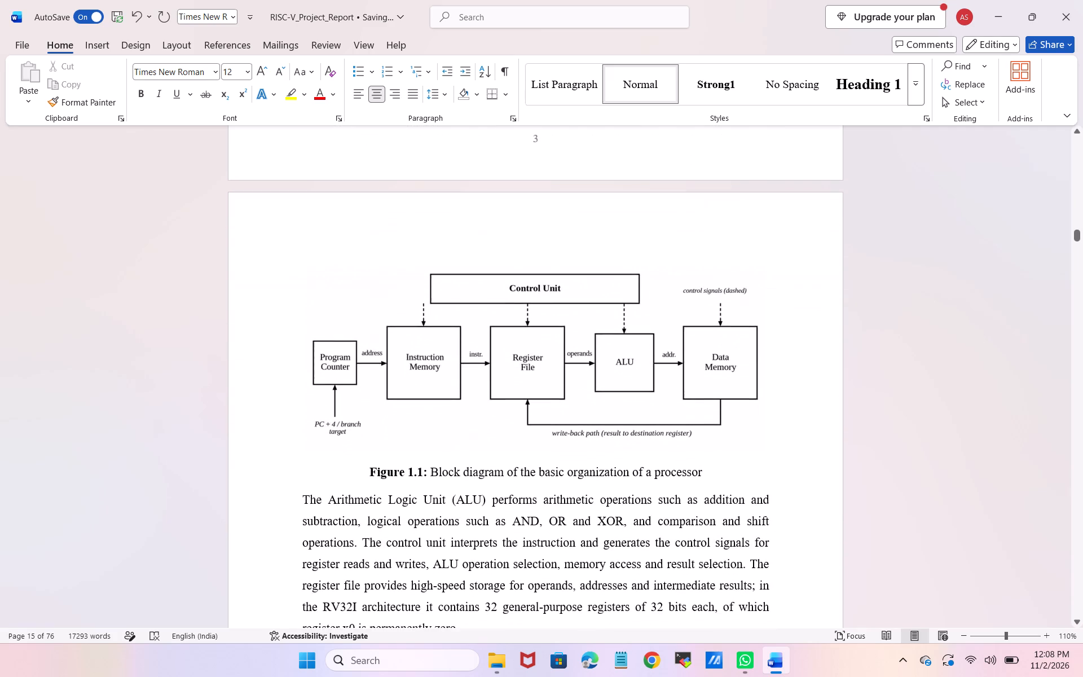
pyautogui.scroll(-1, 464, 345)
pyautogui.moveTo(428, 394); pyautogui.dragTo(397, 396)
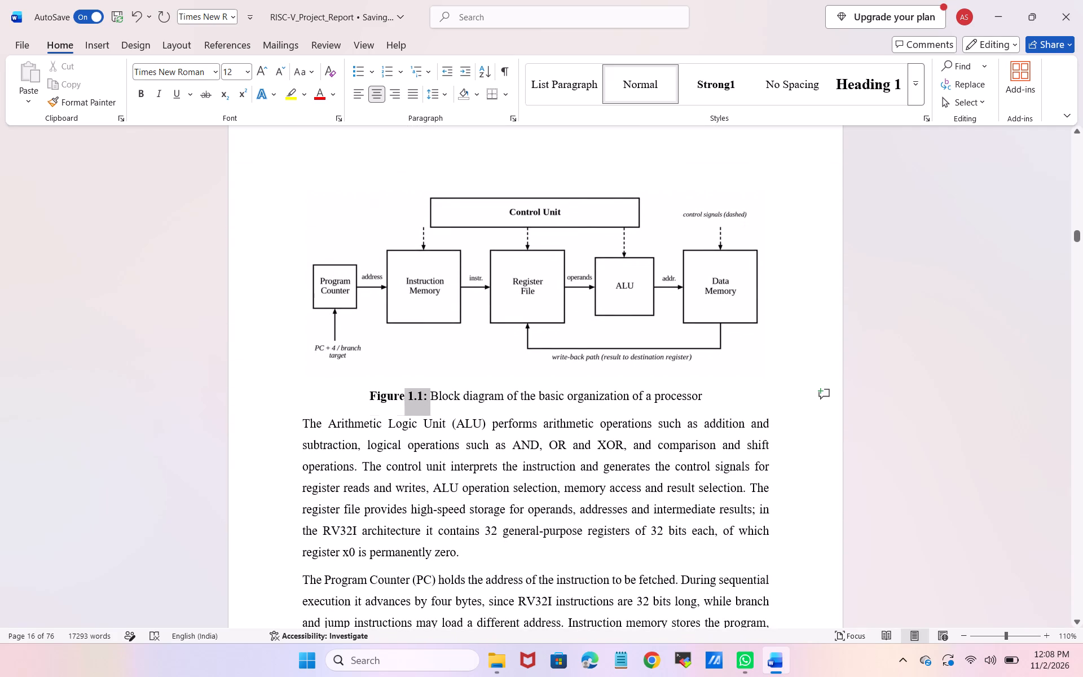
pyautogui.moveTo(397, 396); pyautogui.dragTo(376, 400)
pyautogui.click(388, 375)
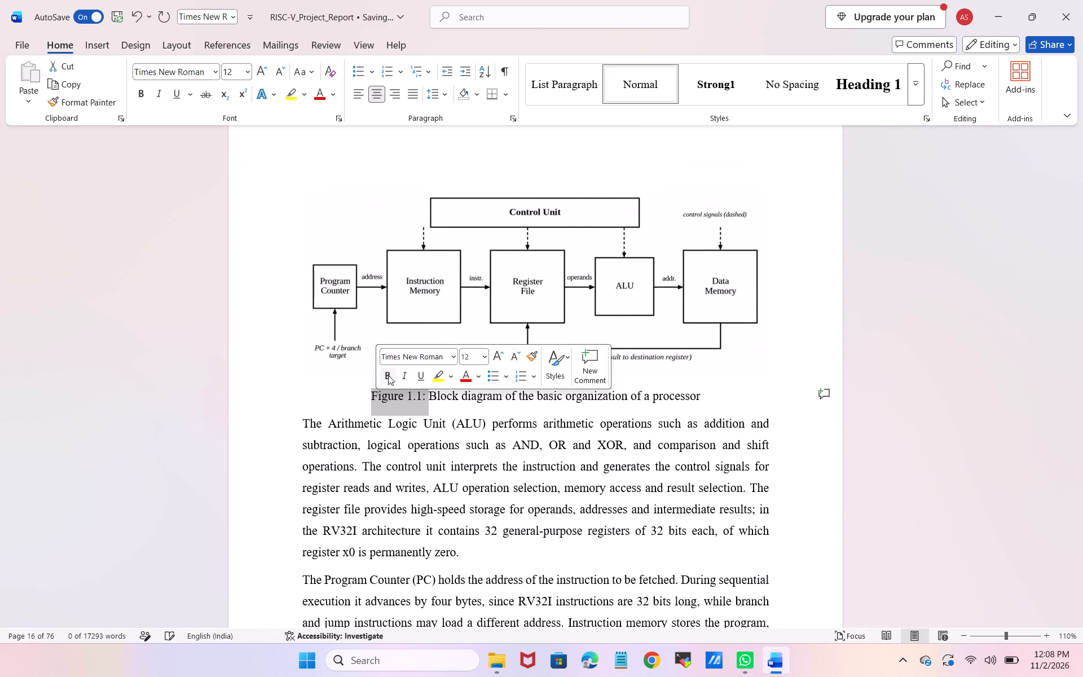
pyautogui.click(342, 388)
# Remove the bold formatting from the entire caption of Table 1.2, "Functional units of a processor".
pyautogui.scroll(-3, 342, 388)
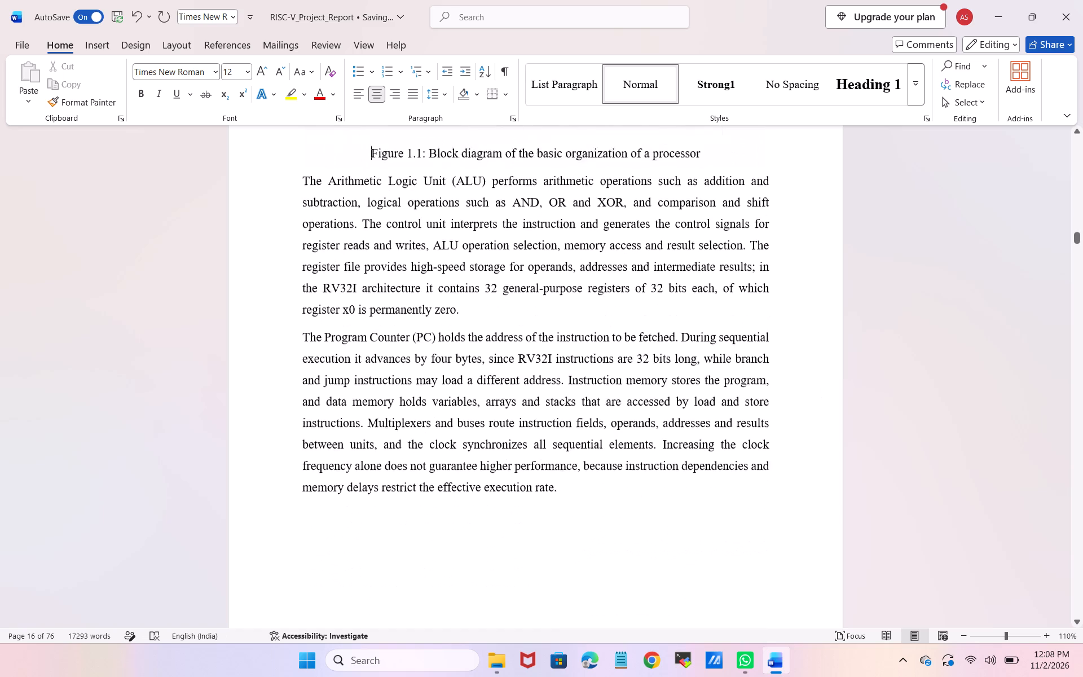
pyautogui.scroll(-5, 342, 388)
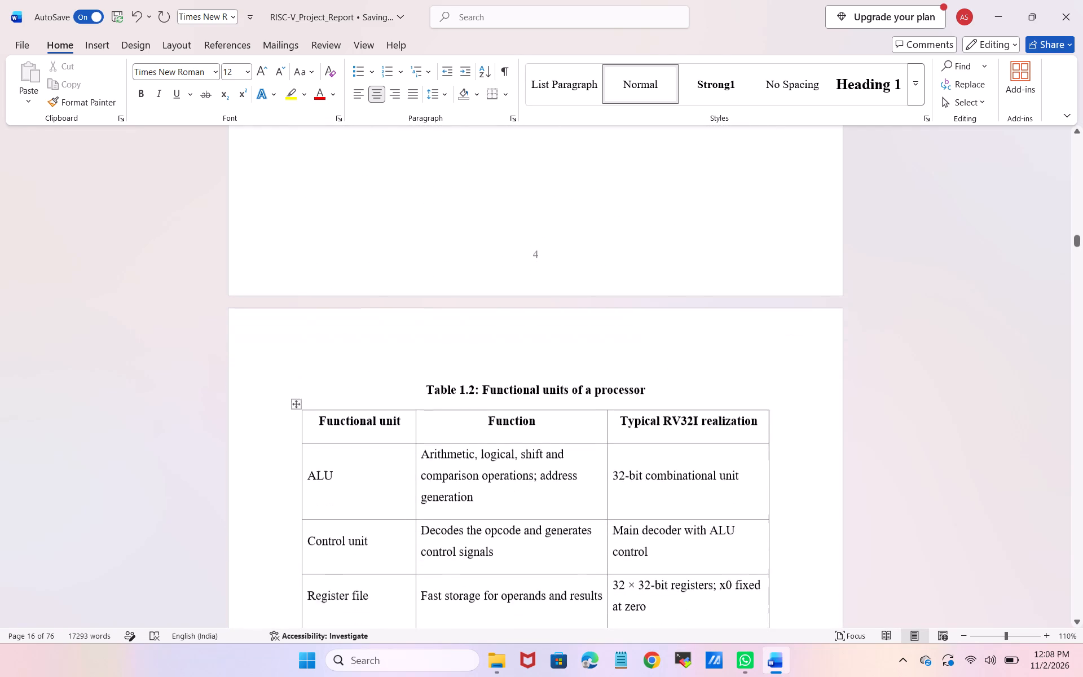
pyautogui.scroll(-2, 342, 388)
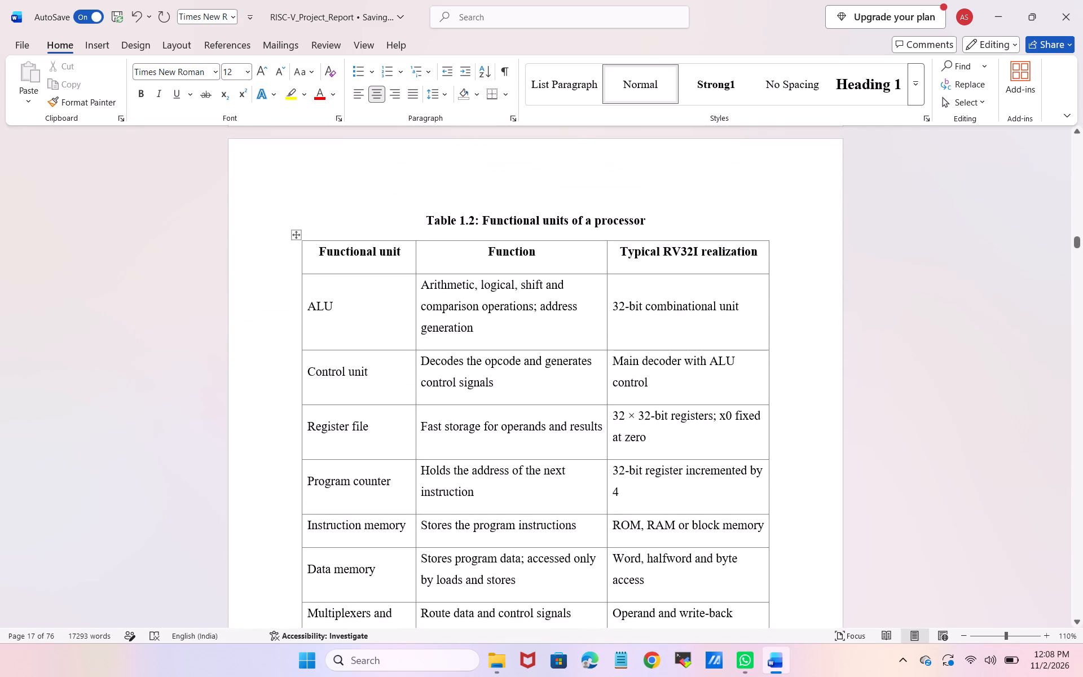
pyautogui.moveTo(653, 217); pyautogui.dragTo(510, 218)
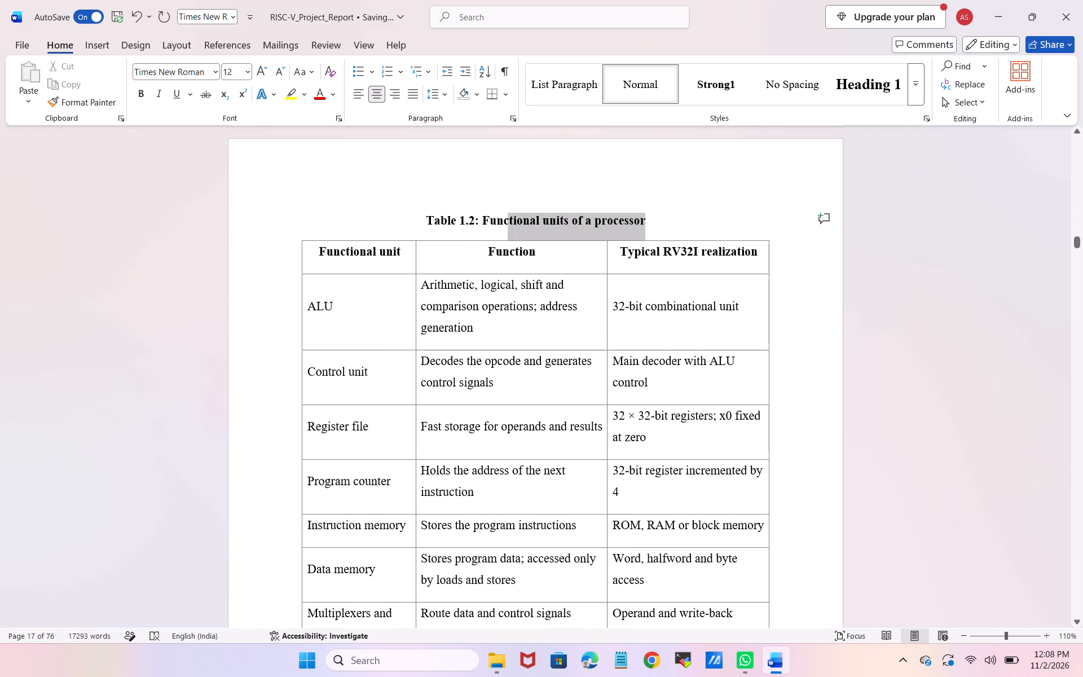
pyautogui.moveTo(510, 218); pyautogui.dragTo(438, 210)
pyautogui.click(444, 191)
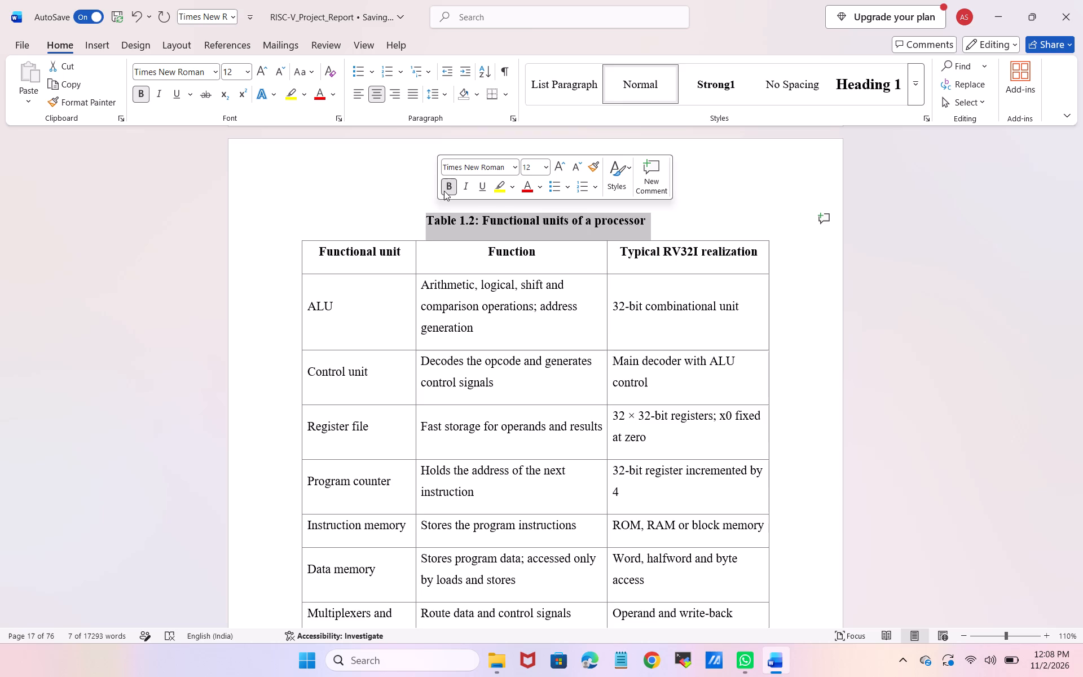
pyautogui.click(392, 211)
# Remove the bold from the words "fetching", "decoding" and "execution" in the second paragraph of section 1.3.
pyautogui.scroll(-1, 392, 211)
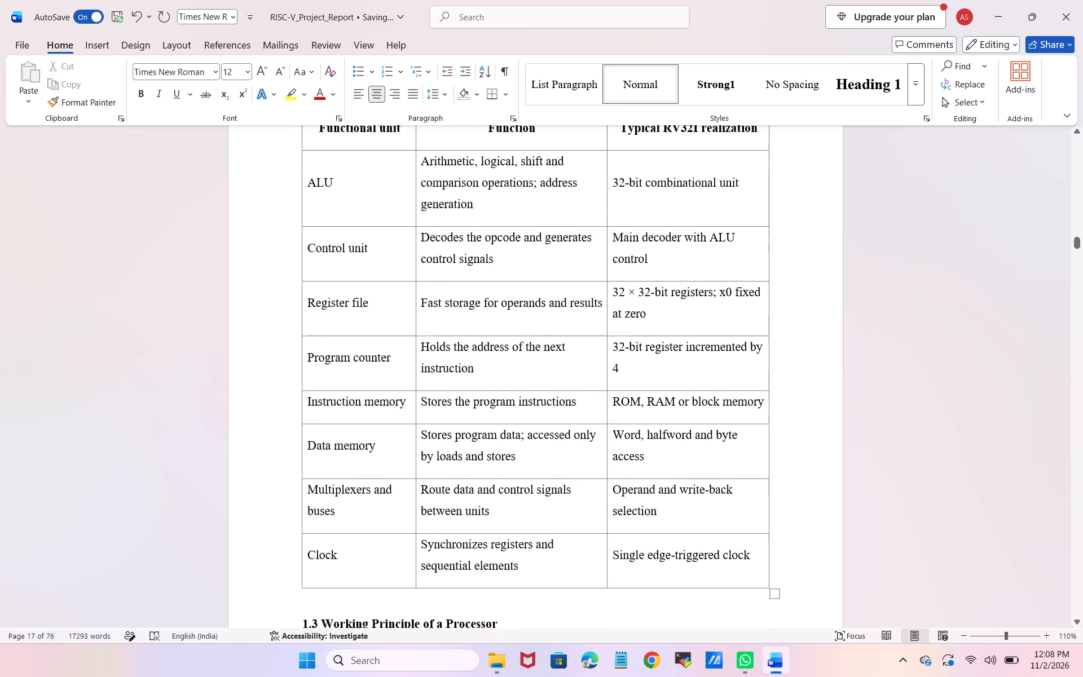
pyautogui.scroll(-2, 392, 211)
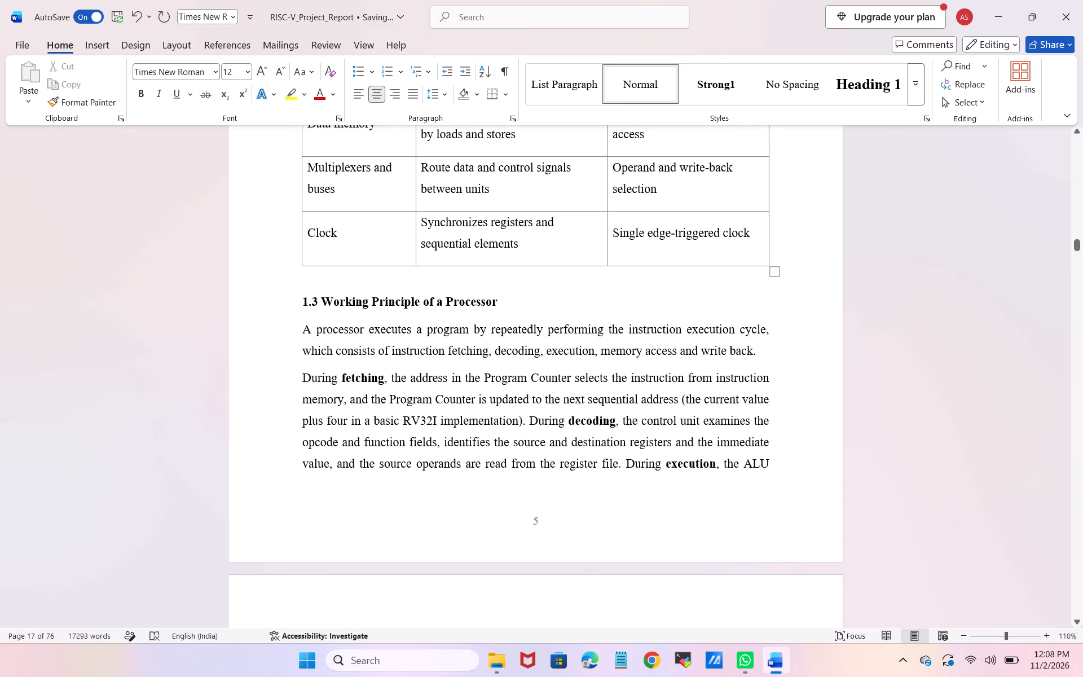
pyautogui.moveTo(337, 375); pyautogui.dragTo(692, 464)
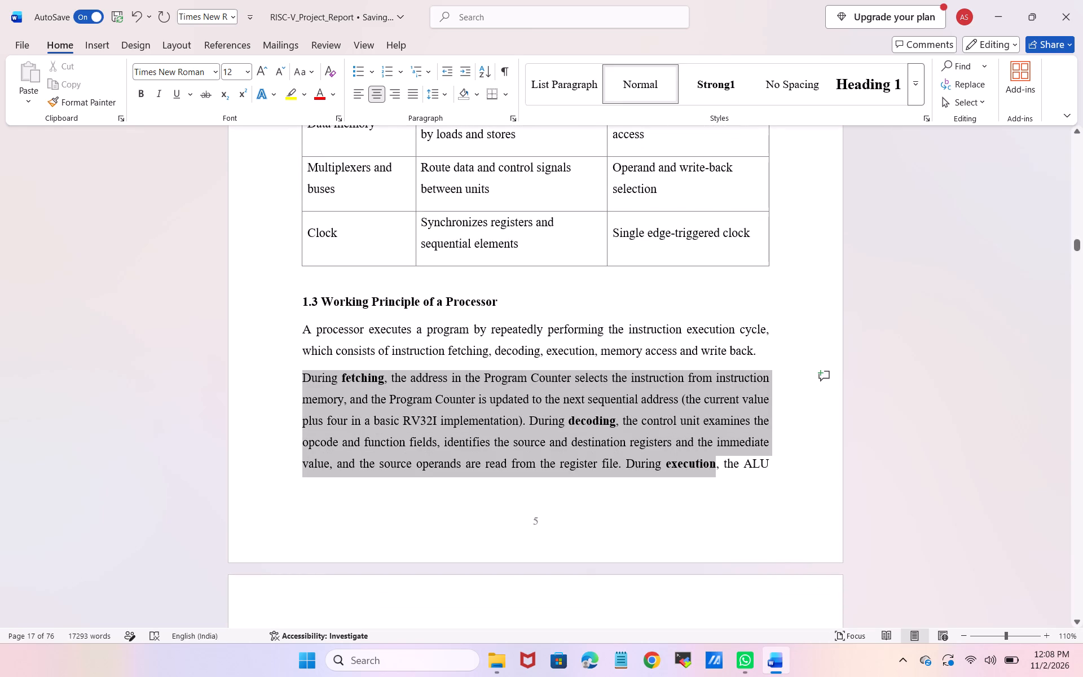
pyautogui.moveTo(692, 464); pyautogui.dragTo(720, 464)
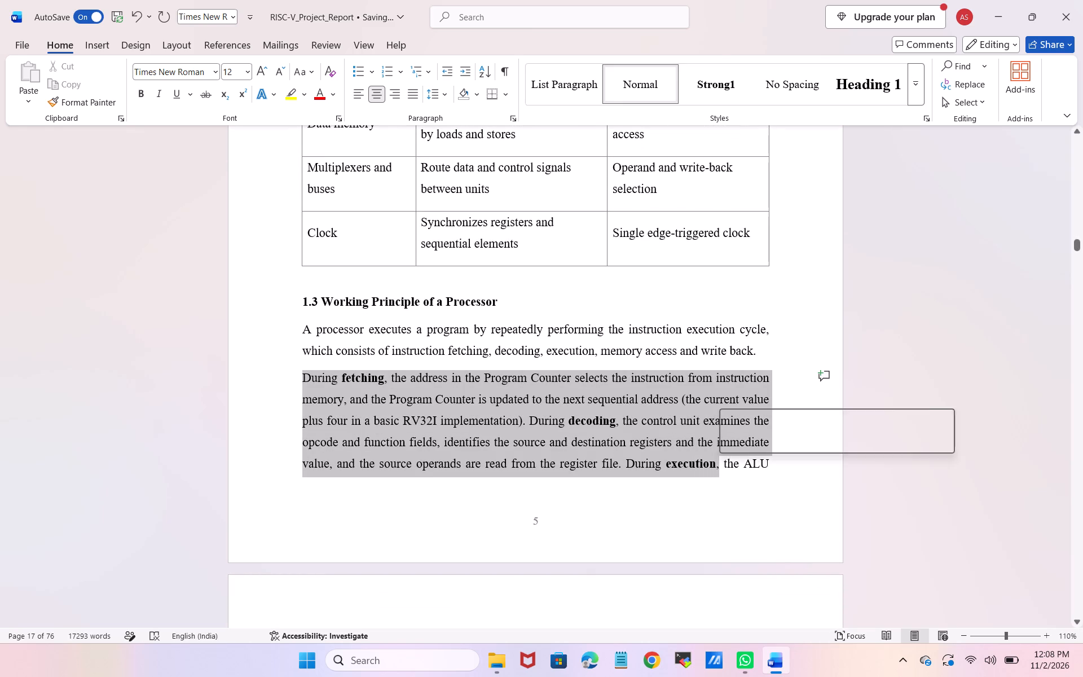
pyautogui.click(725, 443)
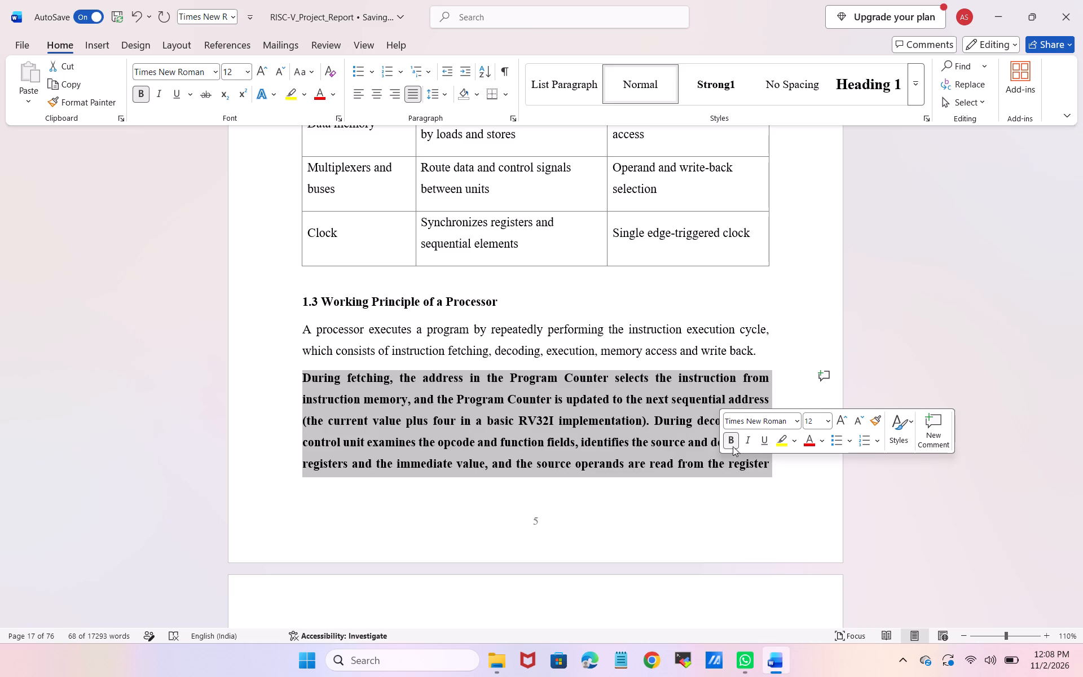
pyautogui.click(732, 450)
pyautogui.click(732, 438)
pyautogui.click(780, 329)
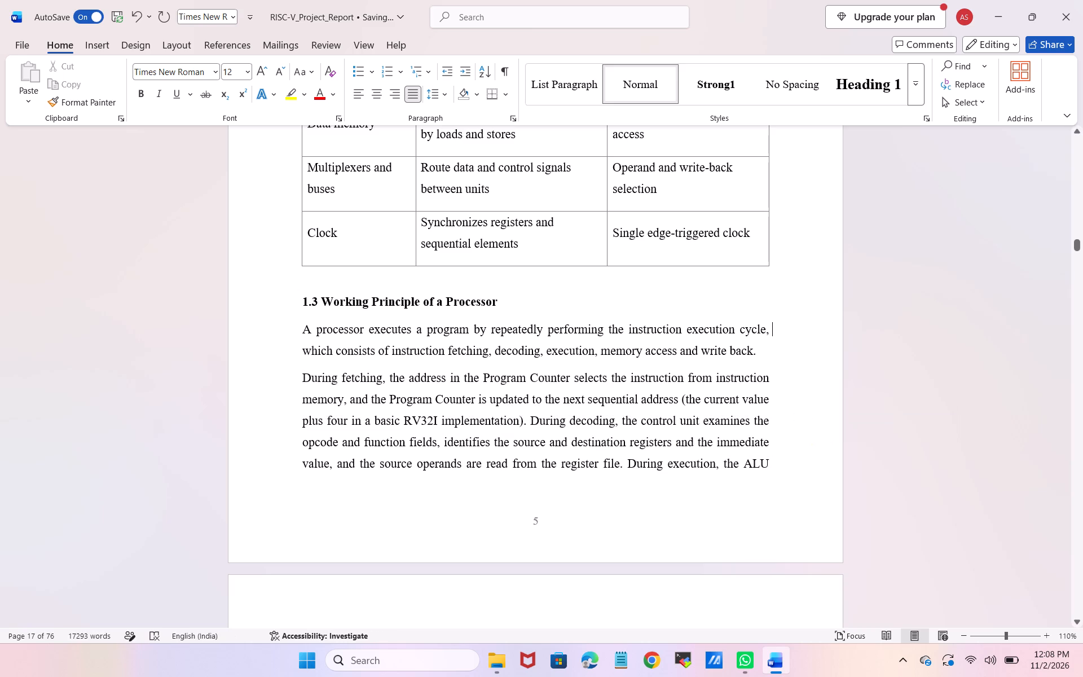
# In the list of figures, delete the parenthesized power value and final period from entry 4.27, leaving "Power summary after implementation".
pyautogui.scroll(3, 780, 329)
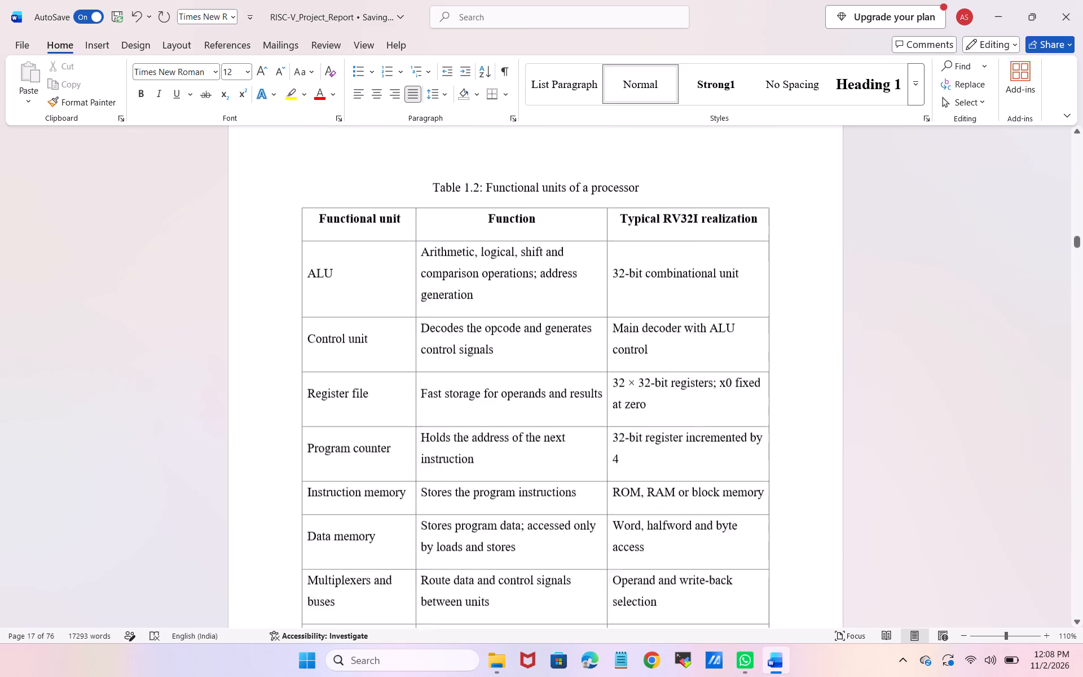
pyautogui.scroll(8, 780, 329)
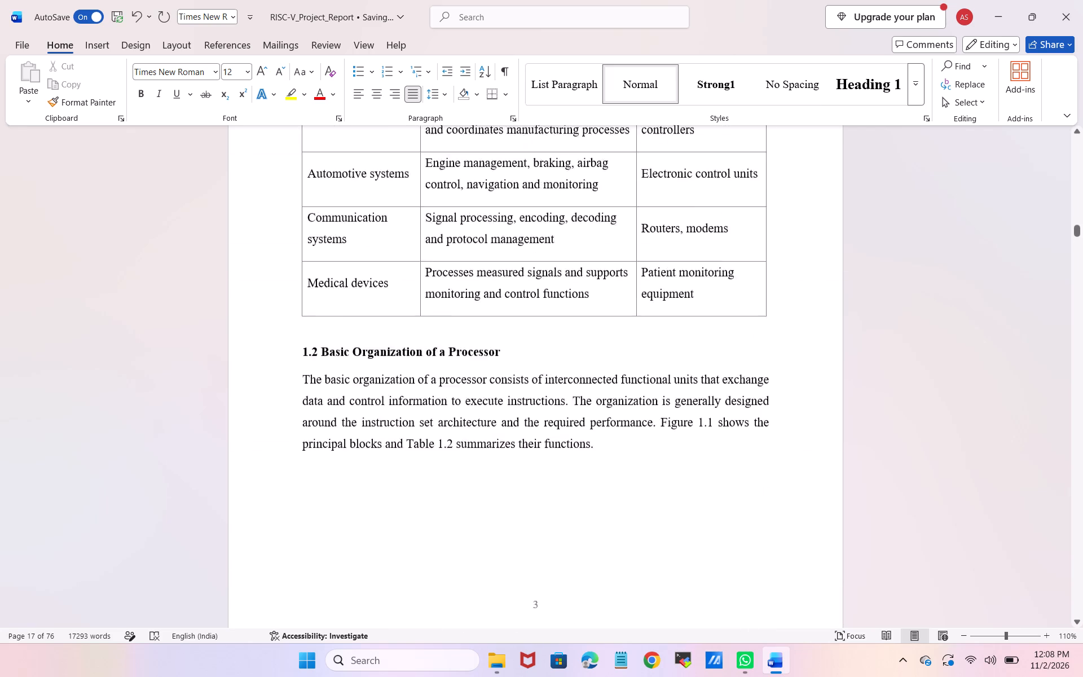
pyautogui.scroll(6, 780, 329)
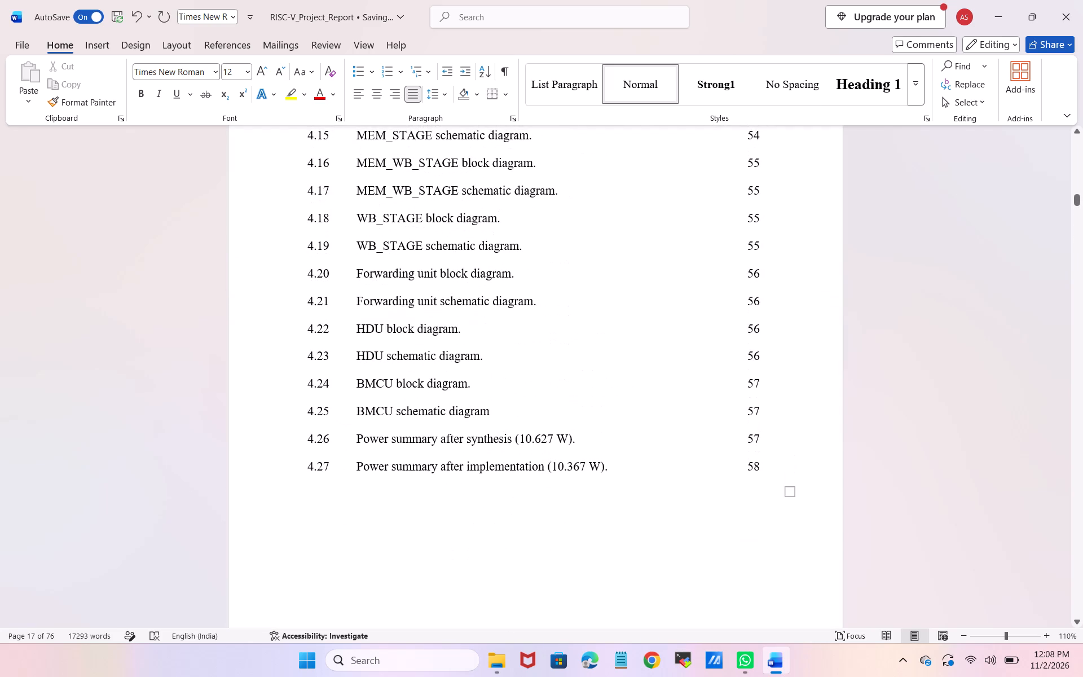
pyautogui.click(618, 472)
pyautogui.press('BackSpace')
pyautogui.press('BackSpace')
pyautogui.press('BackSpace')
pyautogui.press('BackSpace')
pyautogui.press('BackSpace')
pyautogui.press('BackSpace')
pyautogui.press('BackSpace')
pyautogui.press('BackSpace')
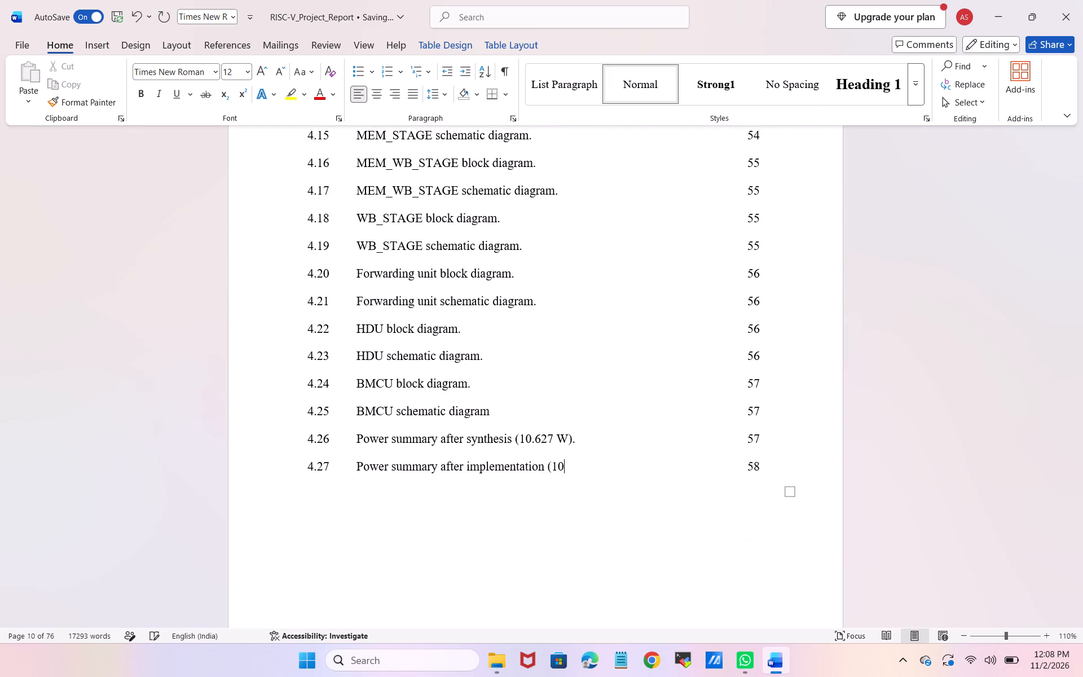
pyautogui.press('BackSpace')
pyautogui.press('BackSpace')
pyautogui.press('BackSpace')
# Delete the parenthesized power value and final period from list of figures entry 4.26, leaving "Power summary after synthesis".
pyautogui.press('Up')
pyautogui.press('Right')
pyautogui.press('Right')
pyautogui.press('Right')
pyautogui.press('Right')
pyautogui.press('Right')
pyautogui.press('BackSpace')
pyautogui.press('BackSpace')
pyautogui.press('BackSpace')
pyautogui.press('BackSpace')
pyautogui.press('BackSpace')
pyautogui.press('BackSpace')
pyautogui.press('BackSpace')
pyautogui.press('BackSpace')
pyautogui.press('BackSpace')
pyautogui.press('BackSpace')
pyautogui.press('BackSpace')
pyautogui.press('BackSpace')
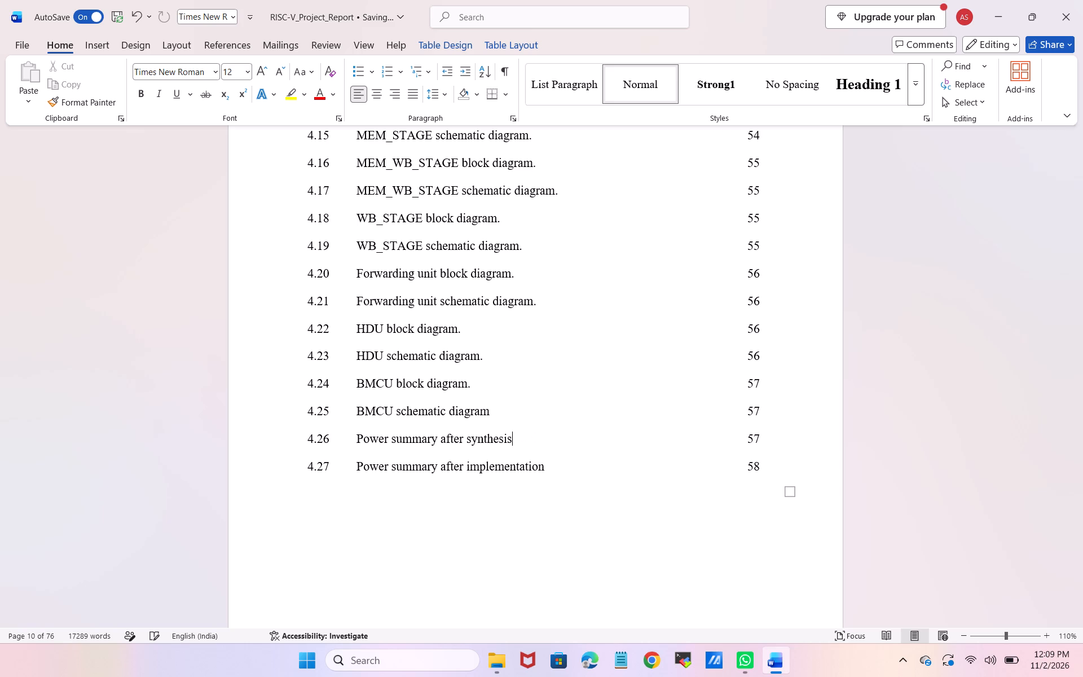
# Add a final period to list of figures entries 4.26 and 4.27.
pyautogui.press('Up')
pyautogui.press('Down')
pyautogui.press('.')
pyautogui.press('Down')
pyautogui.press('Right')
pyautogui.press('Right')
pyautogui.press('Right')
pyautogui.press('Right')
pyautogui.press('Right')
pyautogui.press('Right')
pyautogui.press('.')
# Capitalize the last word of the two power summary entries in the list of figures: "Implementation" in 4.27 and "Synthesis" in 4.26.
pyautogui.click(473, 464)
pyautogui.press('BackSpace')
pyautogui.hotkey('shift', 'i')
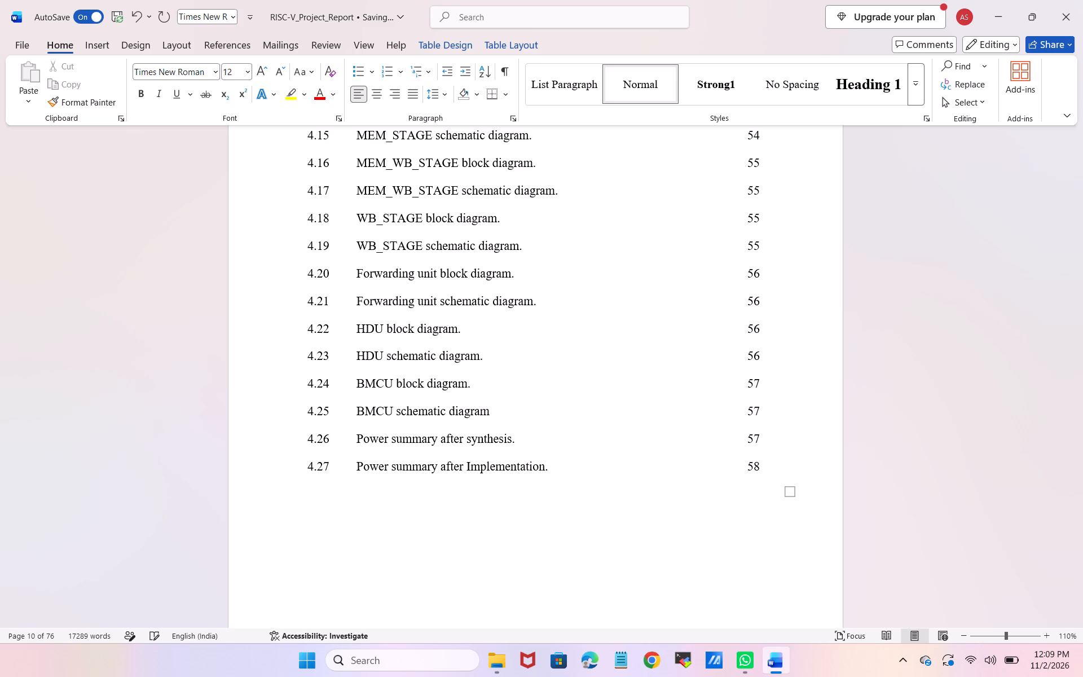
pyautogui.click(473, 440)
pyautogui.press('BackSpace')
pyautogui.hotkey('shift', 's')
# Capitalize "Summary" in list of figures entry 4.26, making it "Power Summary after Synthesis.".
pyautogui.click(398, 439)
pyautogui.press('BackSpace')
pyautogui.hotkey('shift', 's')
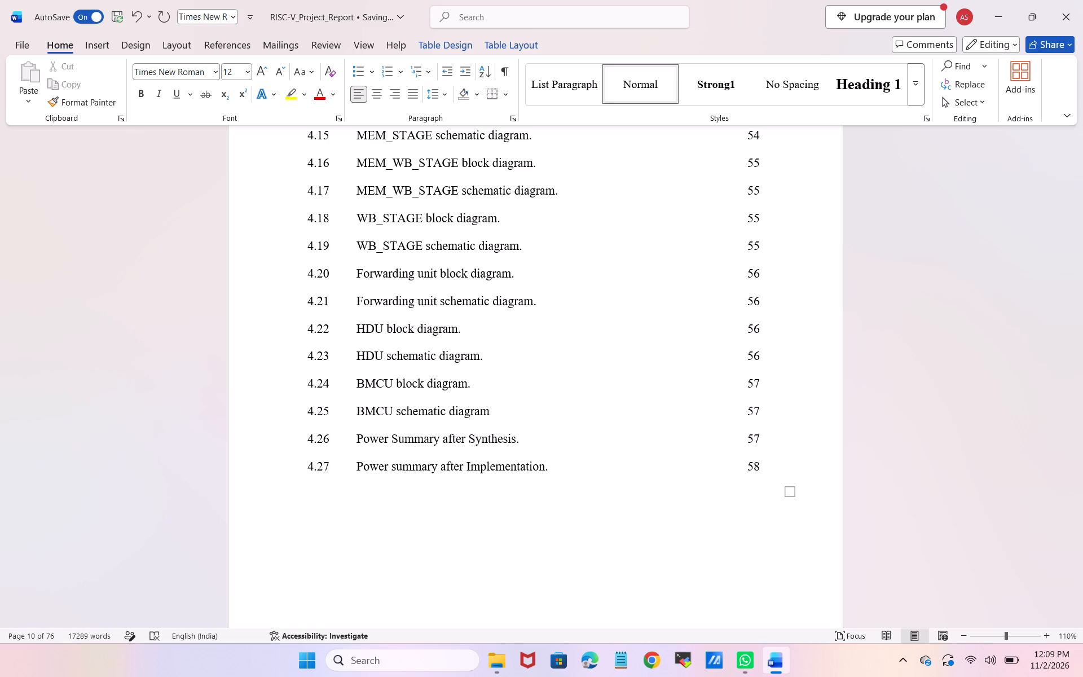
pyautogui.press('Left')
pyautogui.press('Left')
pyautogui.press('Left')
pyautogui.press('Left')
pyautogui.press('Left')
pyautogui.press('Left')
pyautogui.press('BackSpace')
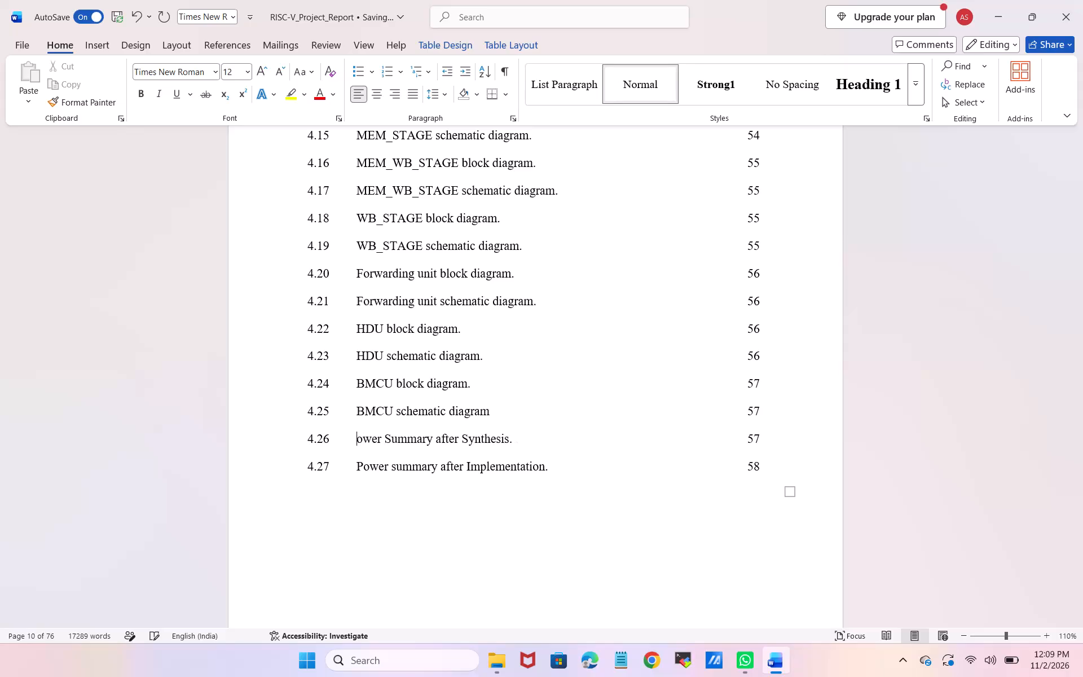
pyautogui.hotkey('shift', 'p')
# Capitalize "Summary" in list of figures entry 4.27, making it "Power Summary after Implementation.".
pyautogui.press('Down')
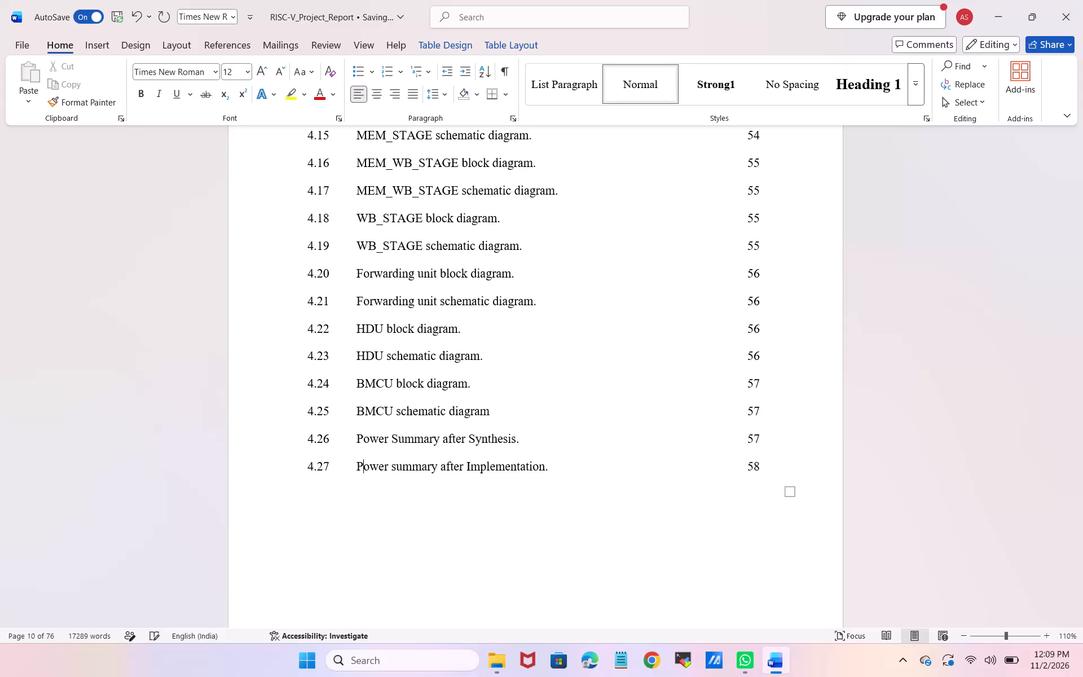
pyautogui.press('BackSpace')
pyautogui.hotkey('shift', 'p')
pyautogui.press('Right')
pyautogui.press('Right')
pyautogui.press('Right')
pyautogui.press('Right')
pyautogui.press('Right')
pyautogui.press('Right')
pyautogui.press('BackSpace')
pyautogui.hotkey('shift', 's')
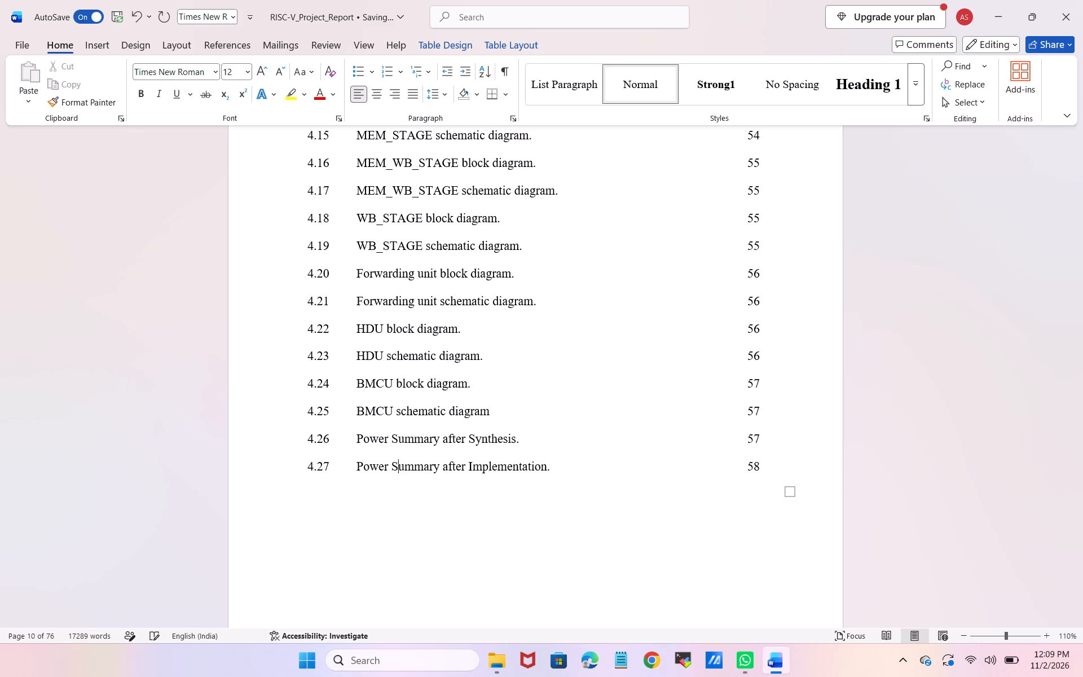
pyautogui.press('Right')
pyautogui.press('Right')
pyautogui.press('Right')
pyautogui.press('Right')
pyautogui.press('Right')
pyautogui.press('Right')
pyautogui.press('Right')
pyautogui.press('Right')
pyautogui.press('Right')
pyautogui.press('Right')
pyautogui.press('Right')
pyautogui.press('Right')
pyautogui.press('Right')
pyautogui.press('Right')
pyautogui.press('BackSpace')
pyautogui.hotkey('shift', 'i')
# Look back through the list of figures and the list of tables, checking the wording and capitalization of their entries.
pyautogui.press('Up')
pyautogui.press('Up')
pyautogui.press('Left')
pyautogui.press('Left')
pyautogui.press('Left')
pyautogui.press('Left')
pyautogui.scroll(2, 398, 439)
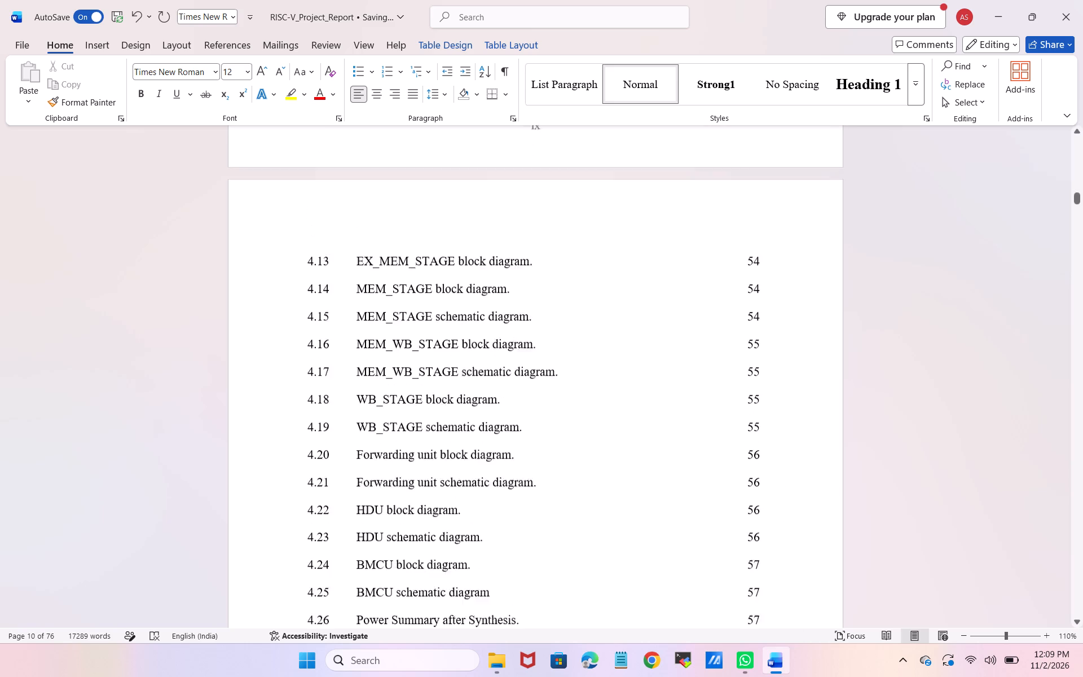
pyautogui.scroll(3, 398, 439)
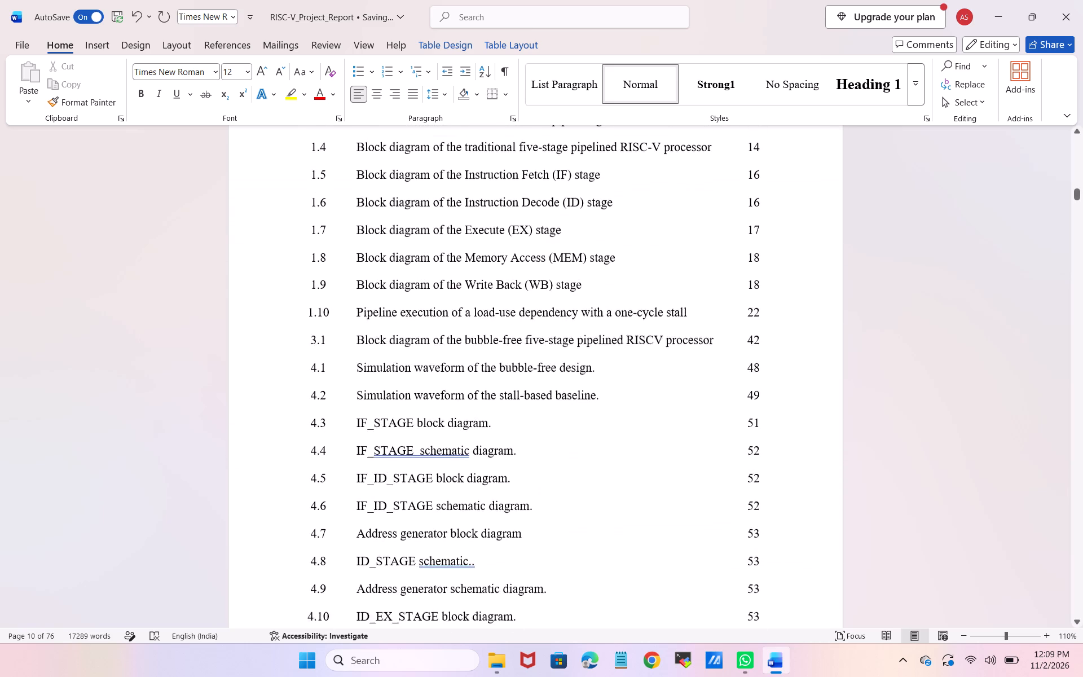
pyautogui.scroll(1, 398, 439)
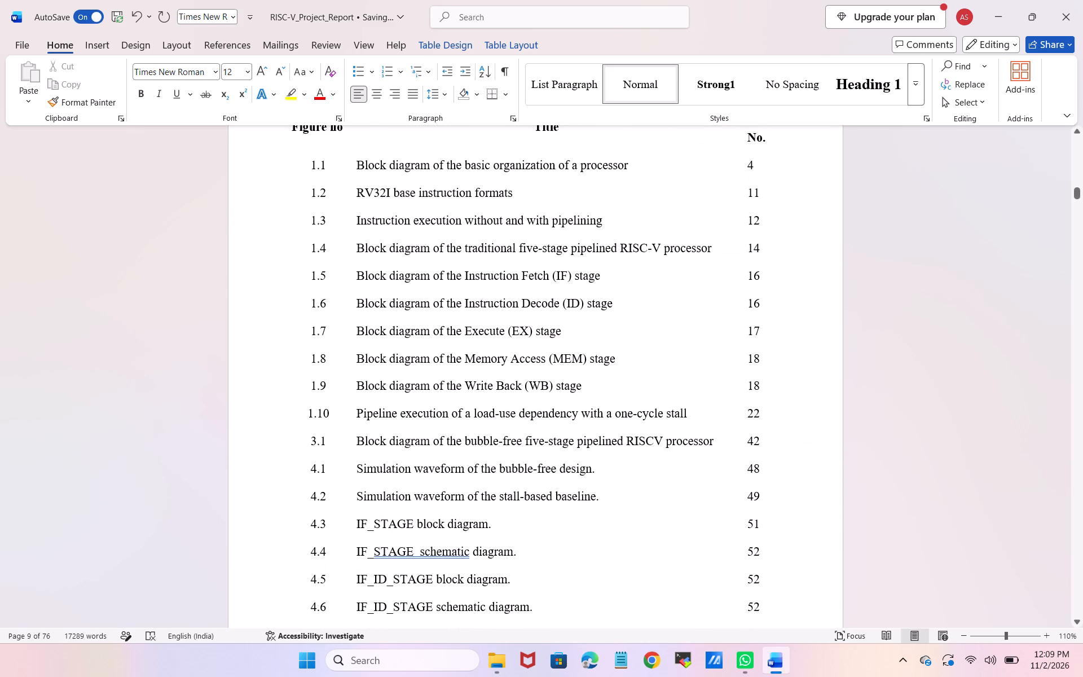
pyautogui.scroll(2, 398, 439)
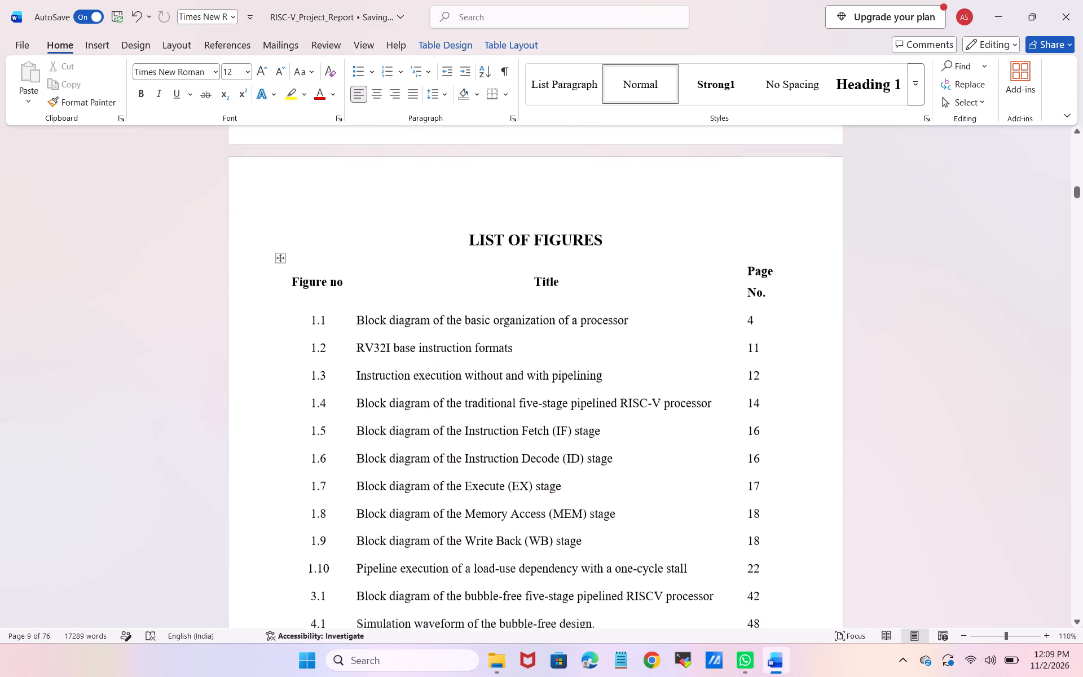
pyautogui.scroll(2, 398, 439)
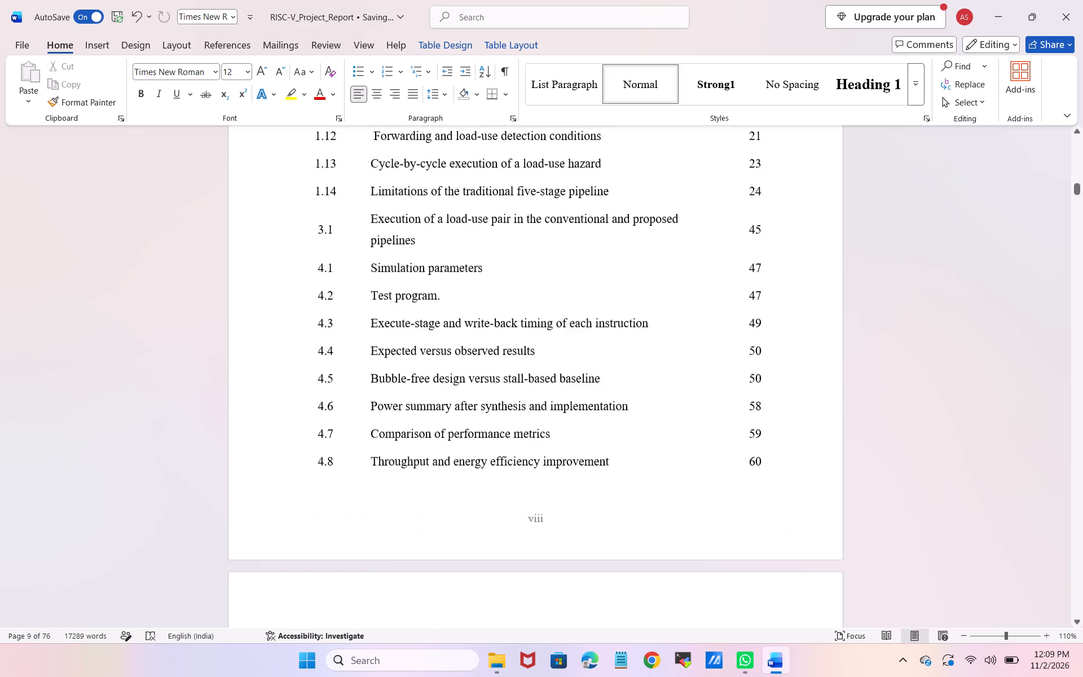
pyautogui.scroll(4, 398, 439)
pyautogui.scroll(-1, 398, 439)
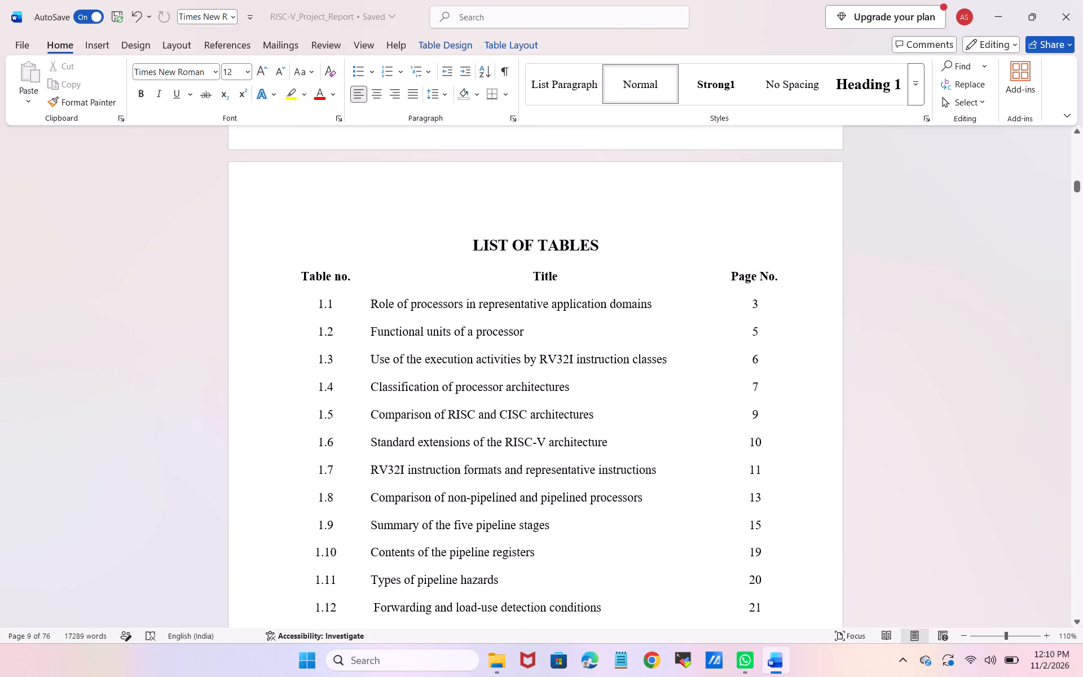
pyautogui.scroll(-1, 398, 439)
# Review the table of contents entries from the references back to chapter 1, checking the capitalization of the section titles.
pyautogui.scroll(3, 398, 439)
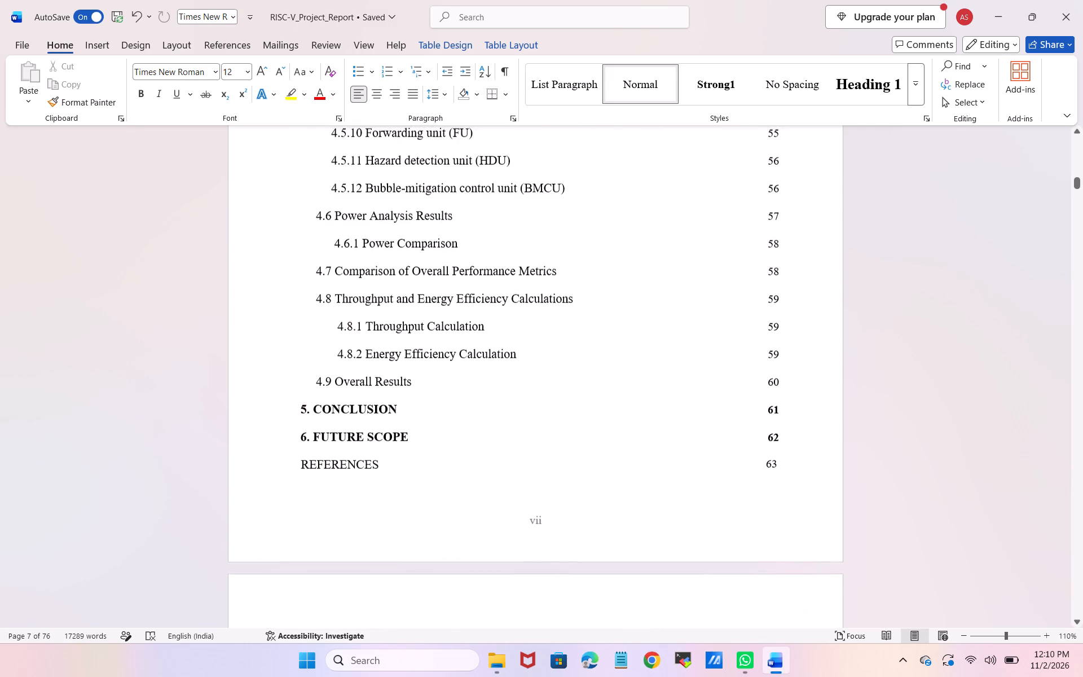
pyautogui.scroll(1, 398, 439)
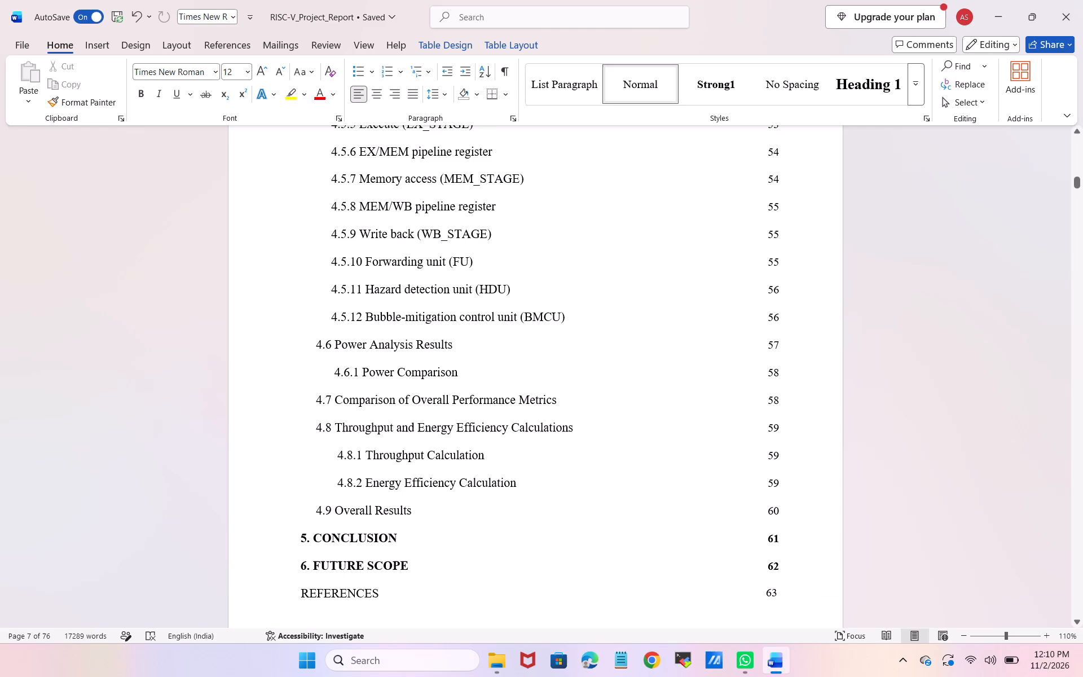
pyautogui.scroll(1, 450, 307)
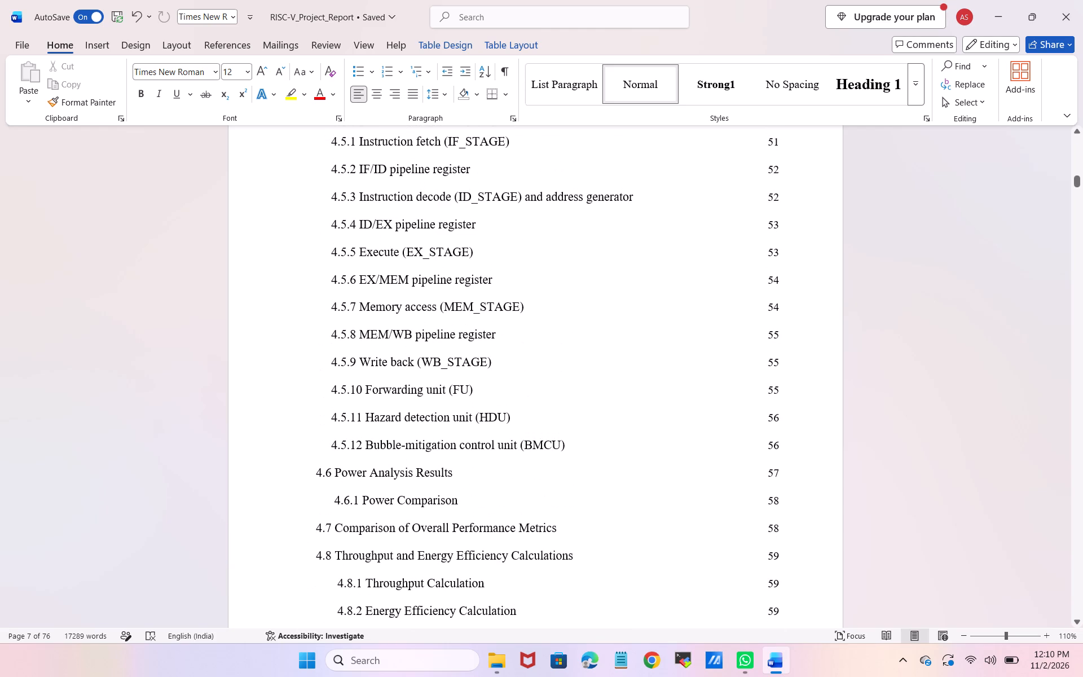
pyautogui.scroll(1, 406, 226)
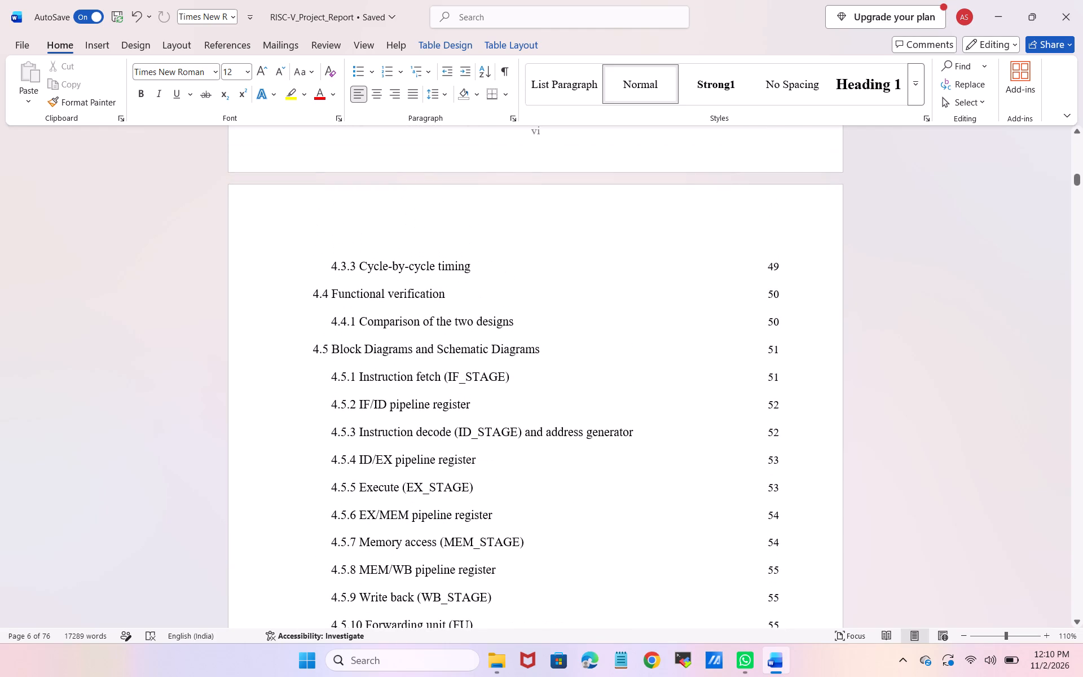
pyautogui.scroll(4, 386, 299)
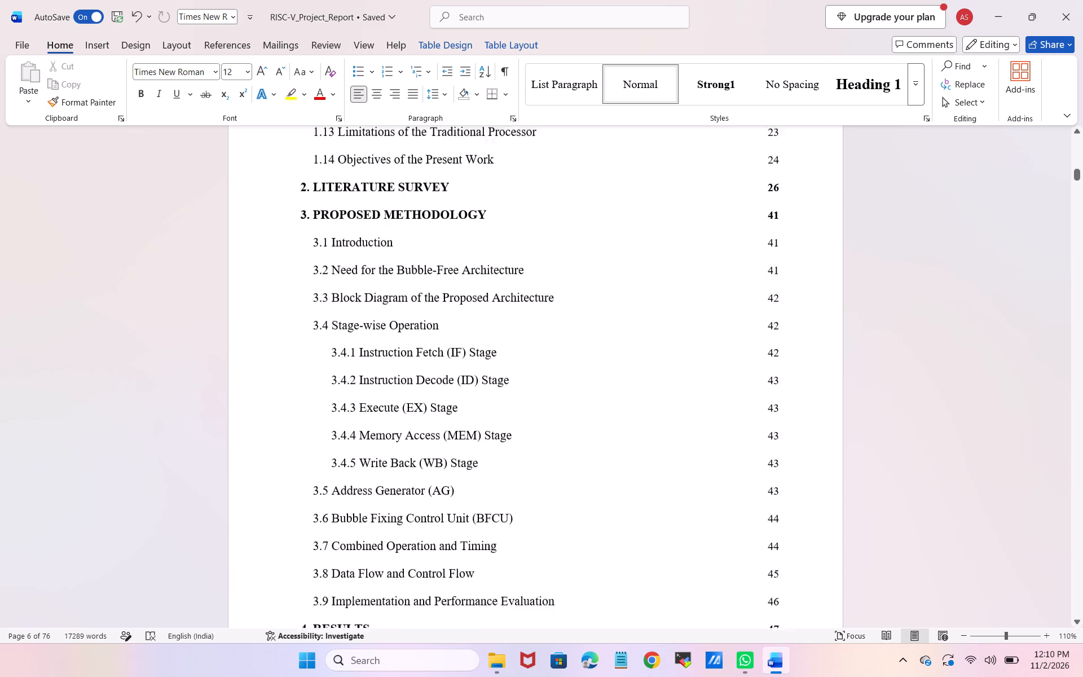
pyautogui.scroll(5, 386, 299)
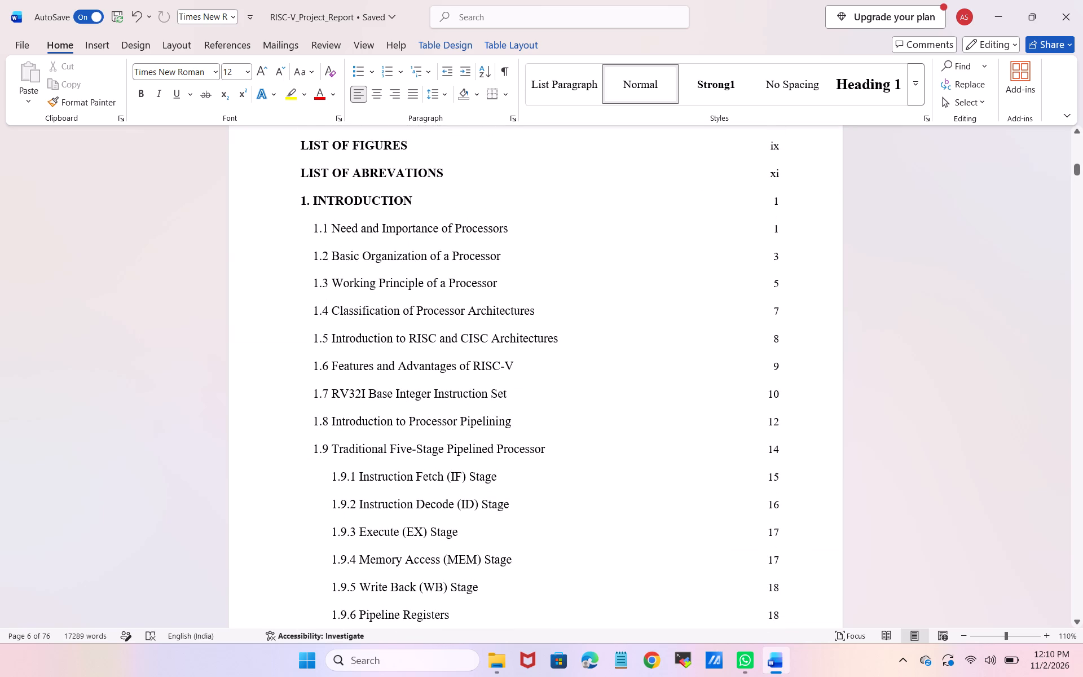
pyautogui.scroll(-1, 477, 345)
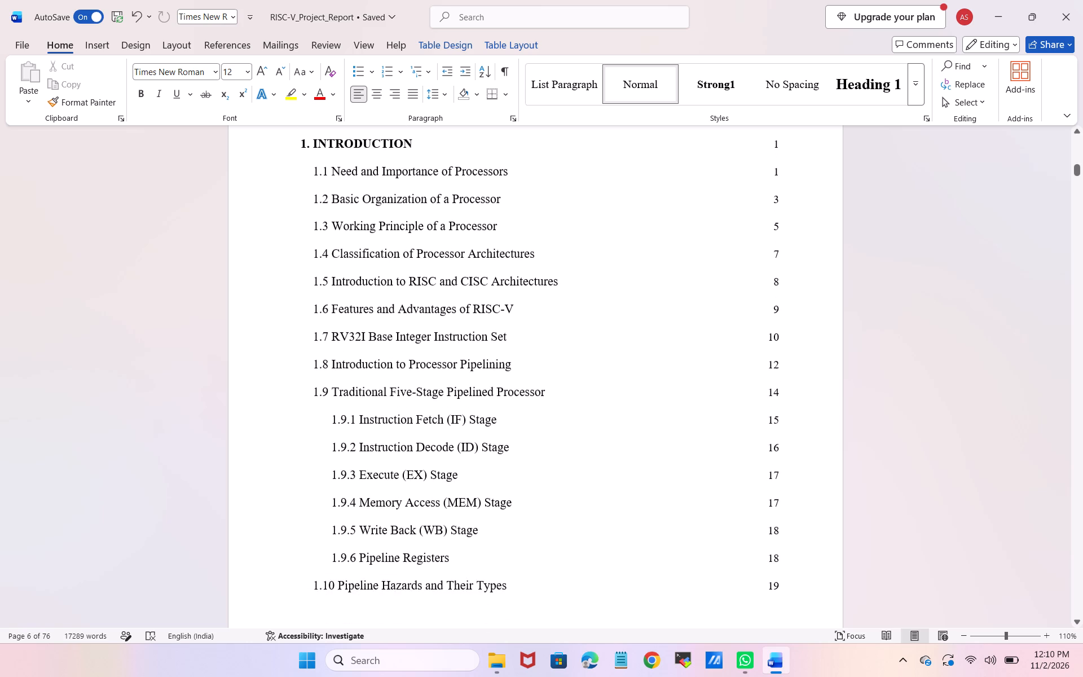
pyautogui.scroll(-1, 437, 342)
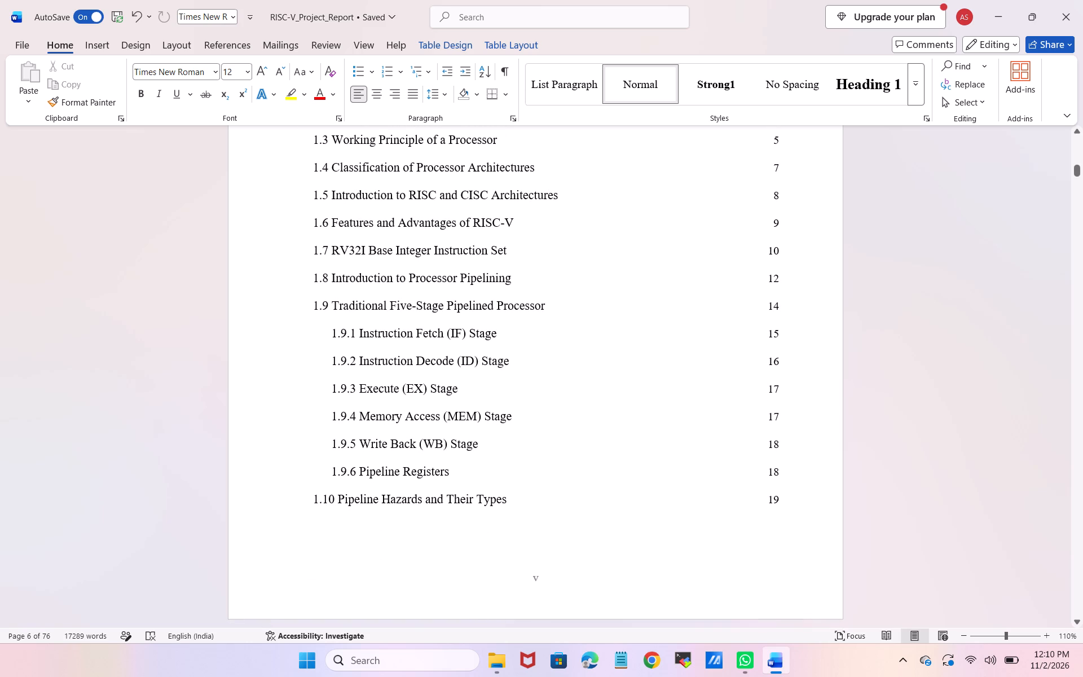
pyautogui.scroll(-3, 417, 434)
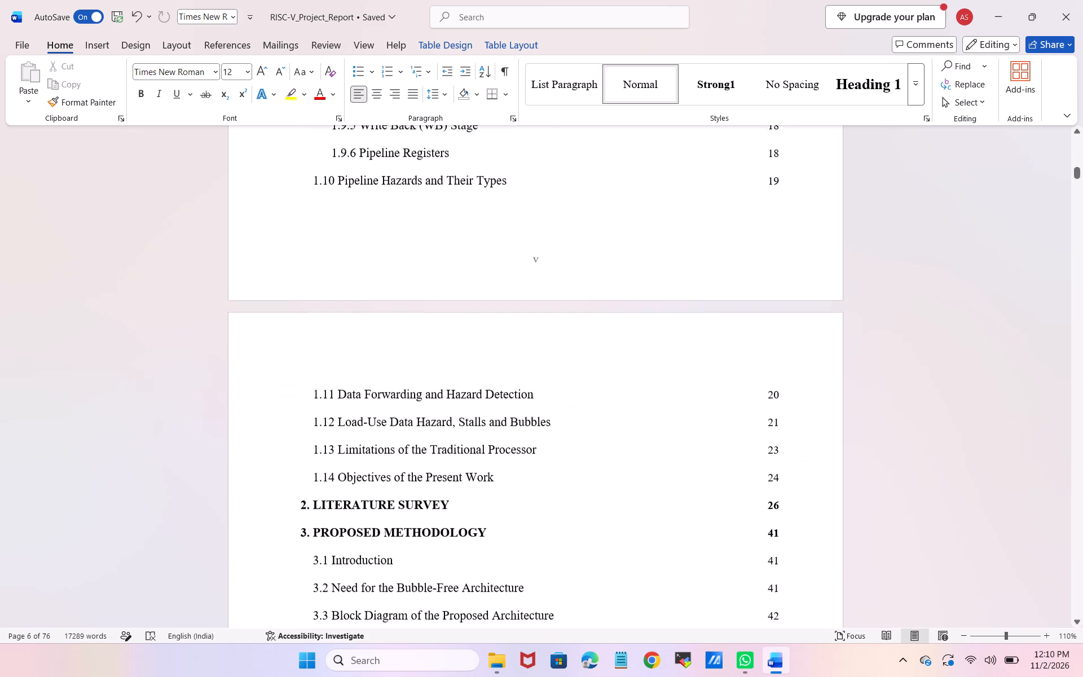
# Capitalize "Program" in table of contents entry 4.2, making it "Test Program.".
pyautogui.scroll(-1, 417, 434)
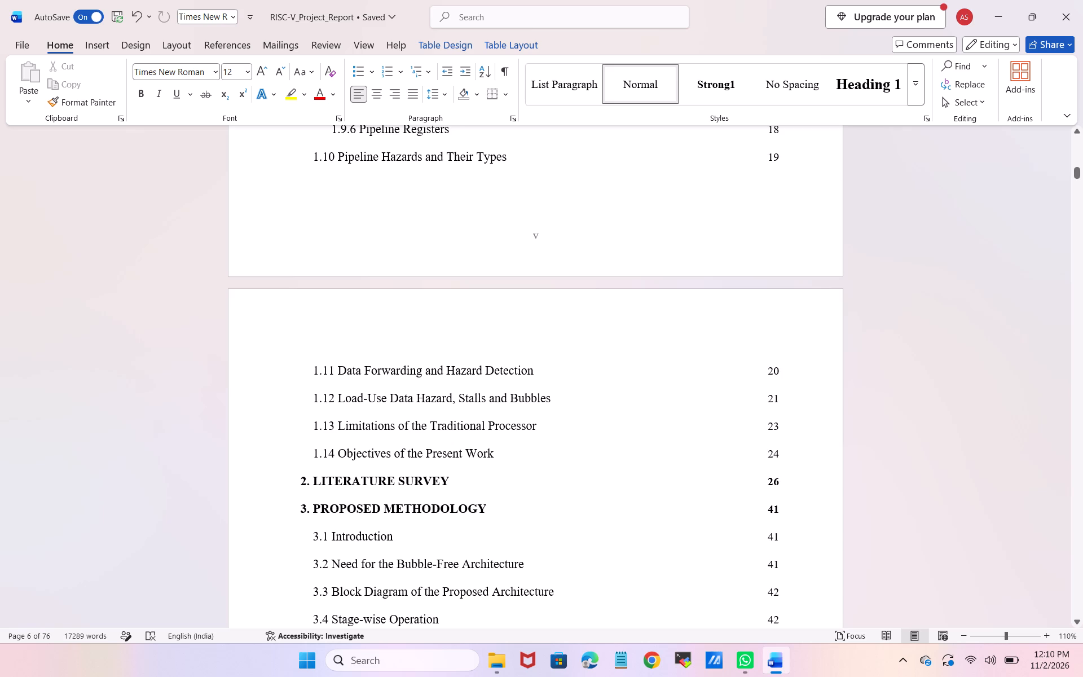
pyautogui.scroll(-1, 347, 413)
pyautogui.scroll(-1, 424, 371)
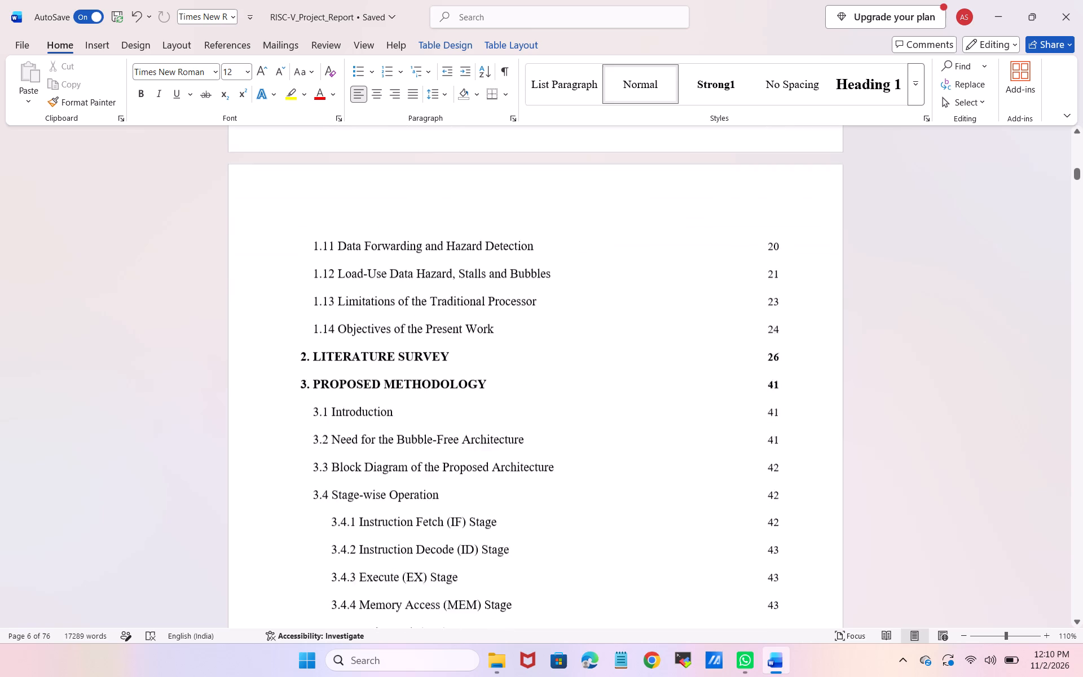
pyautogui.scroll(-2, 424, 371)
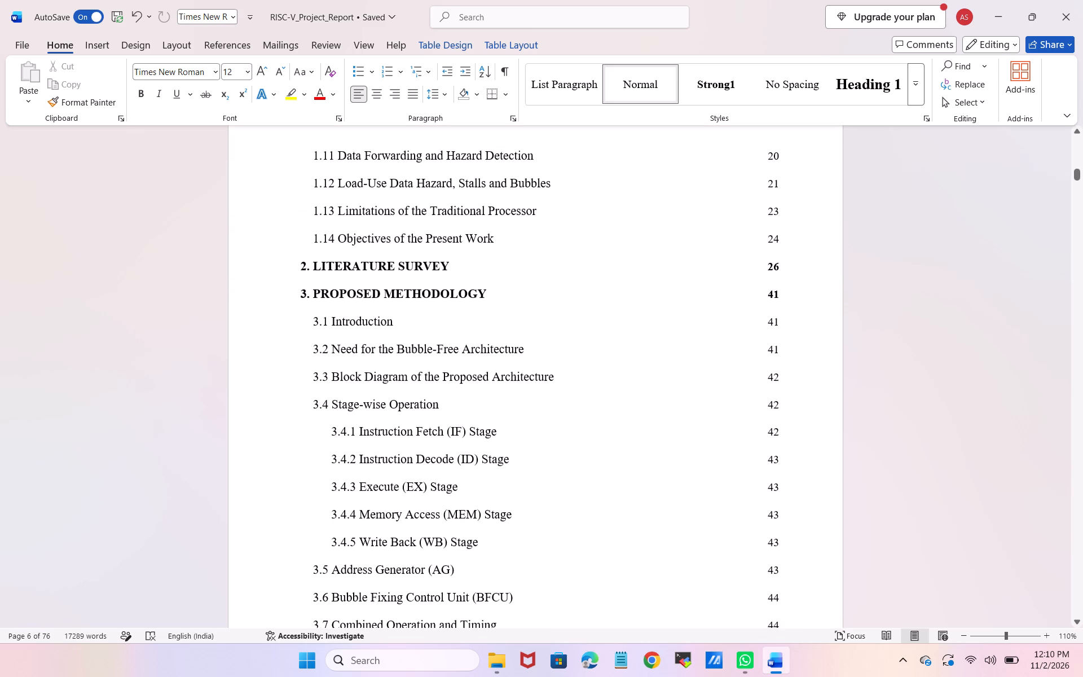
pyautogui.scroll(-2, 508, 387)
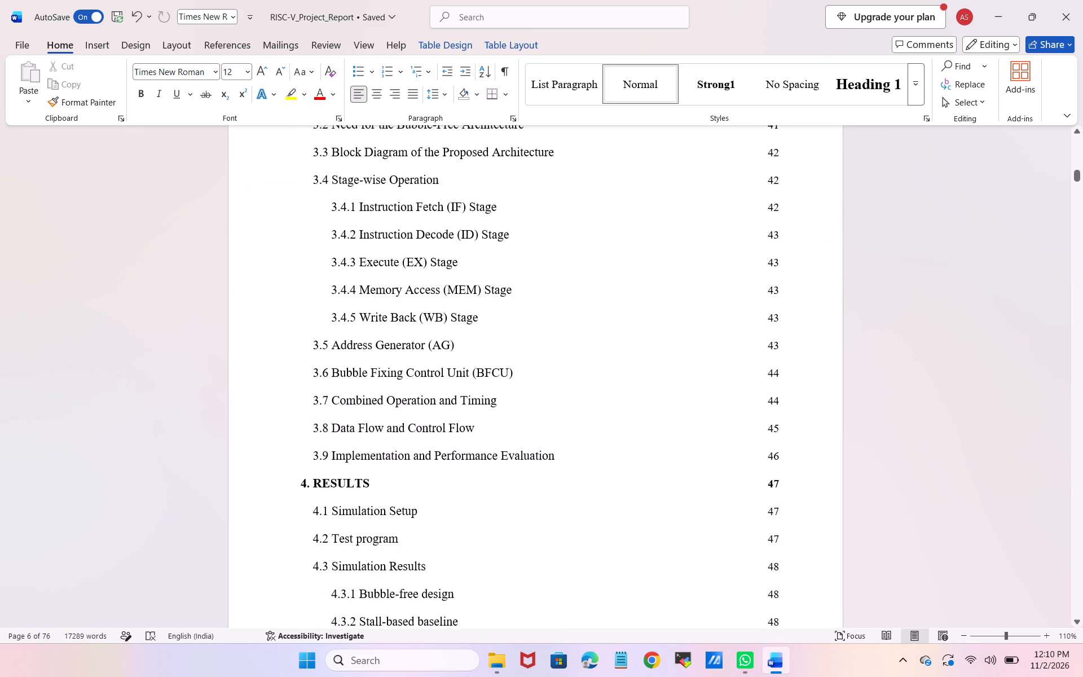
pyautogui.scroll(-2, 470, 405)
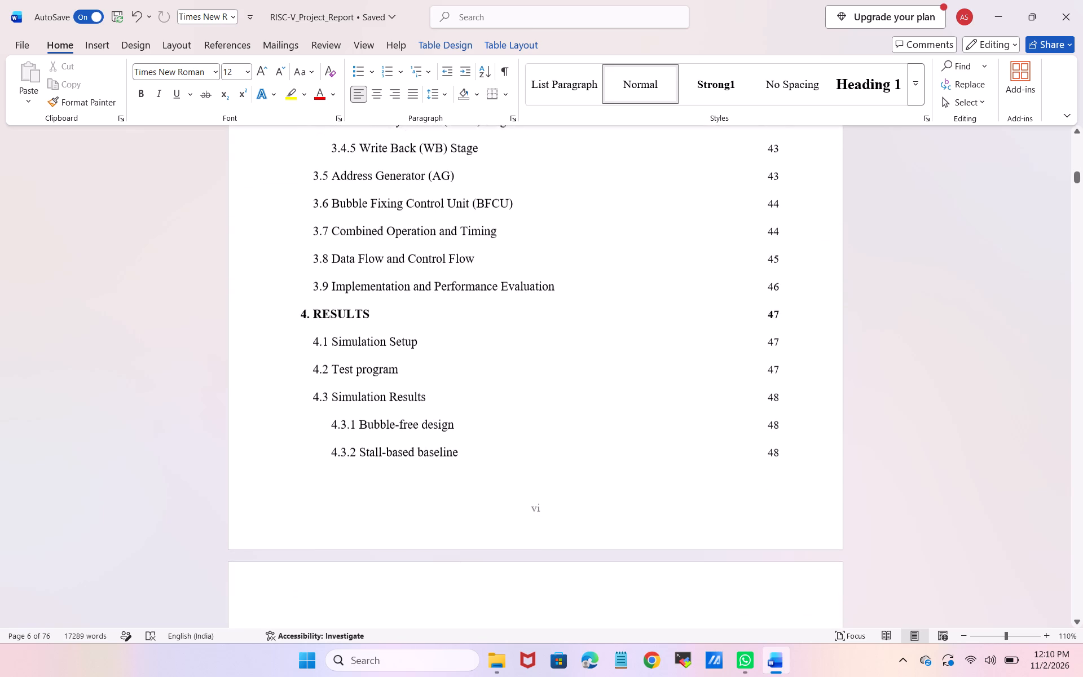
pyautogui.scroll(-3, 470, 405)
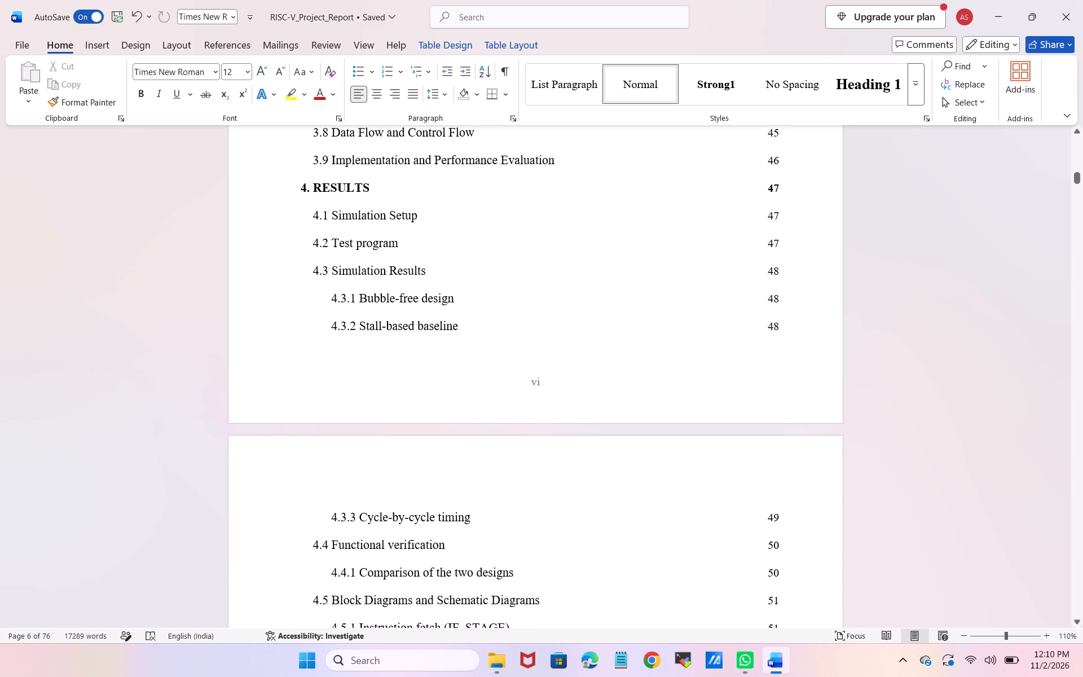
pyautogui.scroll(1, 420, 327)
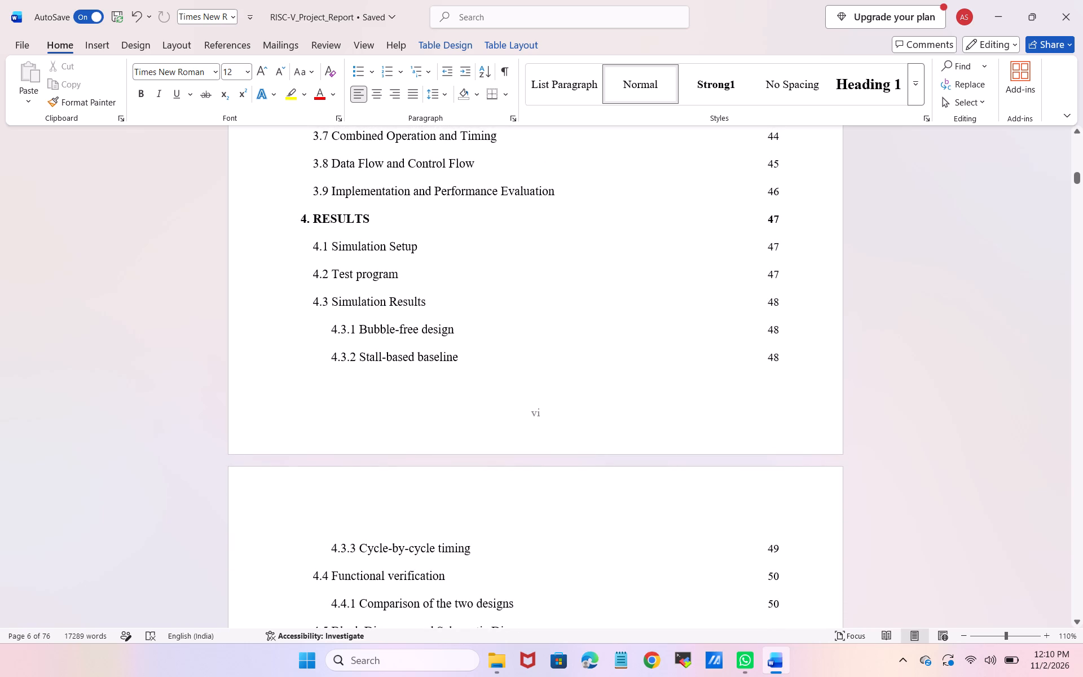
pyautogui.click(364, 272)
pyautogui.press('Left')
pyautogui.press('BackSpace')
pyautogui.hotkey('shift', 'p')
# Capitalize "Design" in table of contents entry 4.3.1, making it "Bubble-free Design.".
pyautogui.press('Down')
pyautogui.press('Down')
pyautogui.press('Right')
pyautogui.press('Right')
pyautogui.press('Right')
pyautogui.press('Right')
pyautogui.press('Right')
pyautogui.press('Right')
pyautogui.press('Right')
pyautogui.press('Right')
pyautogui.press('Right')
pyautogui.press('Right')
pyautogui.press('Right')
pyautogui.press('Right')
pyautogui.press('Right')
pyautogui.press('Right')
pyautogui.press('Left')
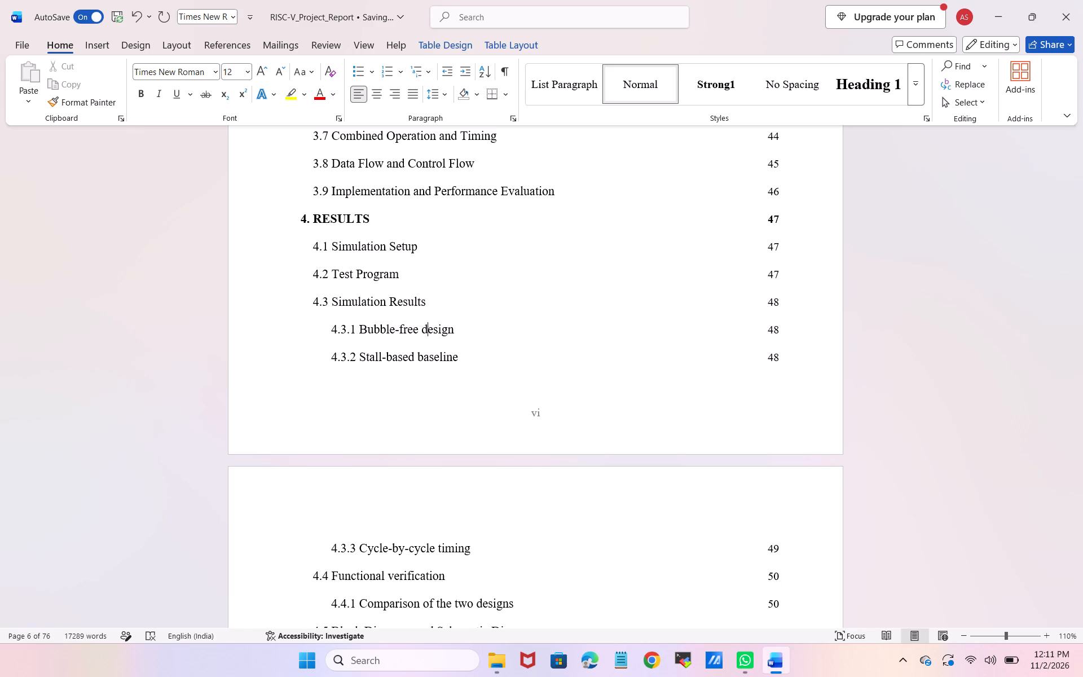
pyautogui.press('BackSpace')
pyautogui.hotkey('shift', 'd')
# Capitalize "Baseline" in table of contents entry 4.3.2, making it "Stall-based Baseline.".
pyautogui.press('Down')
pyautogui.press('Left')
pyautogui.press('Left')
pyautogui.press('Right')
pyautogui.press('BackSpace')
pyautogui.hotkey('shift', 'b')
# Capitalize "Timing" in table of contents entry 4.3.3, making it "Cycle-by-cycle Timing.".
pyautogui.press('Down')
pyautogui.press('Down')
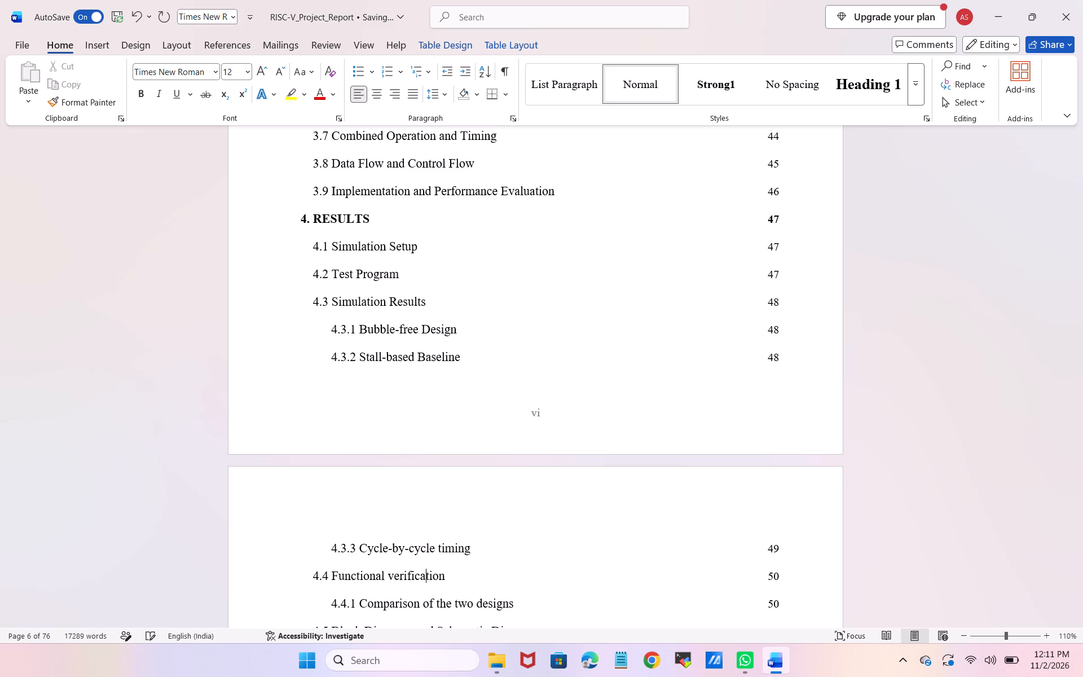
pyautogui.press('Up')
pyautogui.press('Right')
pyautogui.press('Right')
pyautogui.press('Right')
pyautogui.press('Right')
pyautogui.press('BackSpace')
pyautogui.hotkey('shift', 't')
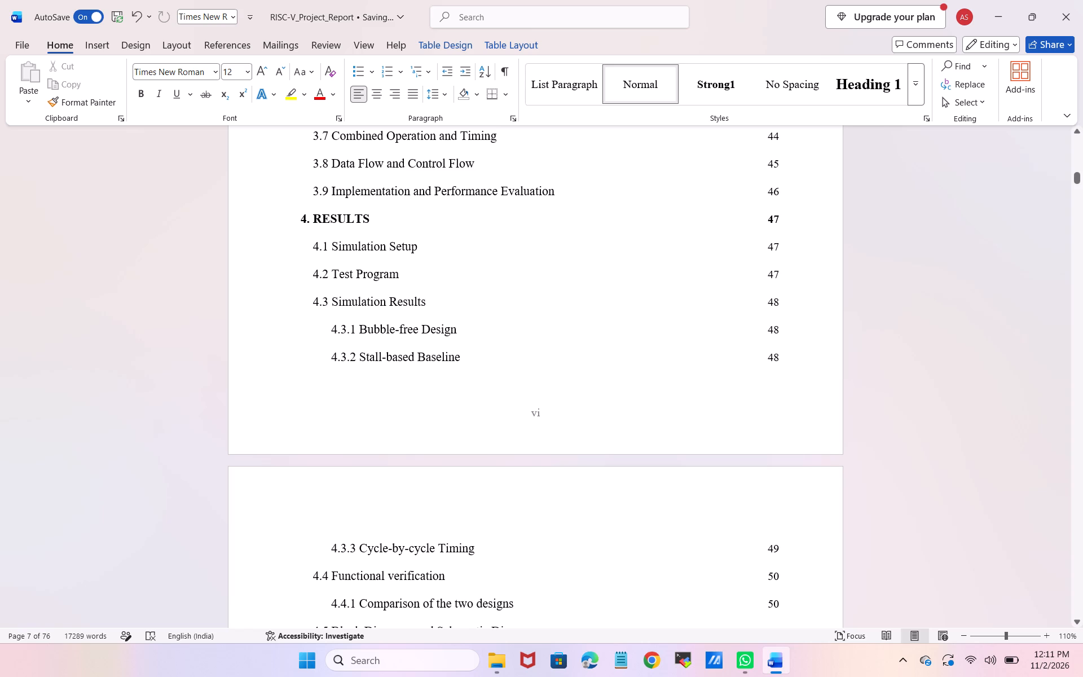
# In chapter 4's Table 4.1, ignore all spelling flags on the signal name if_instruction.
pyautogui.click(1078, 174)
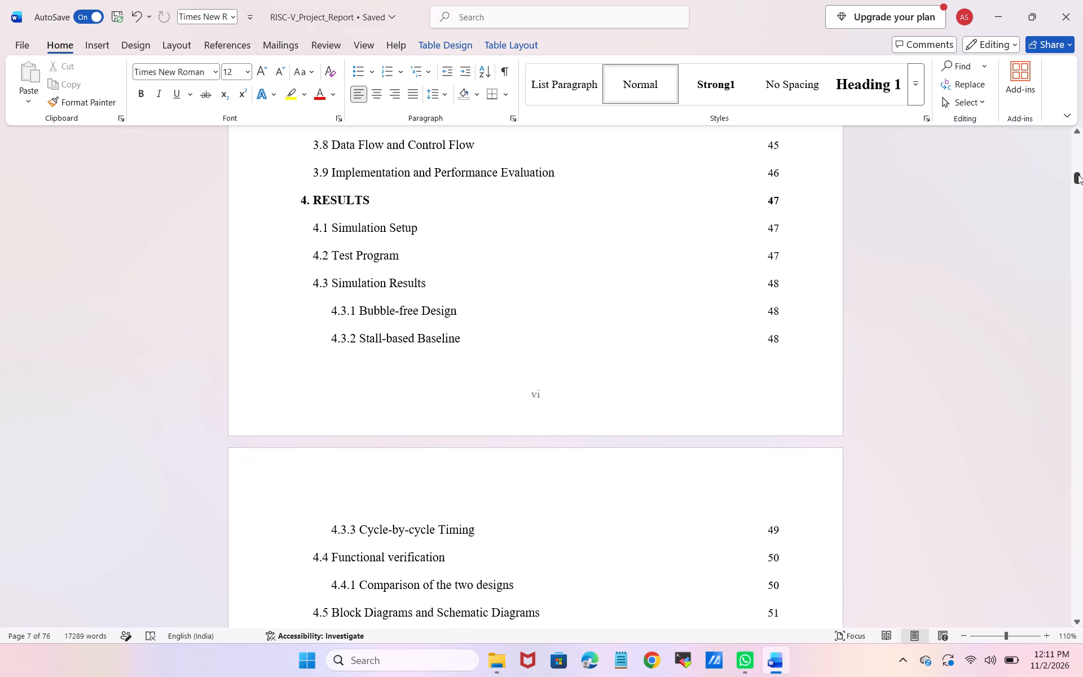
pyautogui.click(1042, 240)
pyautogui.moveTo(1074, 175); pyautogui.dragTo(1082, 445)
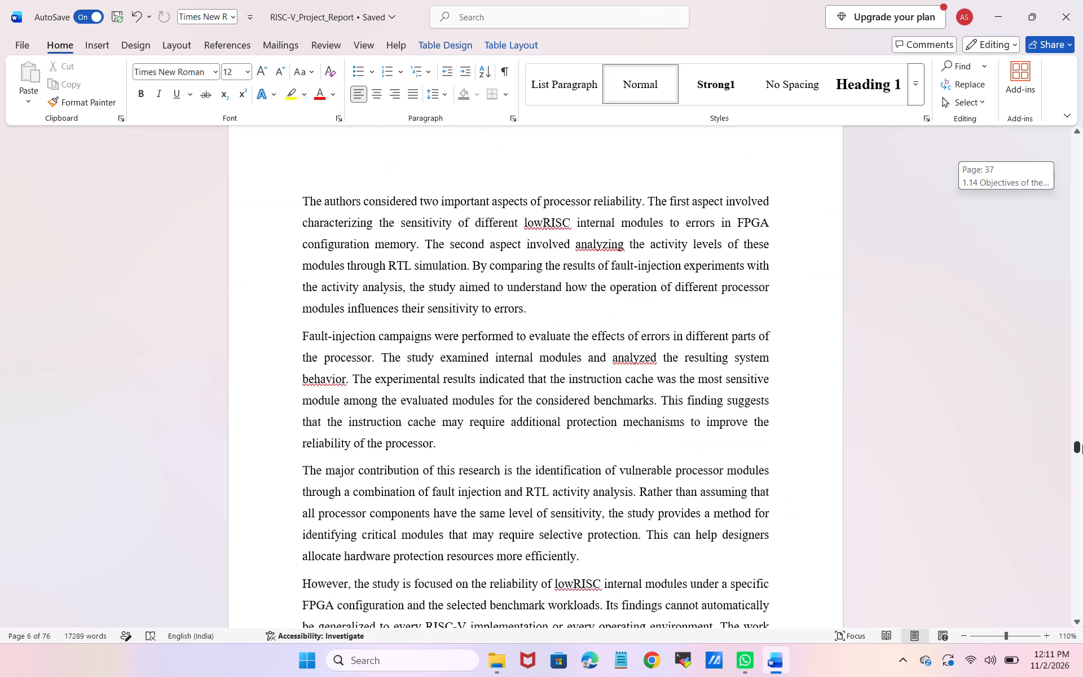
pyautogui.moveTo(1082, 445); pyautogui.dragTo(1082, 496)
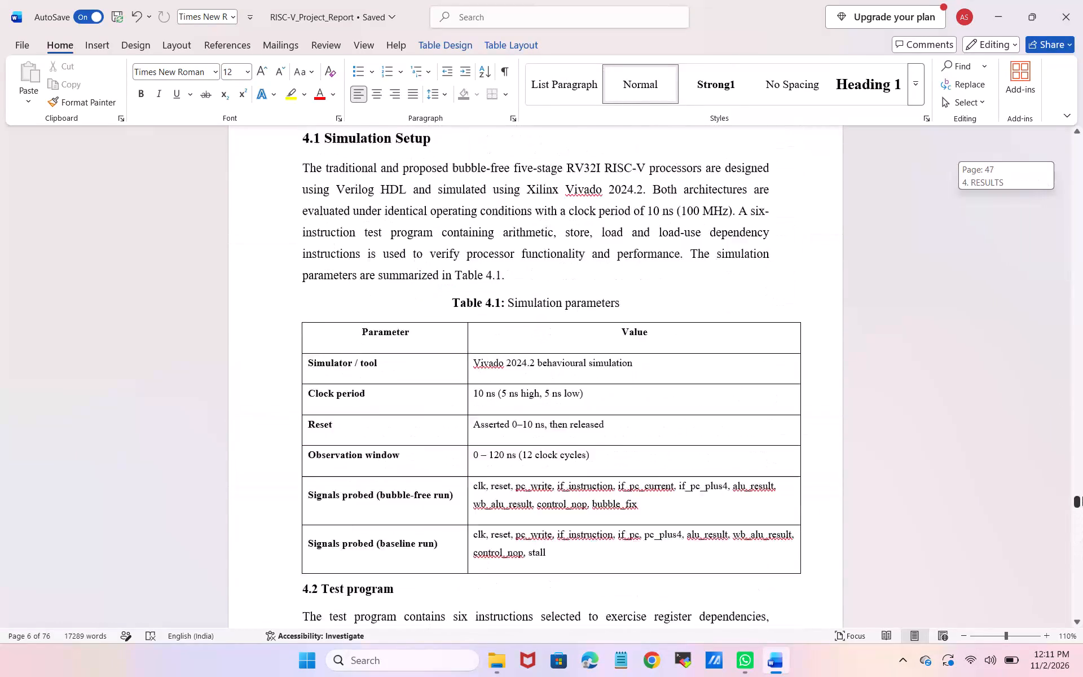
pyautogui.moveTo(1082, 496); pyautogui.dragTo(1082, 502)
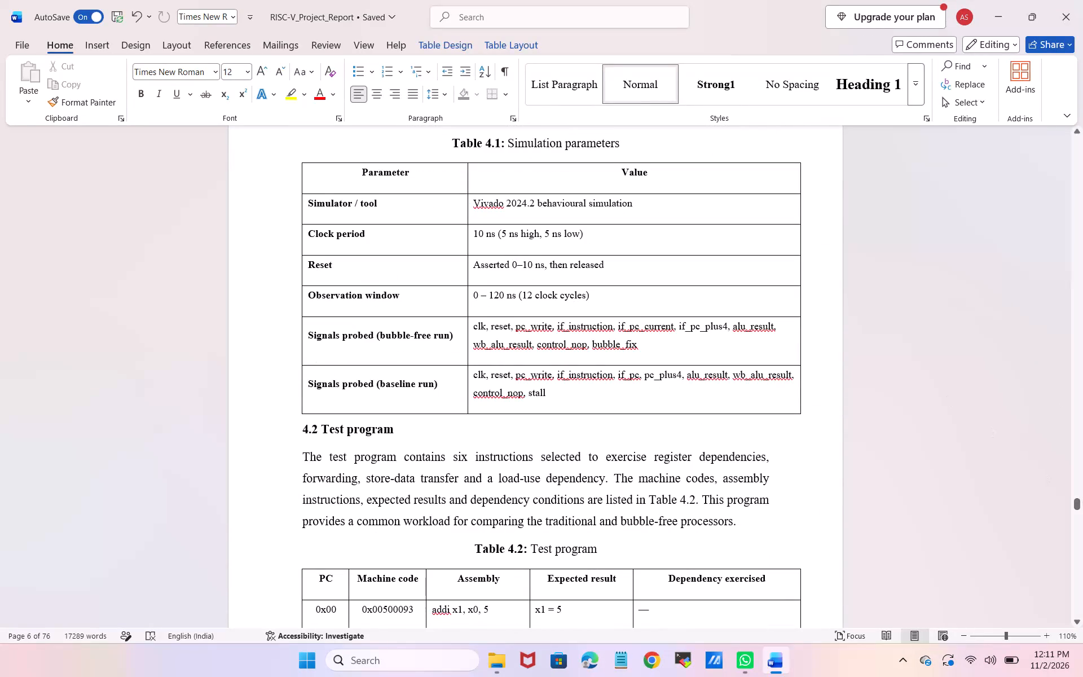
pyautogui.click(617, 333)
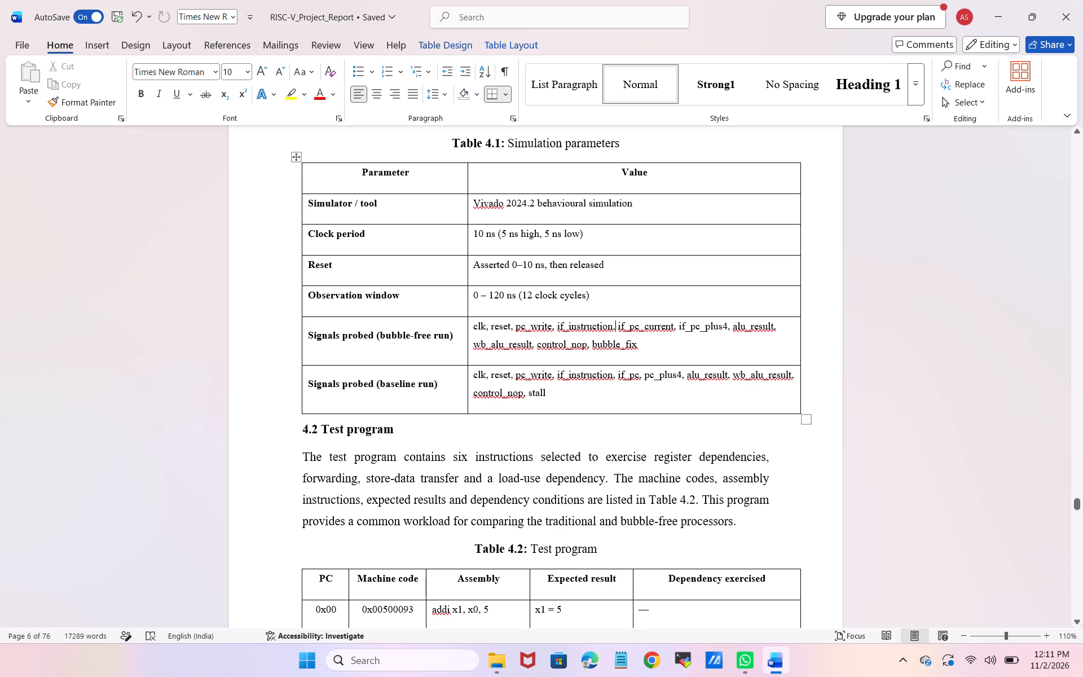
pyautogui.click(610, 328)
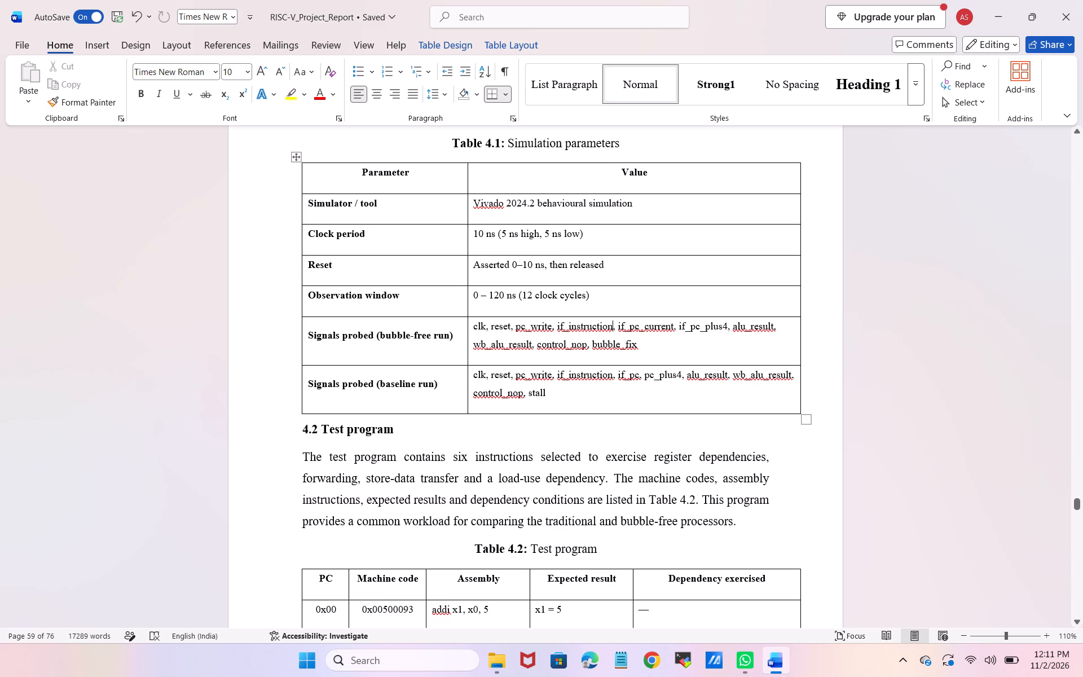
pyautogui.click(591, 328)
pyautogui.rightClick(591, 328)
pyautogui.click(577, 358)
# Ignore all spelling flags on pc_write and if_pc_current in the bubble-free run row of Table 4.1.
pyautogui.scroll(-2, 543, 343)
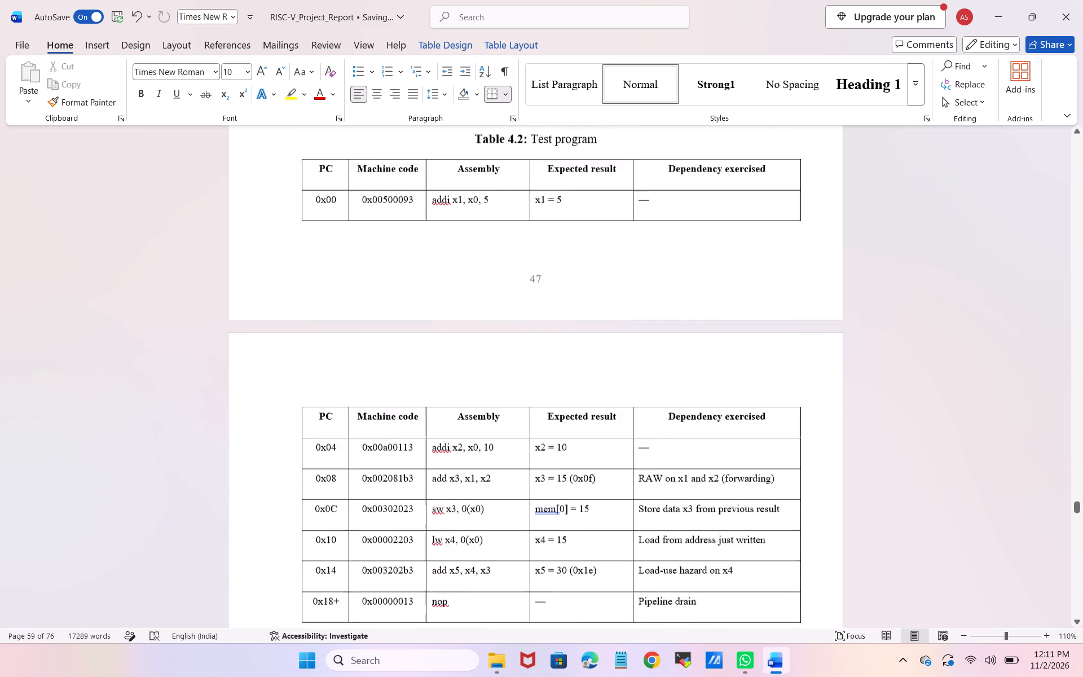
pyautogui.scroll(-2, 543, 343)
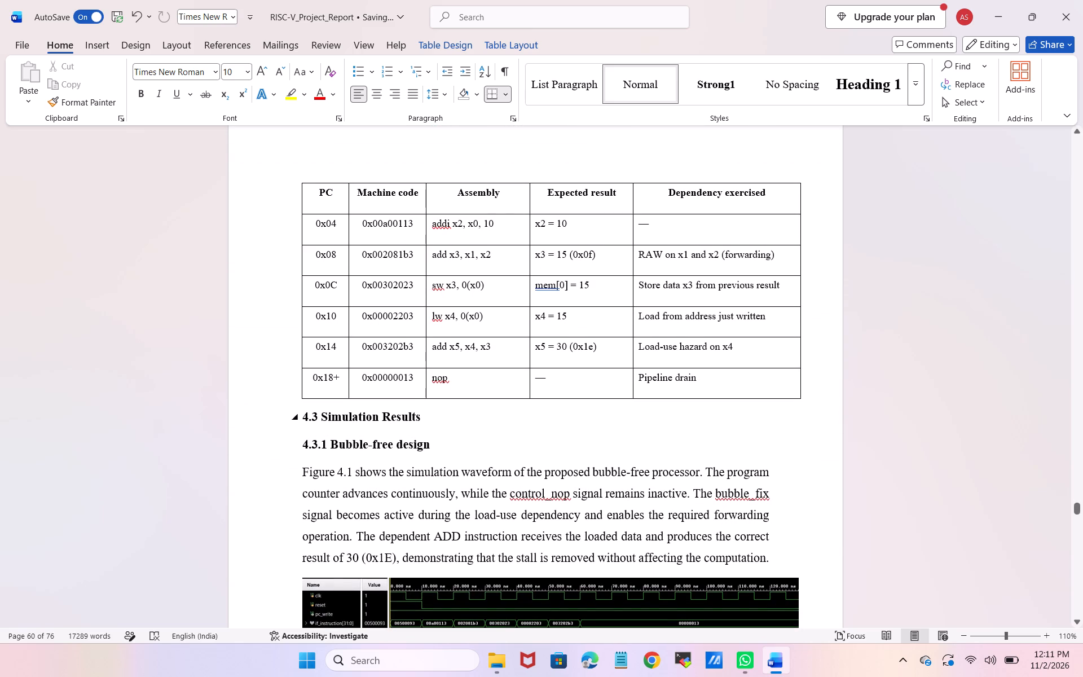
pyautogui.scroll(3, 441, 252)
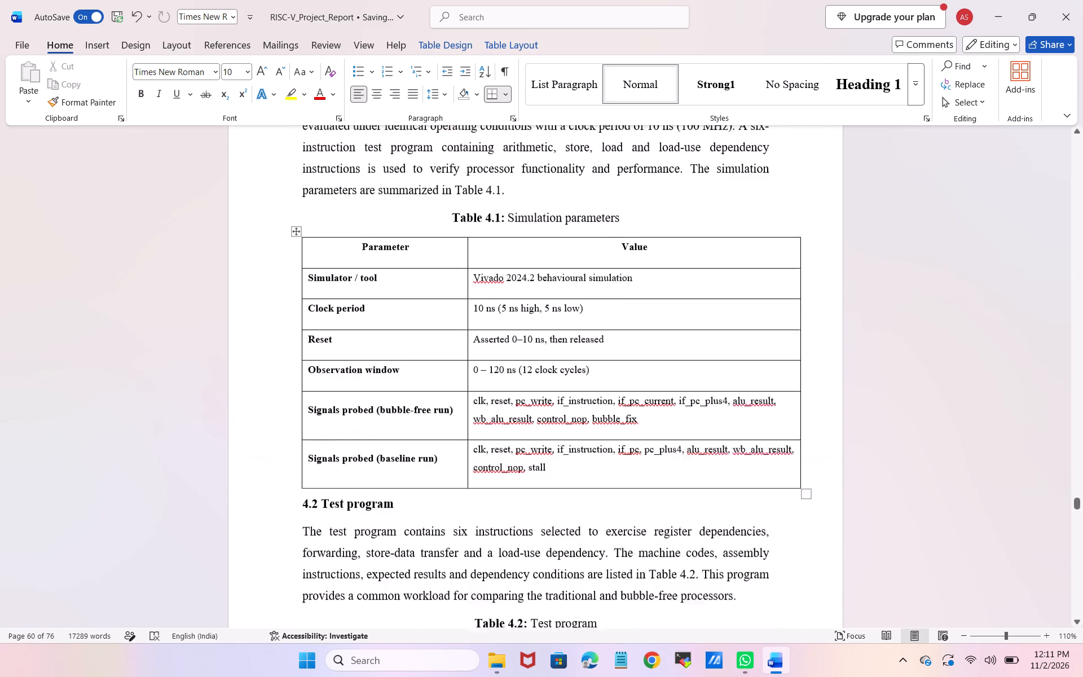
pyautogui.click(533, 430)
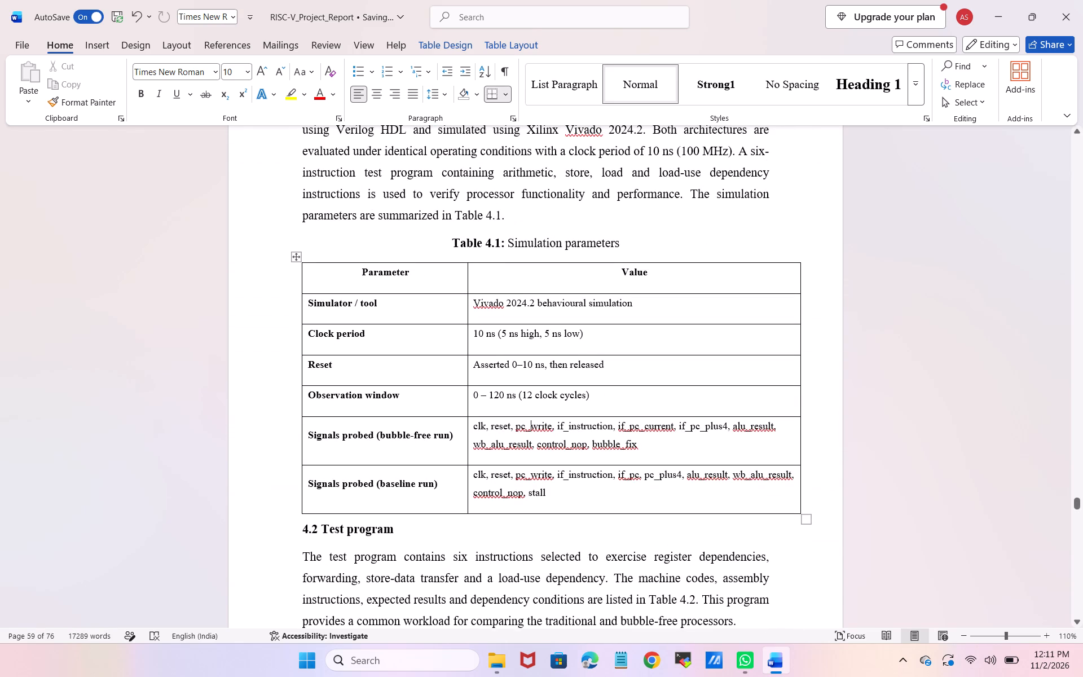
pyautogui.rightClick(533, 430)
pyautogui.click(507, 166)
pyautogui.click(662, 421)
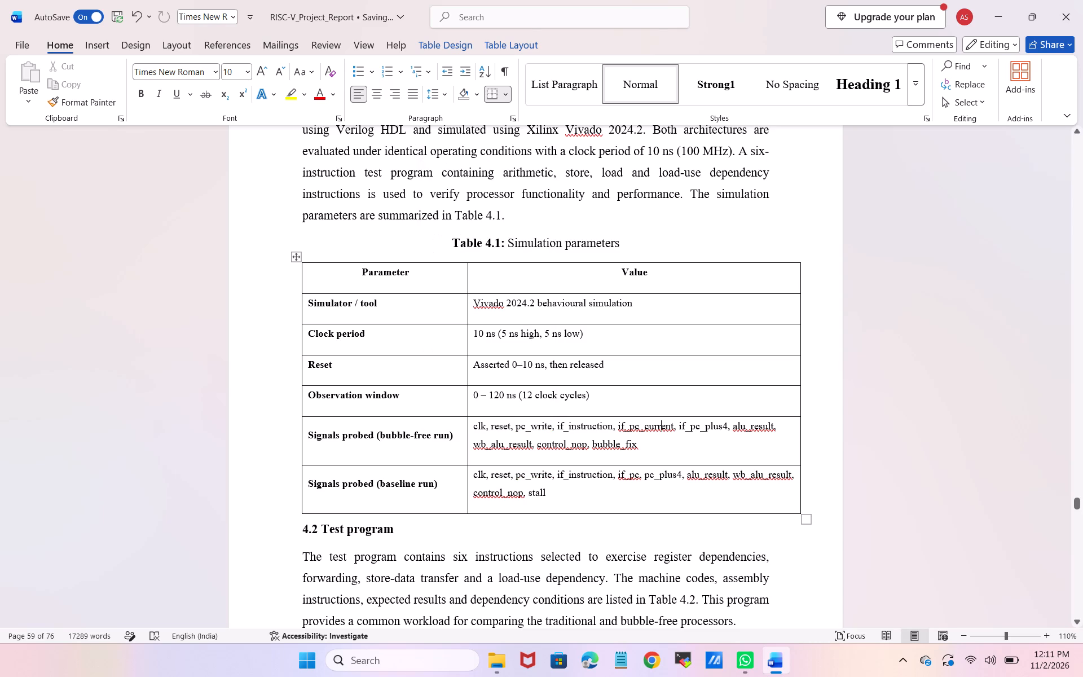
pyautogui.rightClick(662, 421)
pyautogui.click(611, 195)
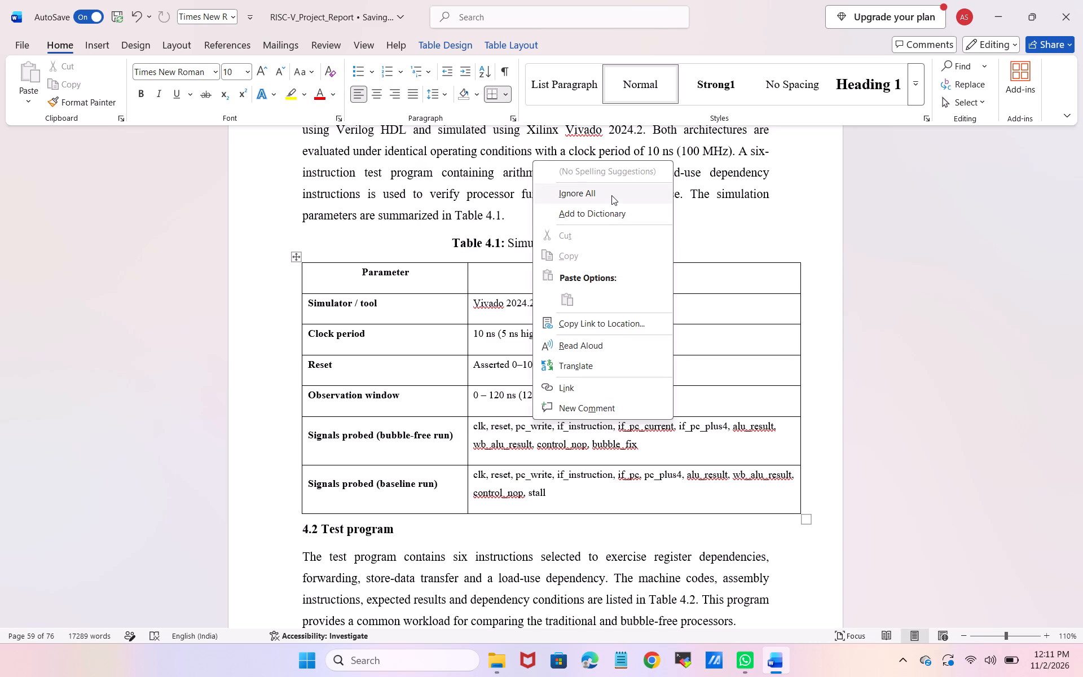
# Ignore all spelling flags on control_nop, alu_result, wb_alu_result and bubble_fix in the bubble-free run row of Table 4.1.
pyautogui.click(551, 439)
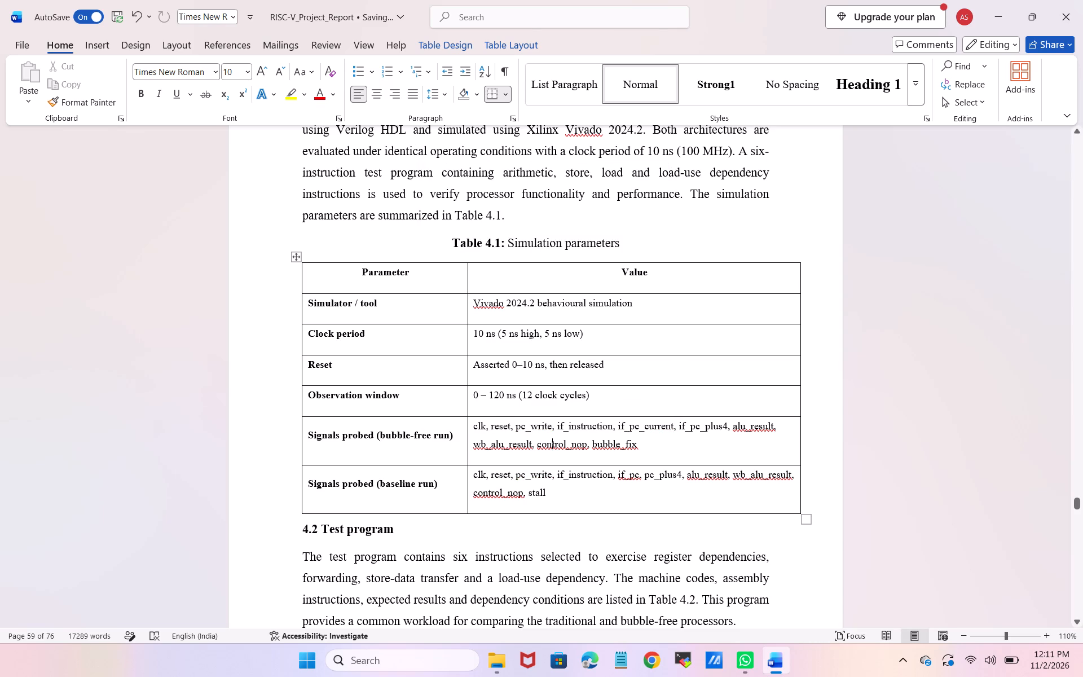
pyautogui.rightClick(551, 439)
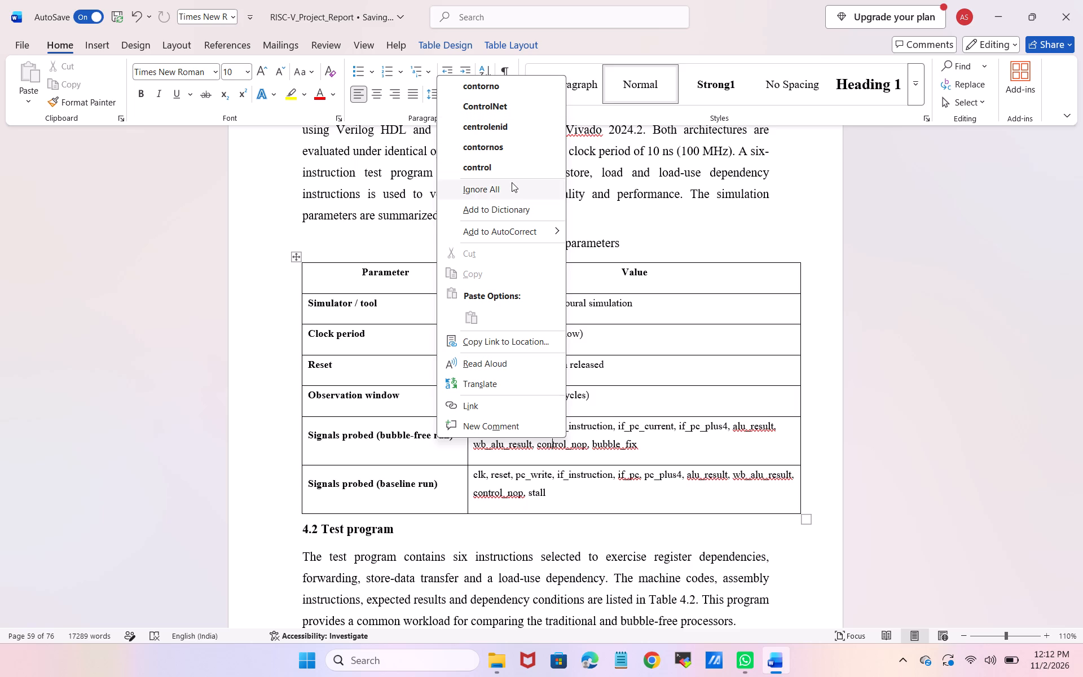
pyautogui.click(512, 182)
pyautogui.click(752, 429)
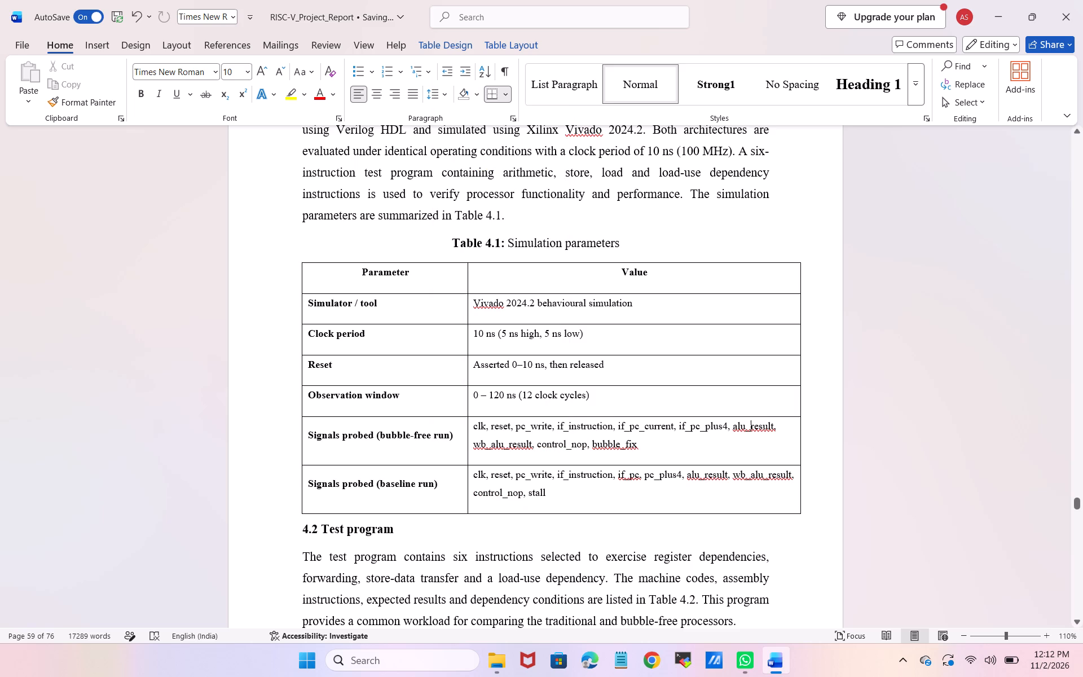
pyautogui.rightClick(752, 429)
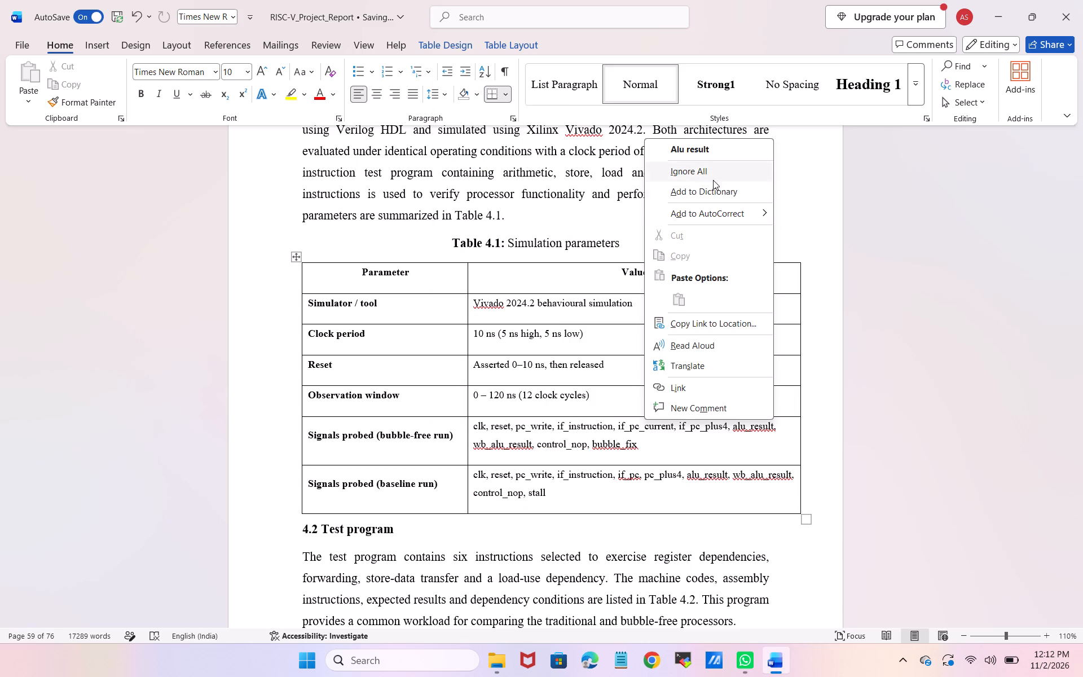
pyautogui.click(707, 168)
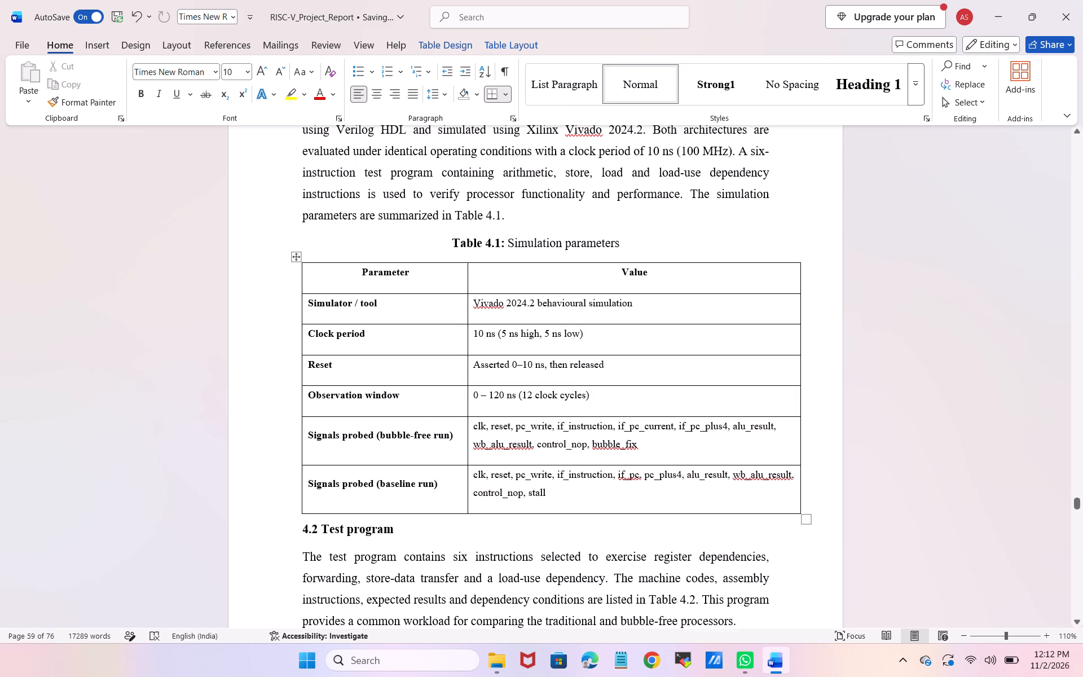
pyautogui.click(492, 441)
pyautogui.rightClick(492, 441)
pyautogui.click(407, 214)
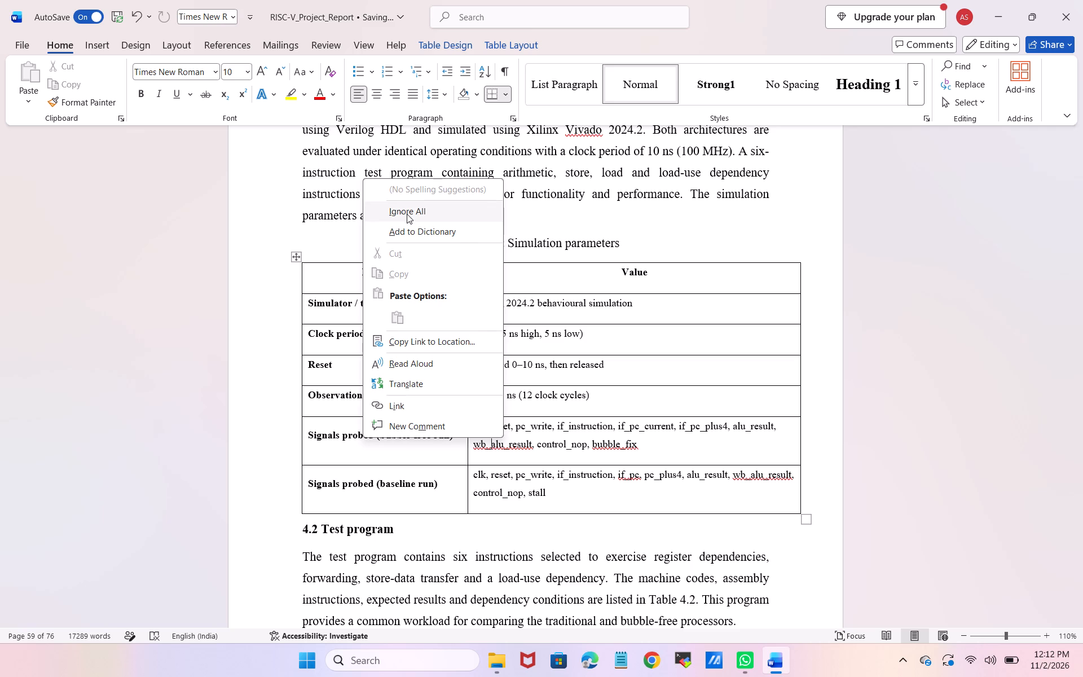
pyautogui.click(619, 451)
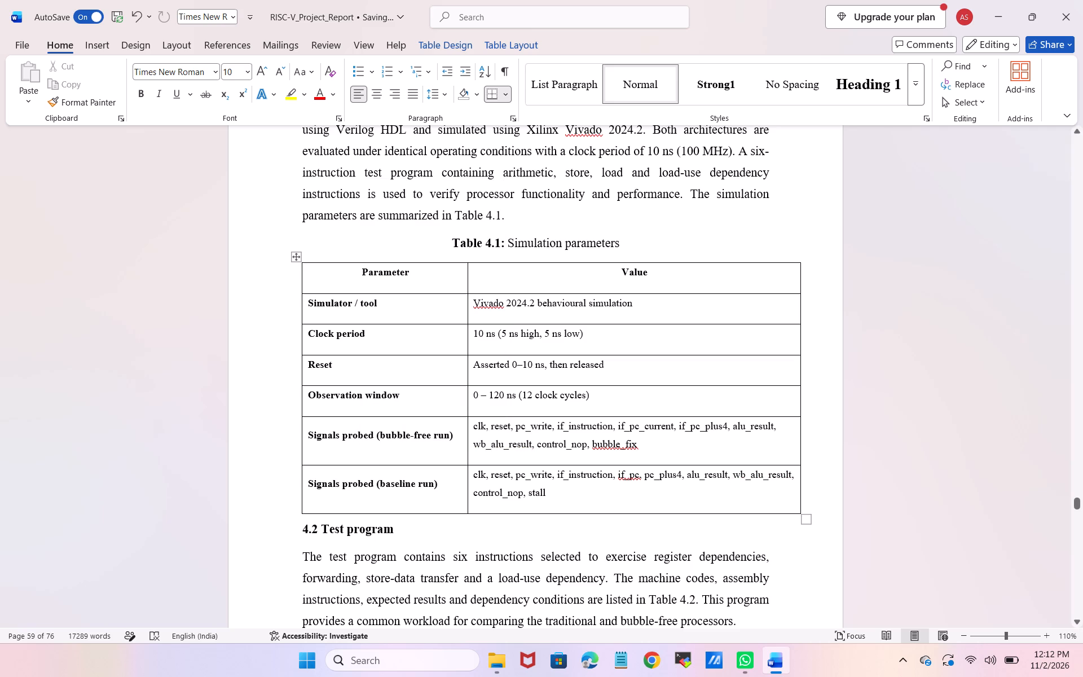
pyautogui.rightClick(619, 451)
pyautogui.click(552, 195)
# Ignore all spelling flags on "Vivado" in the paragraph introducing Table 4.1.
pyautogui.click(591, 137)
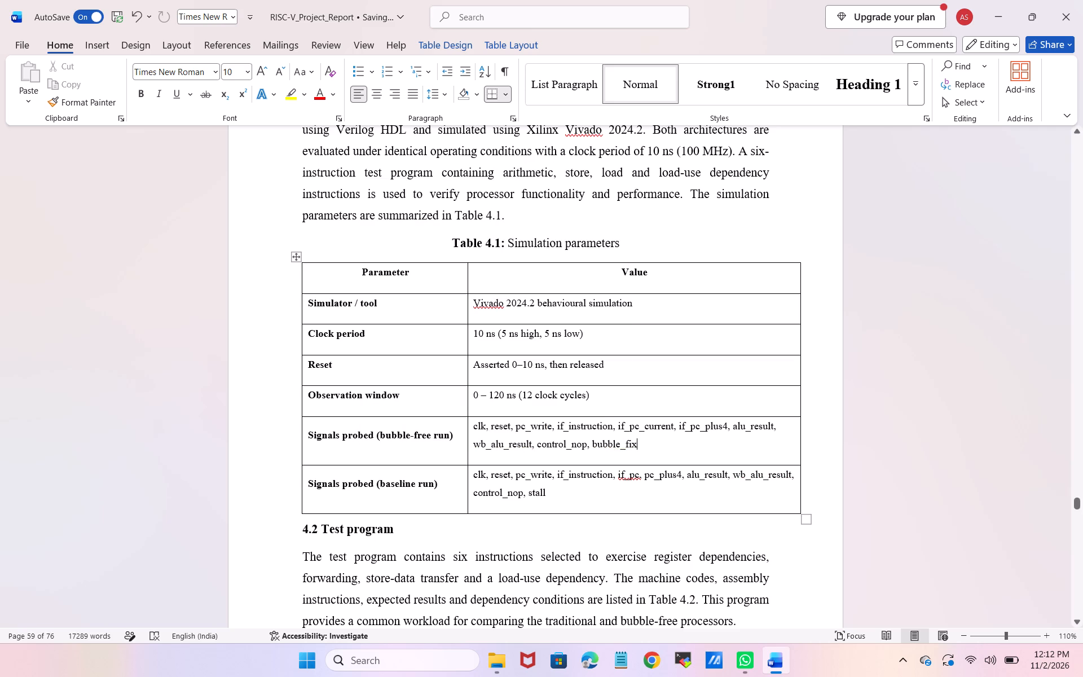
pyautogui.rightClick(591, 137)
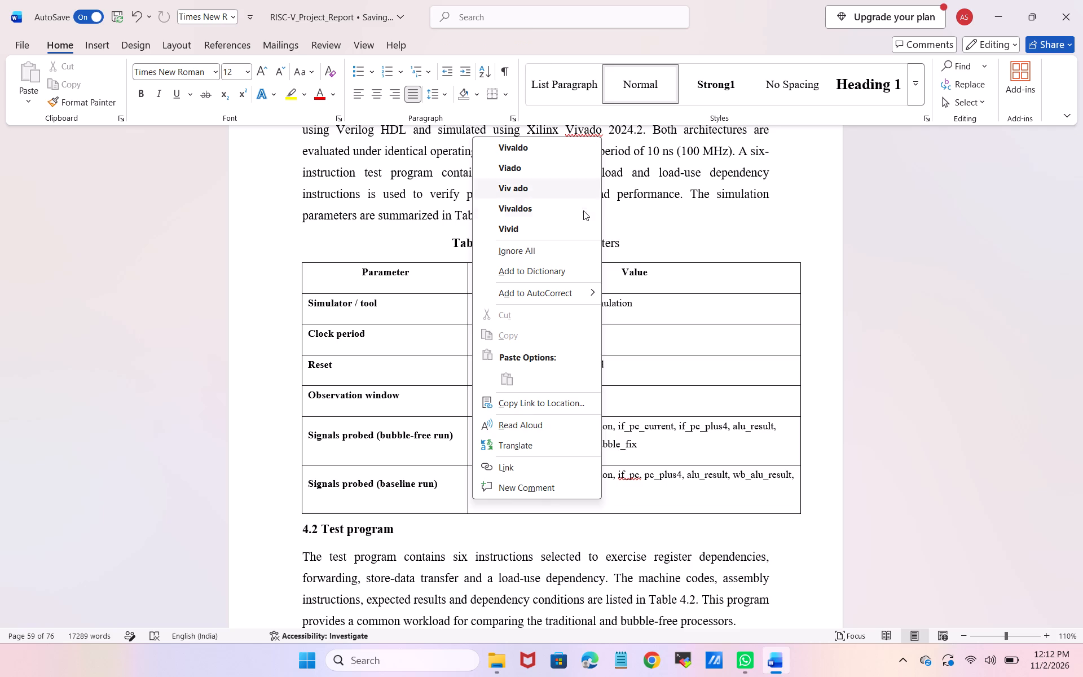
pyautogui.click(541, 260)
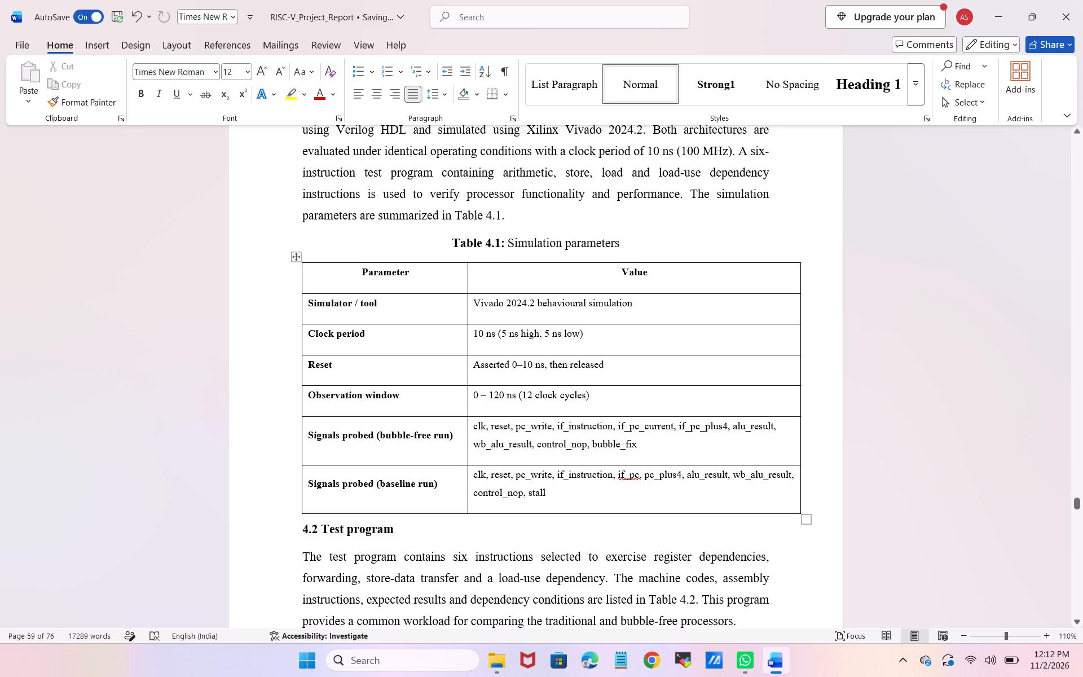
# Ignore all spelling flags on the signal name if_pc in the baseline run row of Table 4.1.
pyautogui.scroll(-1, 631, 369)
pyautogui.click(631, 340)
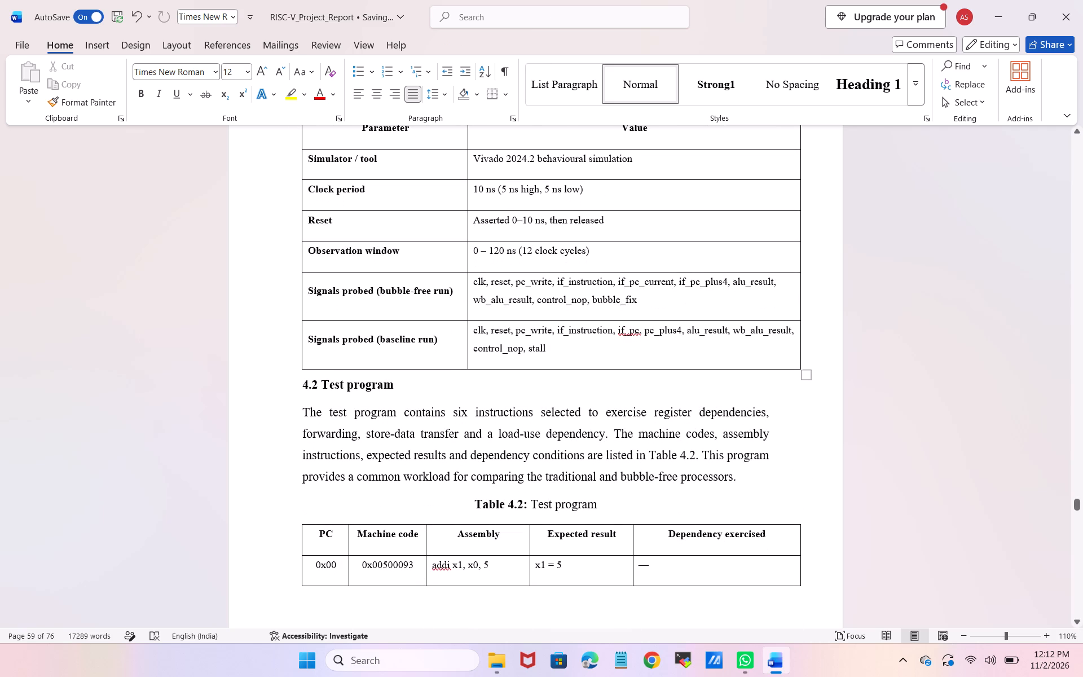
pyautogui.rightClick(631, 340)
pyautogui.click(576, 366)
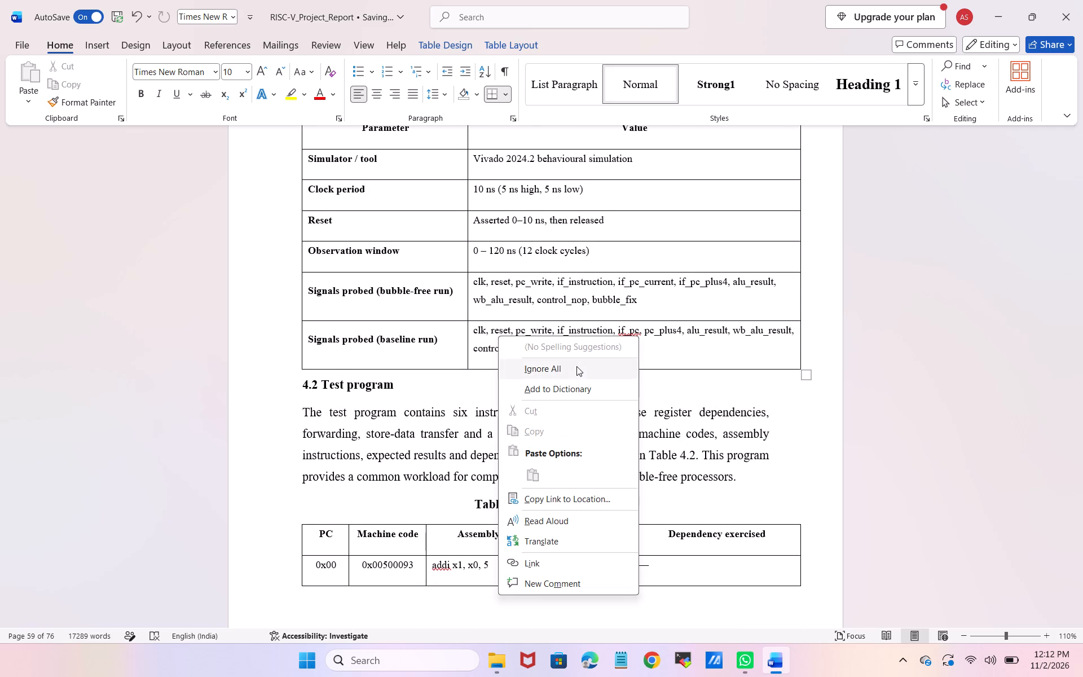
# Add a blank paragraph after the section 4.2 text to move Table 4.2 and its caption together onto the next page.
pyautogui.scroll(-3, 576, 366)
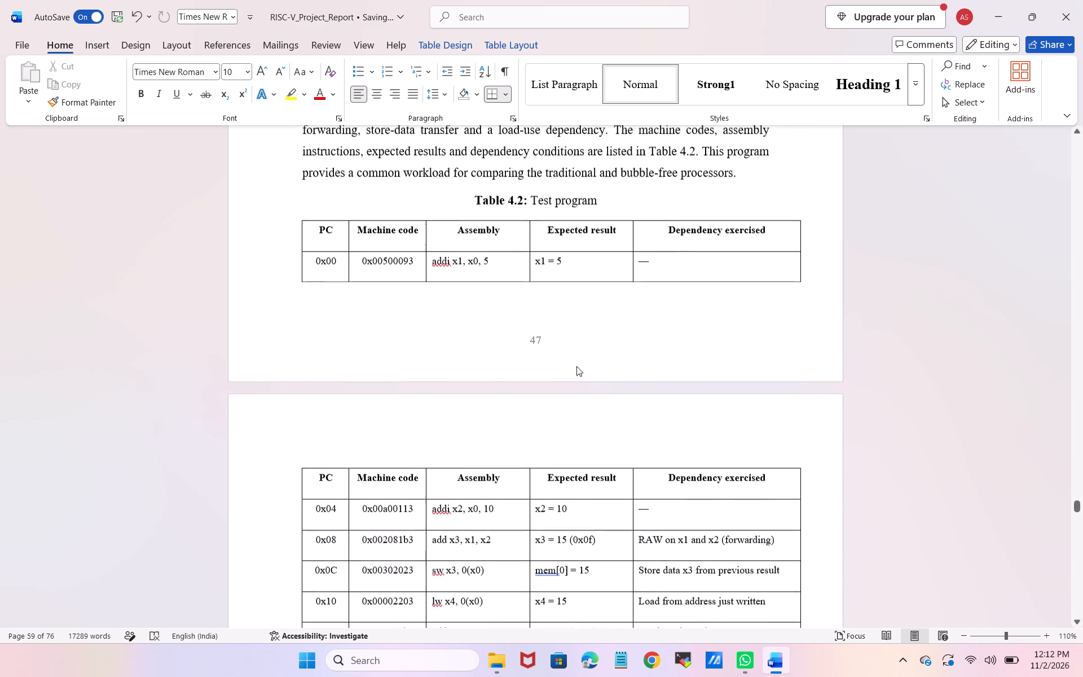
pyautogui.click(742, 172)
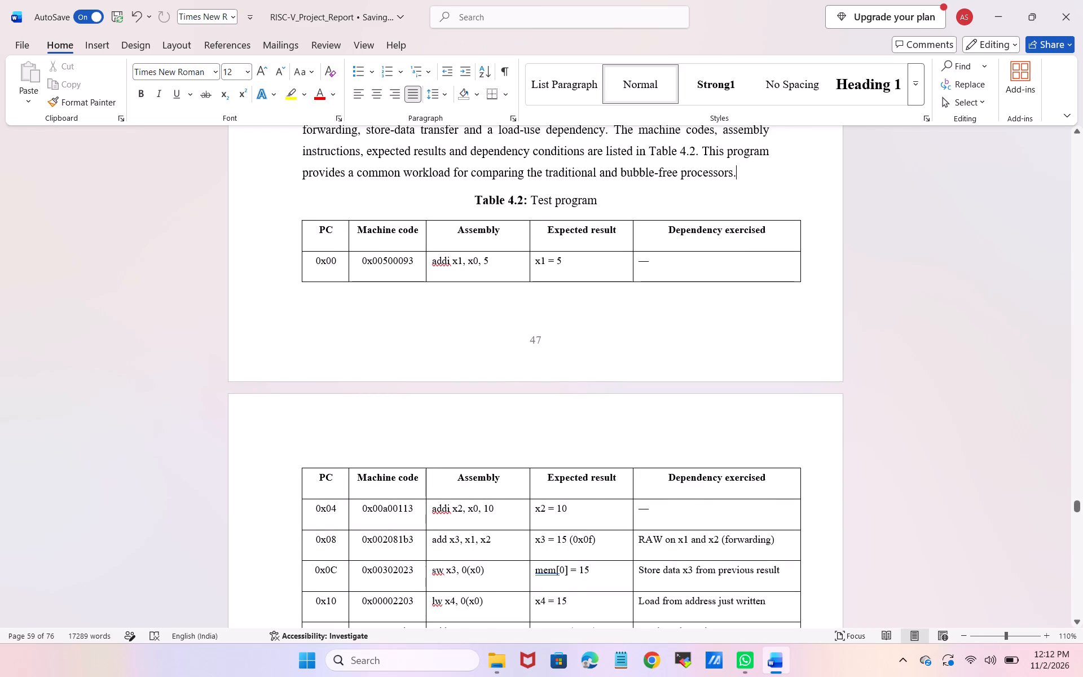
pyautogui.press('Return')
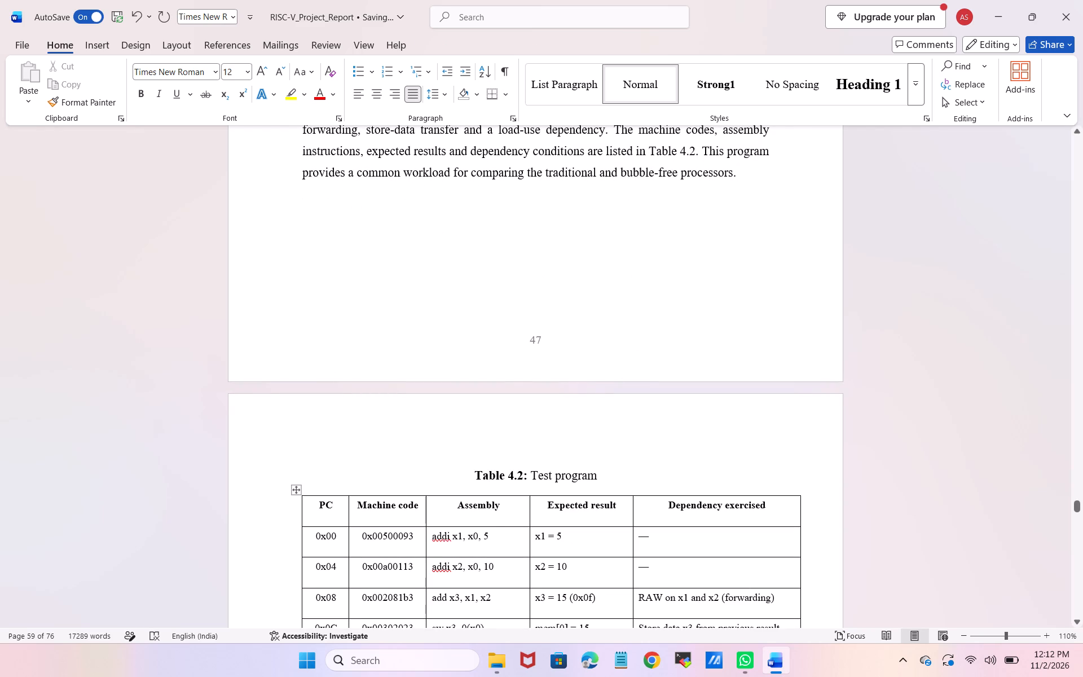
# Ignore all spelling flags on the instruction name addi in Table 4.2.
pyautogui.click(443, 537)
pyautogui.rightClick(443, 537)
pyautogui.click(372, 285)
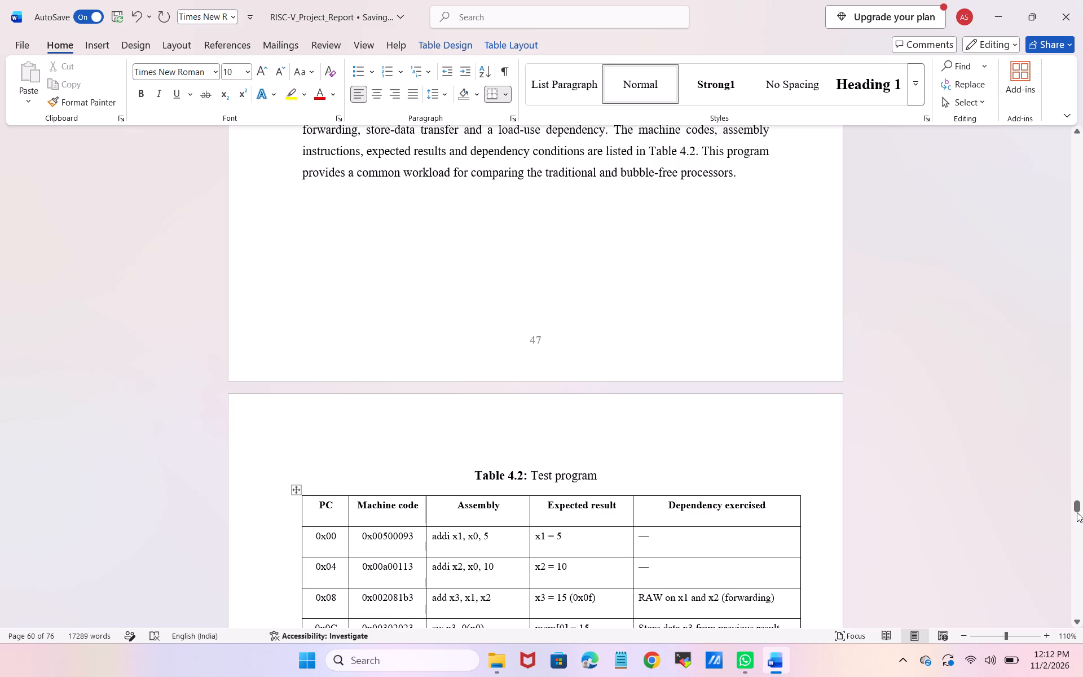
# Go back to the report's abstract and ignore all spelling flags on "Vivado" there.
pyautogui.moveTo(1078, 507); pyautogui.dragTo(1081, 385)
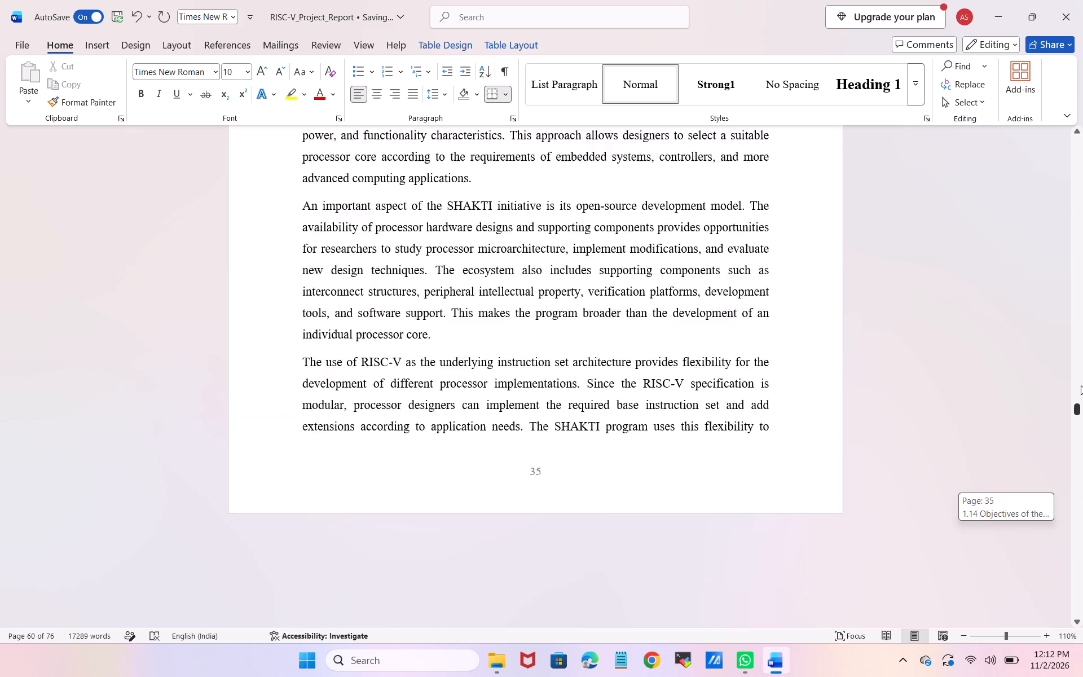
pyautogui.moveTo(1081, 385); pyautogui.dragTo(1078, 242)
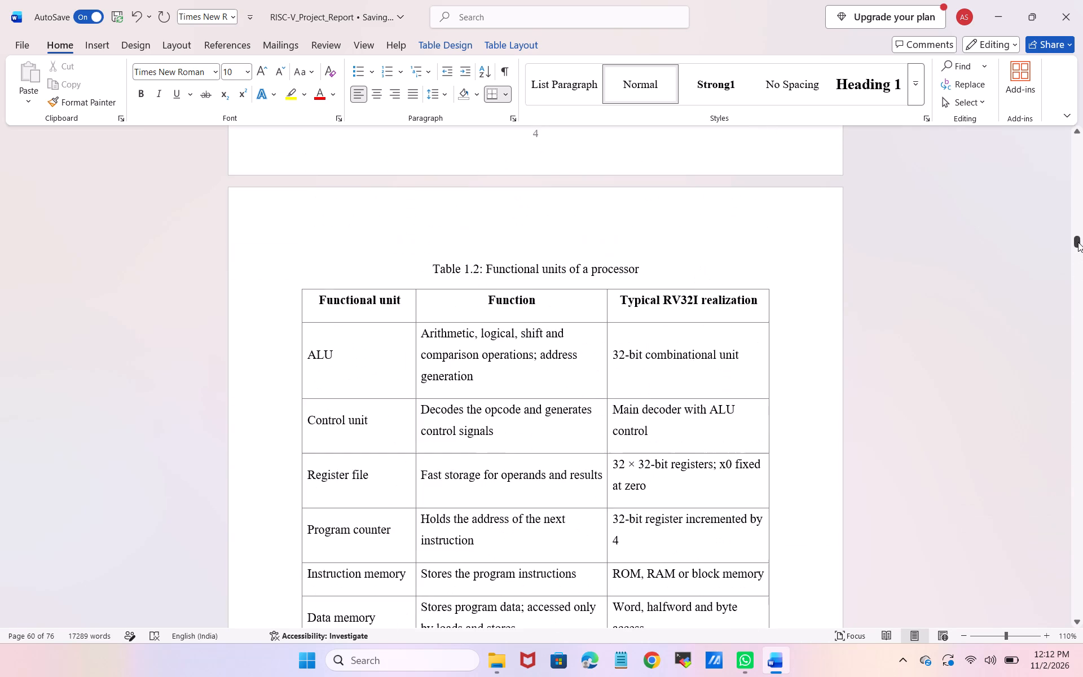
pyautogui.moveTo(1078, 242); pyautogui.dragTo(1082, 154)
pyautogui.scroll(4, 876, 242)
pyautogui.scroll(-2, 876, 242)
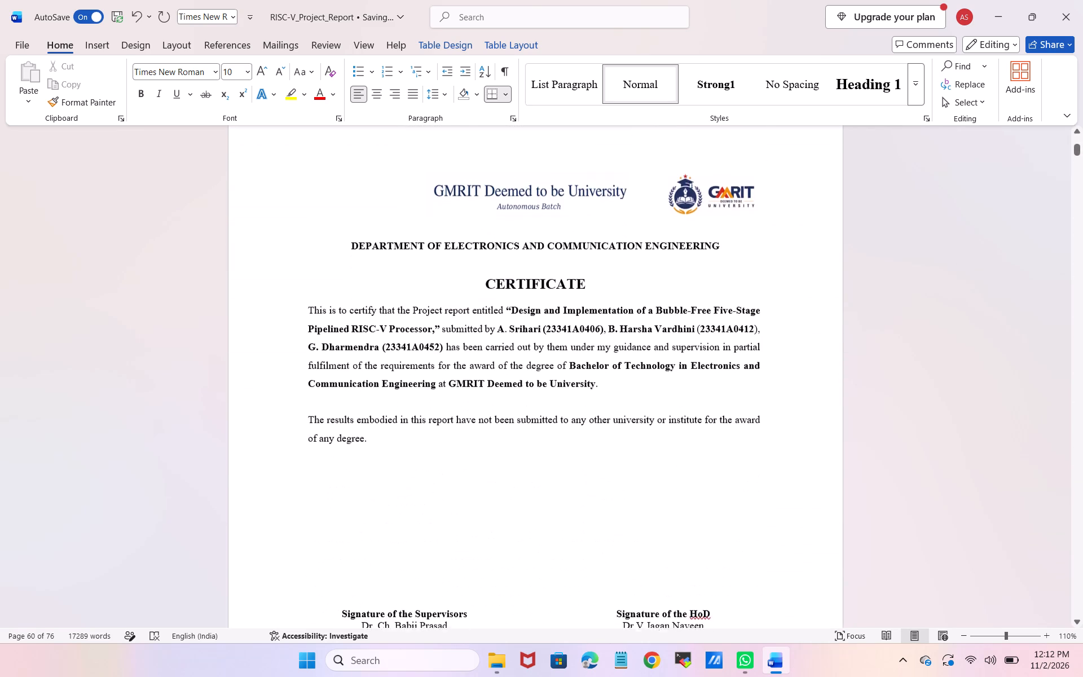
pyautogui.scroll(-5, 876, 242)
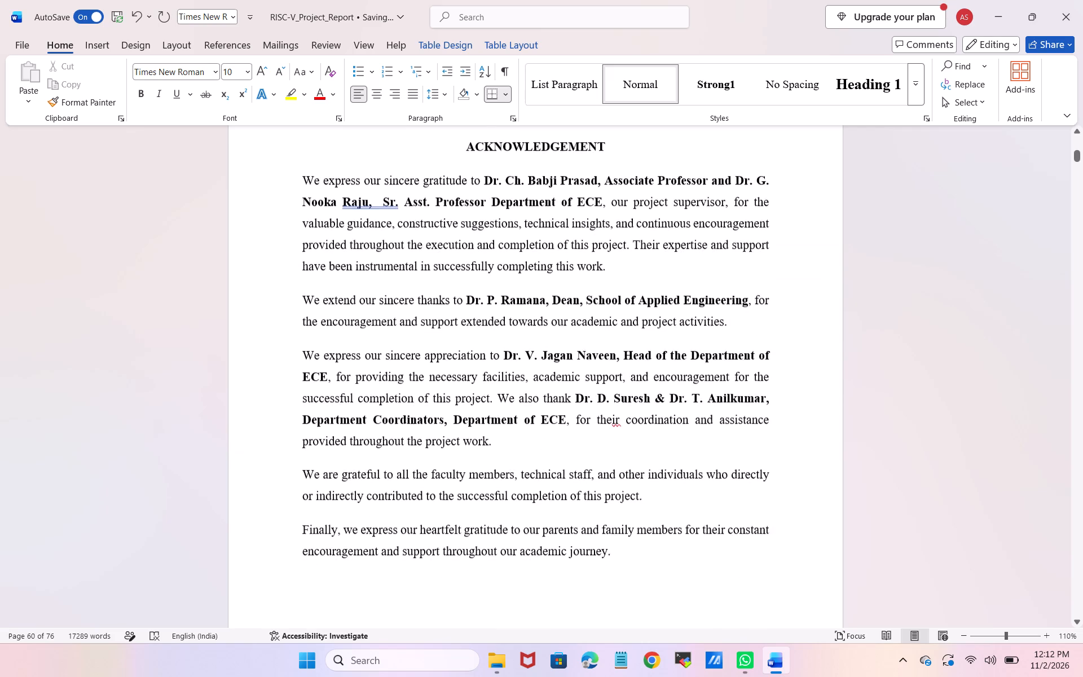
pyautogui.scroll(-5, 876, 242)
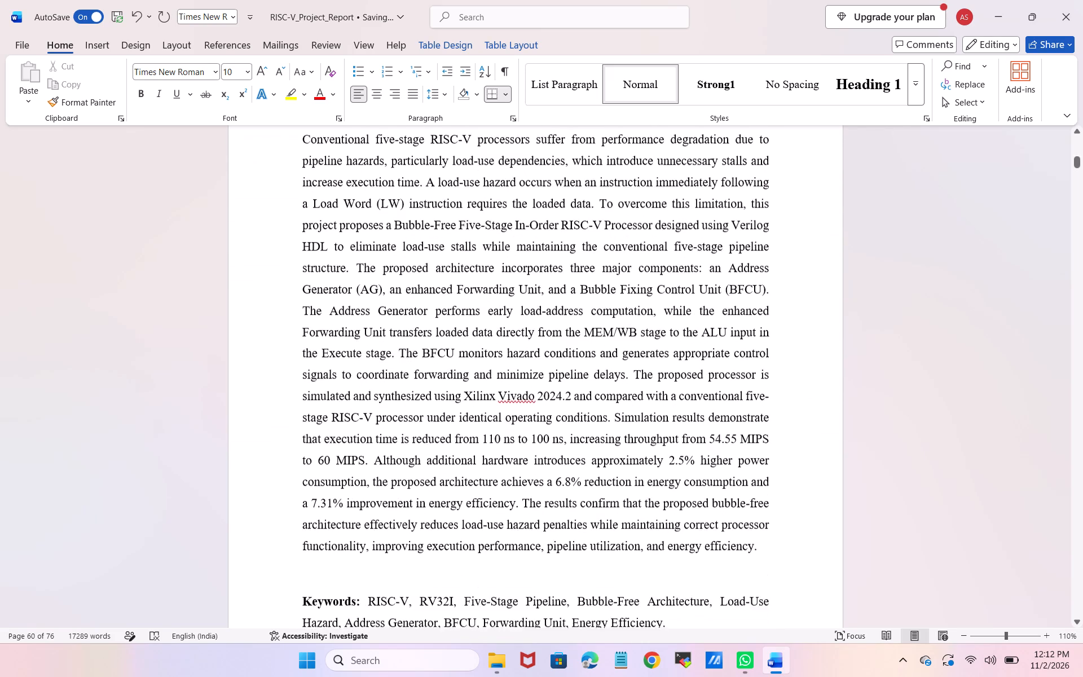
pyautogui.scroll(-1, 876, 242)
pyautogui.click(518, 183)
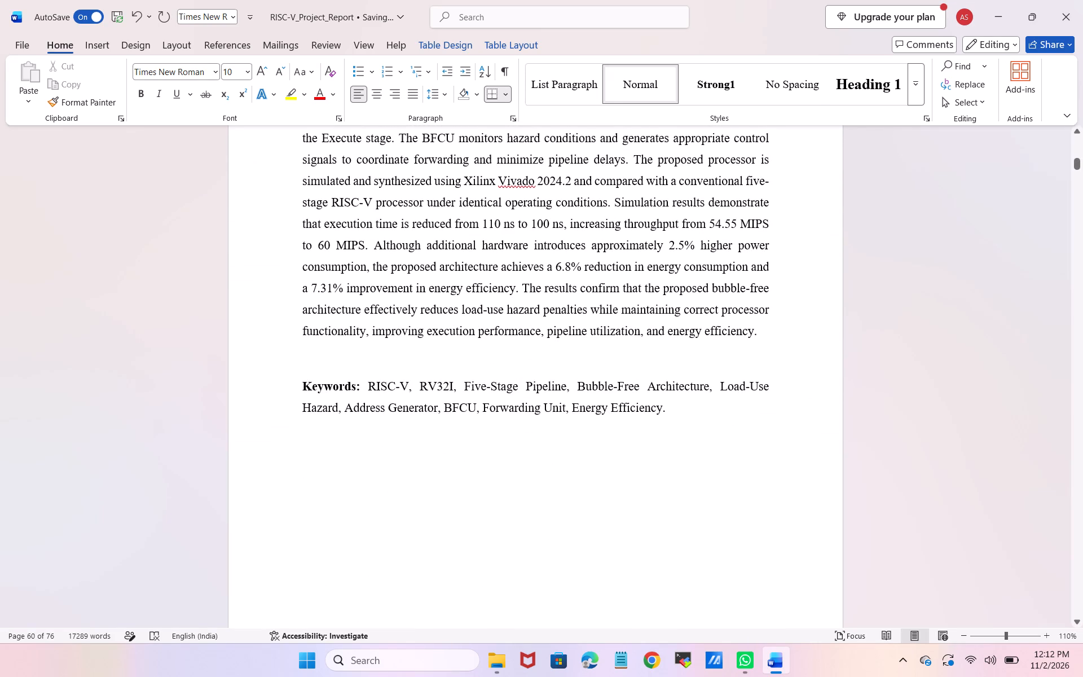
pyautogui.rightClick(518, 183)
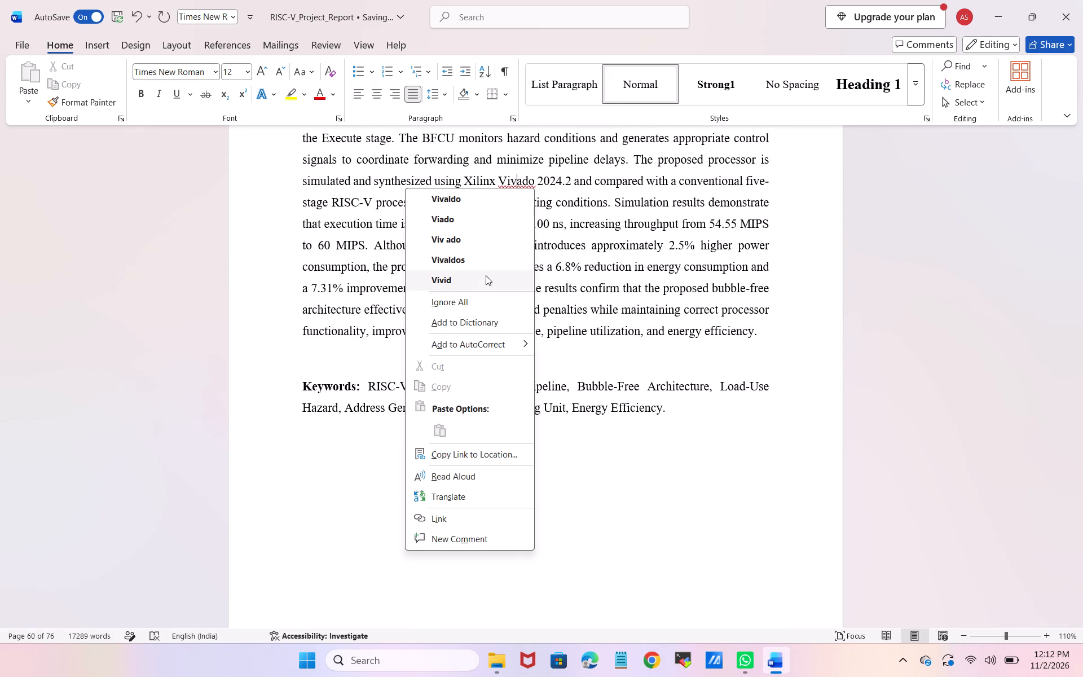
pyautogui.click(474, 306)
# Capitalize "Verification" in table of contents entry 4.4, making it "Functional Verification.".
pyautogui.scroll(-2, 474, 306)
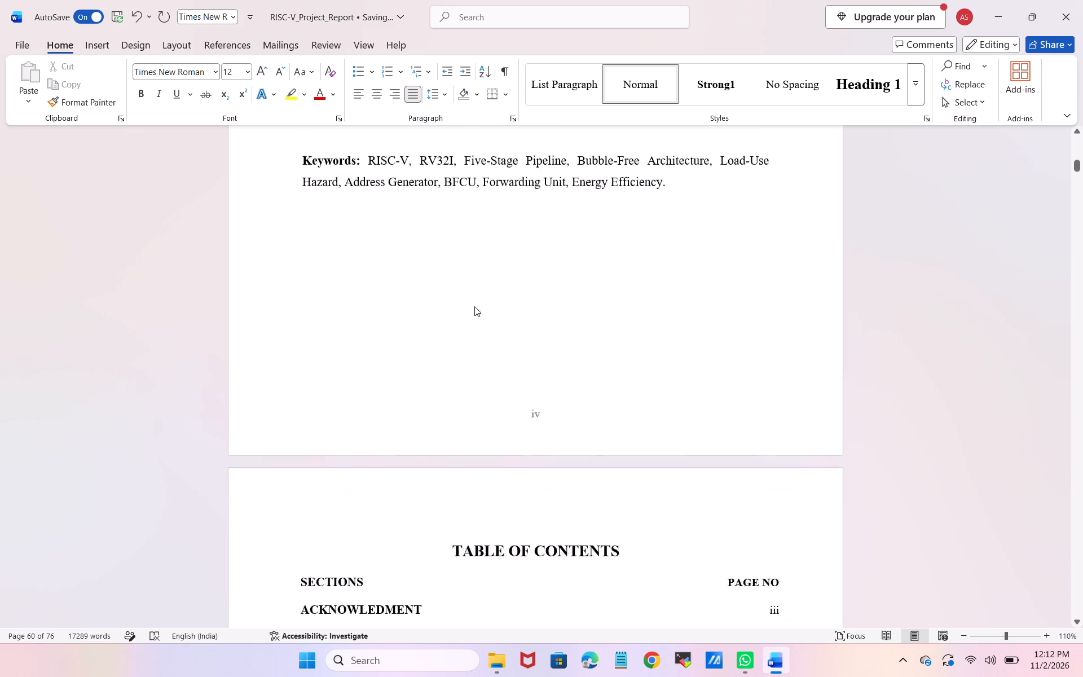
pyautogui.scroll(-4, 474, 306)
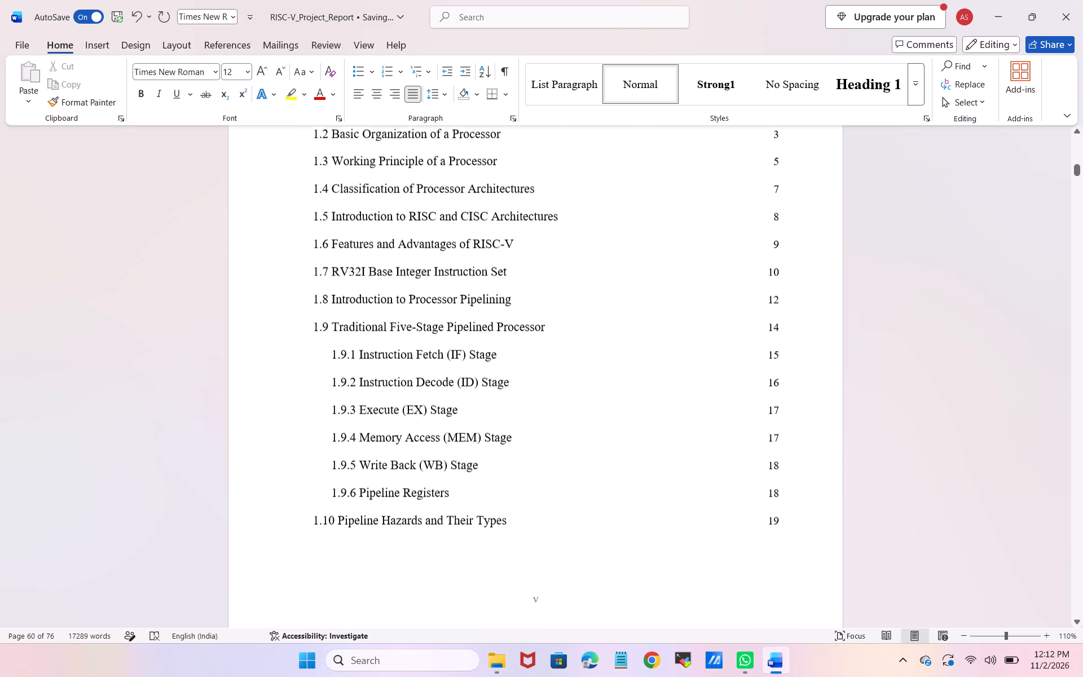
pyautogui.scroll(-3, 474, 306)
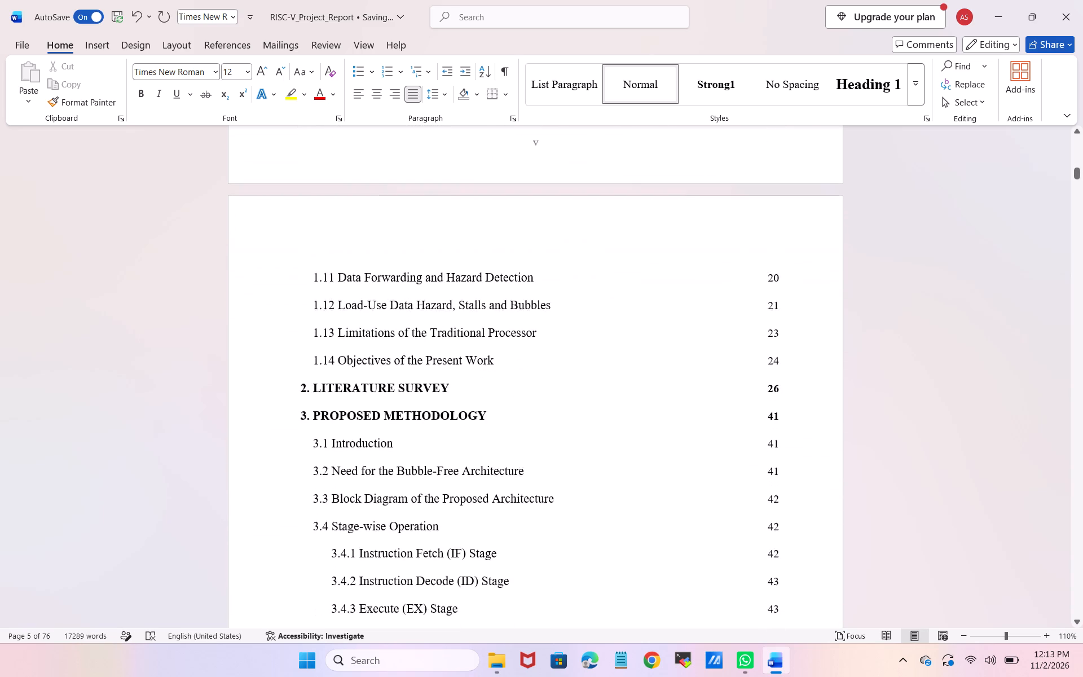
pyautogui.scroll(-3, 474, 306)
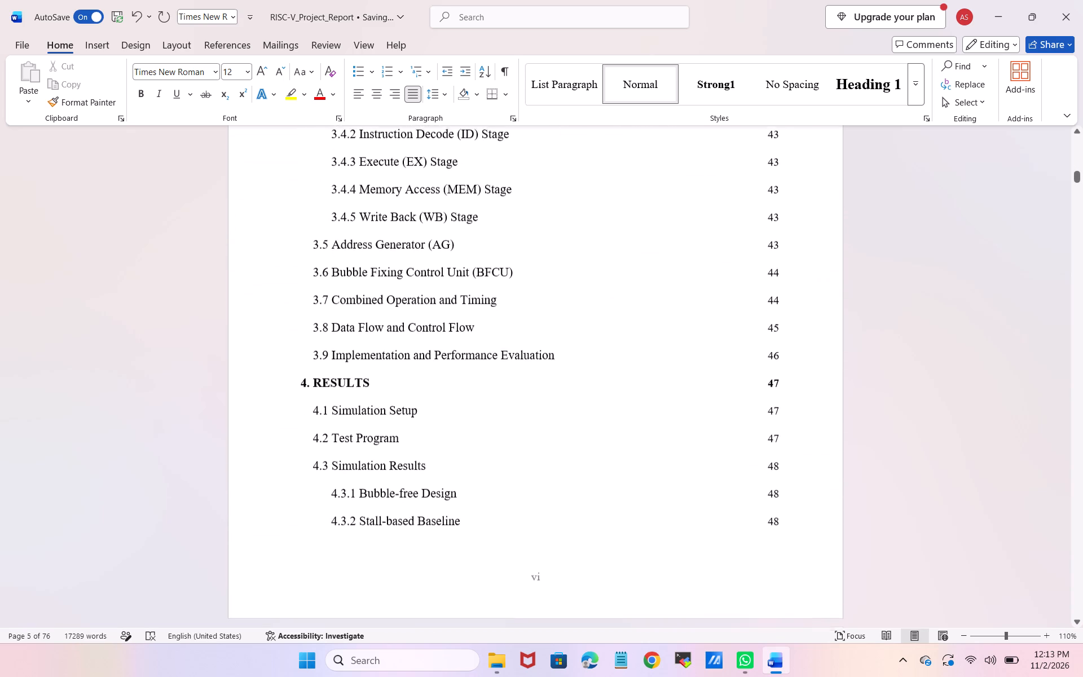
pyautogui.scroll(-3, 474, 306)
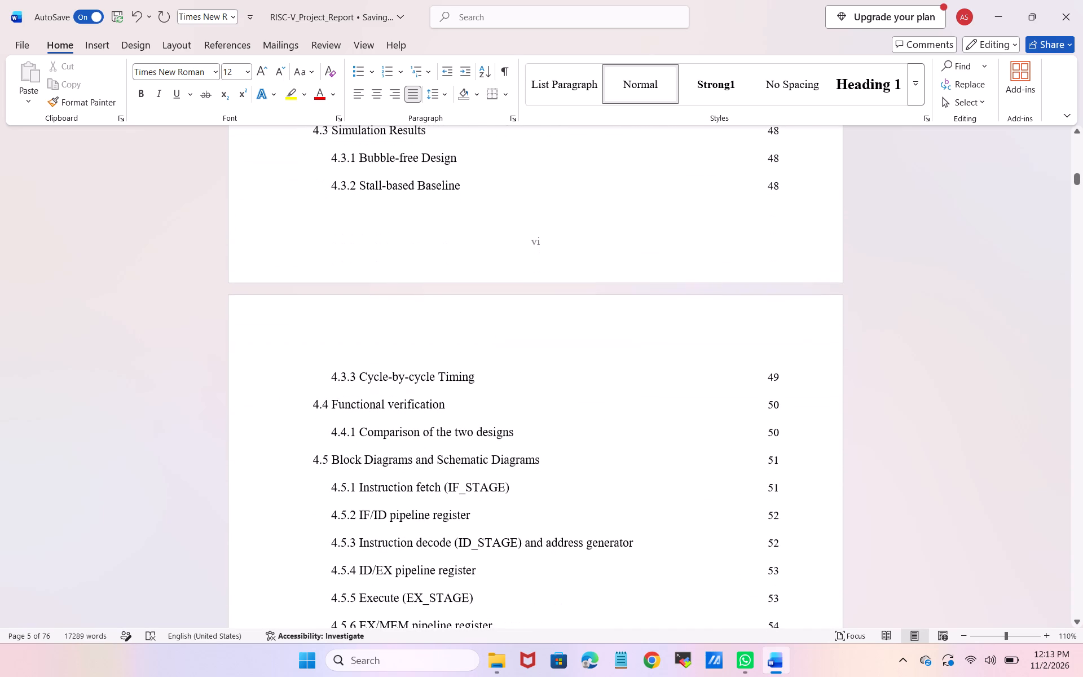
pyautogui.scroll(-1, 423, 206)
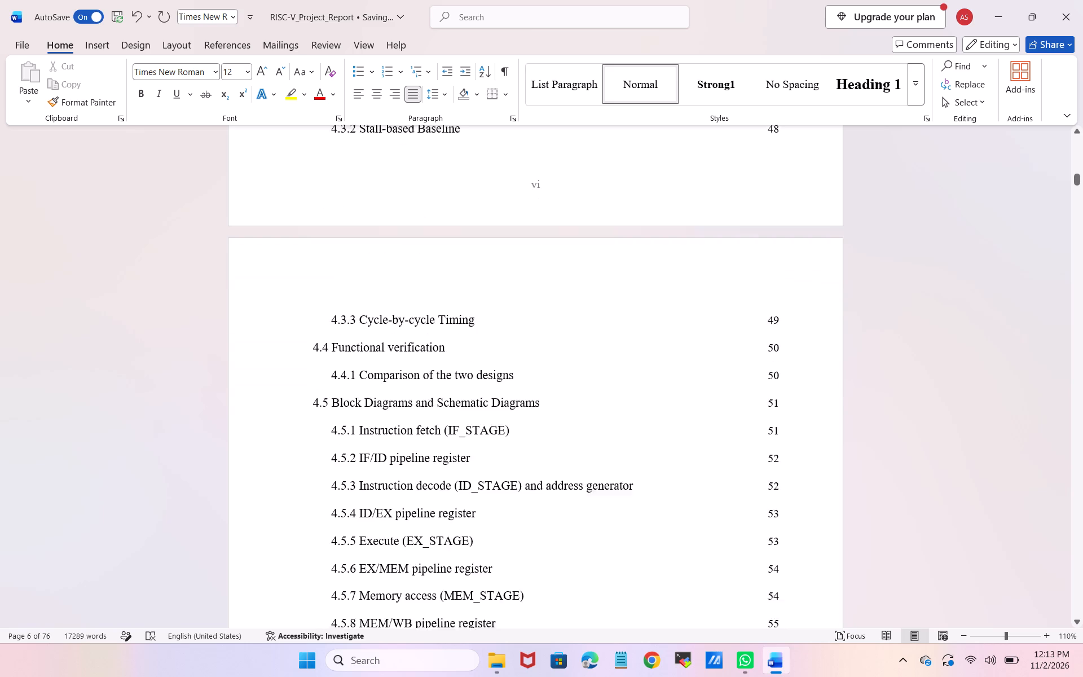
pyautogui.scroll(-2, 423, 206)
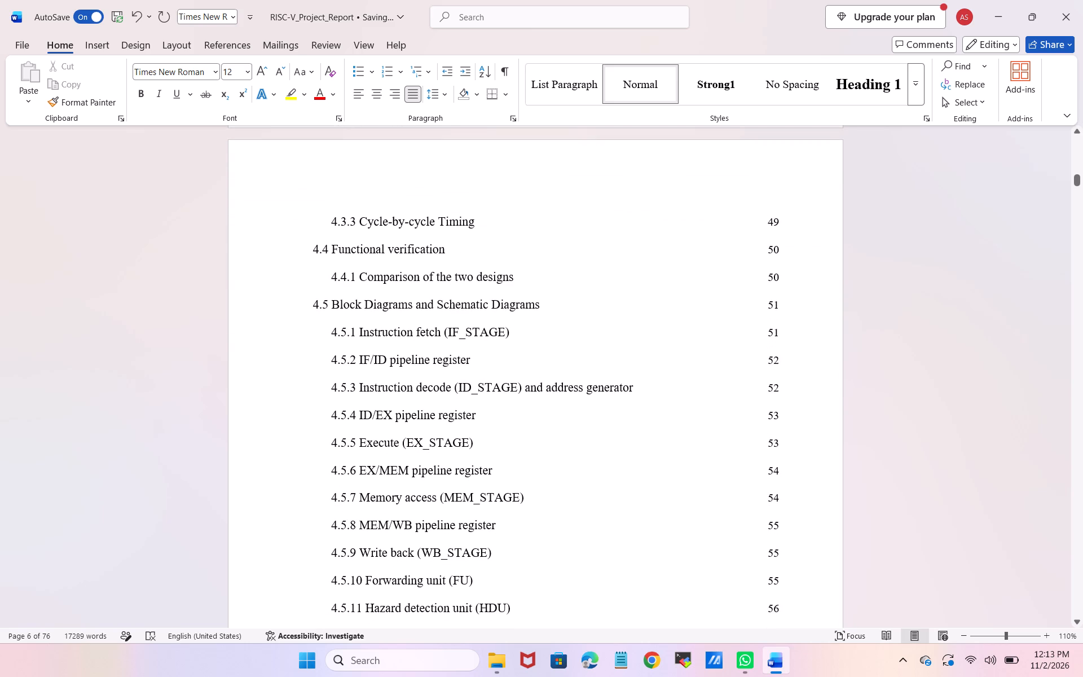
pyautogui.click(393, 250)
pyautogui.press('BackSpace')
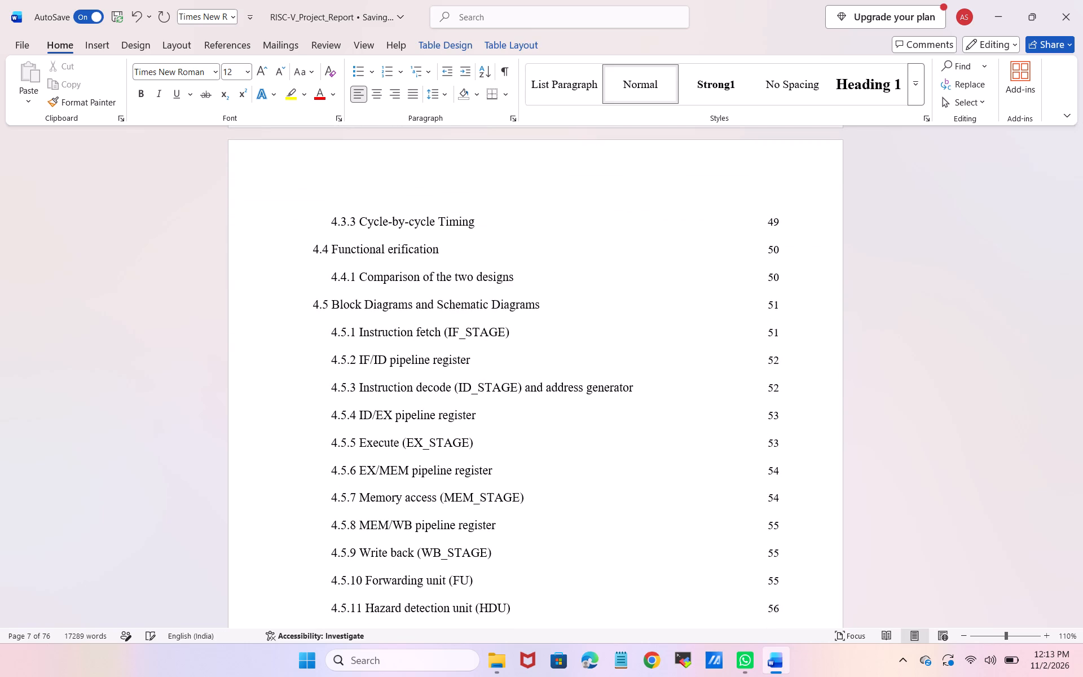
pyautogui.hotkey('shift', 'v')
pyautogui.press('Down')
pyautogui.press('Down')
# Capitalize "Designs" in table of contents entry 4.4.1, making it "Comparison of the two Designs.".
pyautogui.click(482, 275)
pyautogui.press('BackSpace')
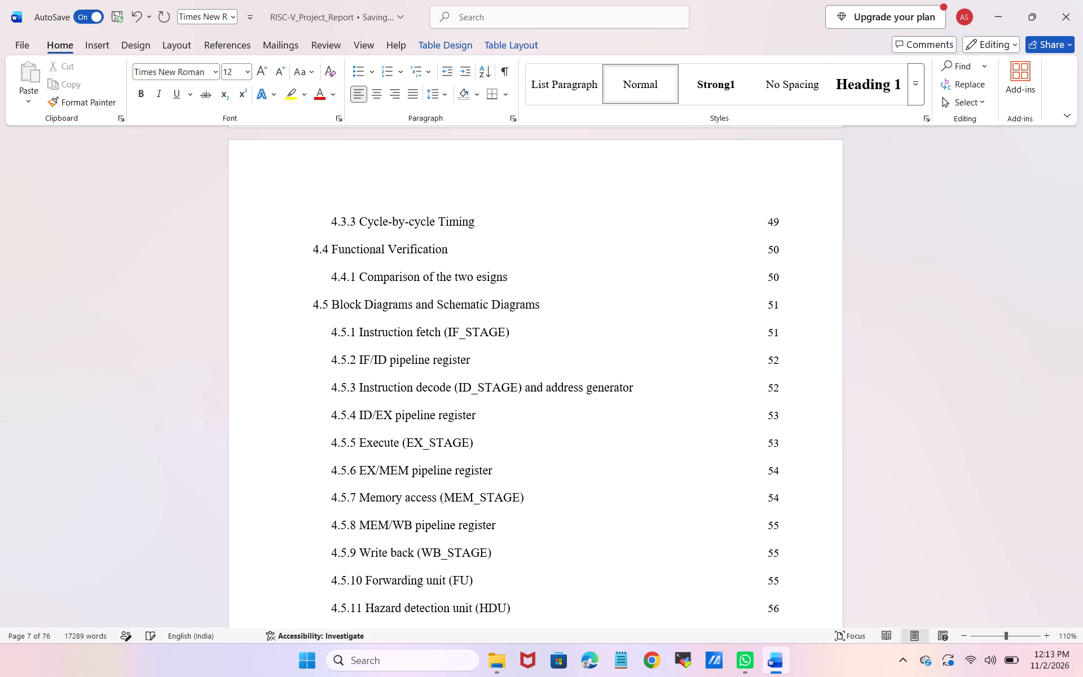
pyautogui.hotkey('shift', 'd')
# Capitalize "Fetch" in table of contents entry 4.5.1, making it "Instruction Fetch (IF_STAGE).".
pyautogui.press('Down')
pyautogui.press('Down')
pyautogui.press('Left')
pyautogui.press('Left')
pyautogui.press('Left')
pyautogui.press('Left')
pyautogui.press('Left')
pyautogui.press('Left')
pyautogui.press('Left')
pyautogui.press('Left')
pyautogui.press('Left')
pyautogui.press('Left')
pyautogui.press('Left')
pyautogui.press('Left')
pyautogui.press('Left')
pyautogui.press('Right')
pyautogui.press('BackSpace')
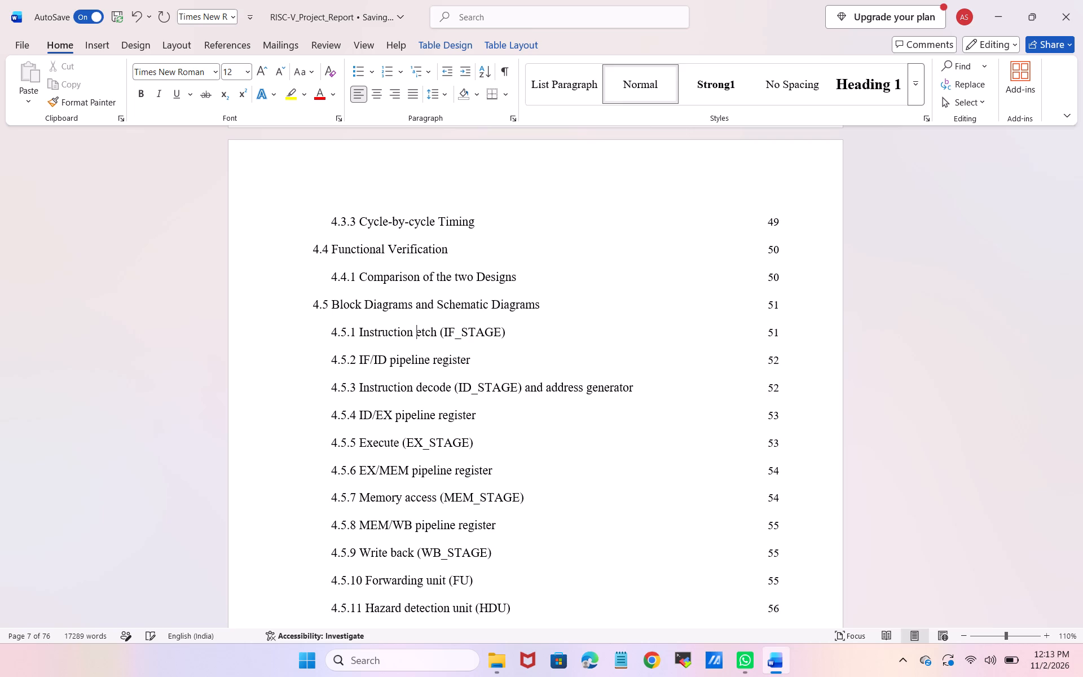
pyautogui.hotkey('shift', 'f')
# Capitalize both words after IF/ID in table of contents entry 4.5.2, making it "IF/ID Pipeline Register.".
pyautogui.press('Down')
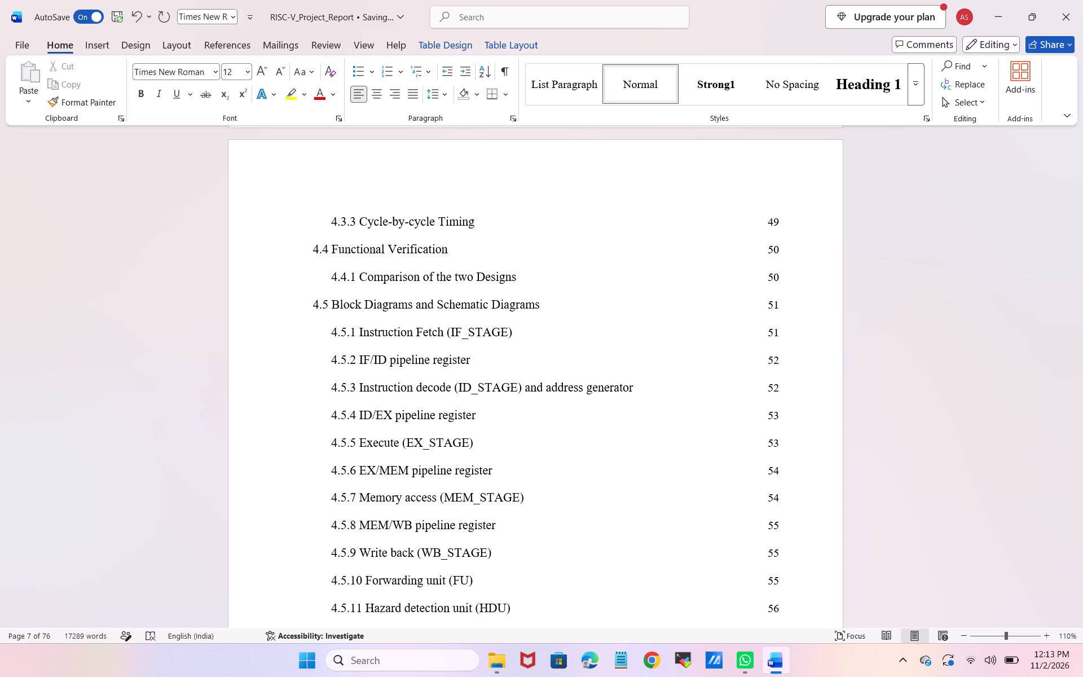
pyautogui.press('Left')
pyautogui.press('Left')
pyautogui.press('Left')
pyautogui.press('Left')
pyautogui.press('Left')
pyautogui.press('Left')
pyautogui.press('BackSpace')
pyautogui.hotkey('shift', 'p')
pyautogui.press('Right')
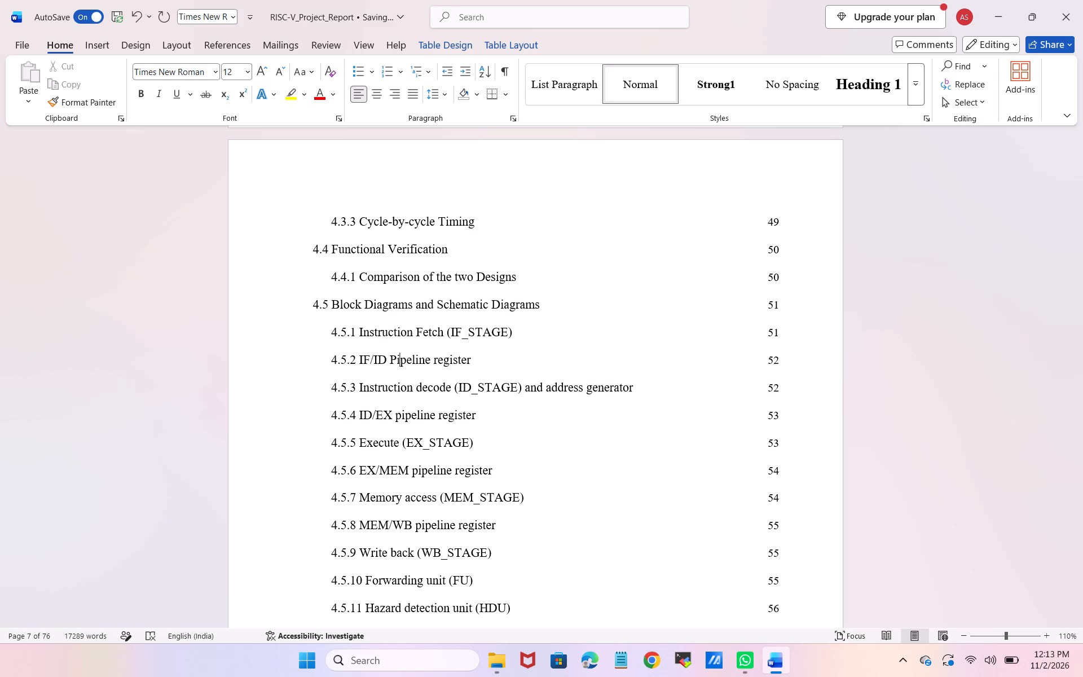
pyautogui.press('Right')
pyautogui.press('Right')
pyautogui.press('Right')
pyautogui.press('Right')
pyautogui.press('Right')
pyautogui.press('Right')
pyautogui.press('Right')
pyautogui.press('Right')
pyautogui.press('BackSpace')
pyautogui.hotkey('shift', 'r')
# Capitalize "Decode" and "Address" in table of contents entry 4.5.3, making it "Instruction Decode (ID_STAGE) and Address generator.".
pyautogui.press('Down')
pyautogui.press('Left')
pyautogui.press('Left')
pyautogui.press('Left')
pyautogui.press('BackSpace')
pyautogui.hotkey('shift', 'd')
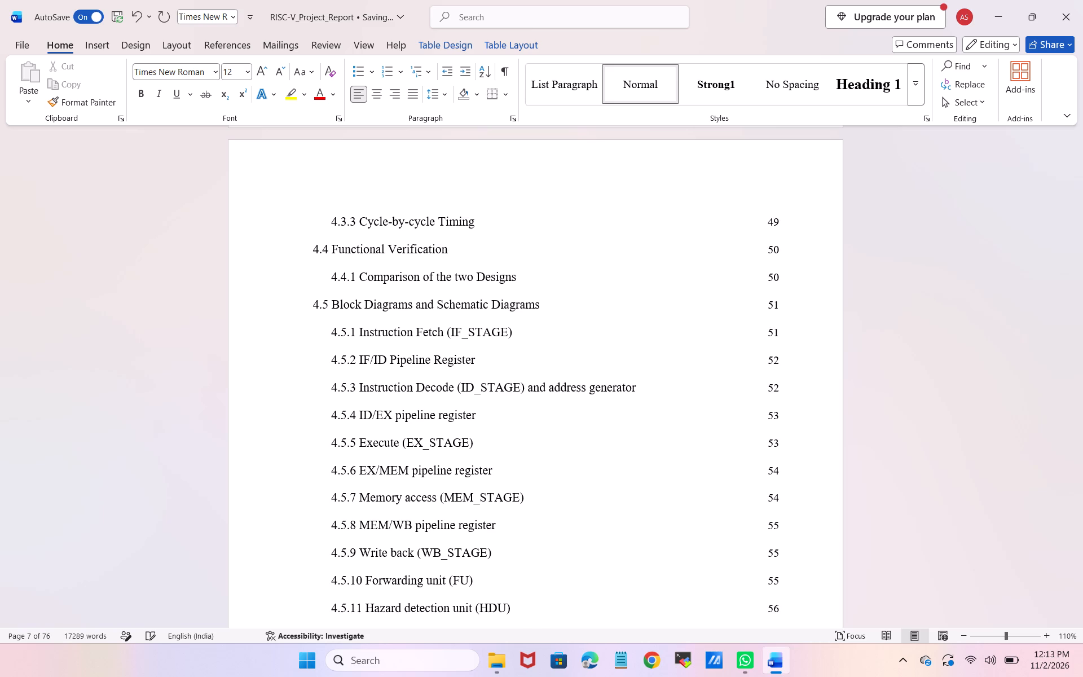
pyautogui.click(557, 391)
pyautogui.press('BackSpace')
pyautogui.hotkey('shift', 'd')
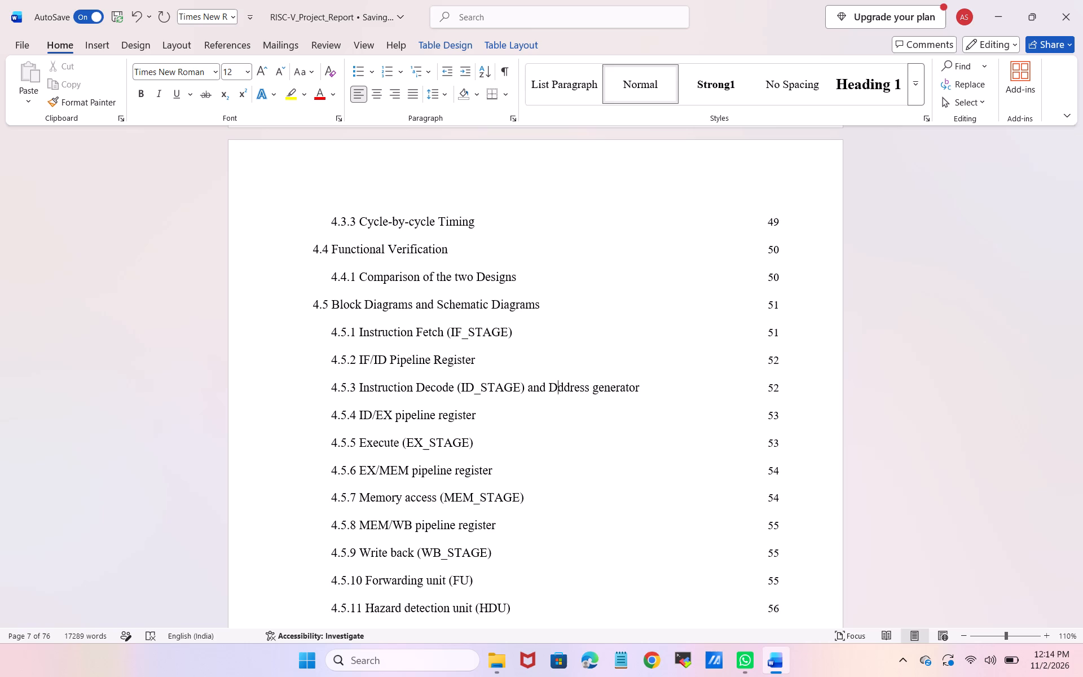
pyautogui.press('BackSpace')
pyautogui.hotkey('shift', 'a')
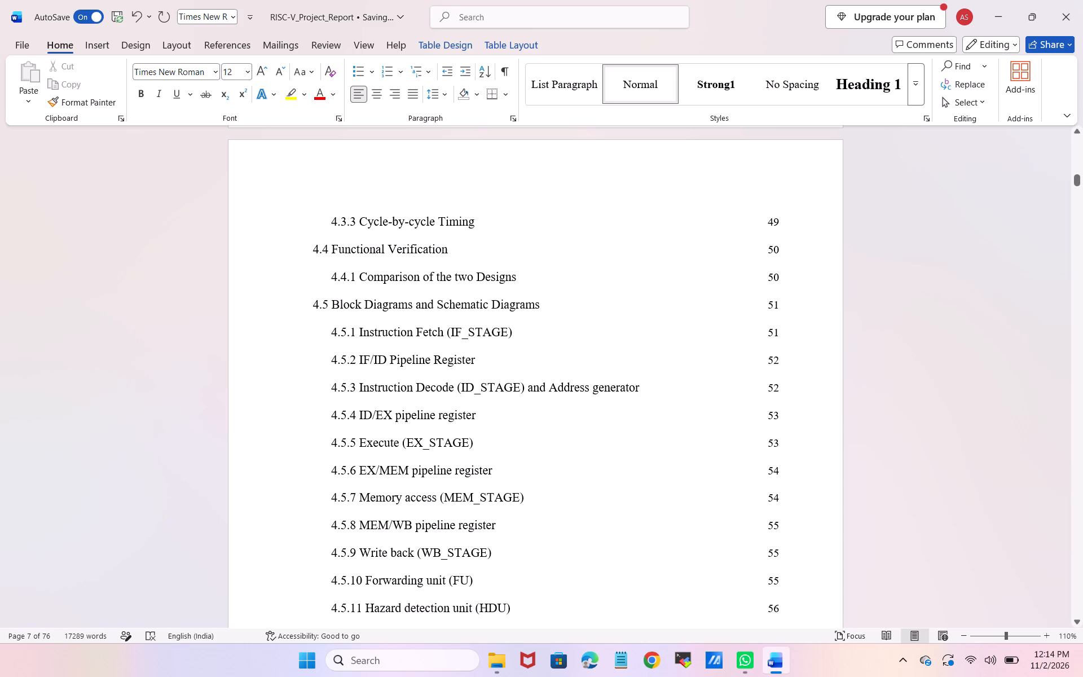
# Capitalize both words after ID/EX in table of contents entry 4.5.4, making it "ID/EX Pipeline Register.".
pyautogui.click(402, 415)
pyautogui.press('BackSpace')
pyautogui.hotkey('shift', 'p')
pyautogui.click(442, 412)
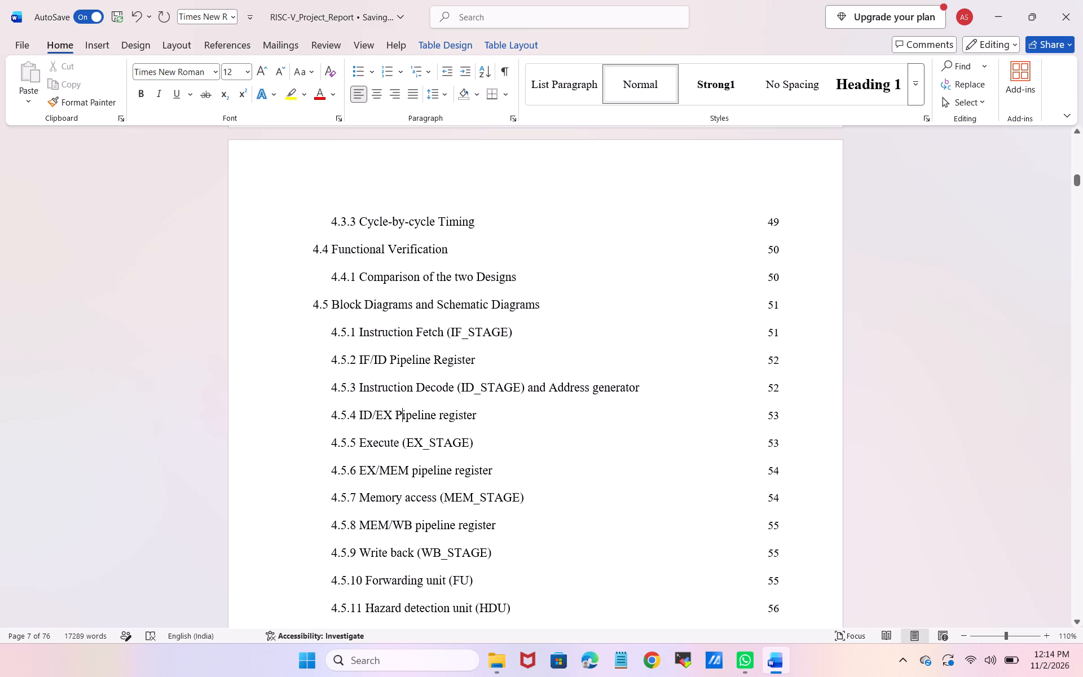
pyautogui.press('BackSpace')
pyautogui.hotkey('shift', 'r')
# Capitalize both words after EX/MEM in table of contents entry 4.5.6, making it "EX/MEM Pipeline Register.".
pyautogui.scroll(-1, 447, 417)
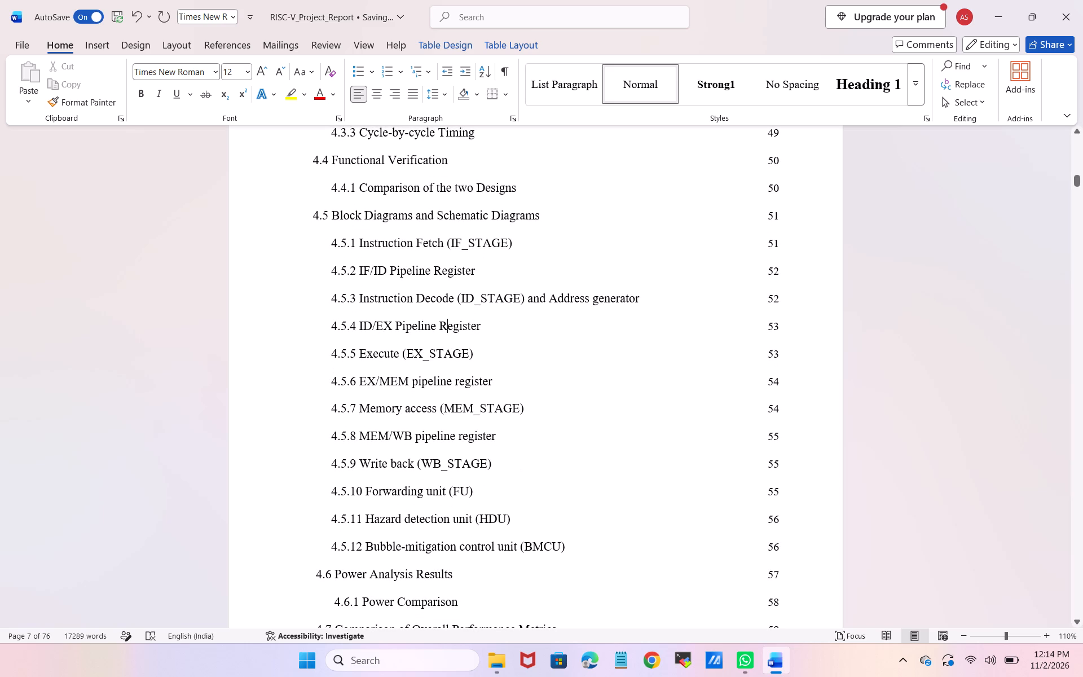
pyautogui.click(417, 386)
pyautogui.press('BackSpace')
pyautogui.hotkey('shift', 'p')
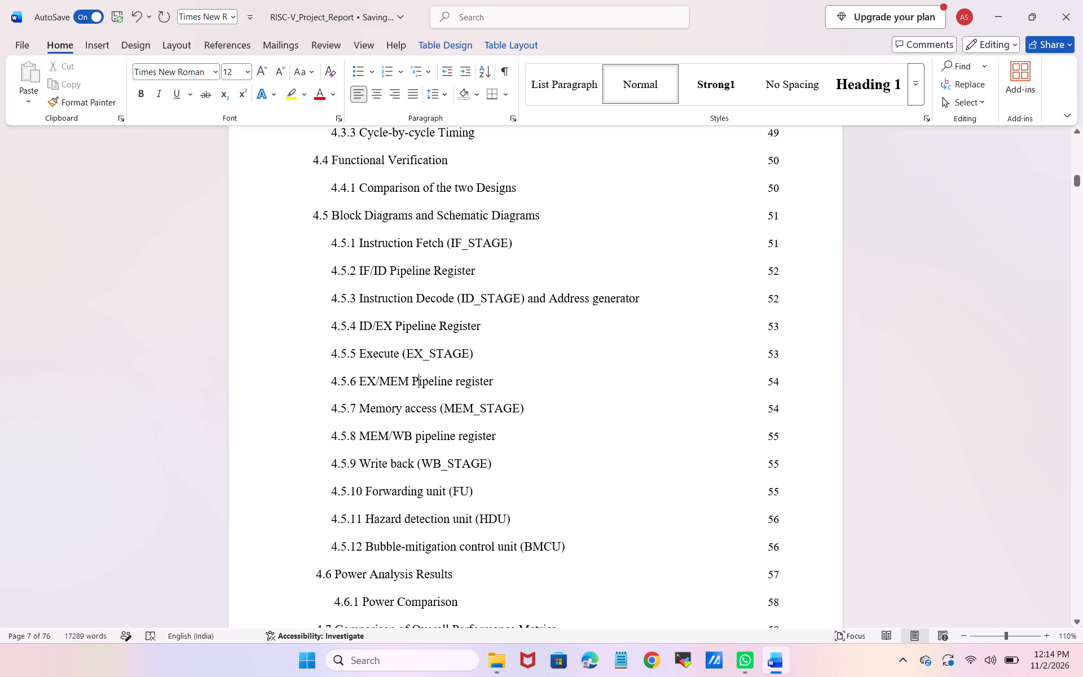
pyautogui.click(461, 382)
pyautogui.press('BackSpace')
pyautogui.hotkey('shift', 'r')
# Capitalize "Access" in table of contents entry 4.5.7, making it "Memory Access (MEM_STAGE).".
pyautogui.click(410, 408)
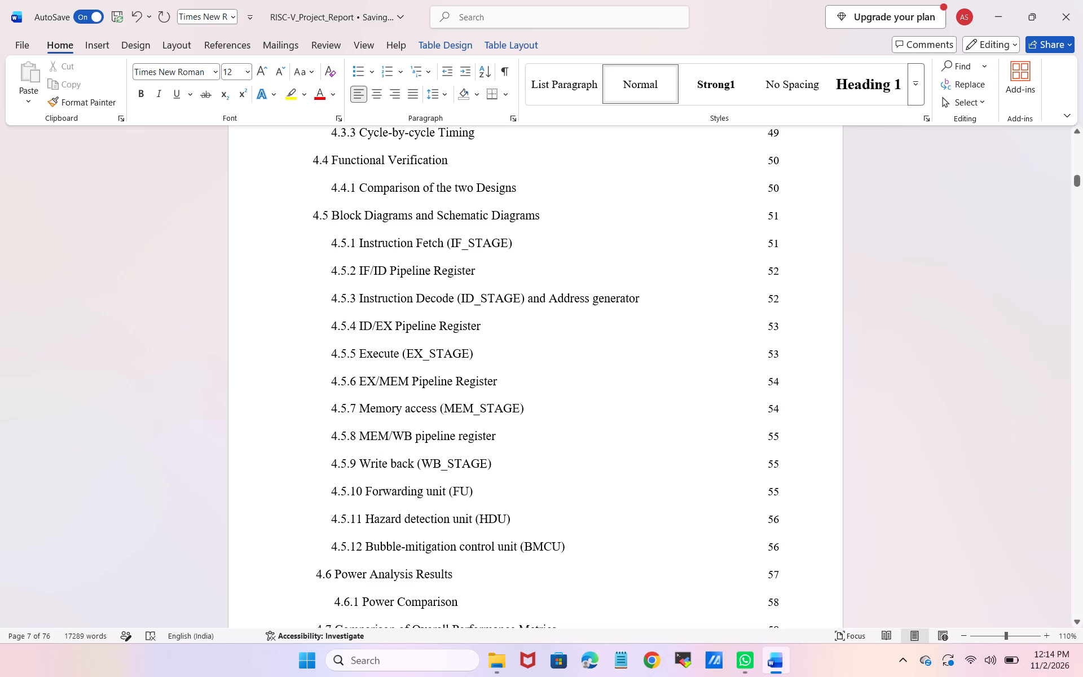
pyautogui.press('\\')
pyautogui.press('BackSpace')
pyautogui.press('BackSpace')
pyautogui.hotkey('shift', 'a')
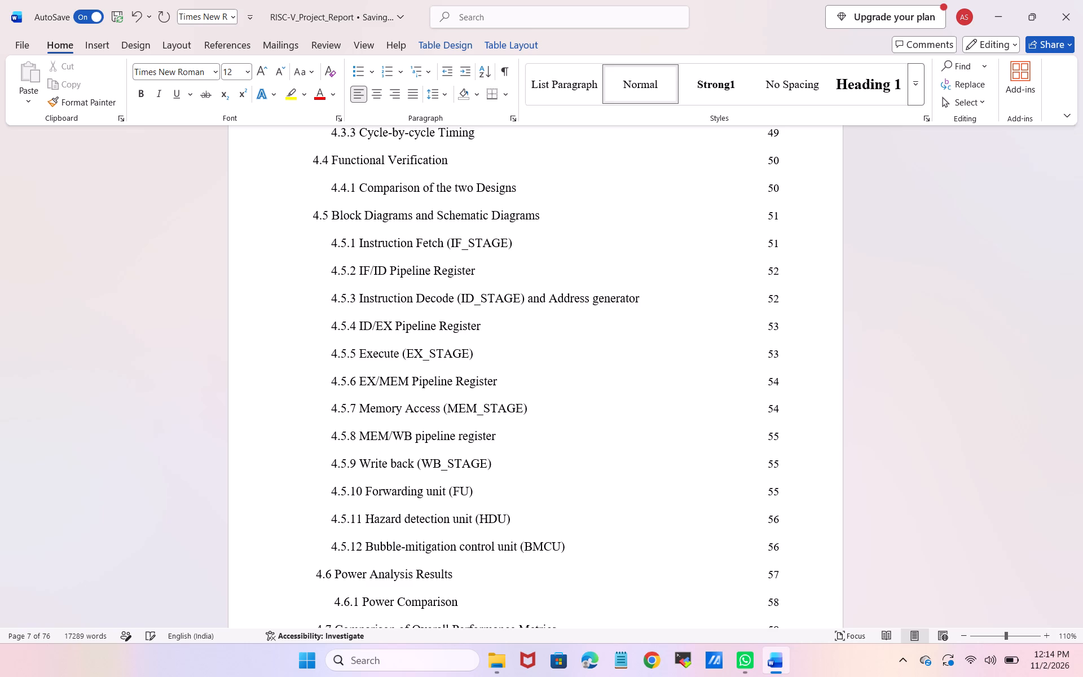
# Capitalize both words after MEM/WB in table of contents entry 4.5.8, making it "MEM/WB Pipeline Register.".
pyautogui.click(422, 436)
pyautogui.press('BackSpace')
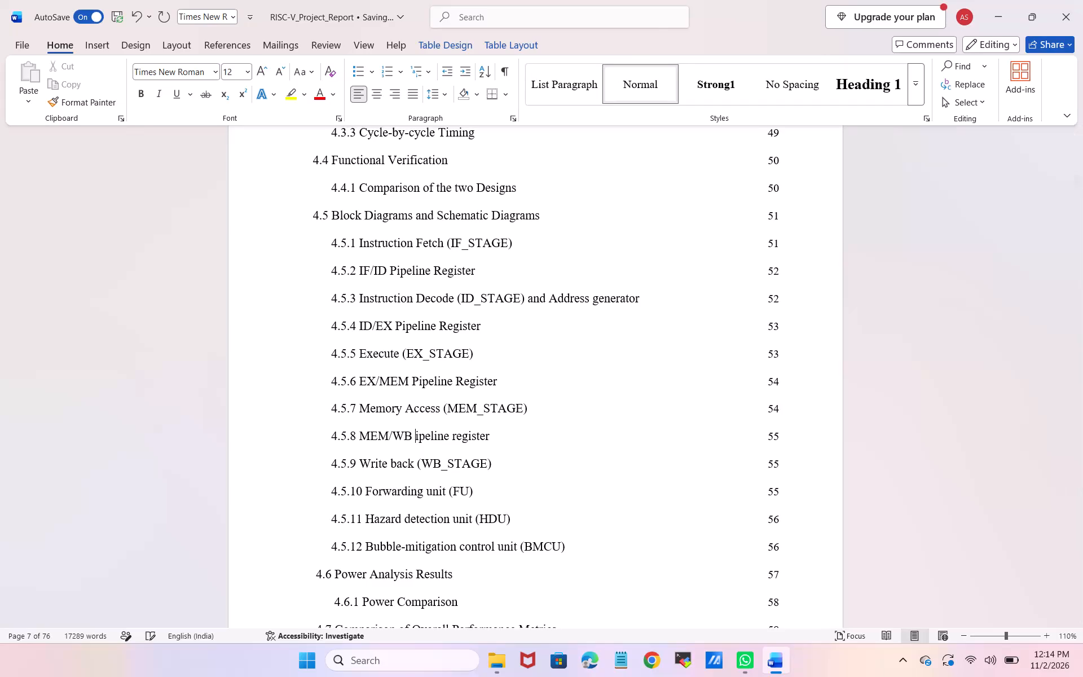
pyautogui.hotkey('shift', 'p')
pyautogui.click(465, 437)
pyautogui.press('BackSpace')
pyautogui.hotkey('shift', 'r')
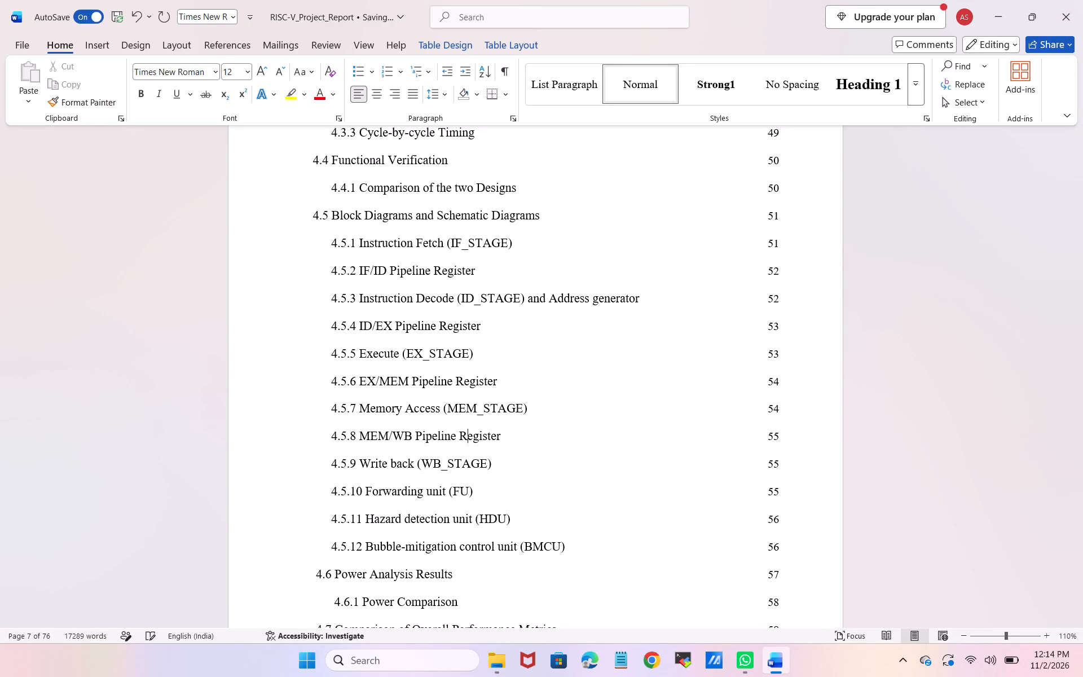
# Capitalize "Back" in table of contents entry 4.5.9 Write Back and "Unit" in entry 4.5.10 Forwarding Unit.
pyautogui.click(397, 465)
pyautogui.press('BackSpace')
pyautogui.hotkey('shift', 'b')
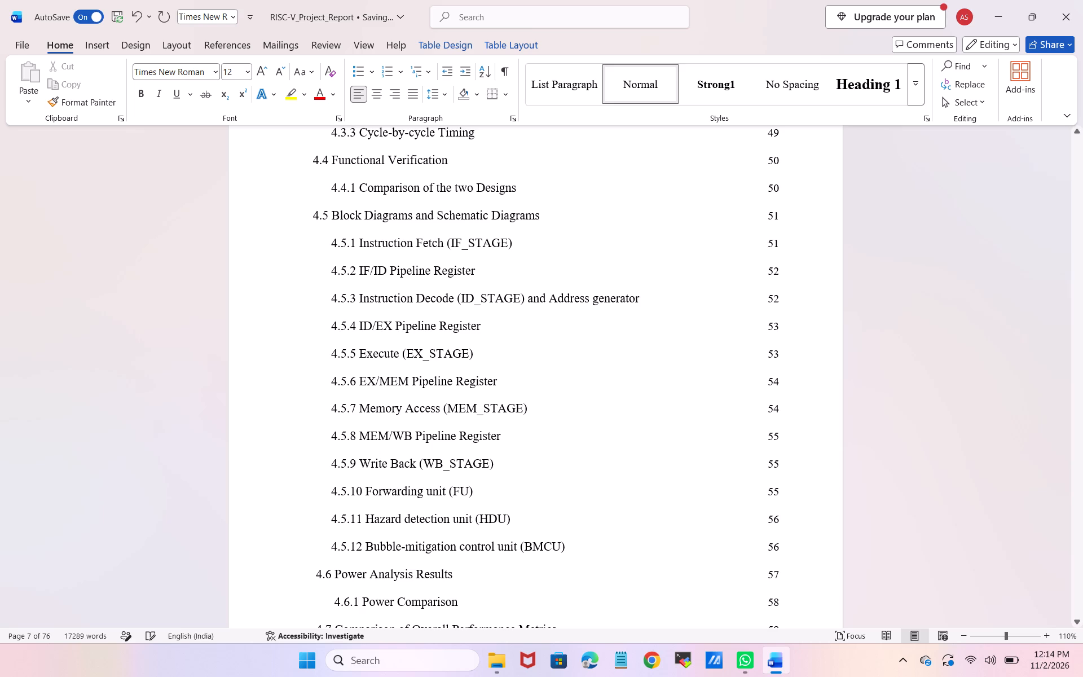
pyautogui.click(431, 492)
pyautogui.press('BackSpace')
pyautogui.hotkey('shift', 'u')
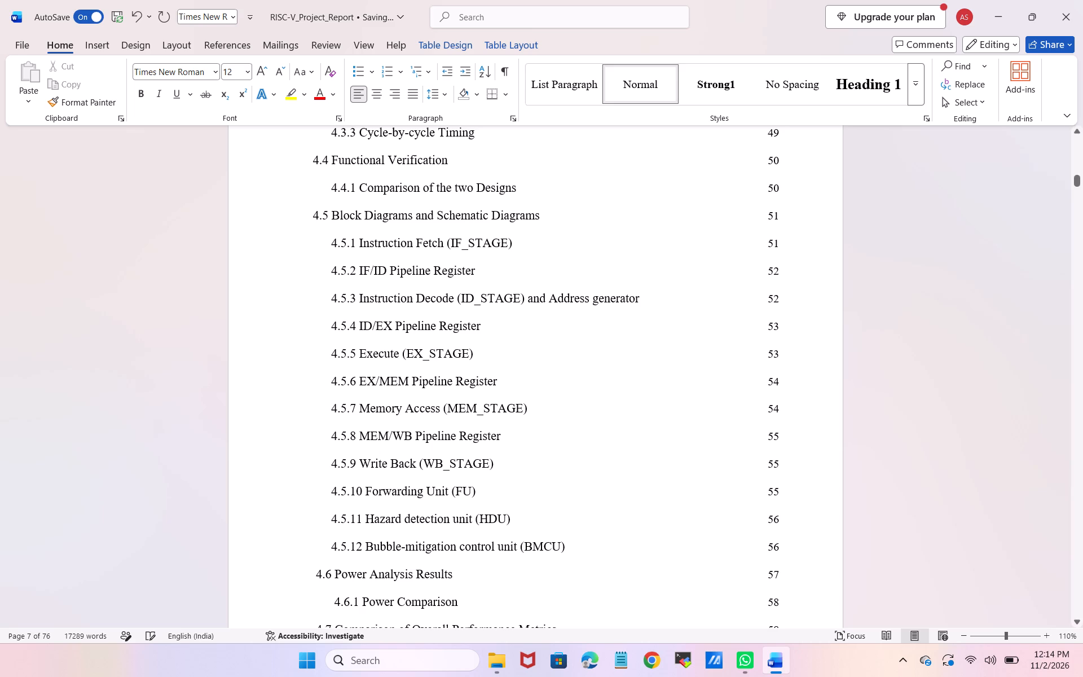
# Capitalize "Detection" and "Unit" in table of contents entry 4.5.11, making it "Hazard Detection Unit (HDU).".
pyautogui.click(412, 517)
pyautogui.press('BackSpace')
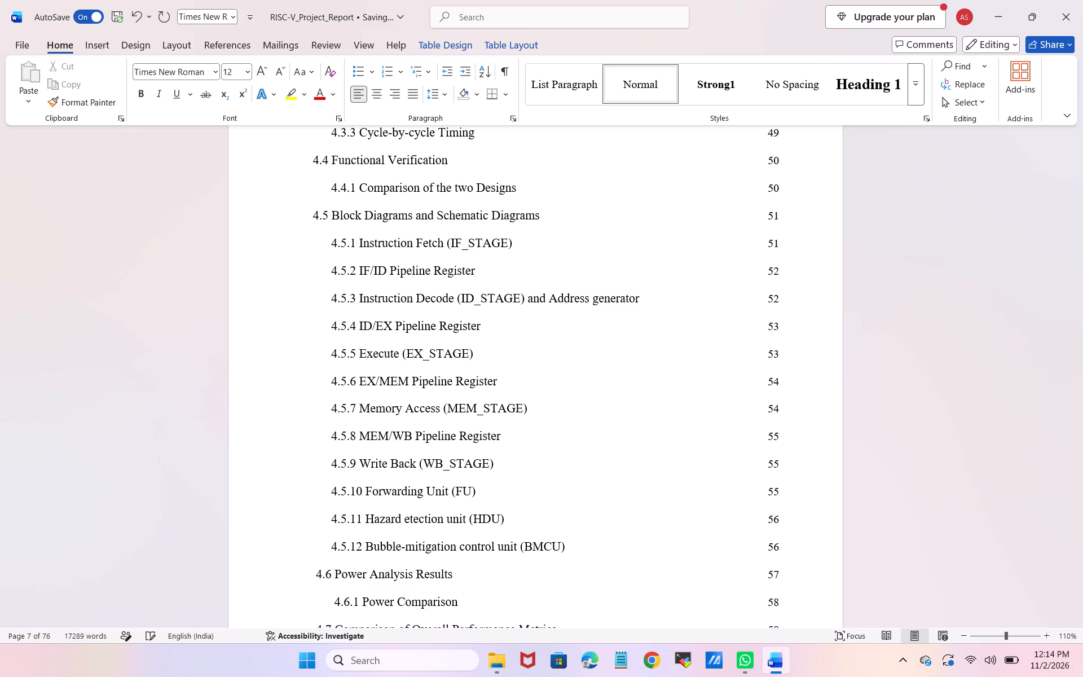
pyautogui.hotkey('shift', 'd')
pyautogui.press('Right')
pyautogui.press('Right')
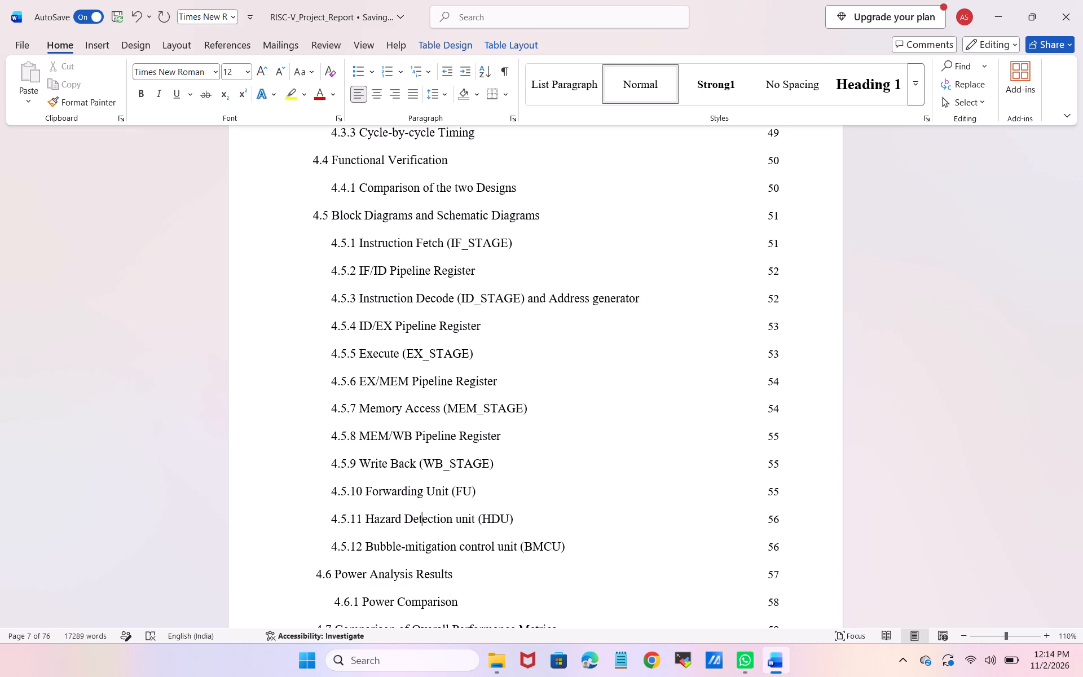
pyautogui.press('Right')
pyautogui.press('Right')
pyautogui.press('Right')
pyautogui.press('Right')
pyautogui.press('Right')
pyautogui.press('Right')
pyautogui.press('Right')
pyautogui.press('Right')
pyautogui.press('BackSpace')
pyautogui.hotkey('shift', 'u')
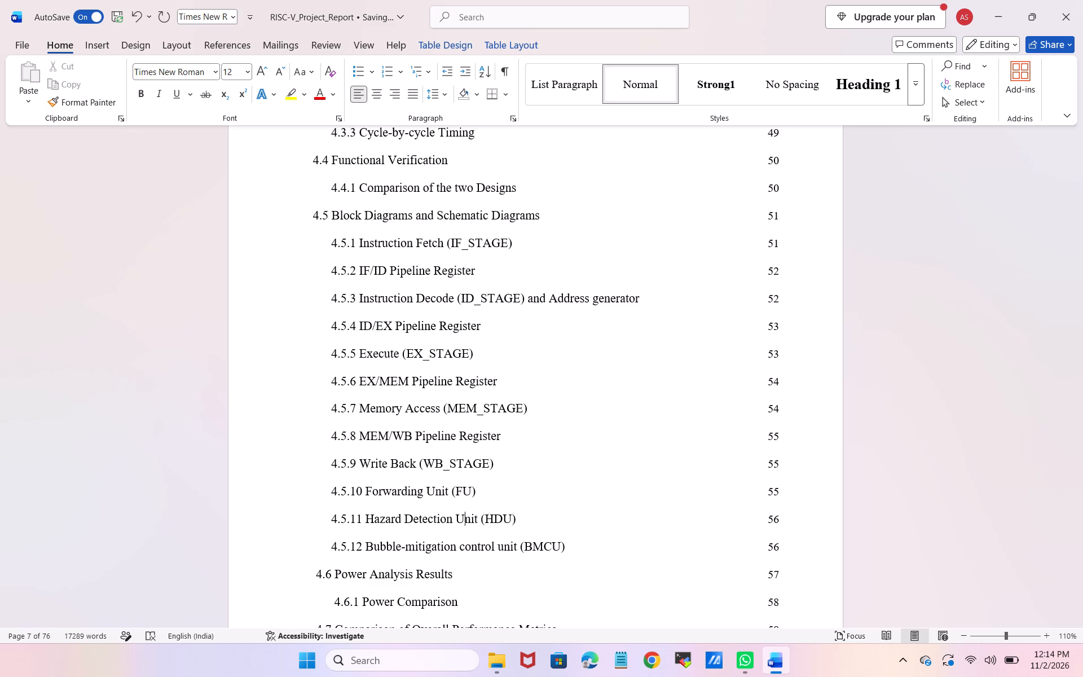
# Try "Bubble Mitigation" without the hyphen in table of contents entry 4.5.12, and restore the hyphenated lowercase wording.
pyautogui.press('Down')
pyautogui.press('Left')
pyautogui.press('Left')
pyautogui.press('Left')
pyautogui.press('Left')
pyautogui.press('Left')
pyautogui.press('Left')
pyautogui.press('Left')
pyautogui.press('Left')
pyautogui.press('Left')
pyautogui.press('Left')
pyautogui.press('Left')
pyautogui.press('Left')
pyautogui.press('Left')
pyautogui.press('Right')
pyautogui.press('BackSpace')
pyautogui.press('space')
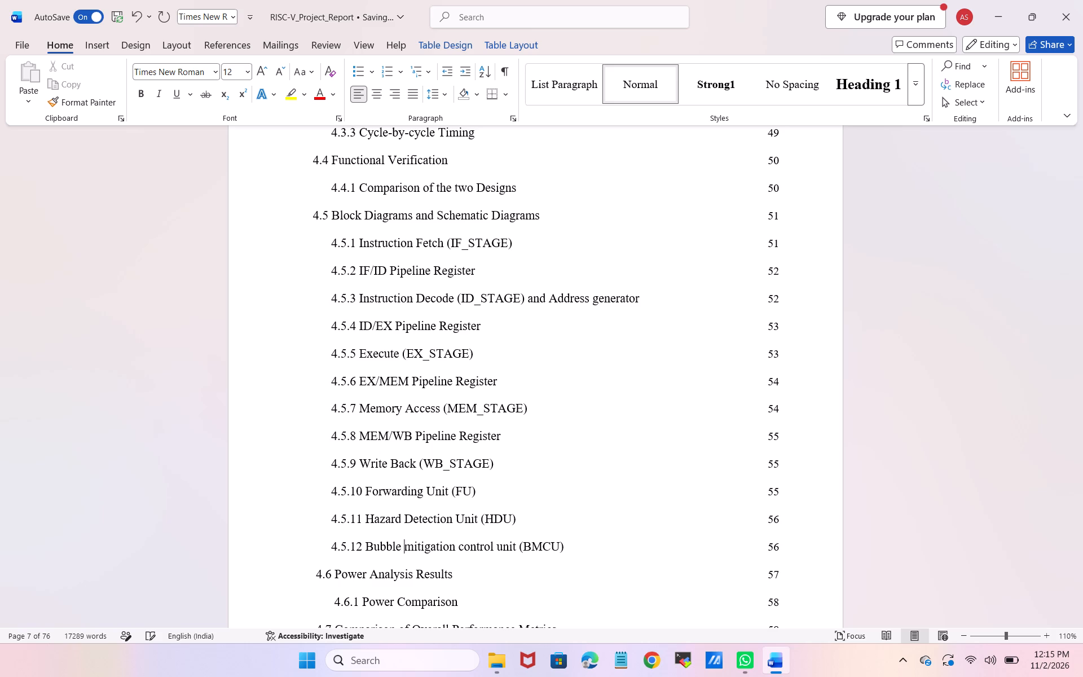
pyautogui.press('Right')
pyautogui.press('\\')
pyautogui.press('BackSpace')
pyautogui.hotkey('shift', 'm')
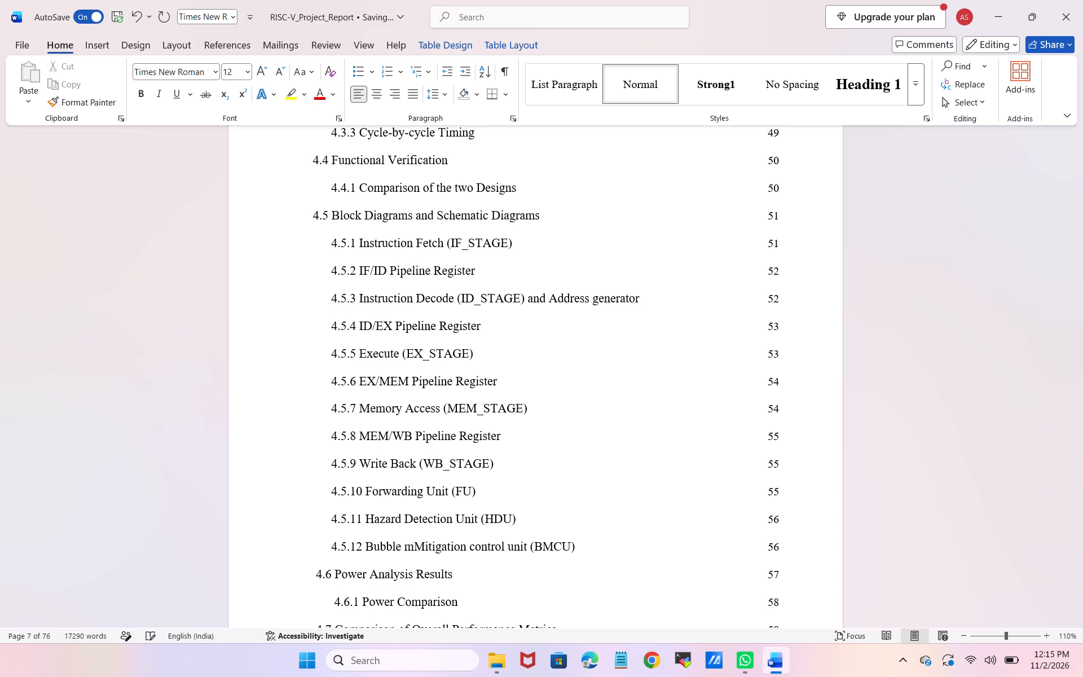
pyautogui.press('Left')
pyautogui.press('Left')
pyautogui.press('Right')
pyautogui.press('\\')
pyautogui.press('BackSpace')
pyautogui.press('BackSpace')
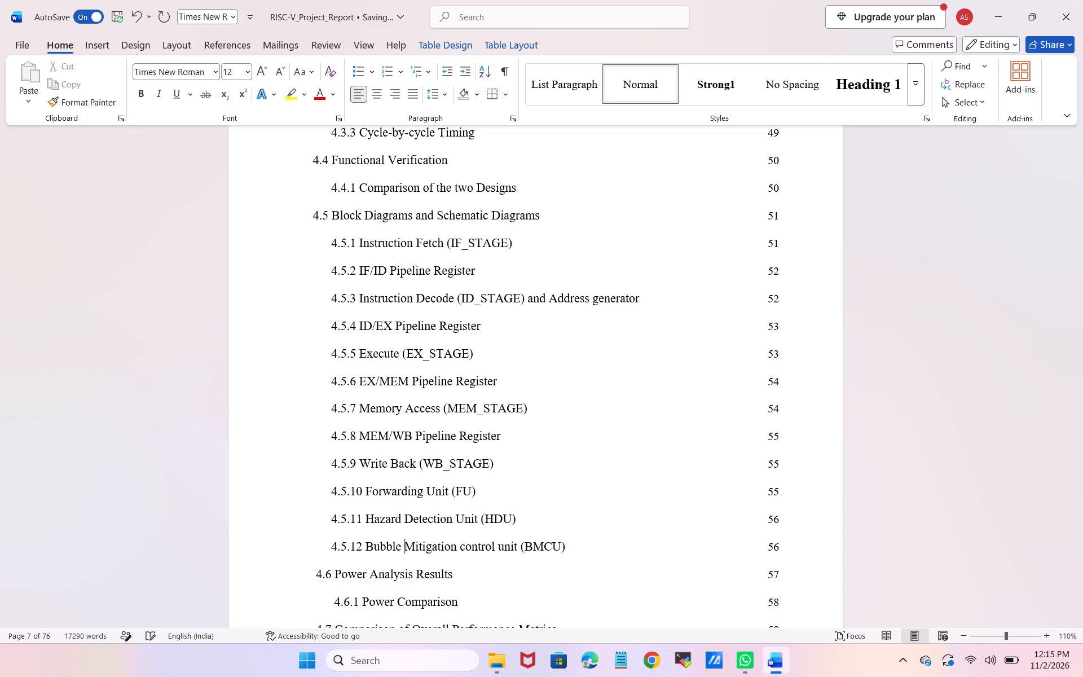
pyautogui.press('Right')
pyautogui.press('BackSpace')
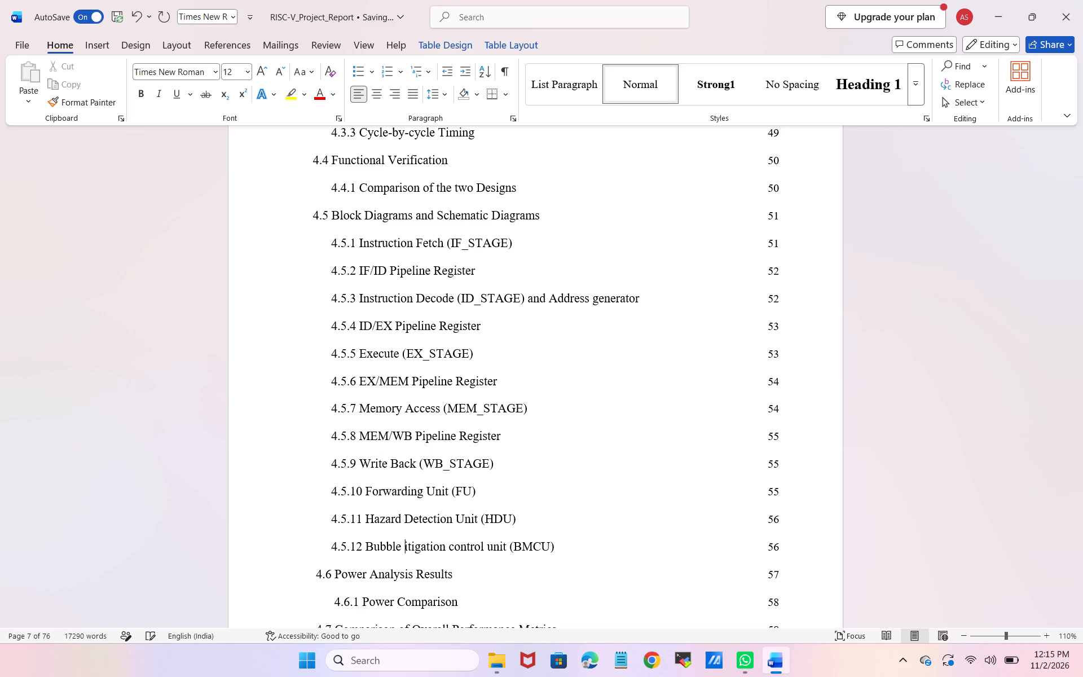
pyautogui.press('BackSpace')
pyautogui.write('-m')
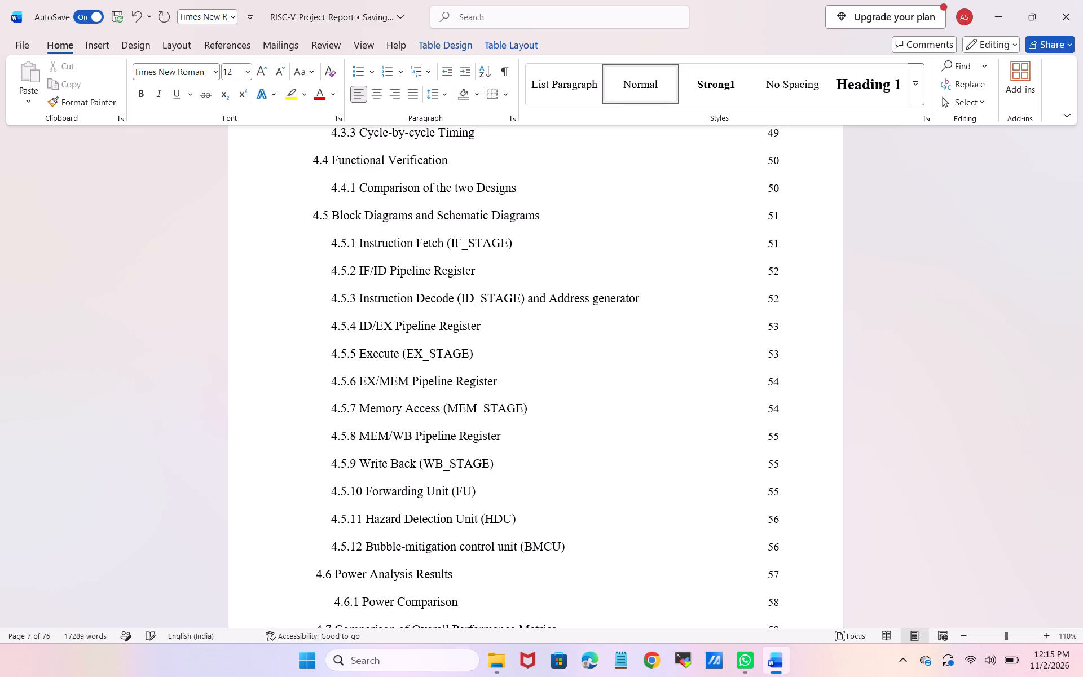
# Capitalize "Mitigation", "Control" and "Unit" in table of contents entry 4.5.12, making it "Bubble-Mitigation Control Unit (BMCU).".
pyautogui.click(463, 546)
pyautogui.press('BackSpace')
pyautogui.hotkey('shift', 'c')
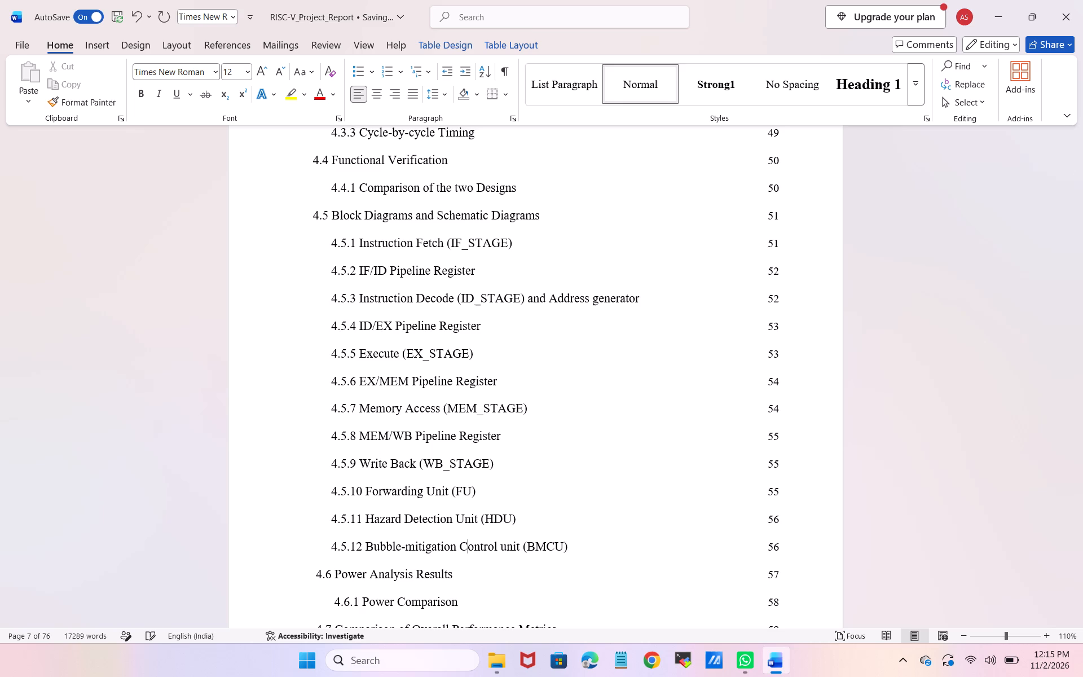
pyautogui.press('Left')
pyautogui.press('Left')
pyautogui.press('Left')
pyautogui.press('Left')
pyautogui.press('Left')
pyautogui.press('Left')
pyautogui.press('Left')
pyautogui.press('Left')
pyautogui.press('Left')
pyautogui.press('Left')
pyautogui.press('Left')
pyautogui.press('BackSpace')
pyautogui.hotkey('shift', 'm')
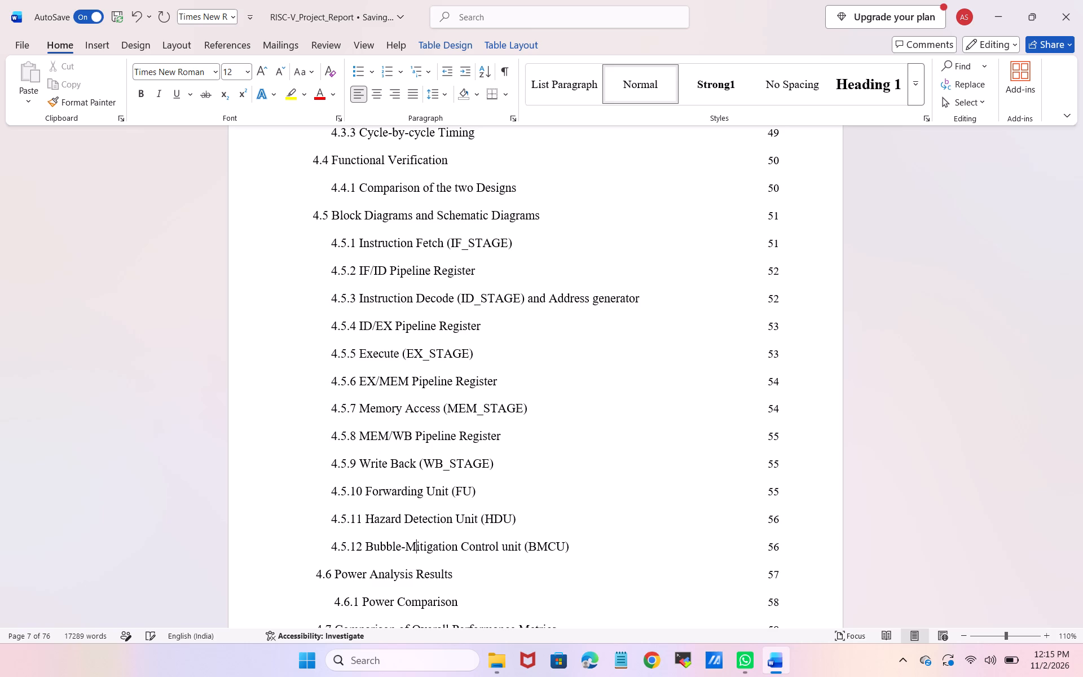
pyautogui.click(508, 547)
pyautogui.press('BackSpace')
pyautogui.hotkey('shift', 'u')
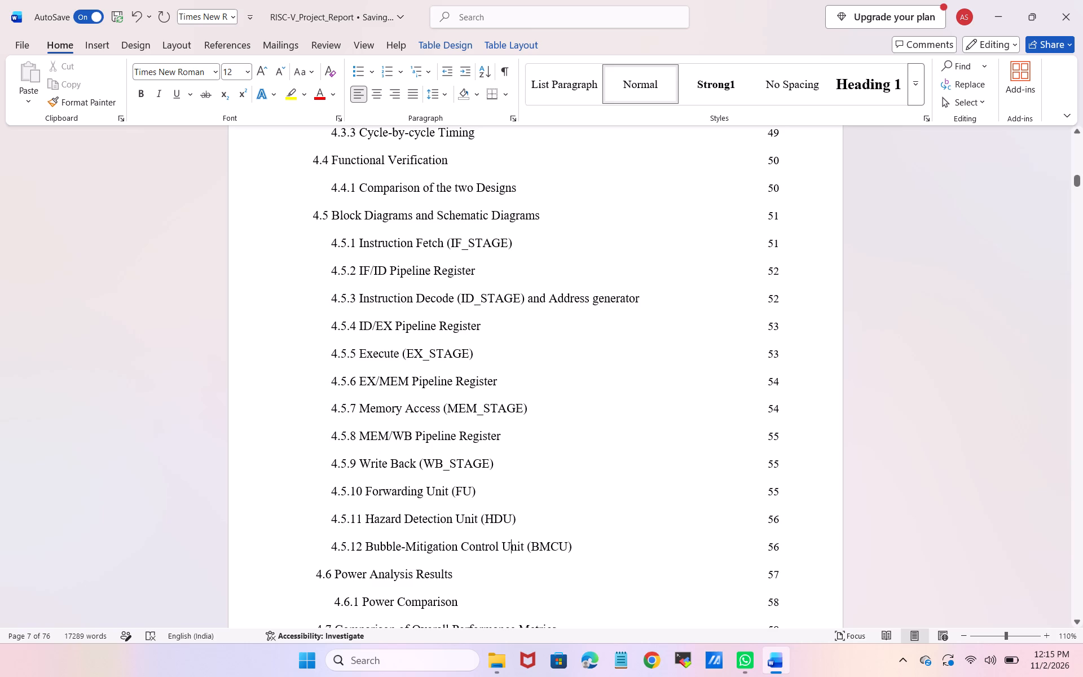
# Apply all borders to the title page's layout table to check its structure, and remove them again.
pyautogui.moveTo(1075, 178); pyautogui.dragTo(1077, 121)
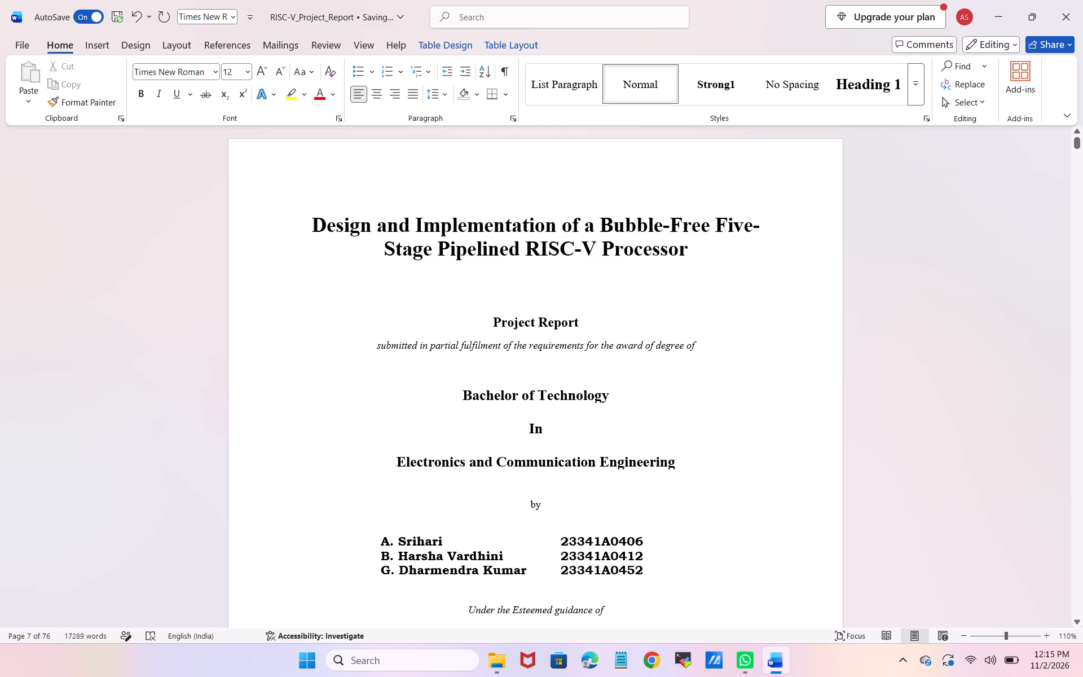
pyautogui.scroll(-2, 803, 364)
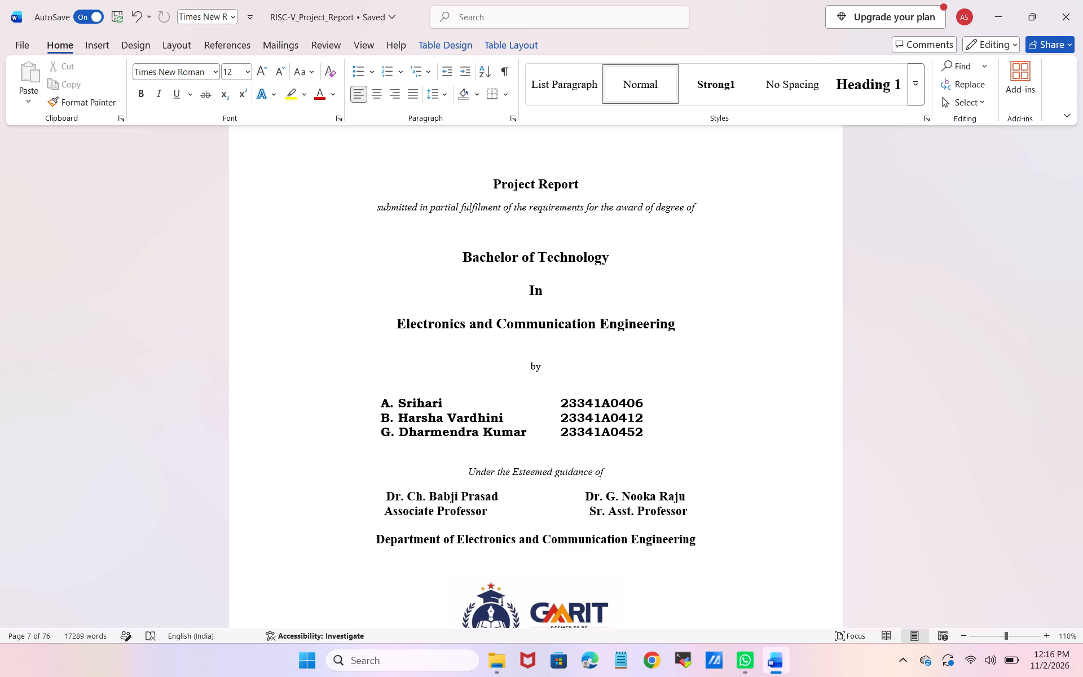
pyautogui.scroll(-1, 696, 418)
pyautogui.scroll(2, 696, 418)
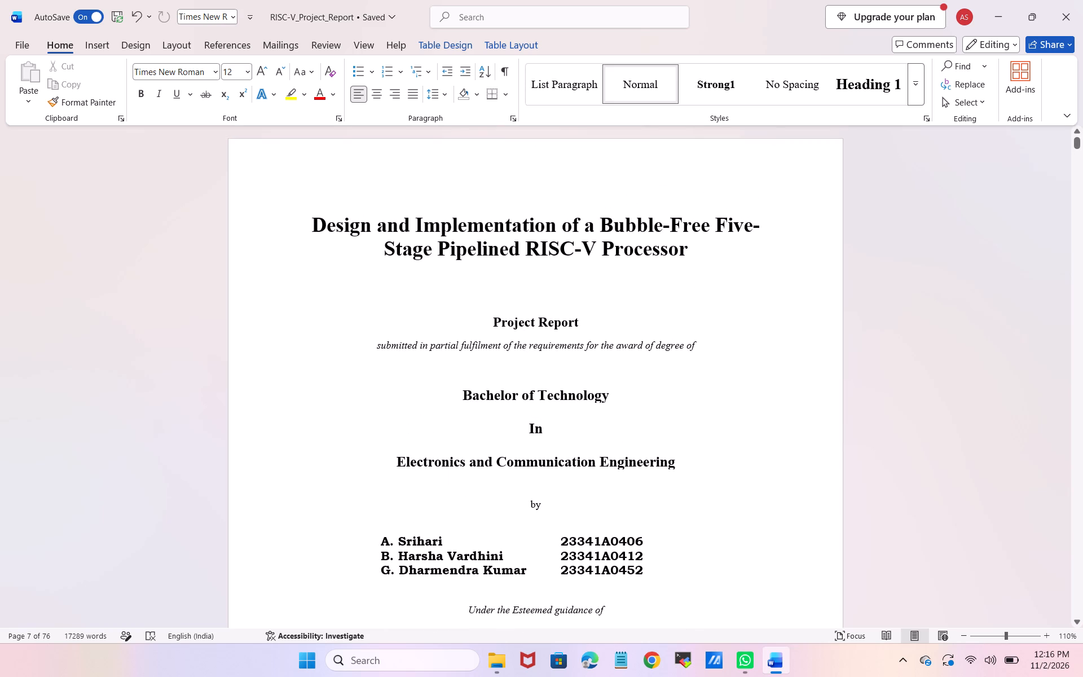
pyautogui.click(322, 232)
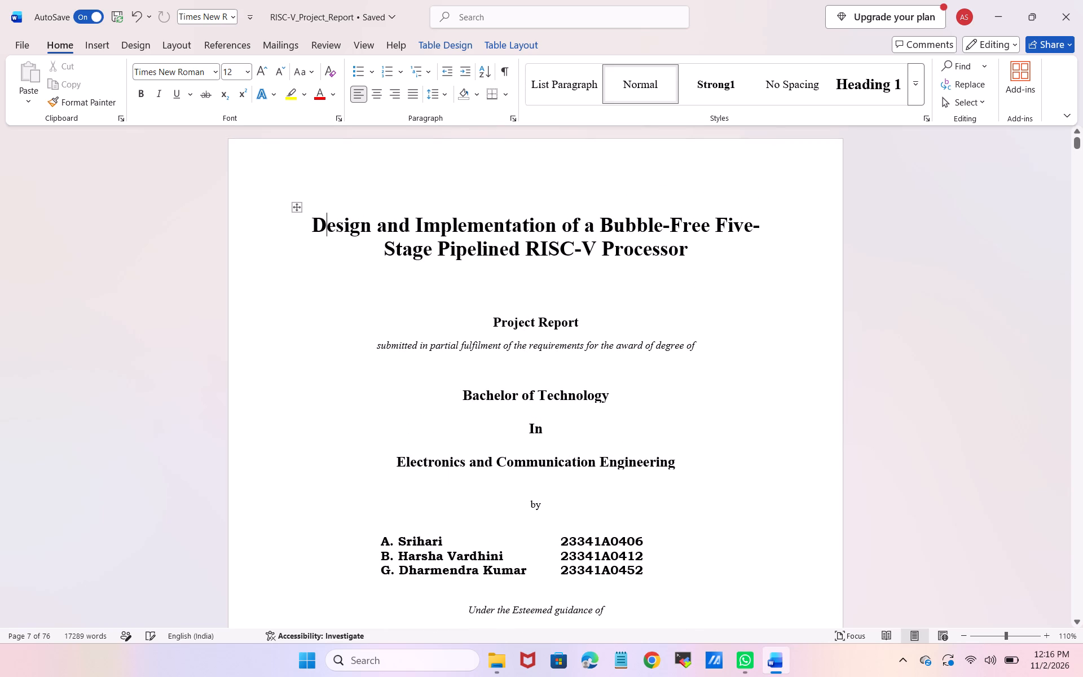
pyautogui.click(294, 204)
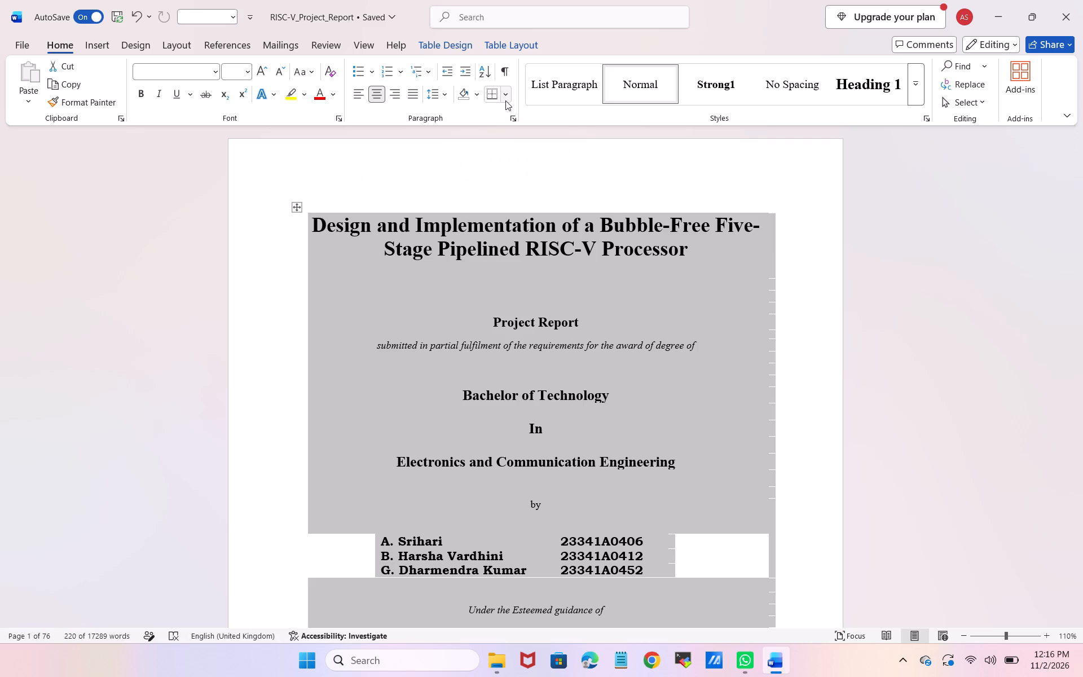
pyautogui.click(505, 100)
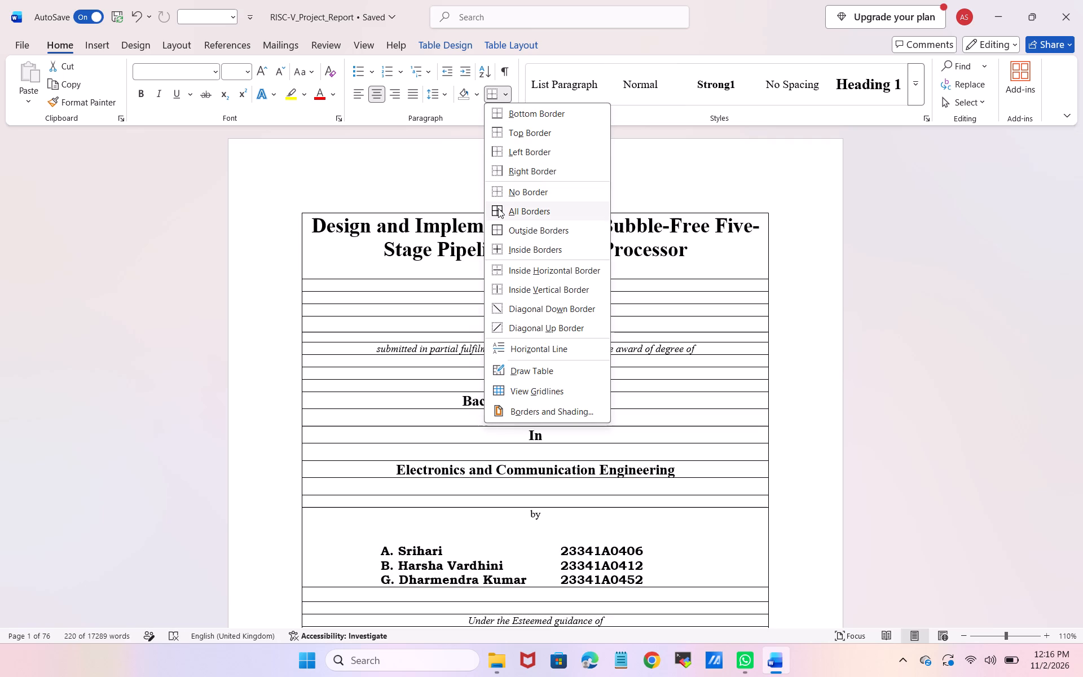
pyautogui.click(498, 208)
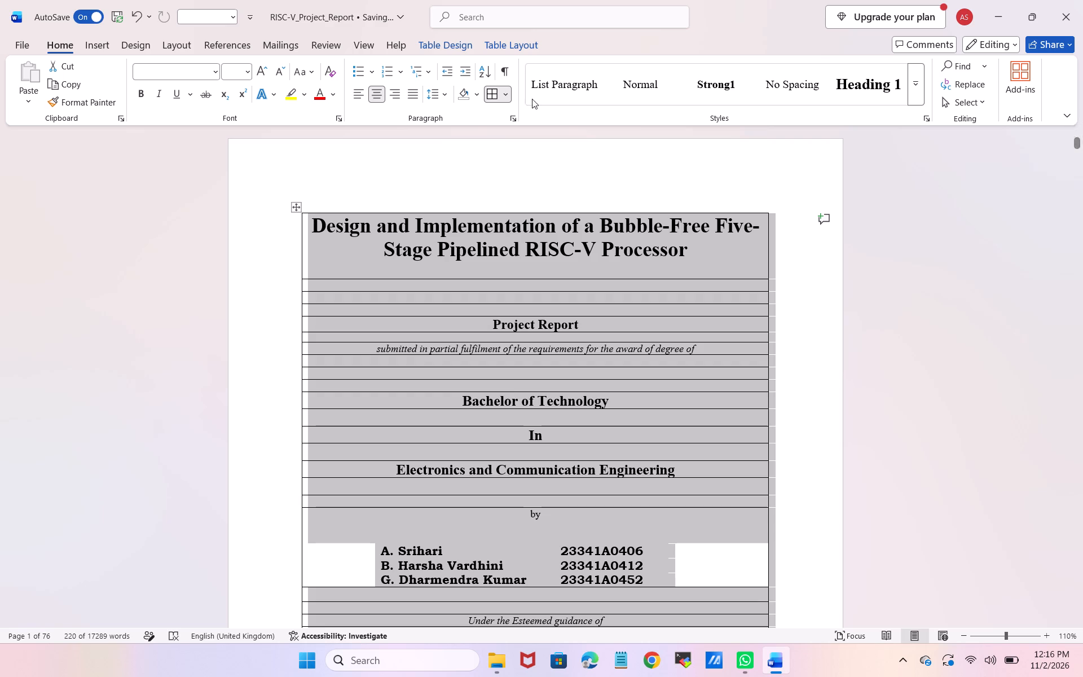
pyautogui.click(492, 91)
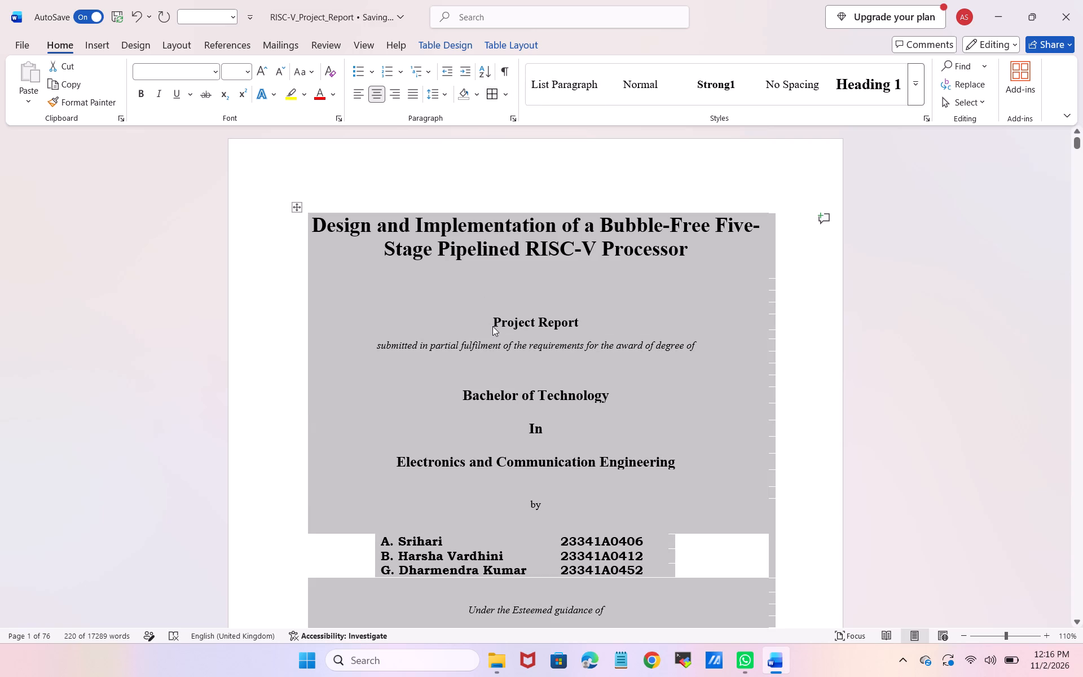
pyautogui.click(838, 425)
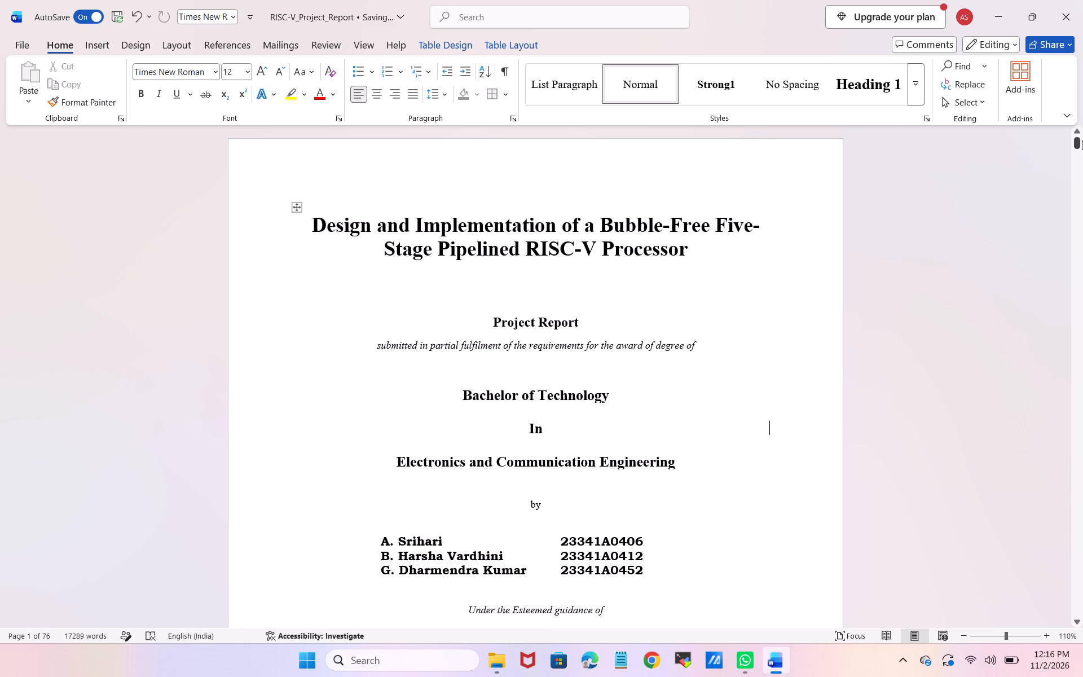
# Review the final table of contents page, from entry 4.3.3 through REFERENCES, for capitalization and layout.
pyautogui.moveTo(1075, 142); pyautogui.dragTo(1076, 148)
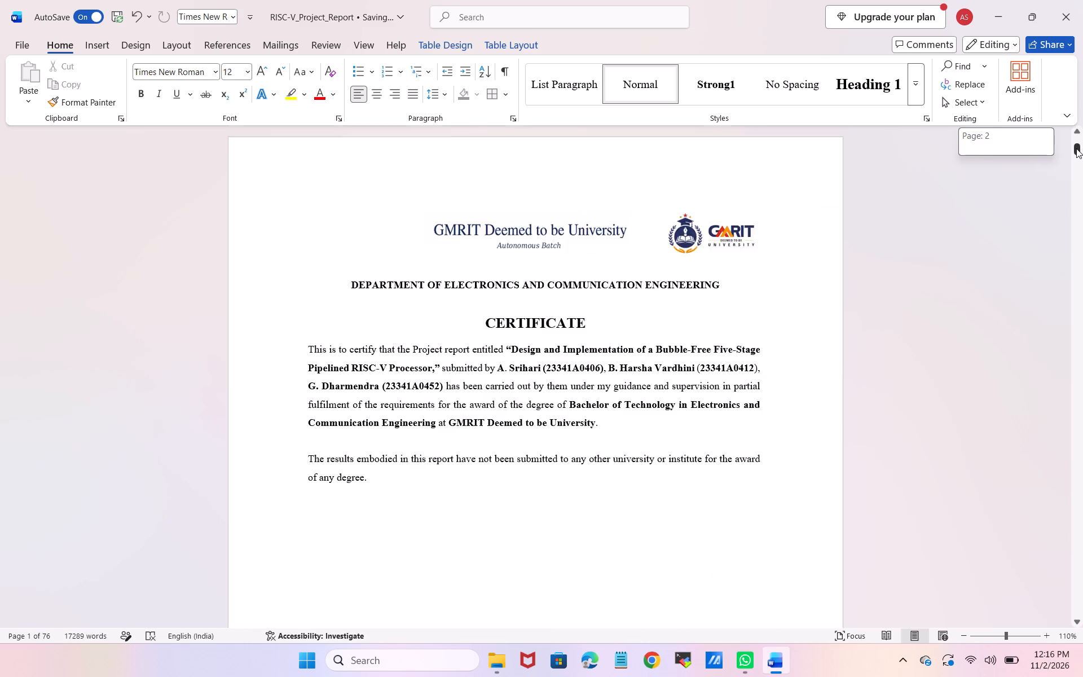
pyautogui.moveTo(1076, 148); pyautogui.dragTo(1078, 179)
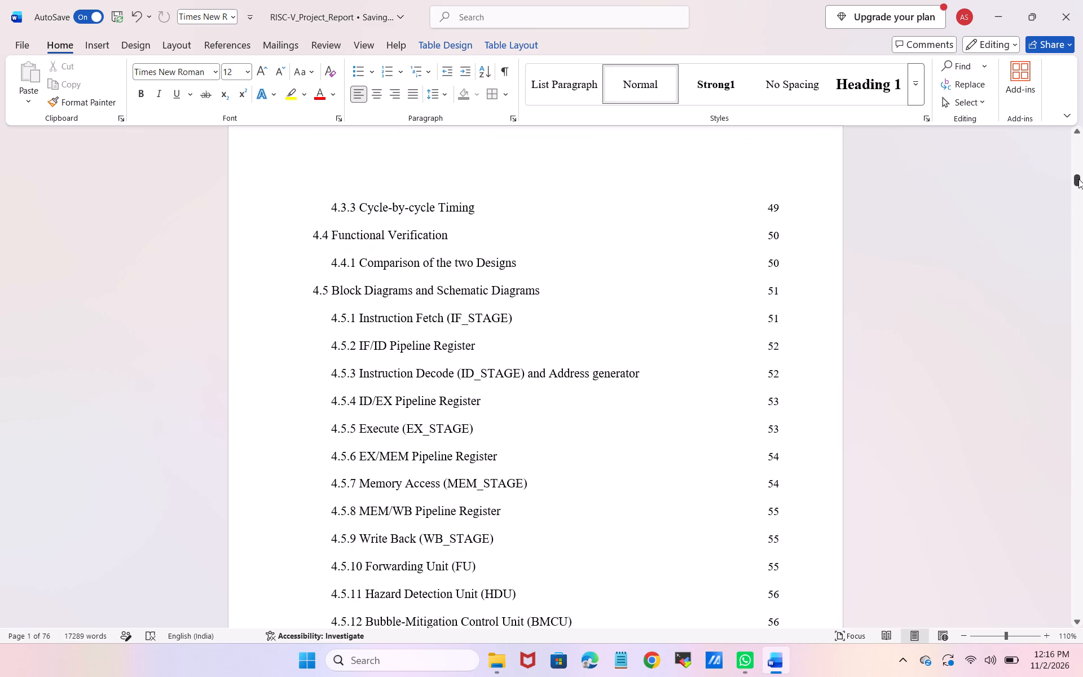
pyautogui.scroll(-2, 675, 217)
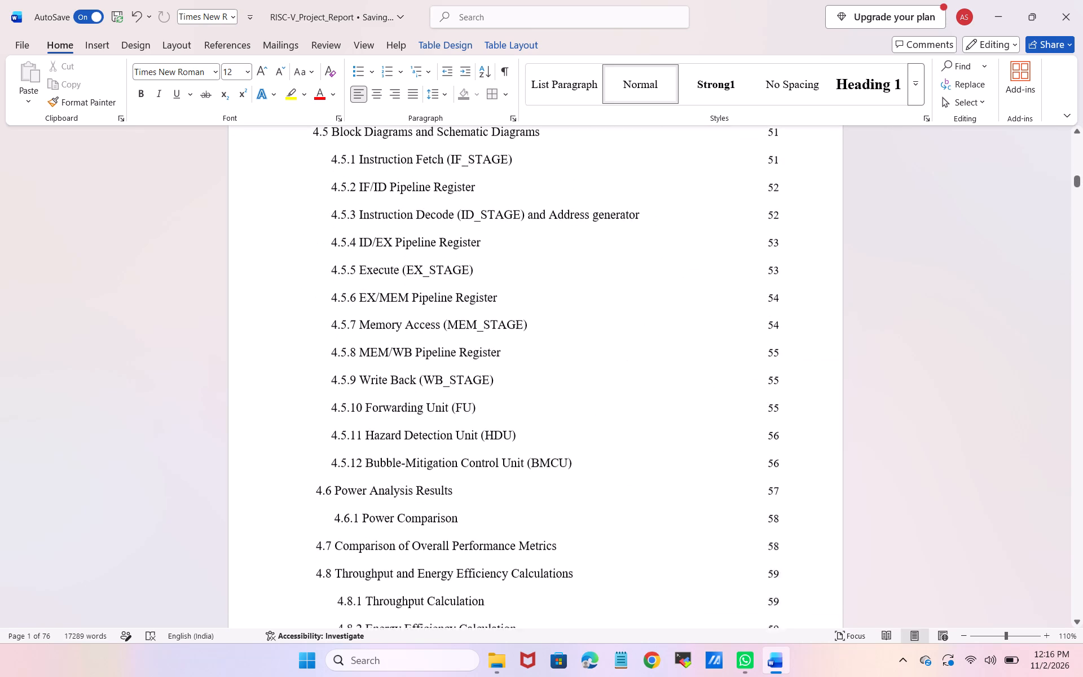
pyautogui.scroll(-2, 675, 217)
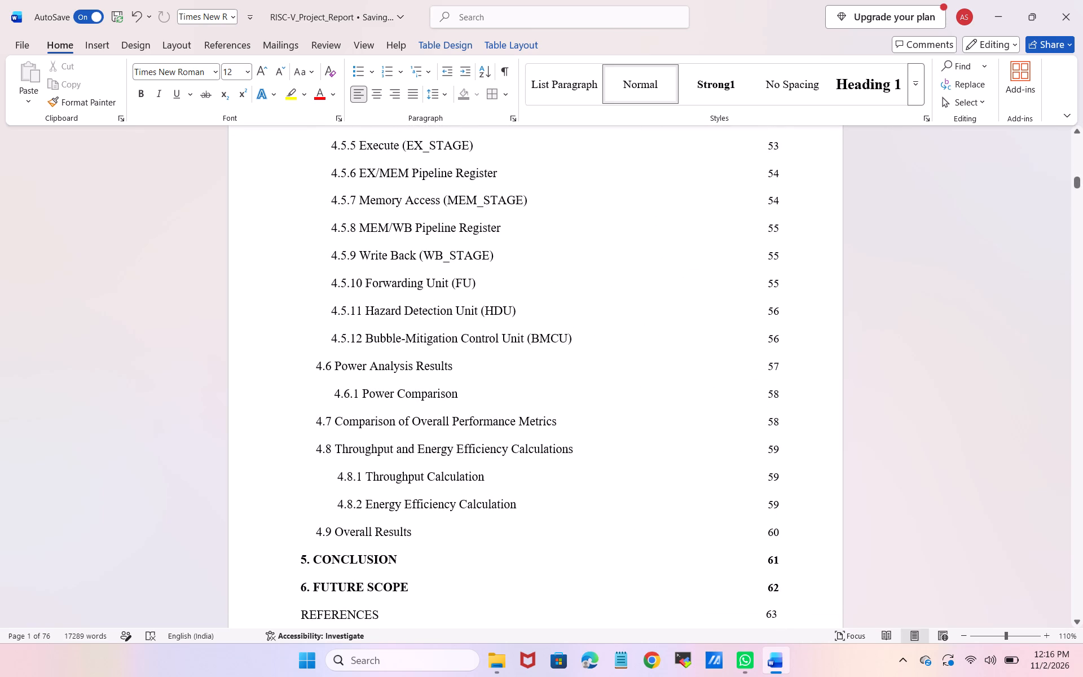
pyautogui.scroll(-1, 417, 419)
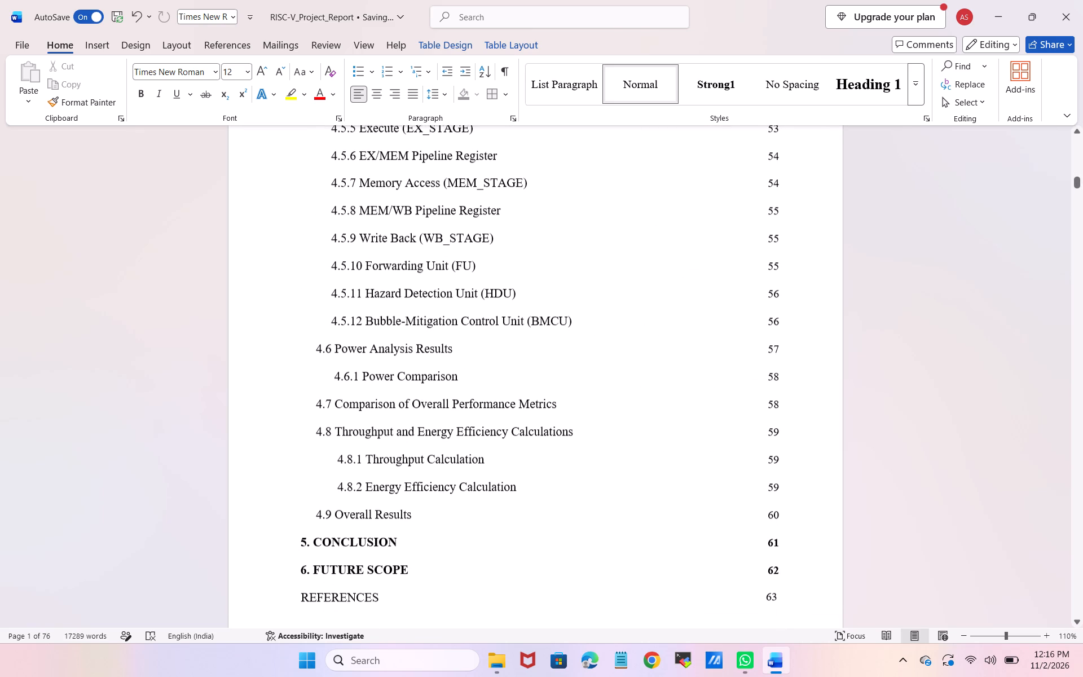
pyautogui.scroll(-1, 417, 419)
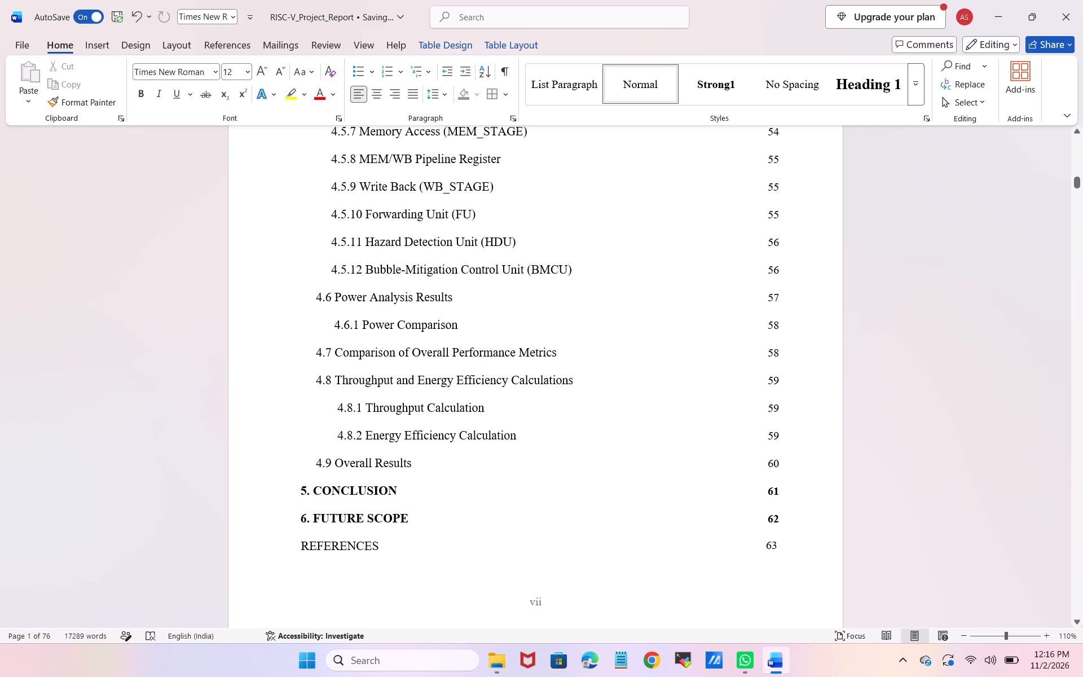
pyautogui.scroll(1, 417, 419)
pyautogui.keyDown('ctrl'); pyautogui.scroll(-1, 417, 419); pyautogui.keyUp('ctrl')
pyautogui.keyDown('ctrl'); pyautogui.scroll(1, 417, 419); pyautogui.keyUp('ctrl')
pyautogui.scroll(1, 417, 419)
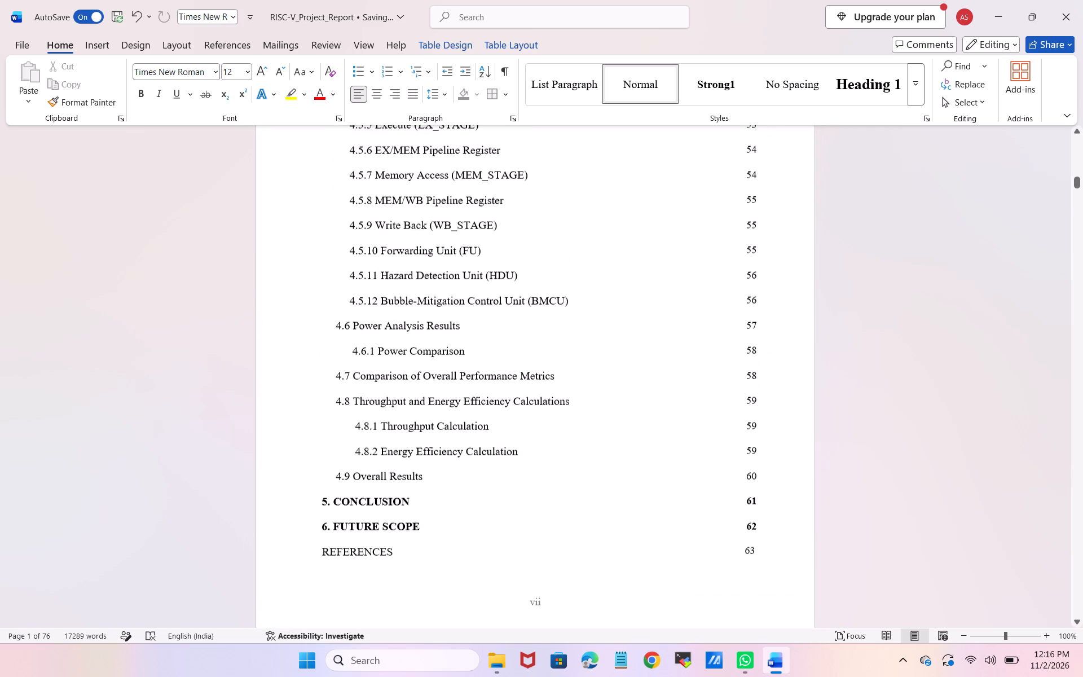
# Recheck the last two table of contents pages, from section 3.5 through REFERENCES, for capitalization and layout.
pyautogui.scroll(2, 417, 419)
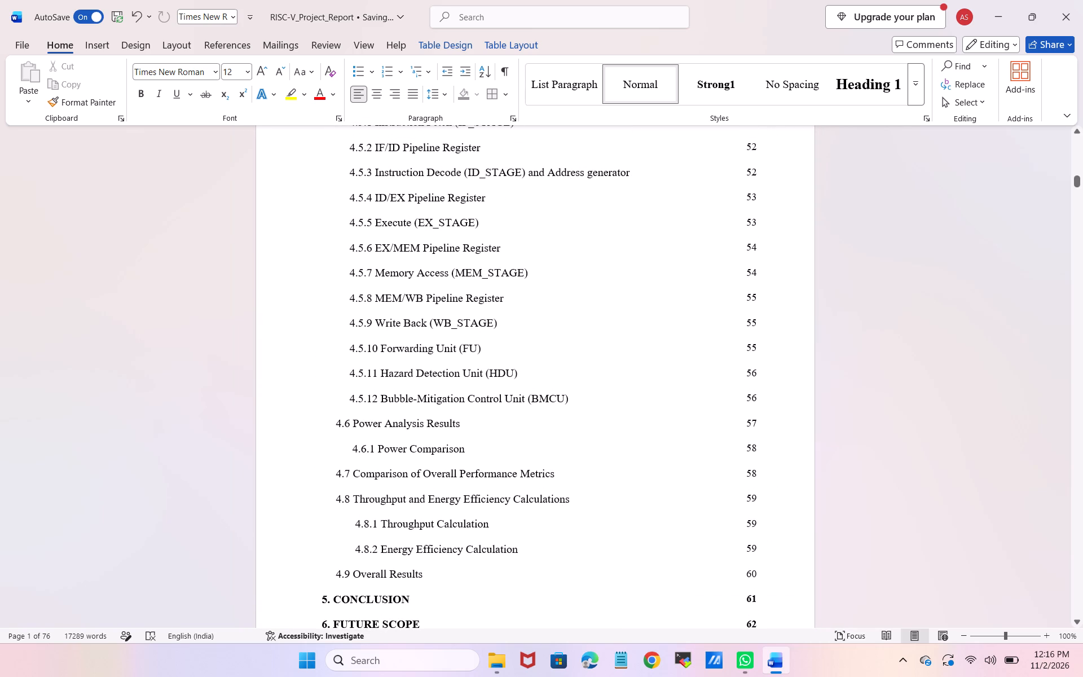
pyautogui.scroll(2, 417, 419)
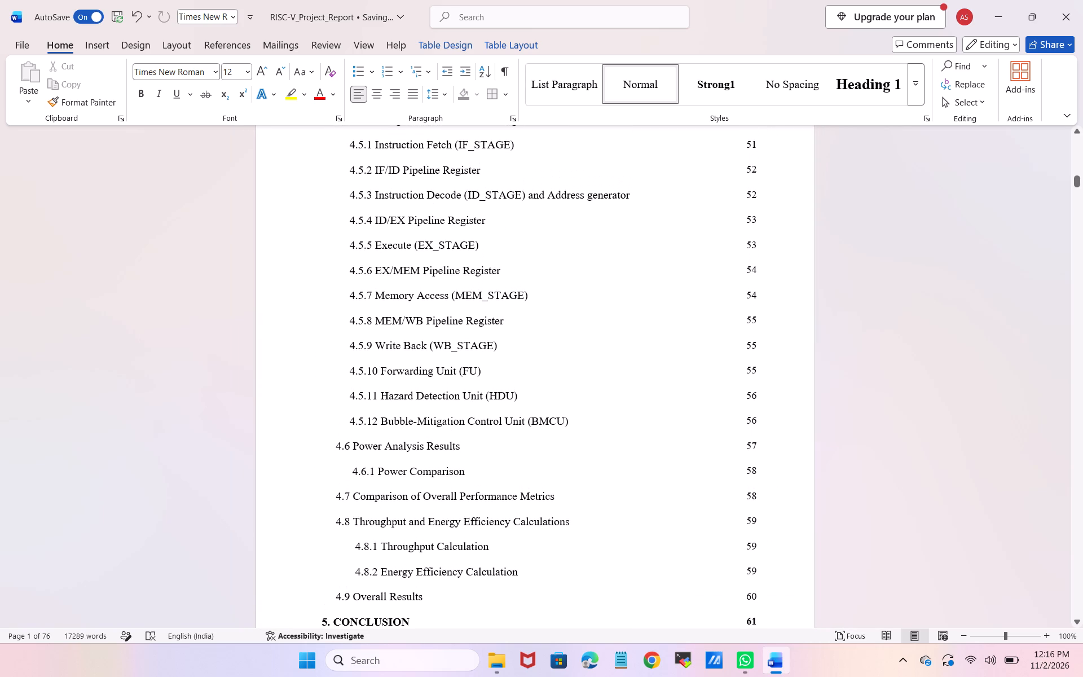
pyautogui.scroll(2, 417, 419)
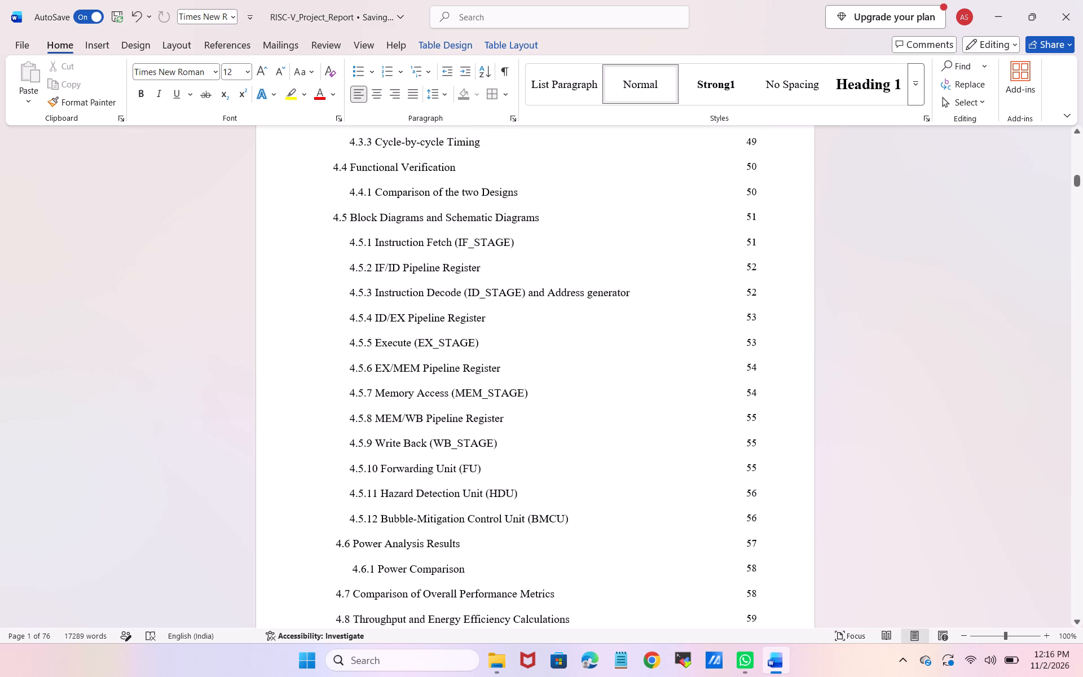
pyautogui.scroll(-1, 417, 419)
pyautogui.scroll(1, 417, 419)
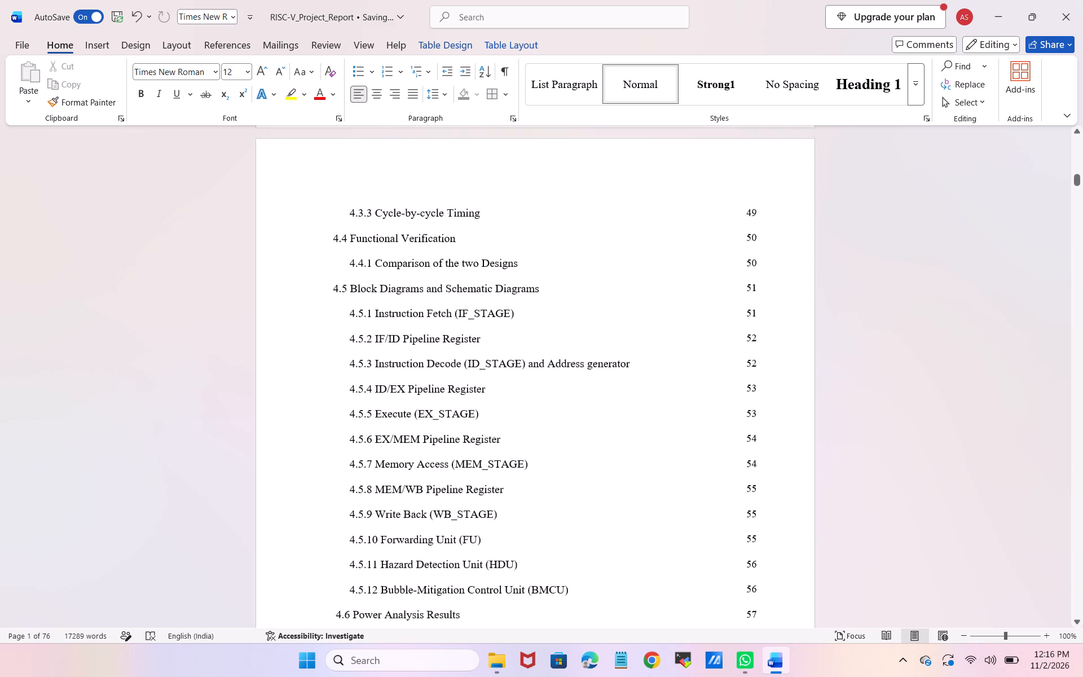
pyautogui.scroll(2, 417, 419)
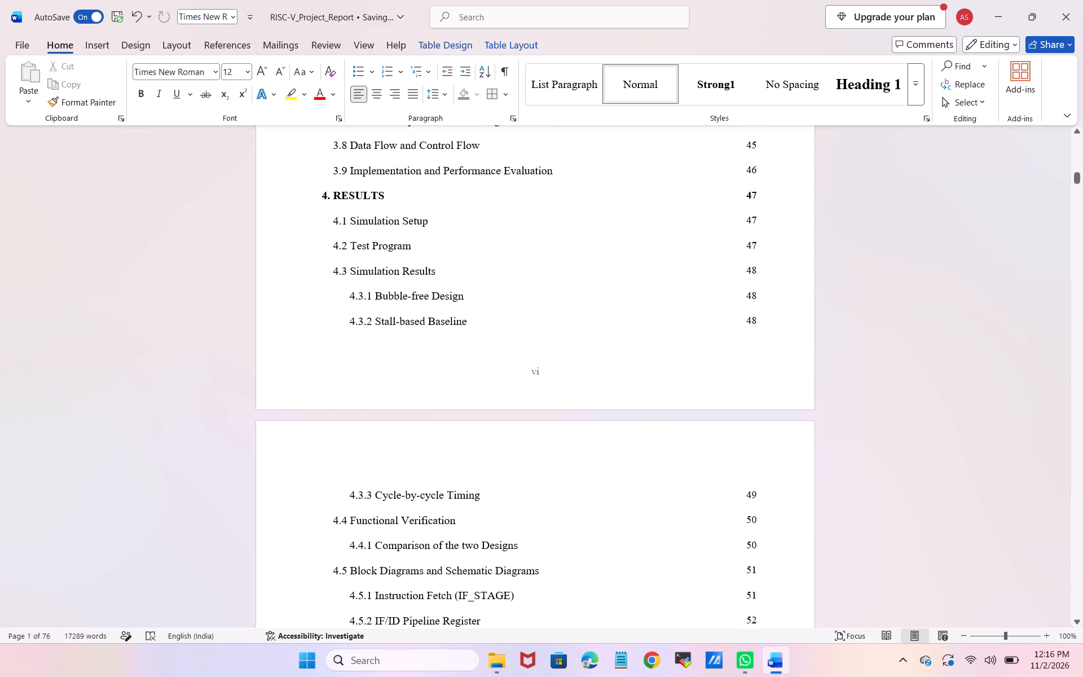
pyautogui.scroll(1, 417, 419)
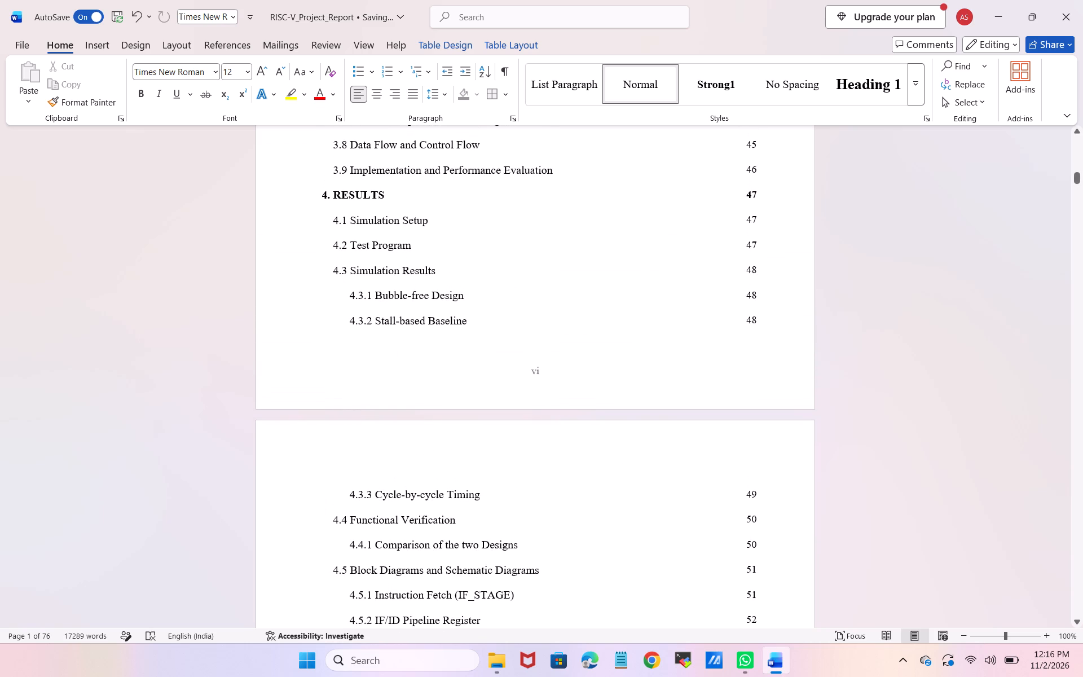
pyautogui.scroll(1, 417, 419)
pyautogui.scroll(-1, 417, 419)
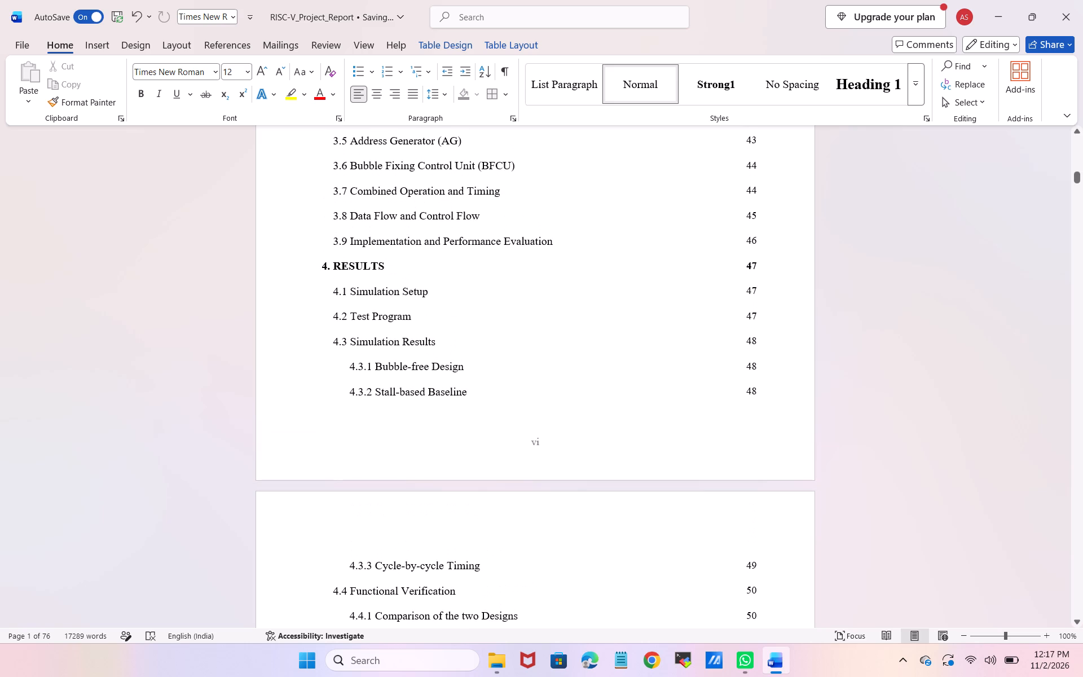
pyautogui.scroll(-1, 417, 419)
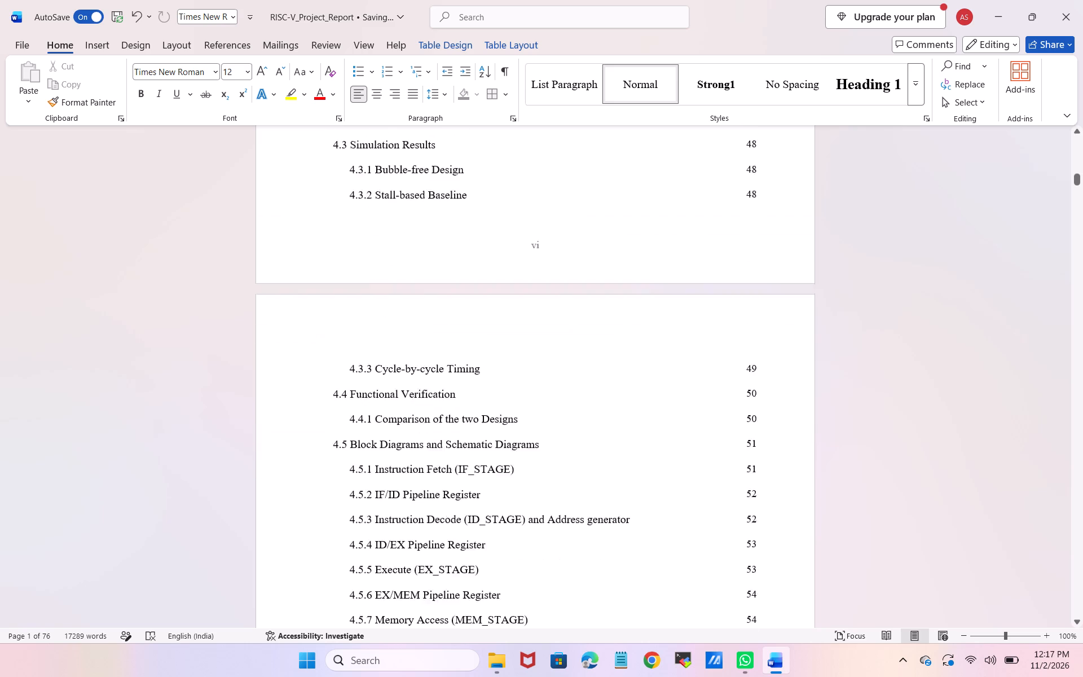
pyautogui.scroll(-6, 417, 419)
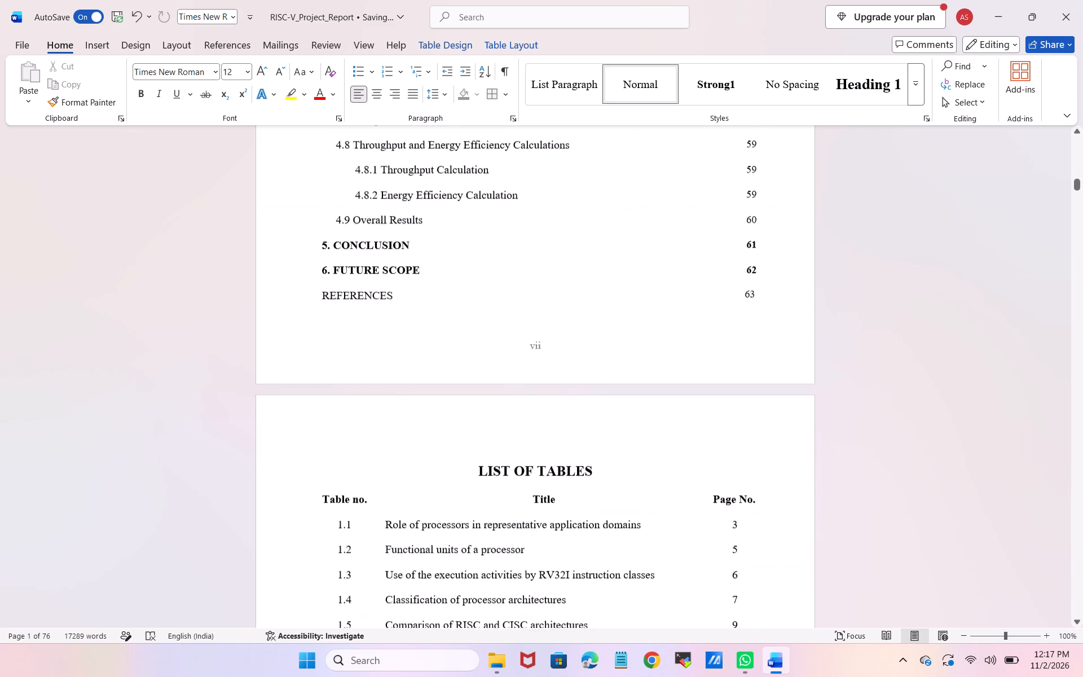
# Review the LIST OF TABLES page, from entry 1.1 through 4.8, for wording, capitalization and layout.
pyautogui.scroll(-1, 417, 419)
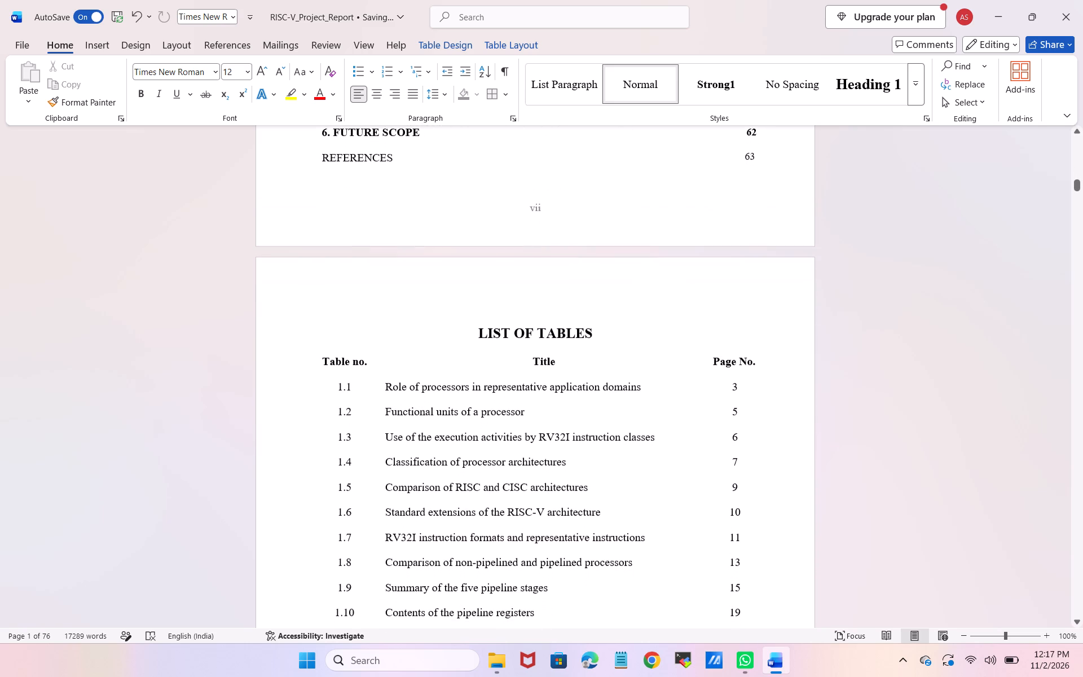
pyautogui.scroll(-1, 417, 419)
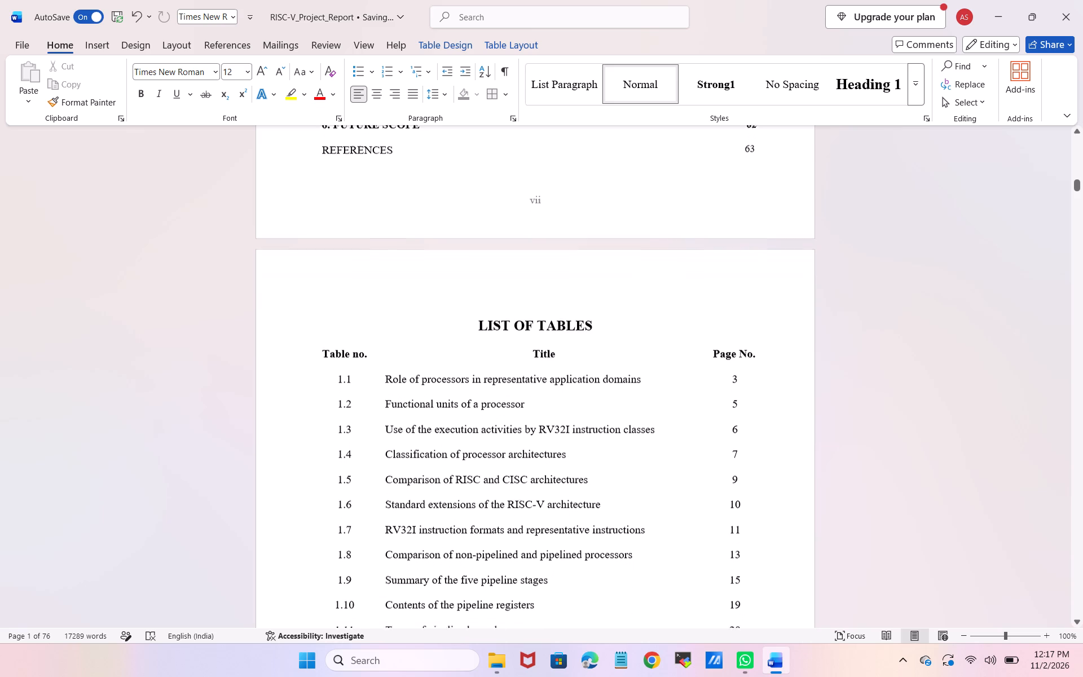
pyautogui.scroll(-2, 417, 419)
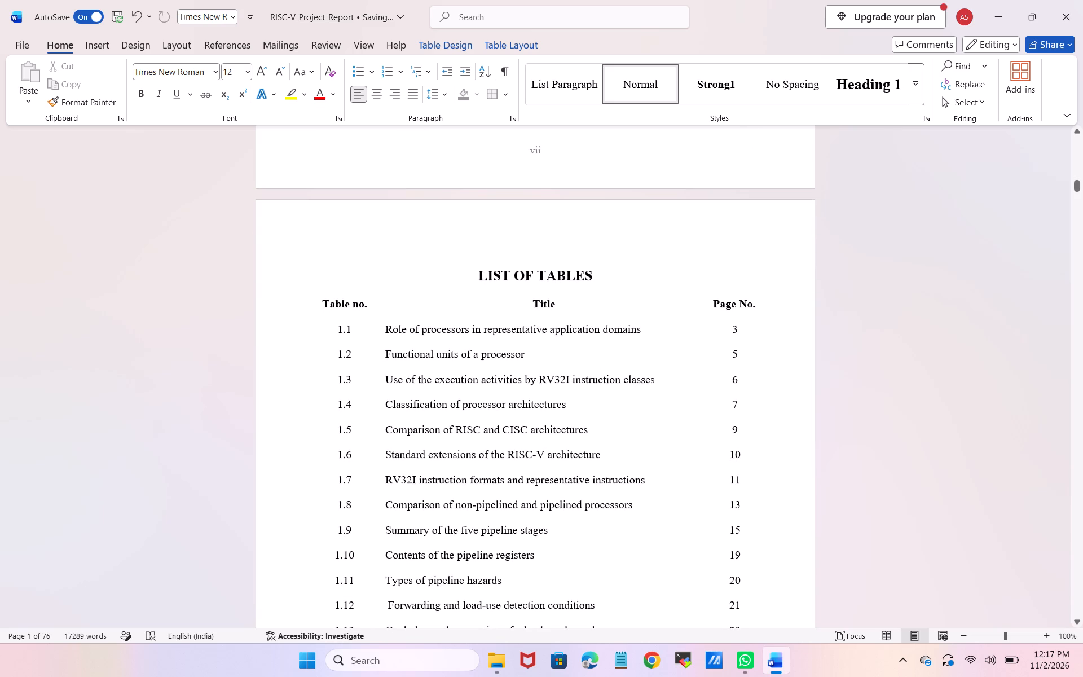
pyautogui.scroll(-1, 417, 419)
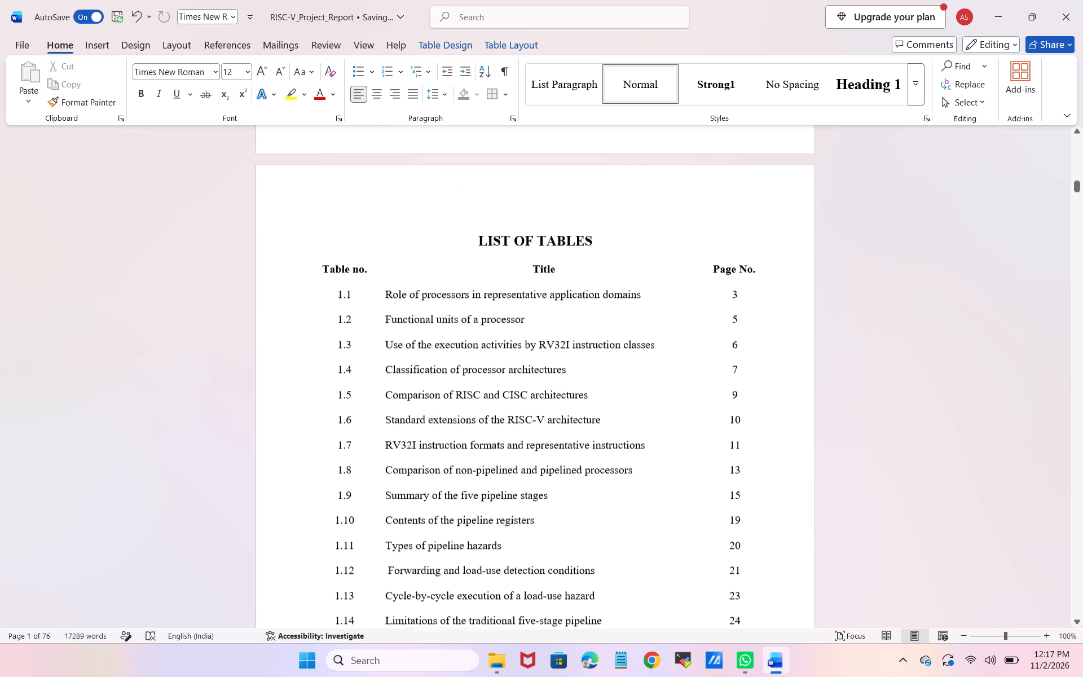
pyautogui.scroll(-3, 417, 419)
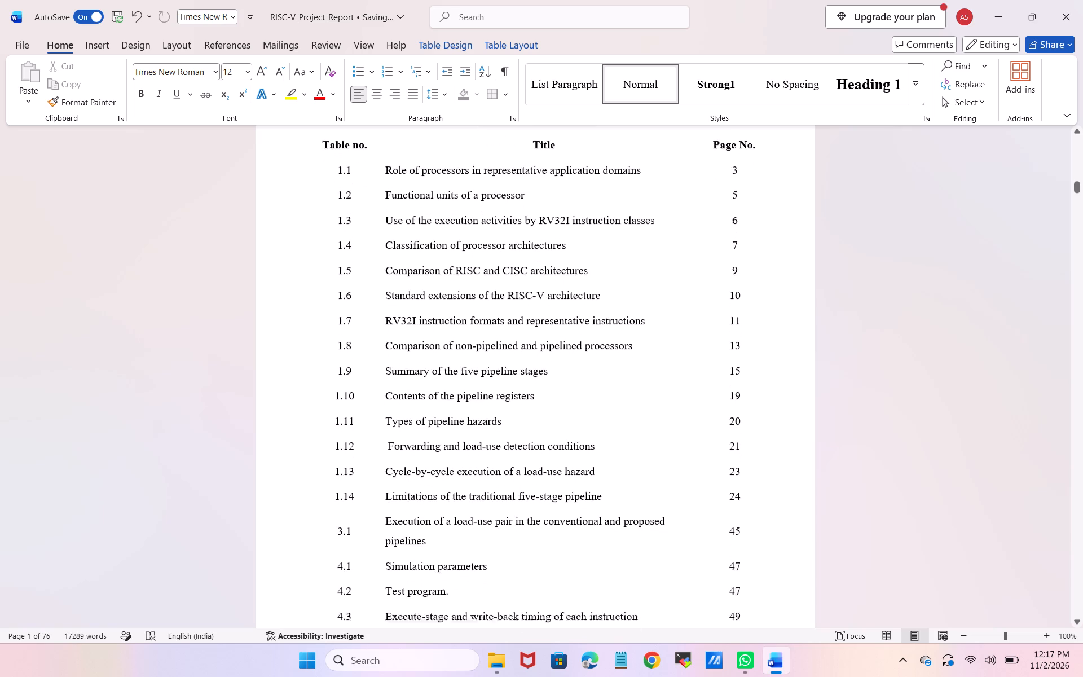
pyautogui.scroll(-4, 417, 419)
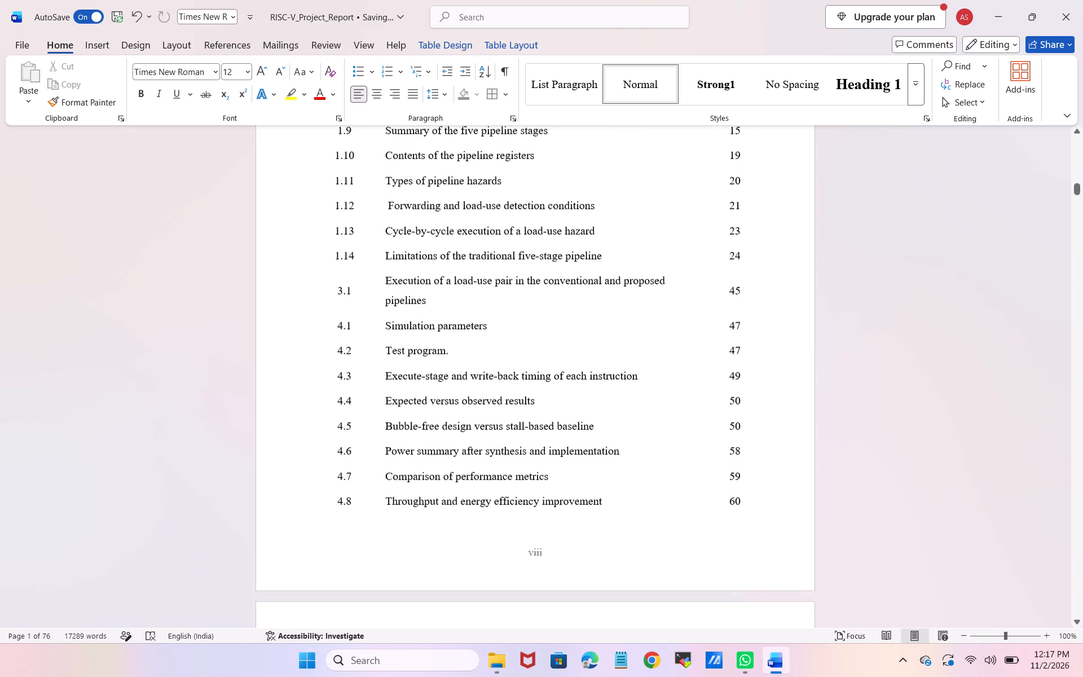
# Ignore once the grammar flag on "STAGE schematic" in List of Figures entry 4.4.
pyautogui.scroll(-2, 417, 419)
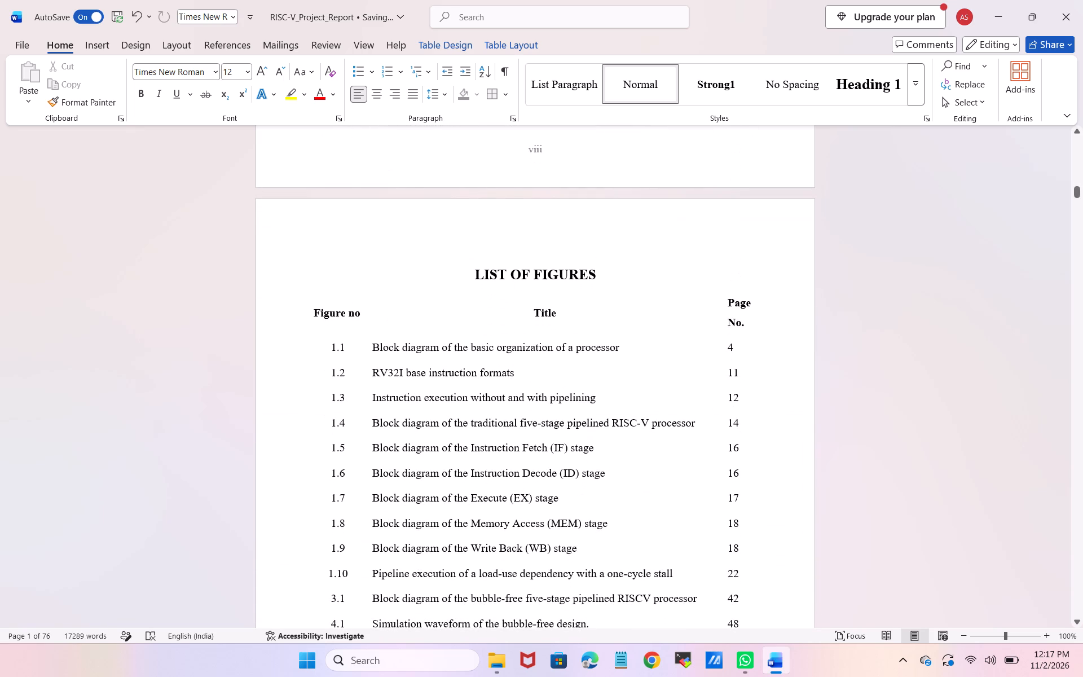
pyautogui.scroll(-2, 417, 419)
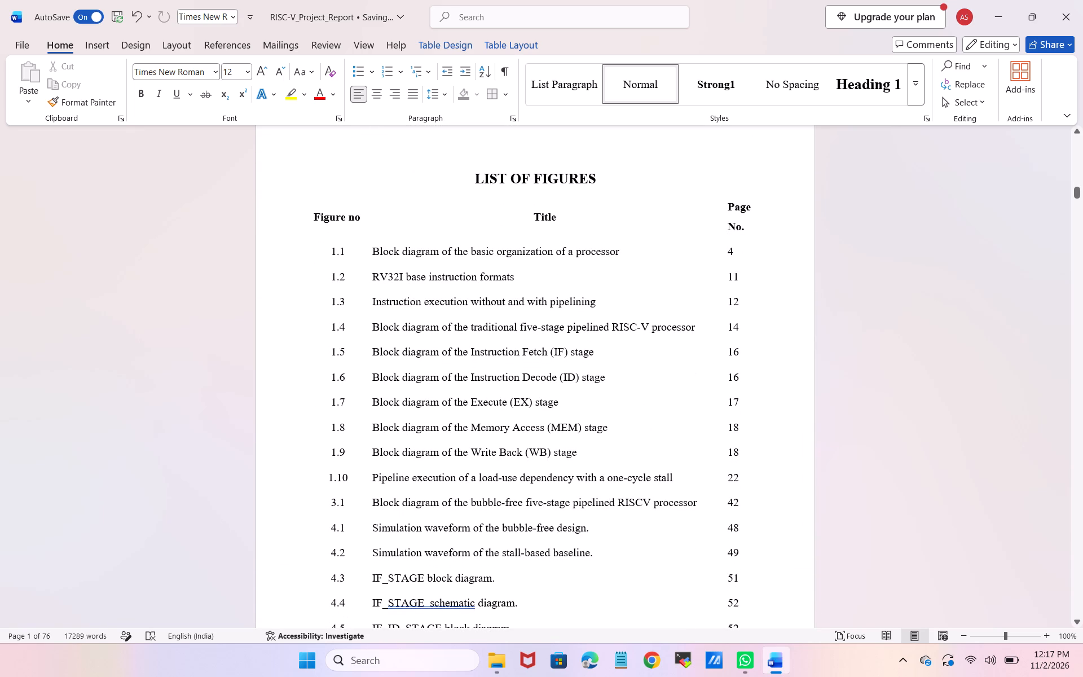
pyautogui.scroll(-1, 417, 419)
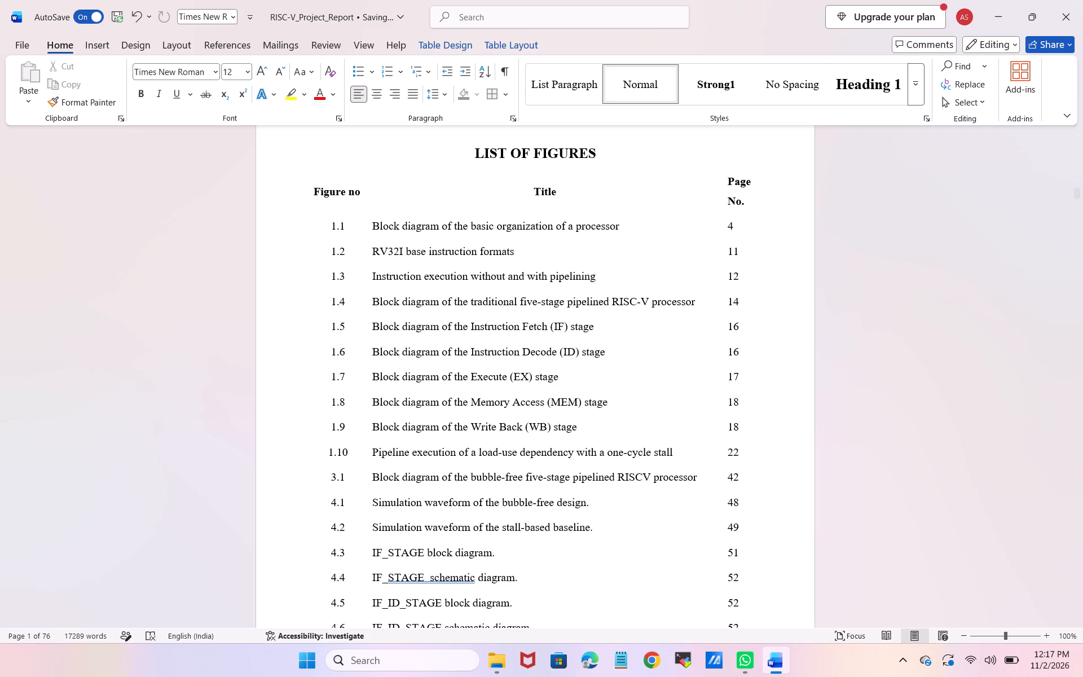
pyautogui.scroll(-2, 417, 419)
pyautogui.click(447, 453)
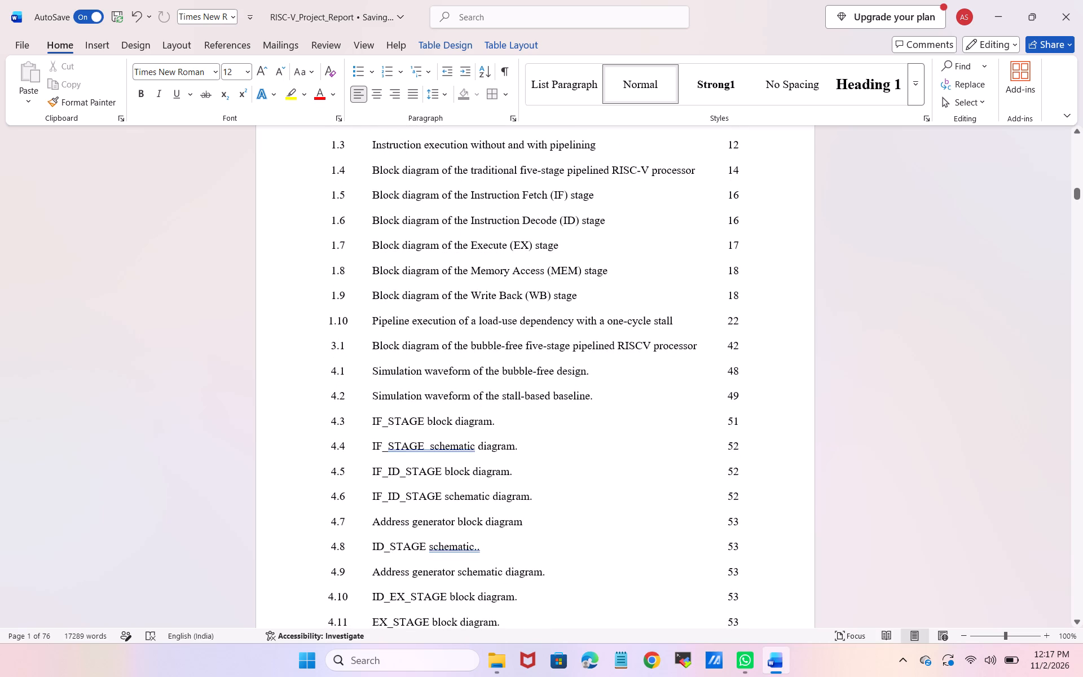
pyautogui.rightClick(447, 453)
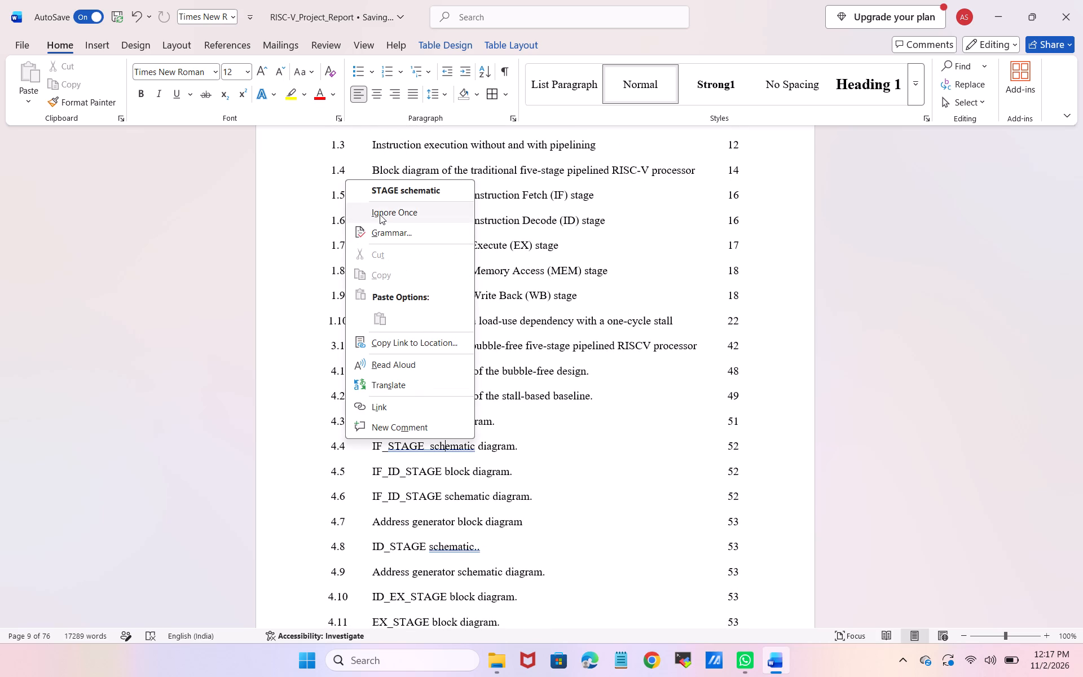
pyautogui.click(380, 214)
# Ignore once the grammar flag on "schematic.." in List of Figures entry 4.8.
pyautogui.click(461, 547)
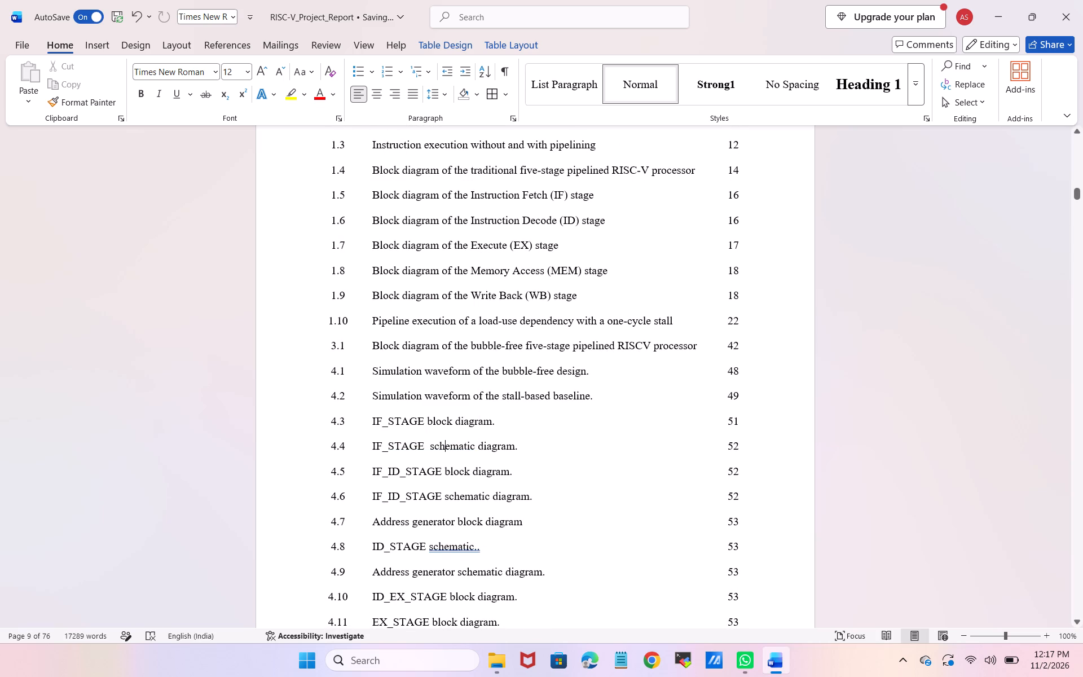
pyautogui.rightClick(461, 547)
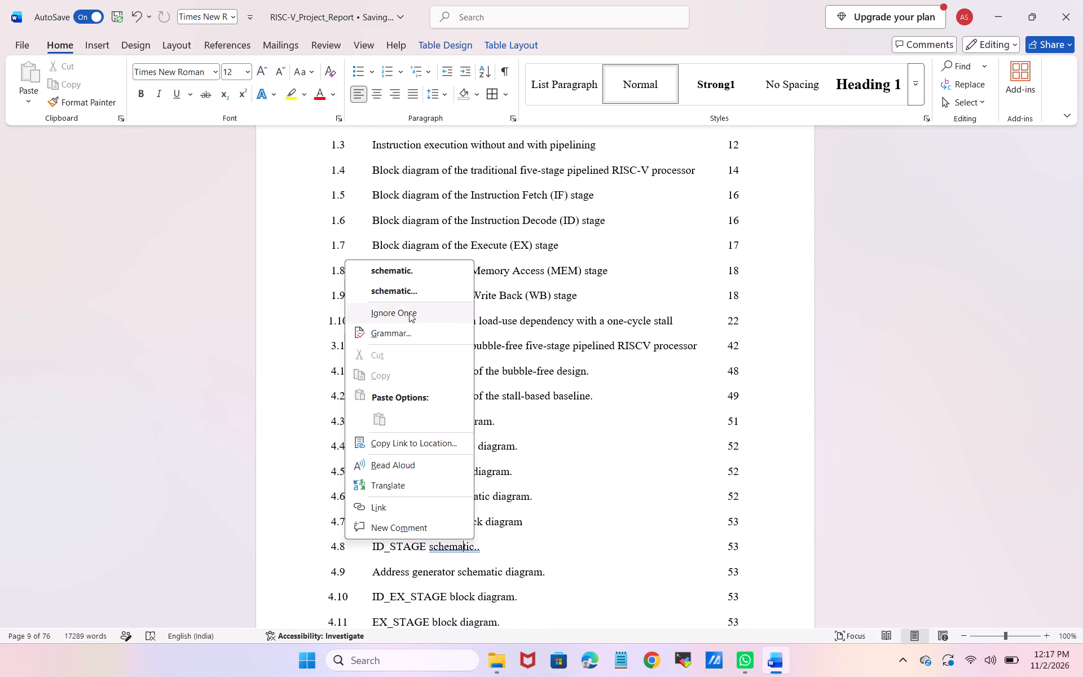
pyautogui.click(409, 313)
# Review the remaining List of Figures entries, through 4.27, for flags, capitalization and layout.
pyautogui.scroll(-2, 463, 423)
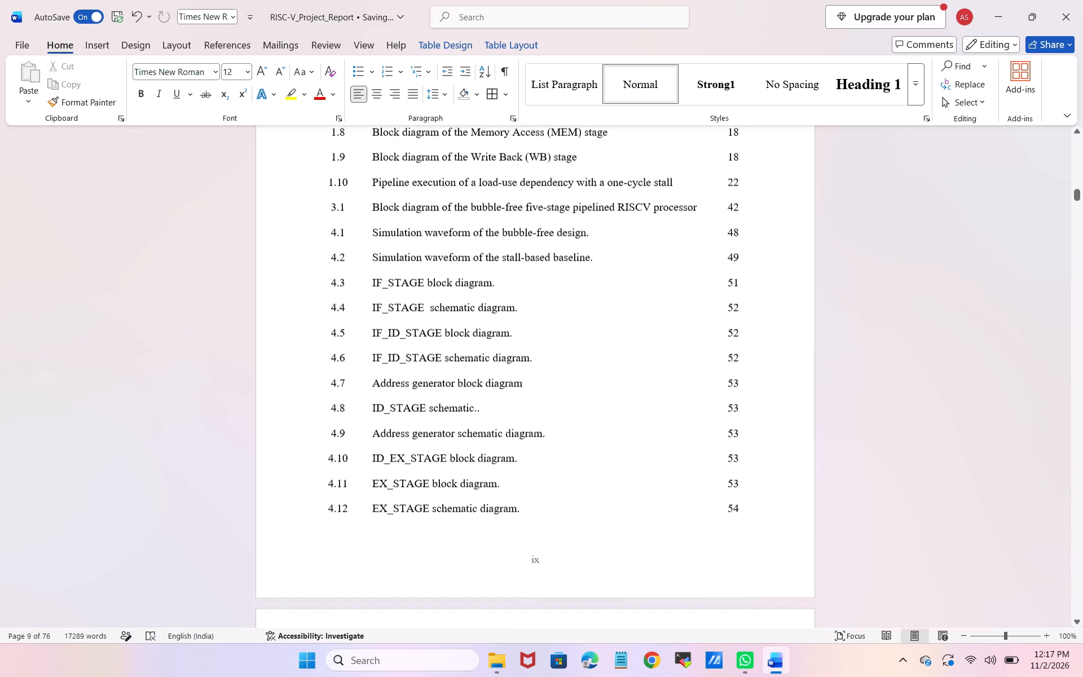
pyautogui.scroll(-2, 463, 423)
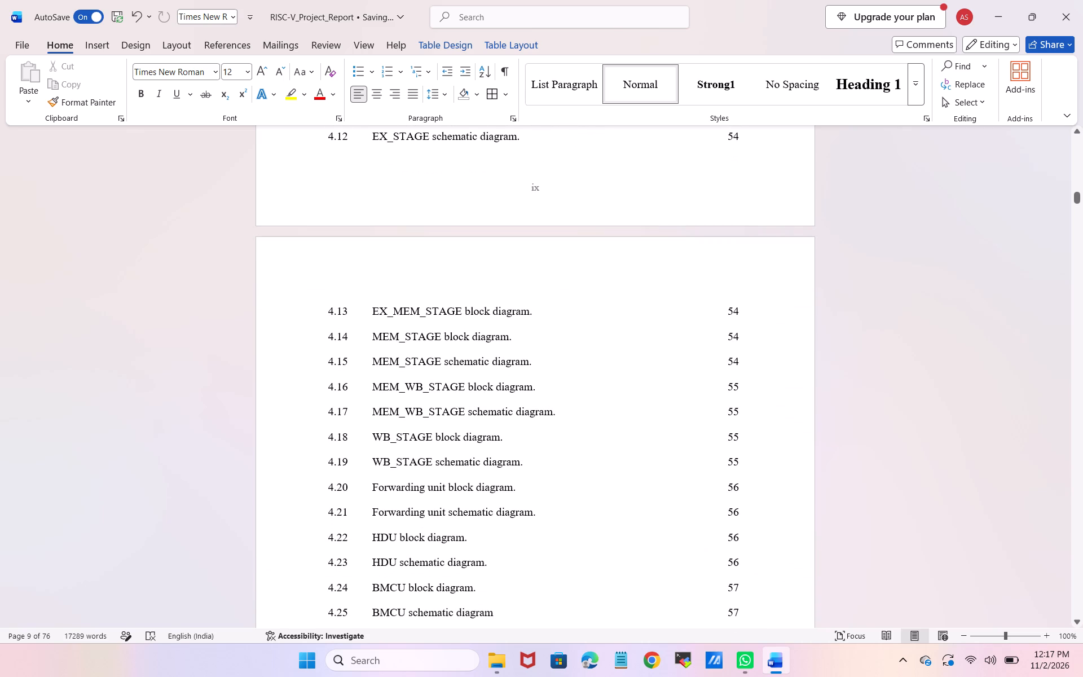
pyautogui.scroll(-3, 463, 423)
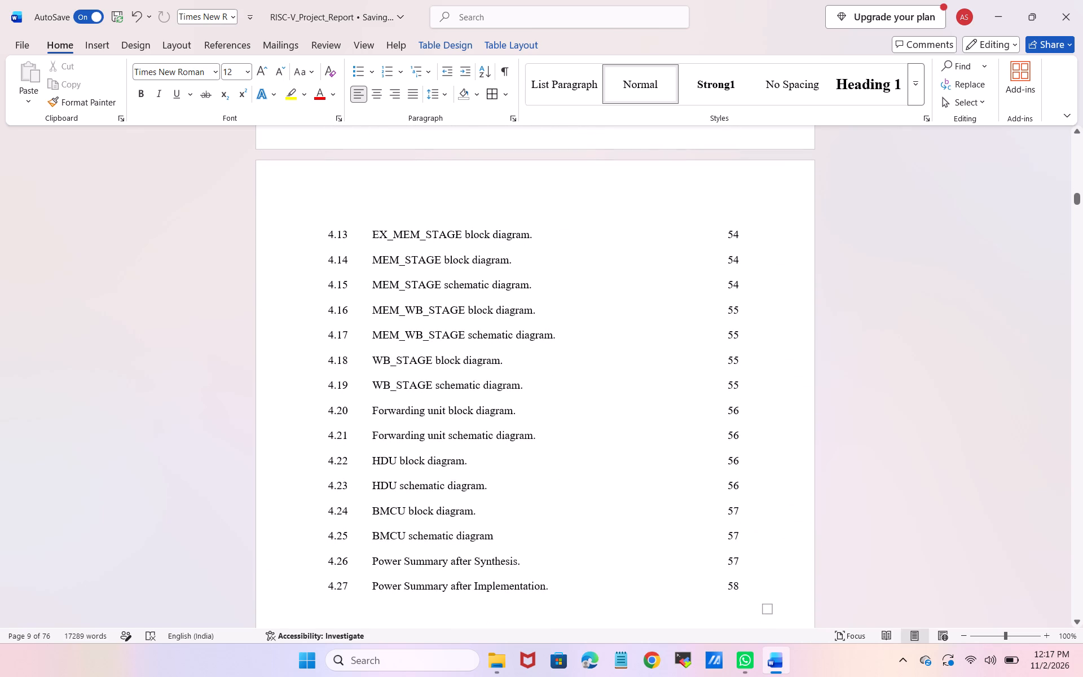
pyautogui.scroll(-3, 467, 398)
pyautogui.scroll(-2, 472, 342)
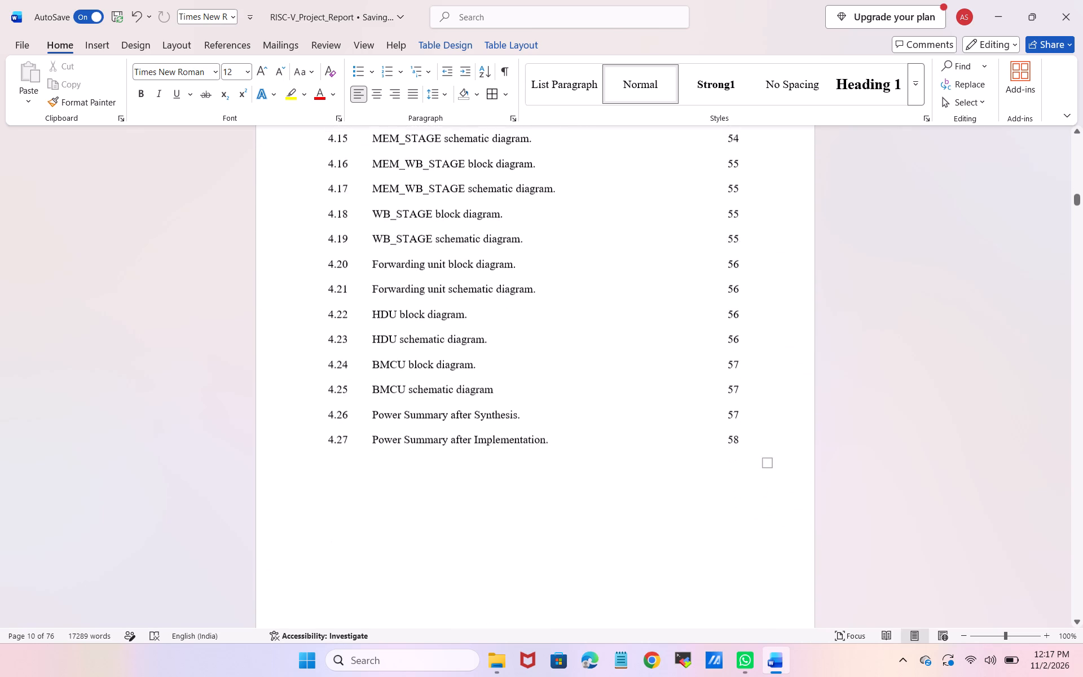
# Examine the LIST OF ABBREVIATIONS page from entry AG onward for wording and capitalization.
pyautogui.scroll(-5, 472, 342)
pyautogui.scroll(1, 472, 342)
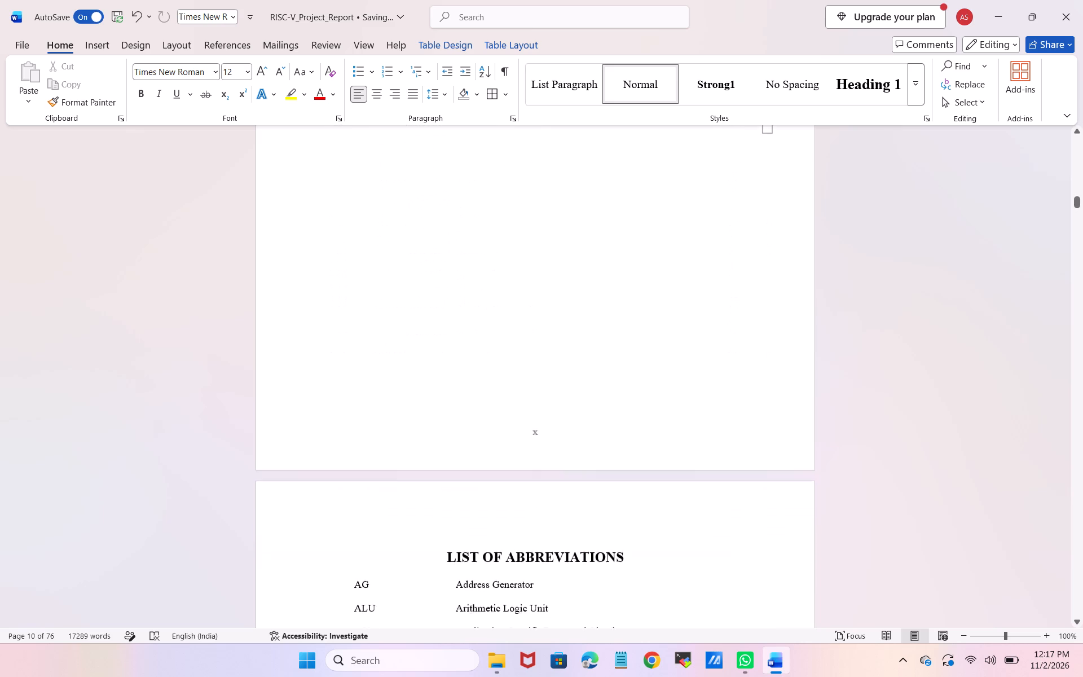
pyautogui.scroll(-5, 472, 342)
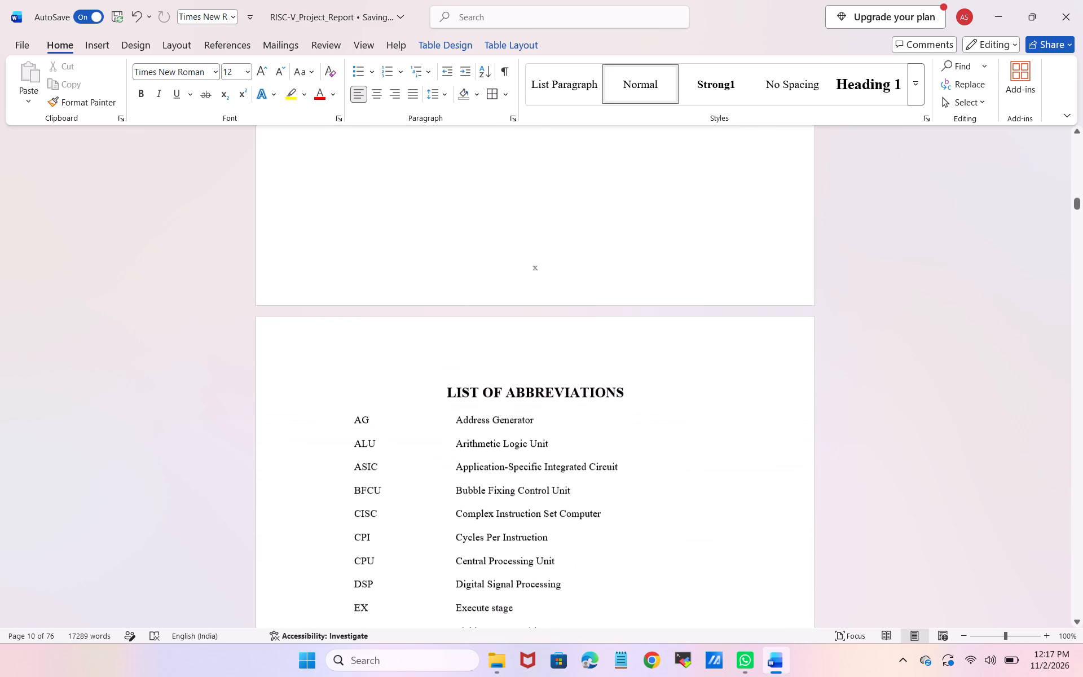
pyautogui.scroll(-3, 472, 342)
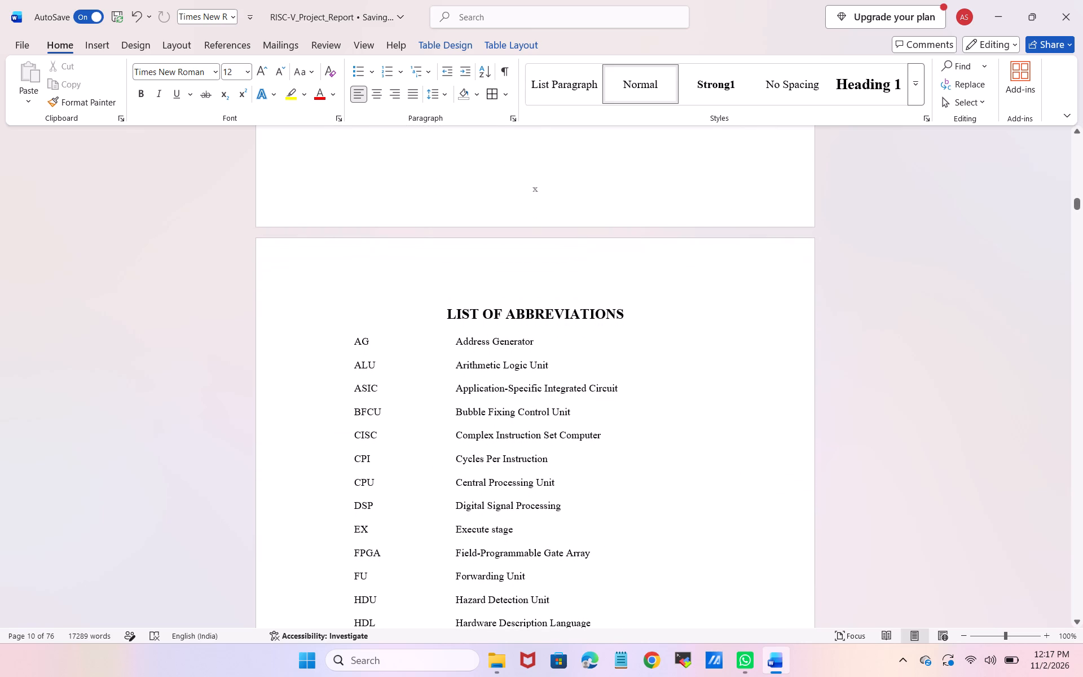
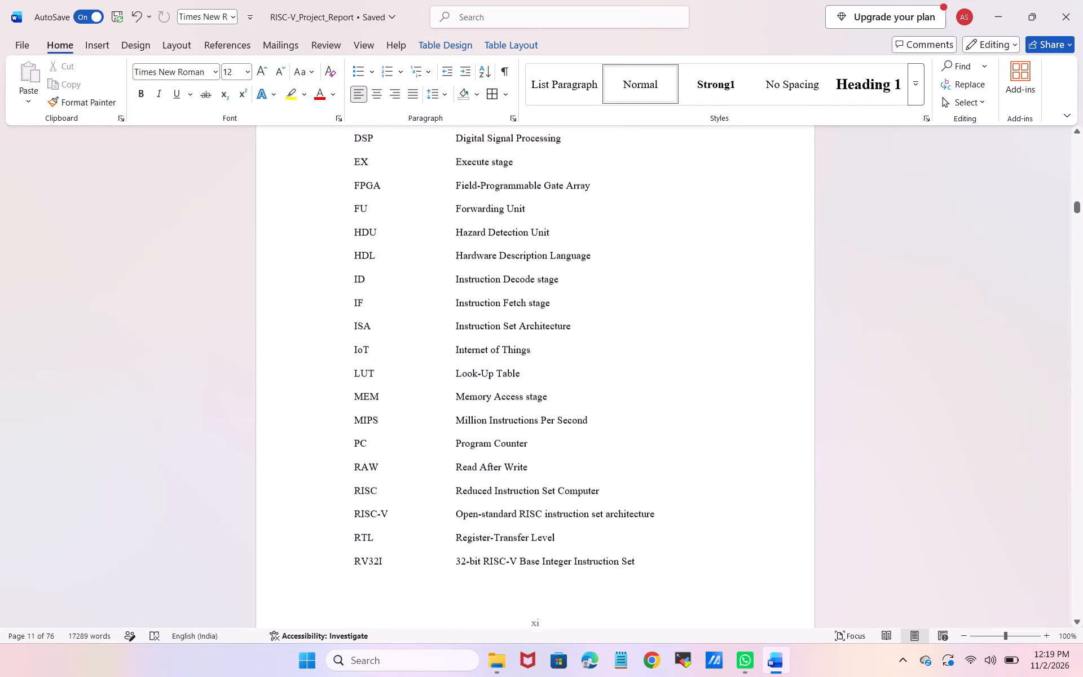
# Examine the remaining abbreviations and the Introduction chapter through section 1.3 for wording, formatting and table layout.
pyautogui.scroll(-5, 472, 342)
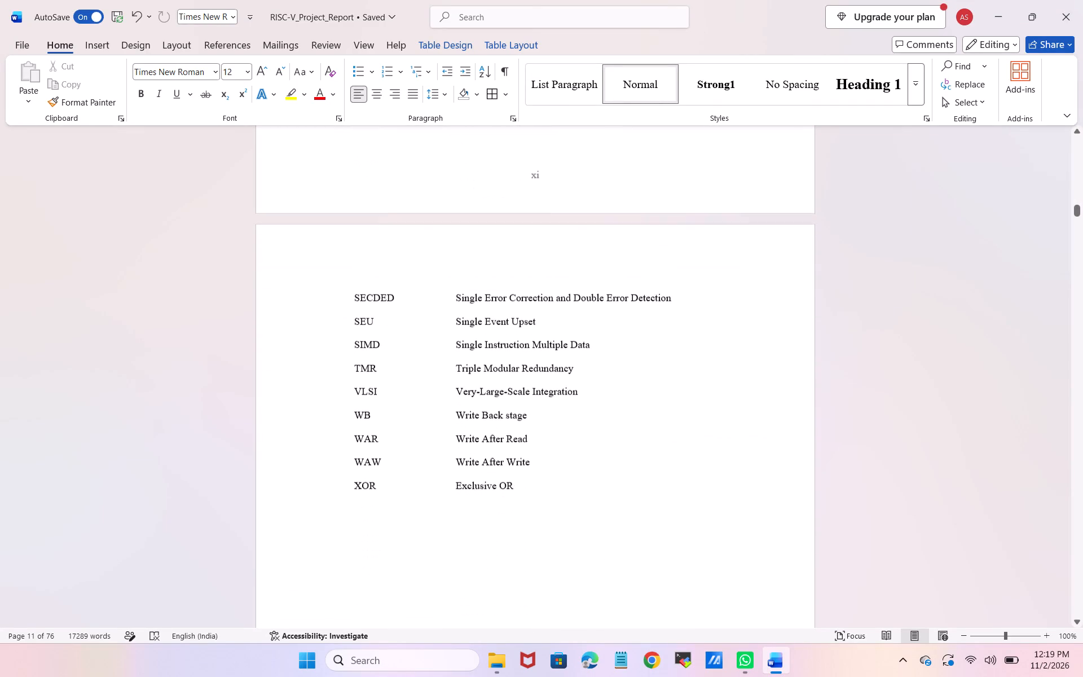
pyautogui.scroll(-4, 472, 342)
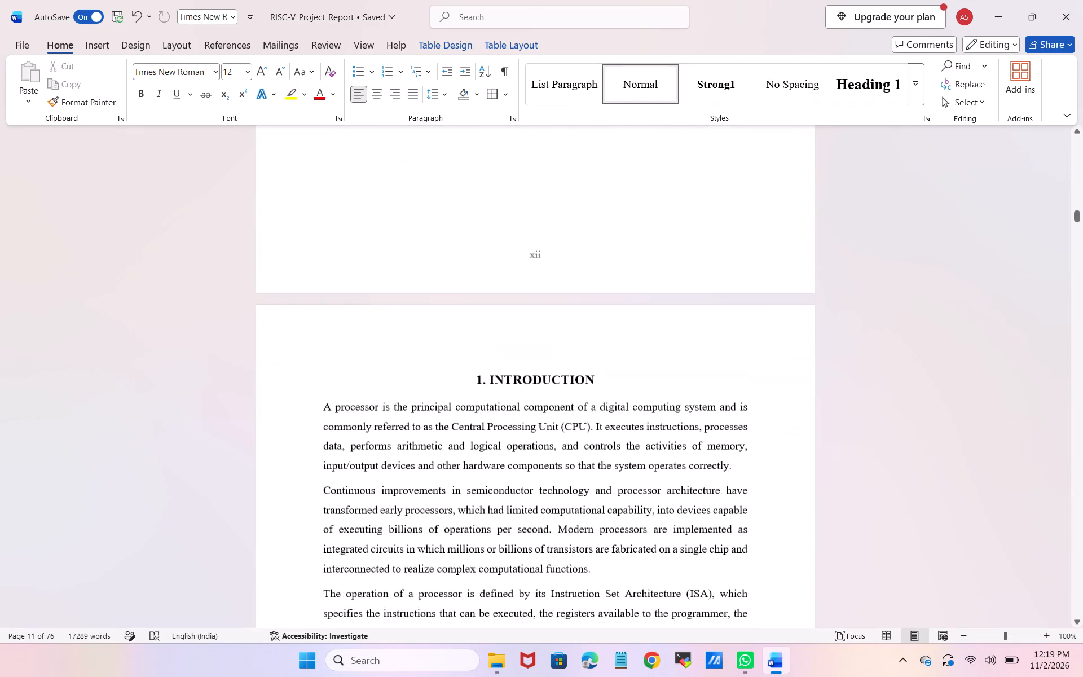
pyautogui.scroll(-4, 472, 342)
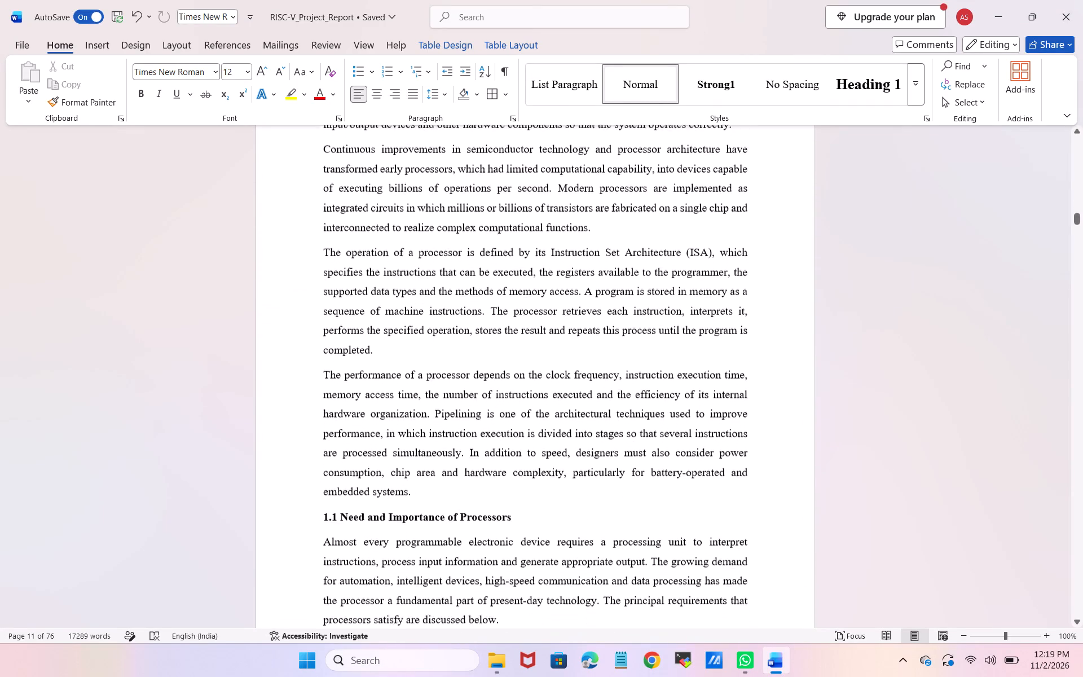
pyautogui.scroll(-4, 472, 342)
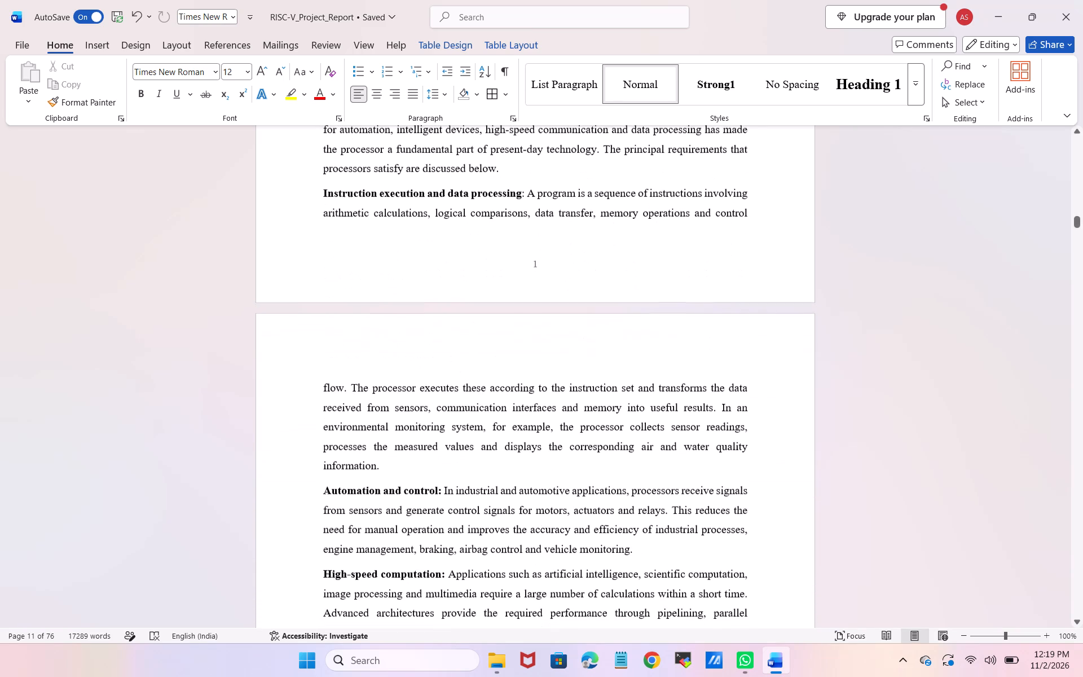
pyautogui.scroll(-4, 472, 342)
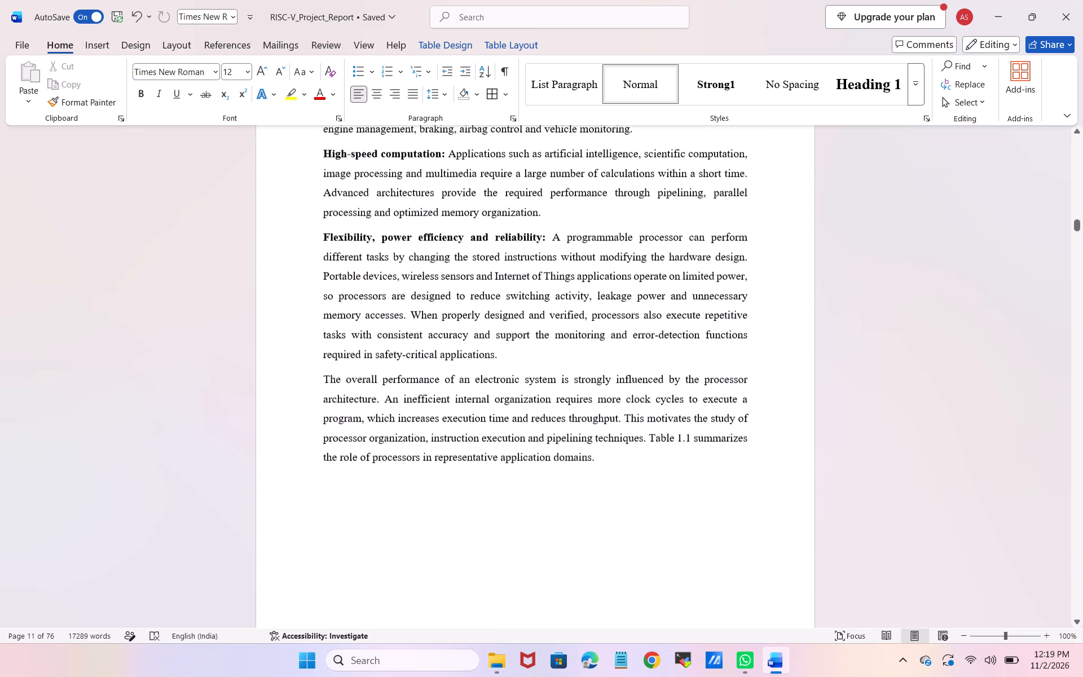
pyautogui.scroll(-3, 472, 342)
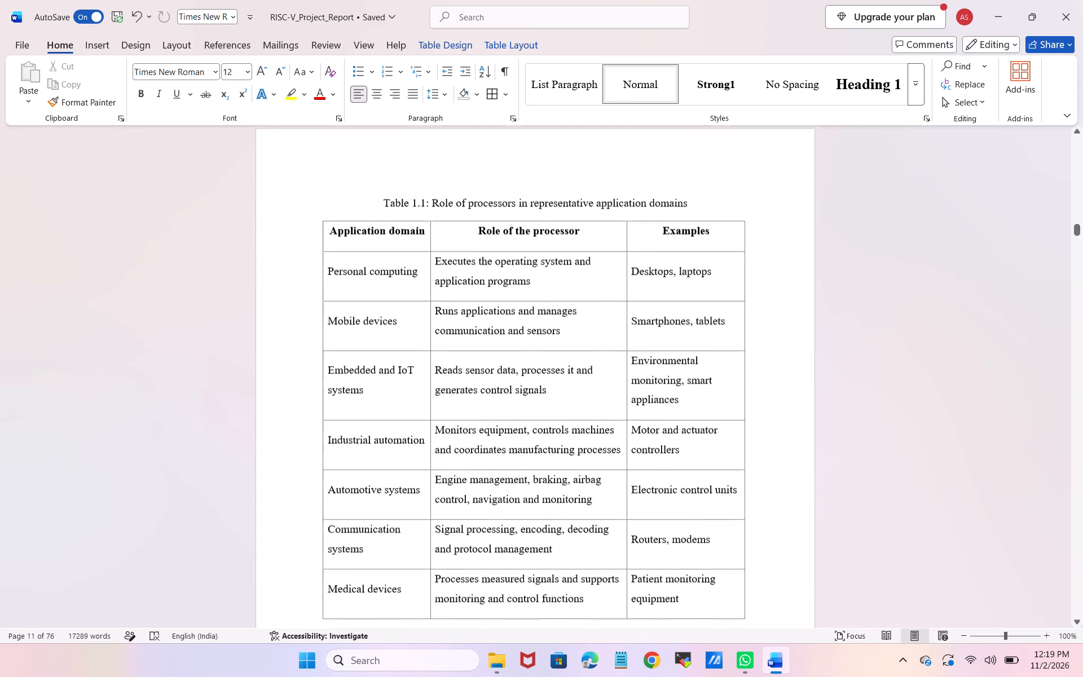
pyautogui.scroll(-4, 472, 342)
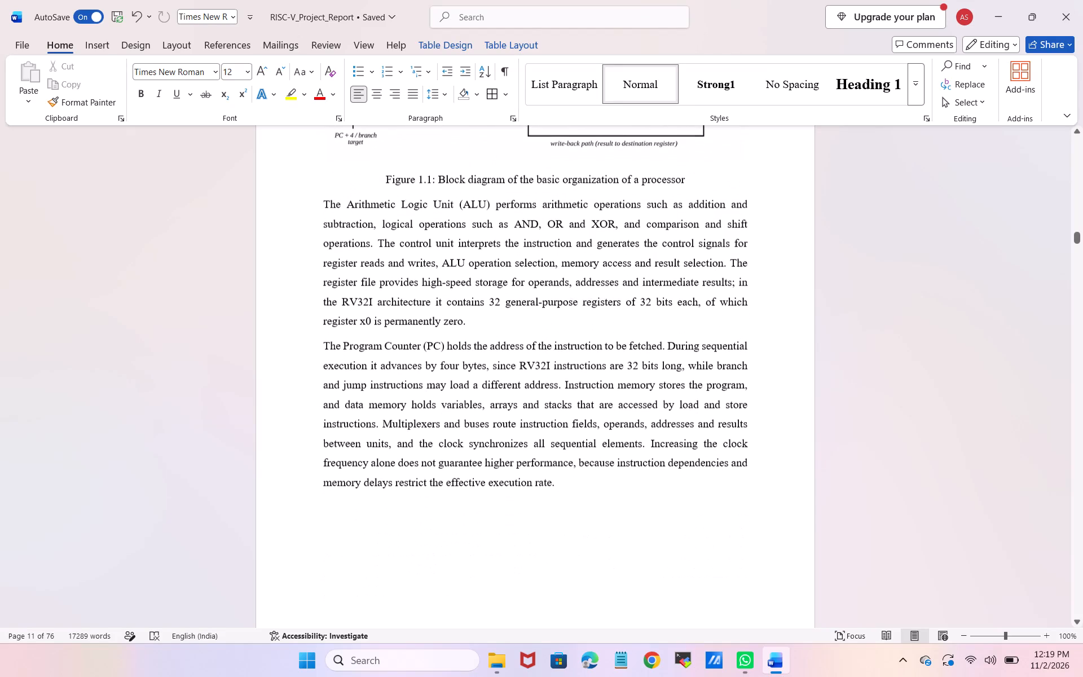
pyautogui.scroll(-3, 472, 342)
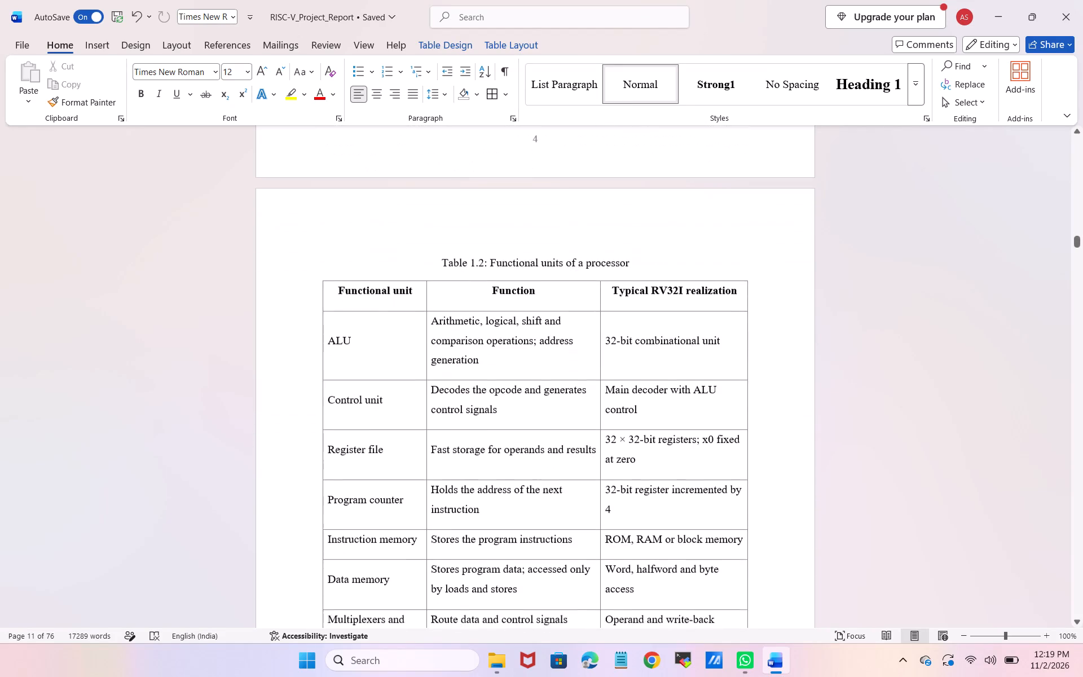
pyautogui.scroll(-3, 472, 342)
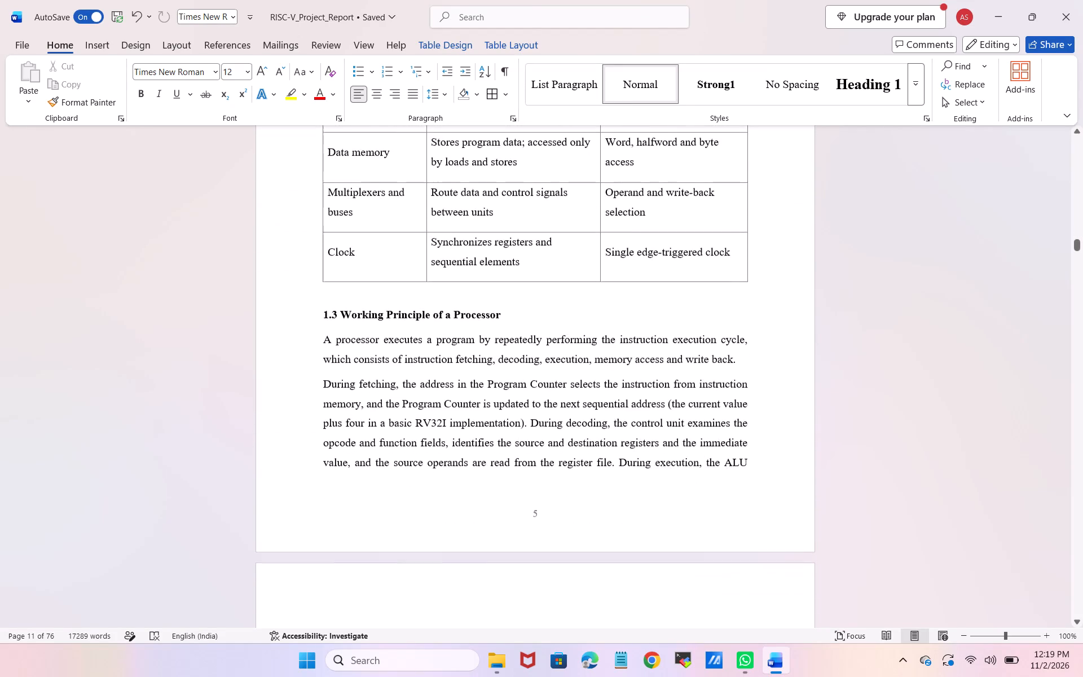
pyautogui.scroll(-1, 472, 342)
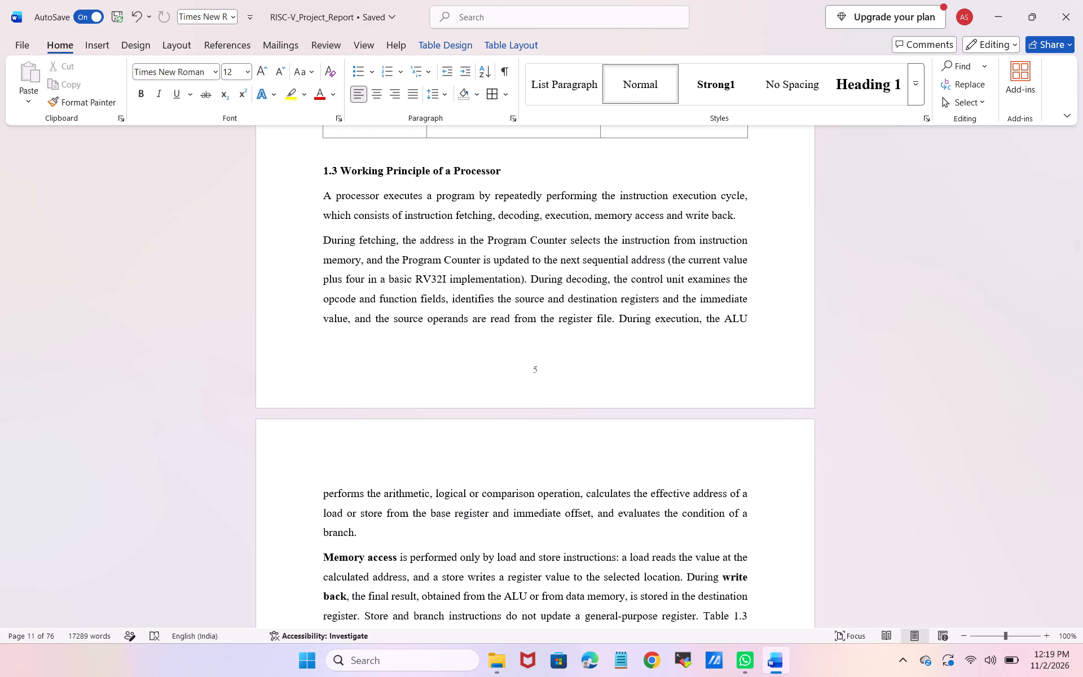
# Remove the bold formatting from "Memory access" and "write back" in the section 1.3 paragraph above Table 1.3.
pyautogui.scroll(-1, 472, 342)
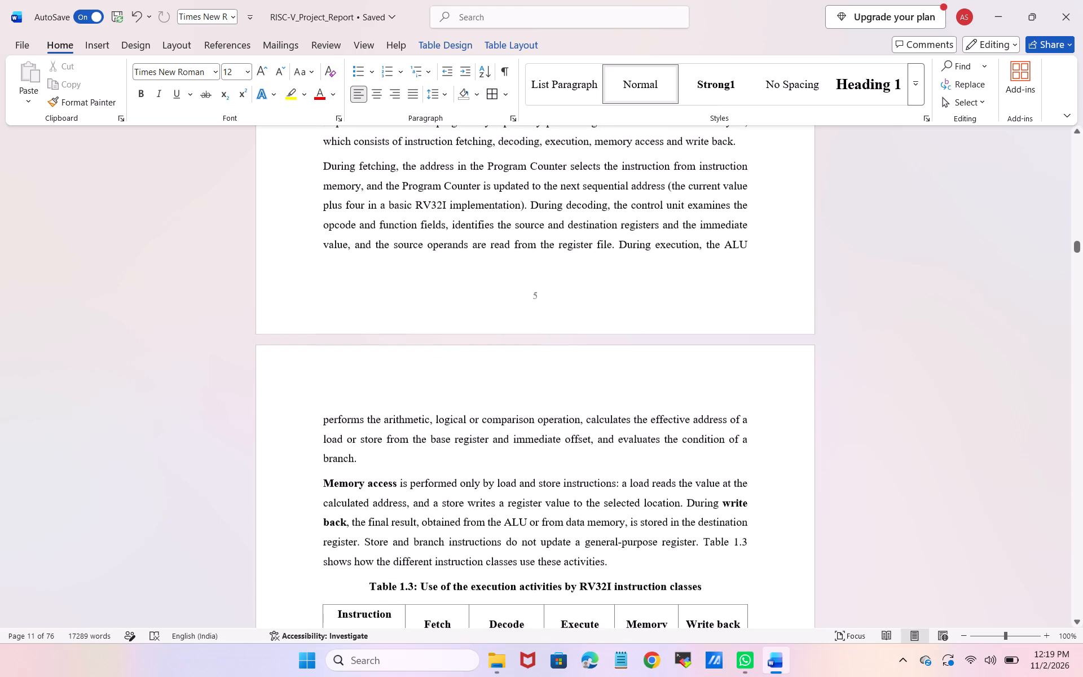
pyautogui.moveTo(322, 482); pyautogui.dragTo(363, 527)
pyautogui.click(366, 503)
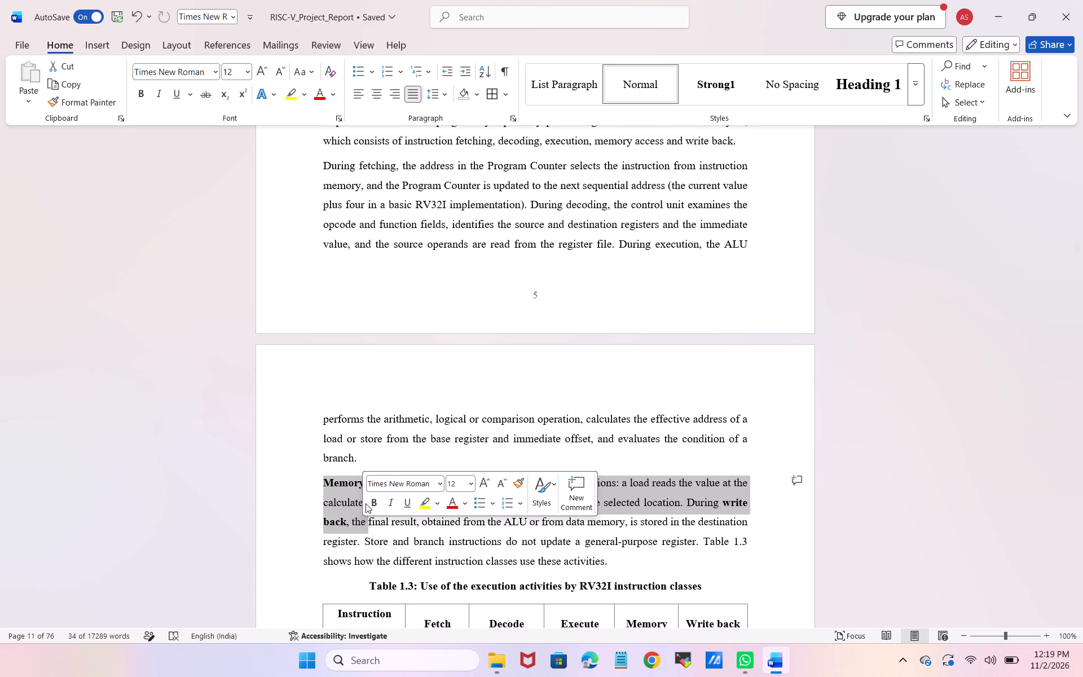
pyautogui.click(375, 503)
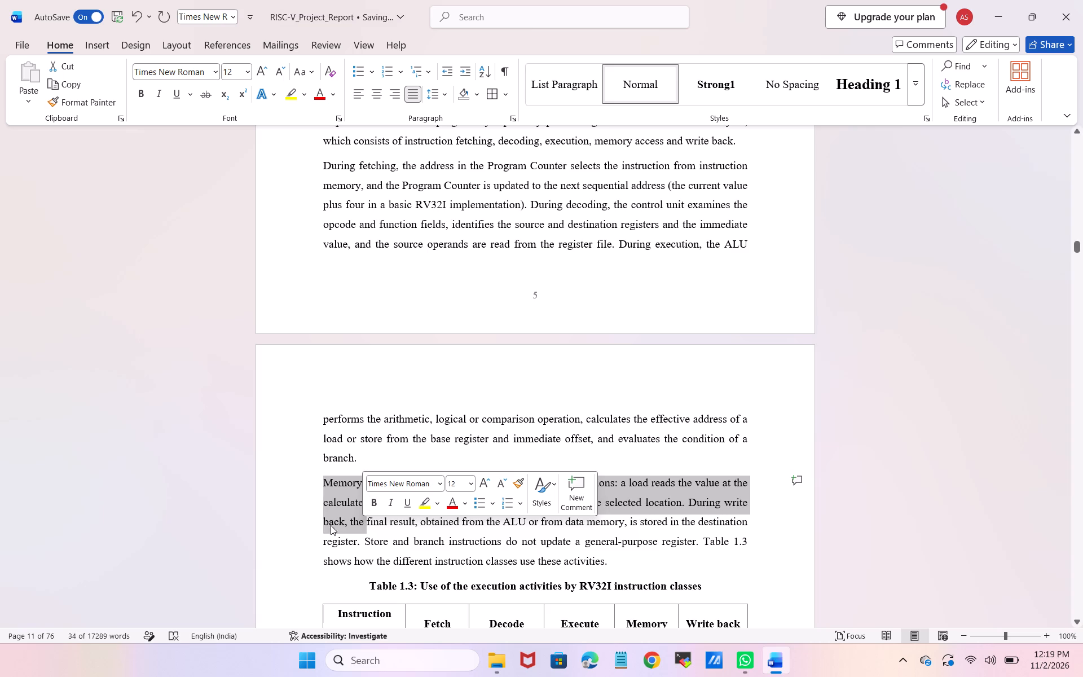
pyautogui.click(320, 537)
# Center the text horizontally in all body cells of Table 1.3, from the Register–register row through JAL / JALR.
pyautogui.scroll(-2, 320, 537)
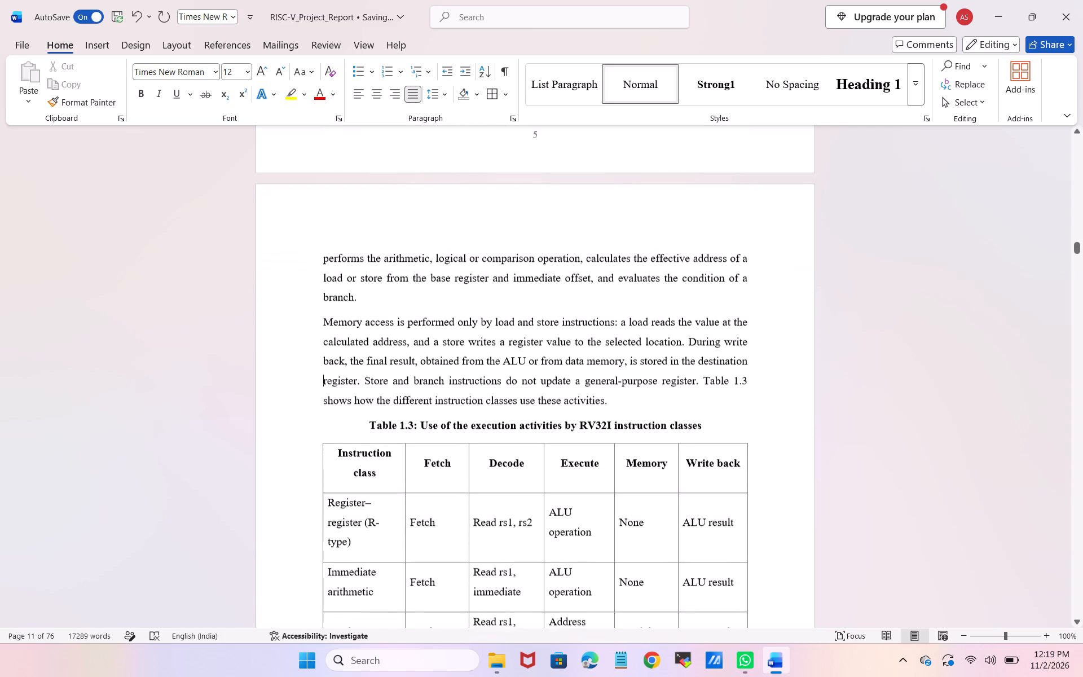
pyautogui.scroll(-3, 320, 537)
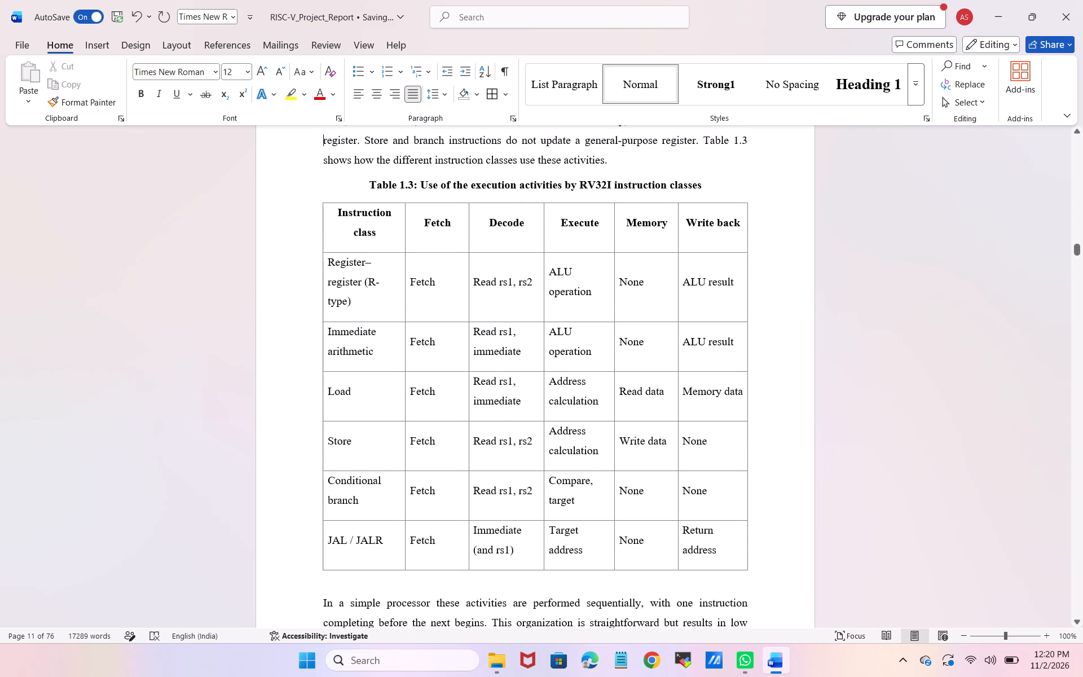
pyautogui.moveTo(389, 544); pyautogui.dragTo(352, 309)
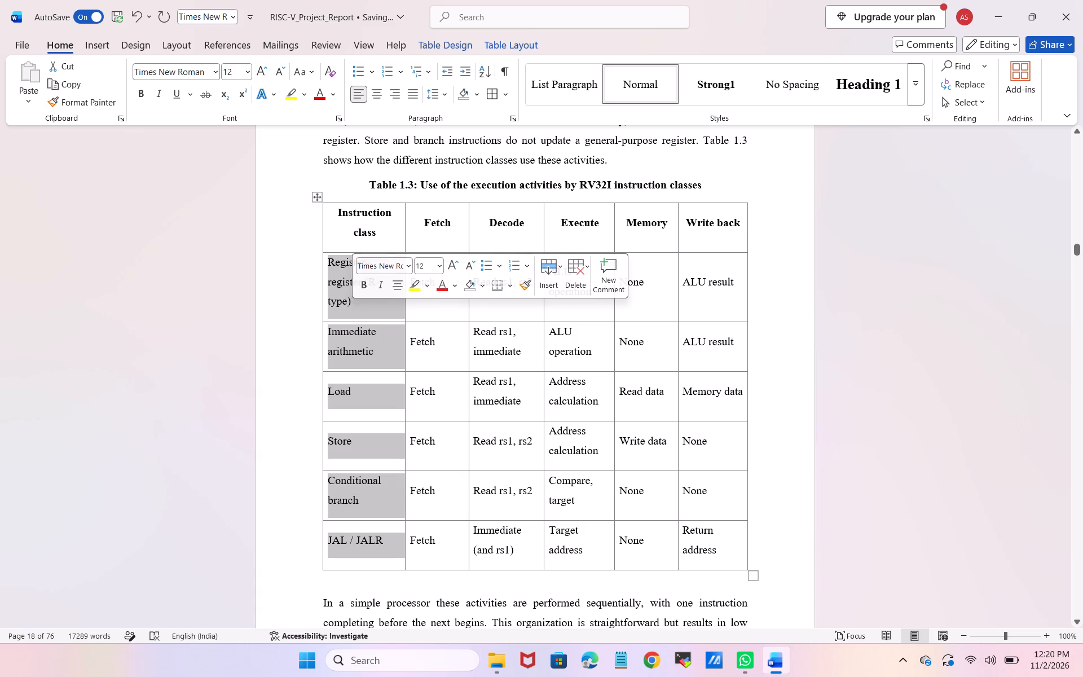
pyautogui.click(421, 316)
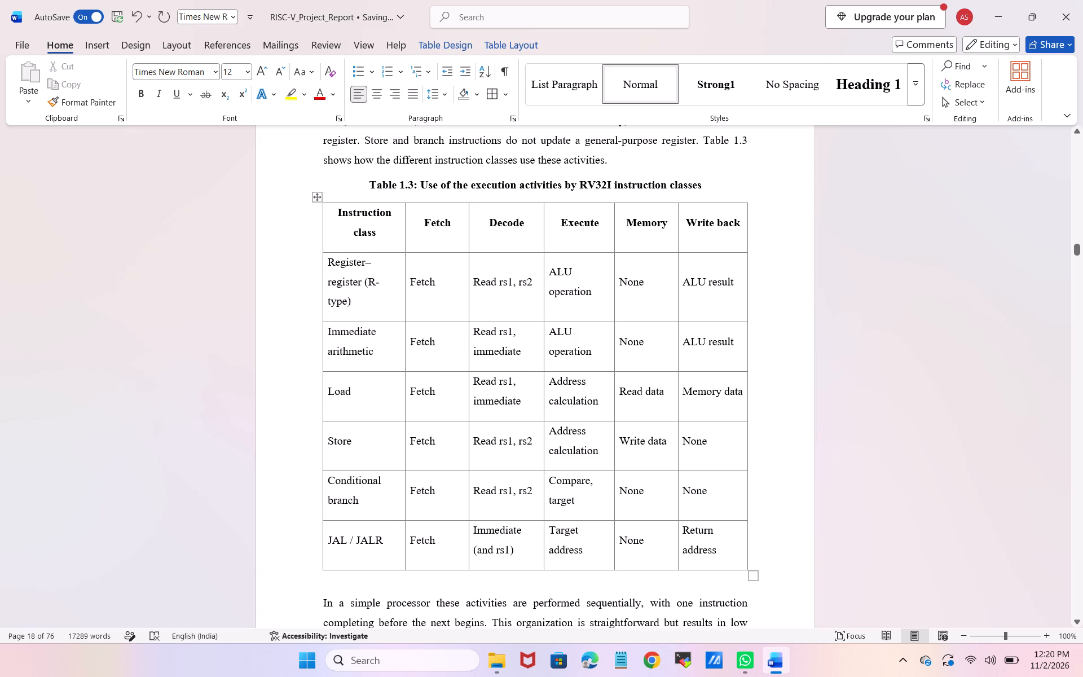
pyautogui.moveTo(328, 263); pyautogui.dragTo(726, 533)
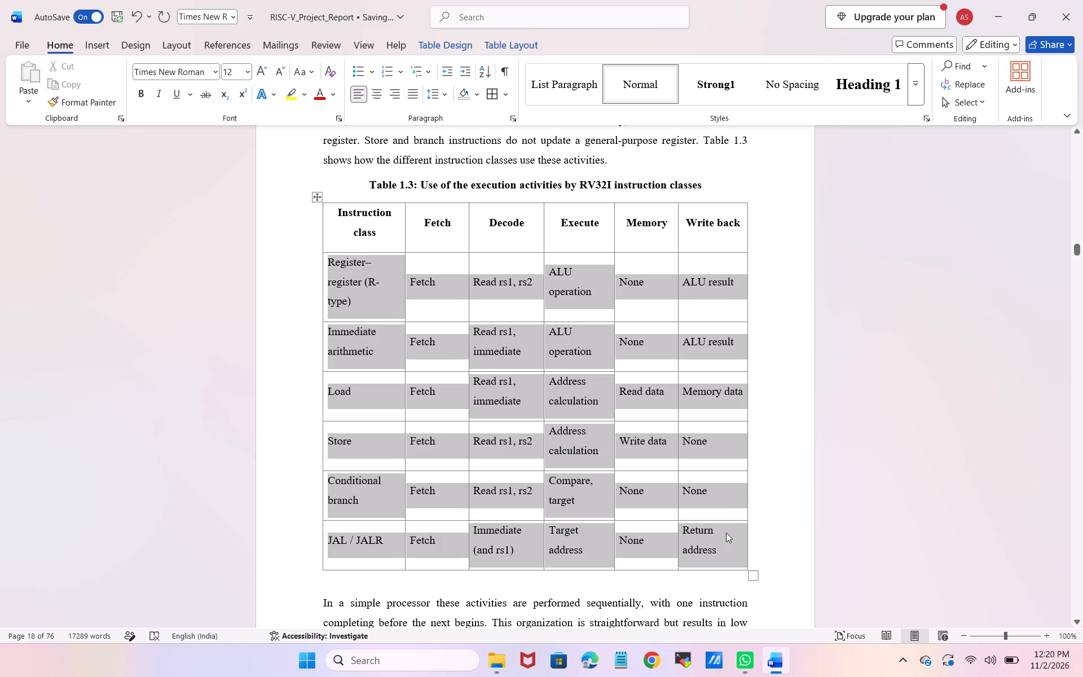
pyautogui.click(774, 506)
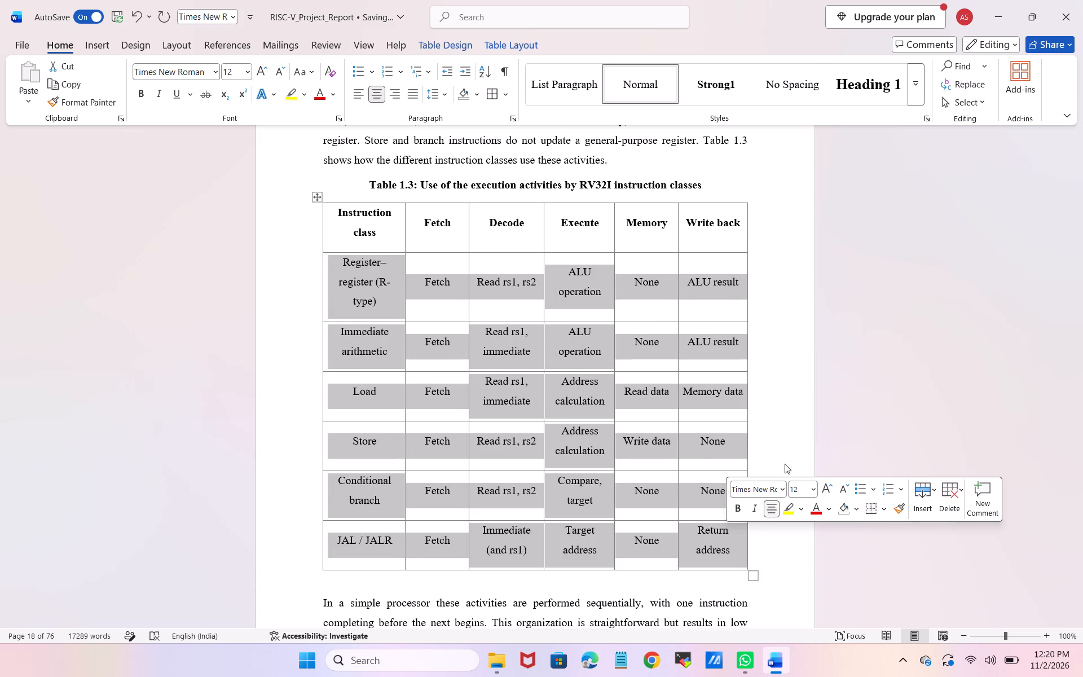
pyautogui.click(845, 309)
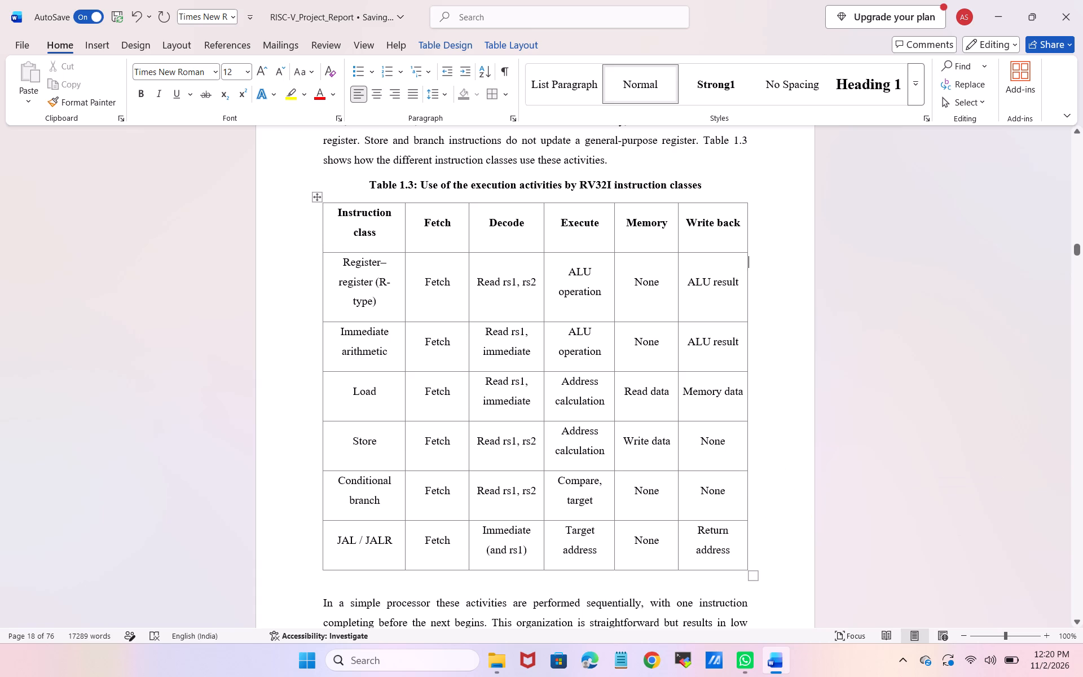
# Center the text horizontally in all cells of Table 1.2, Functional units of a processor, from the header through the Clock row.
pyautogui.scroll(5, 616, 348)
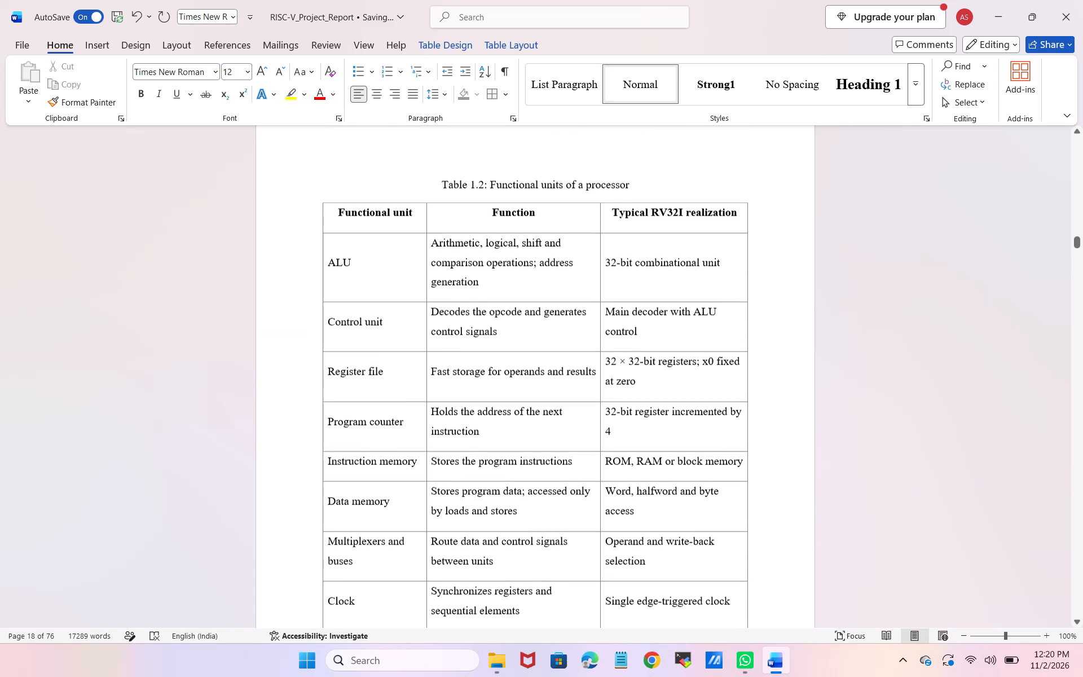
pyautogui.moveTo(328, 262); pyautogui.dragTo(543, 287)
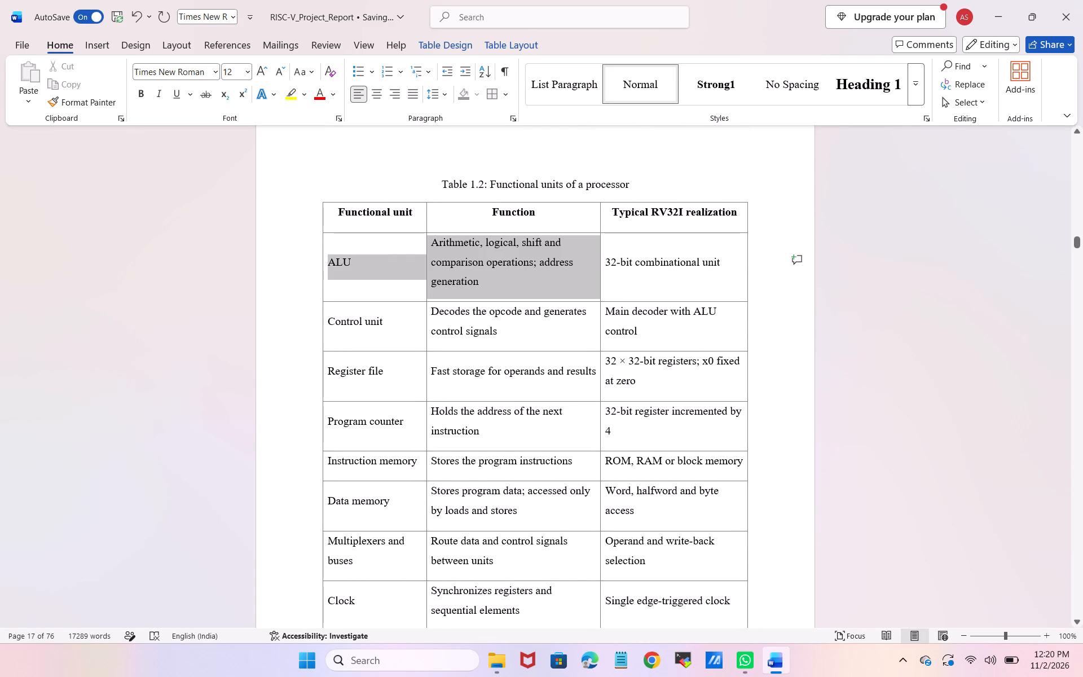
pyautogui.moveTo(543, 287); pyautogui.dragTo(631, 670)
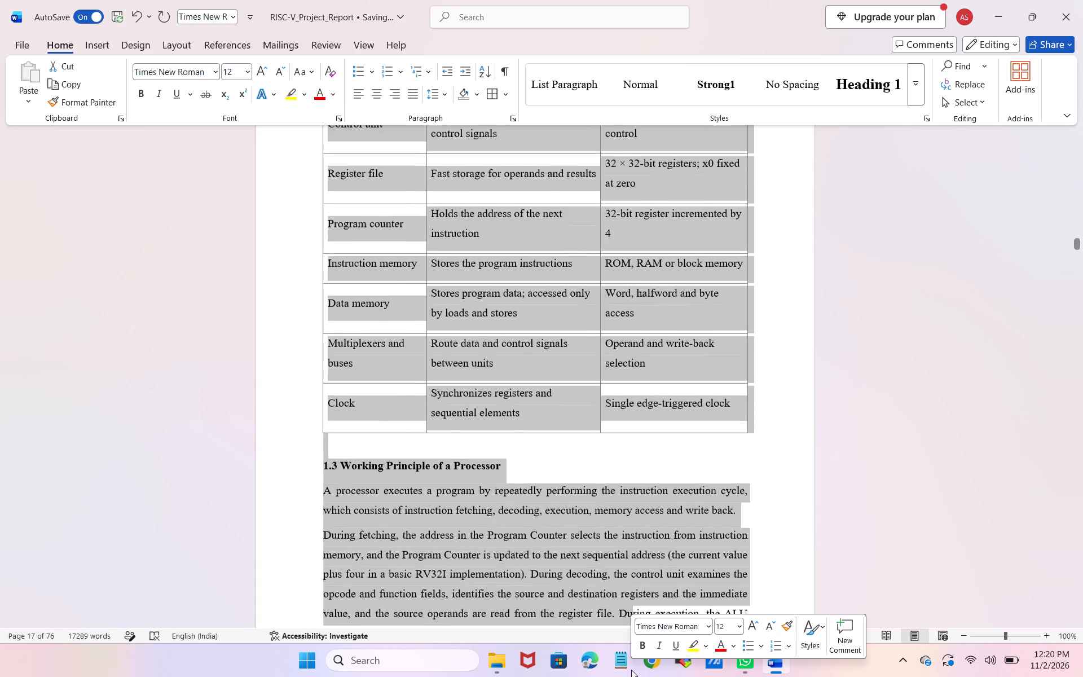
pyautogui.click(579, 452)
pyautogui.scroll(1, 579, 452)
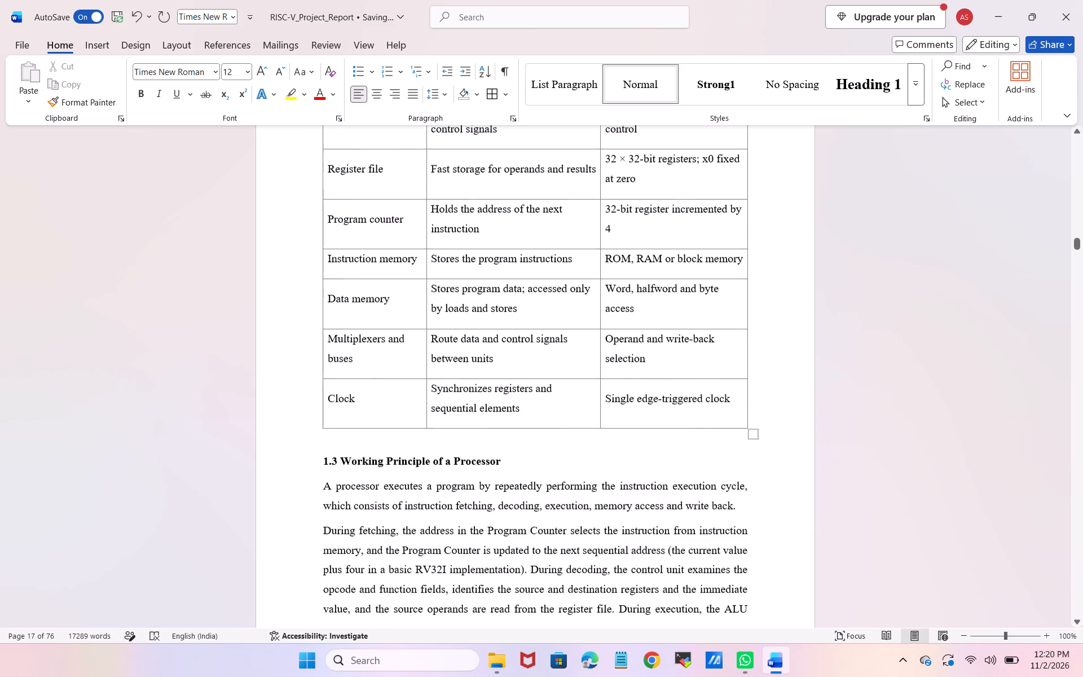
pyautogui.scroll(2, 579, 452)
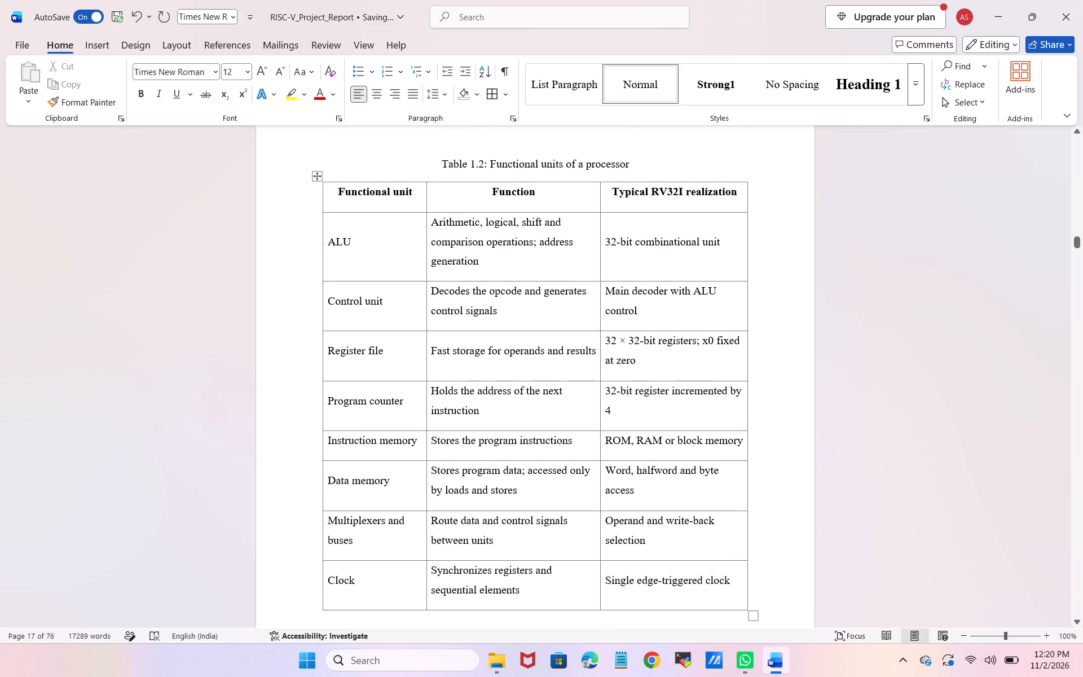
pyautogui.moveTo(331, 192); pyautogui.dragTo(734, 558)
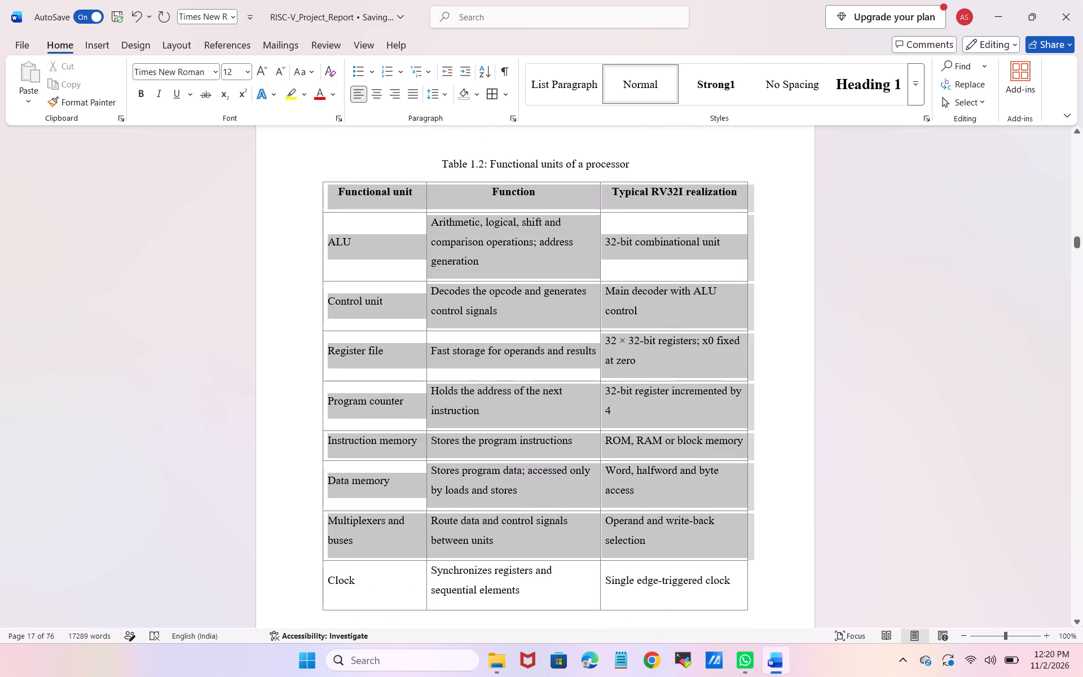
pyautogui.moveTo(734, 558); pyautogui.dragTo(707, 562)
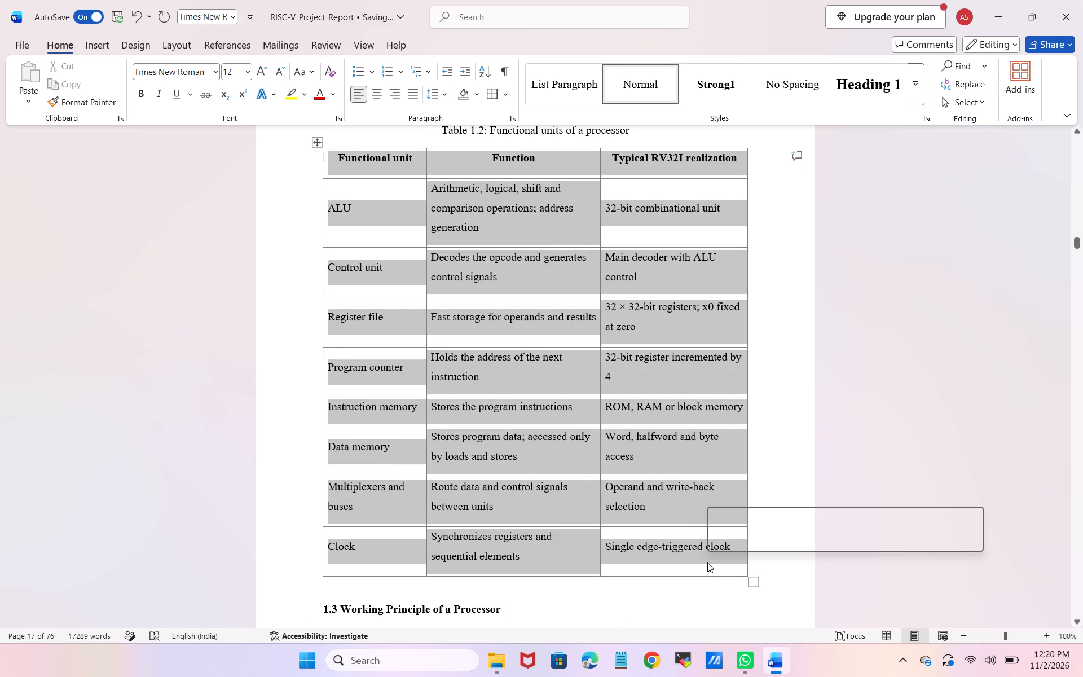
pyautogui.click(751, 533)
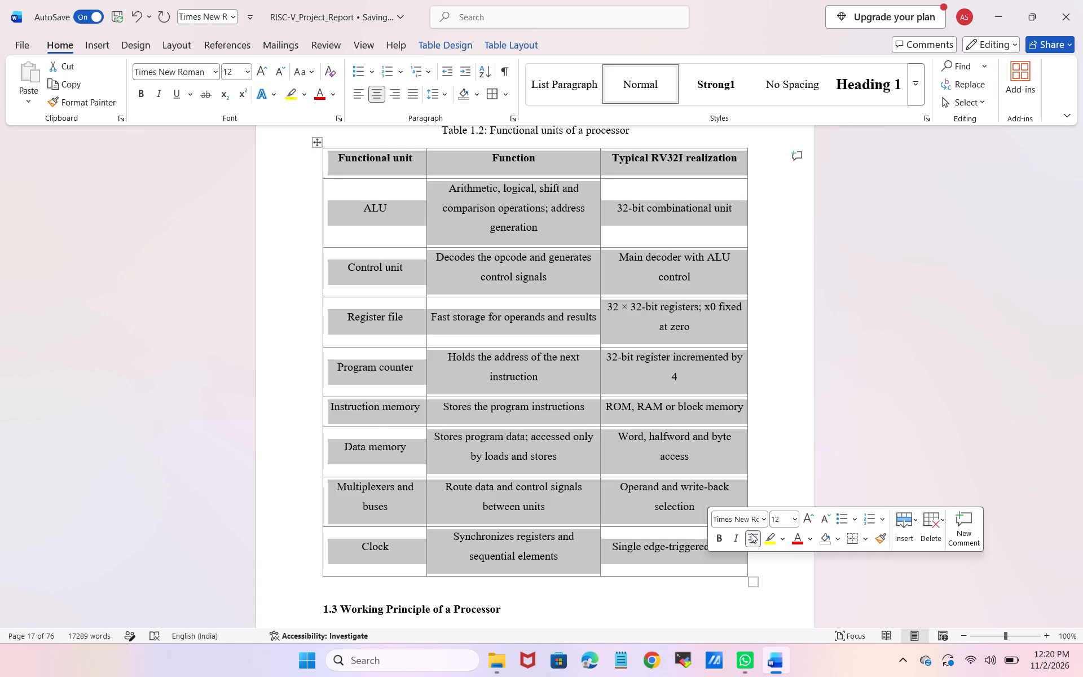
pyautogui.click(795, 290)
# Center the text horizontally in all body cells of Table 1.1, from the Personal computing row through Medical devices.
pyautogui.scroll(3, 795, 290)
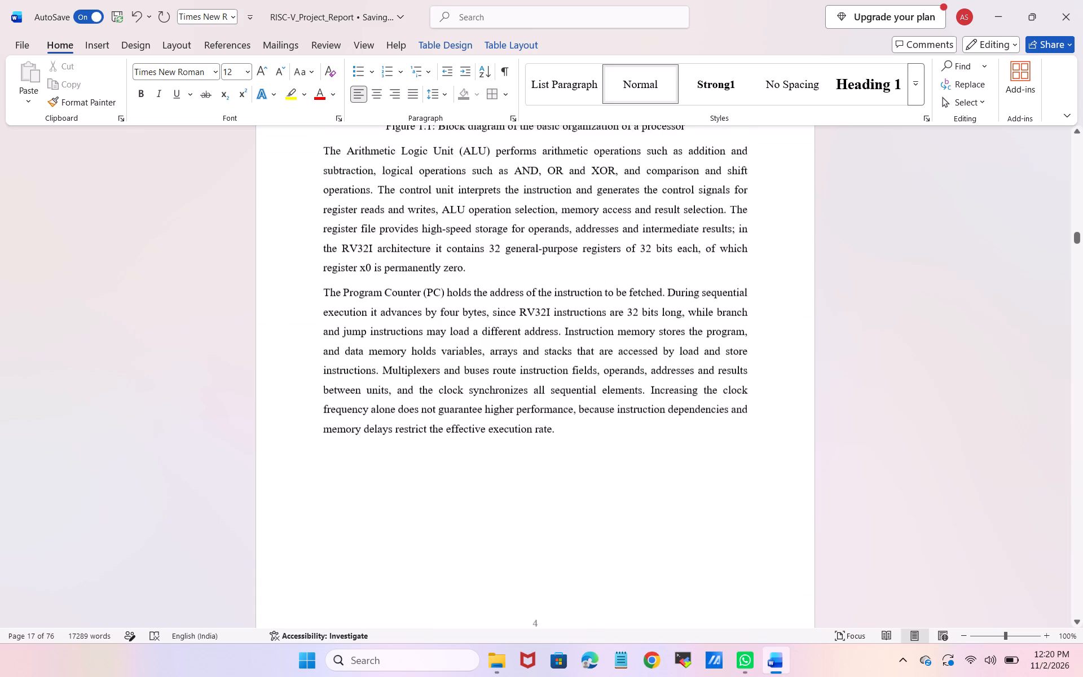
pyautogui.scroll(4, 795, 290)
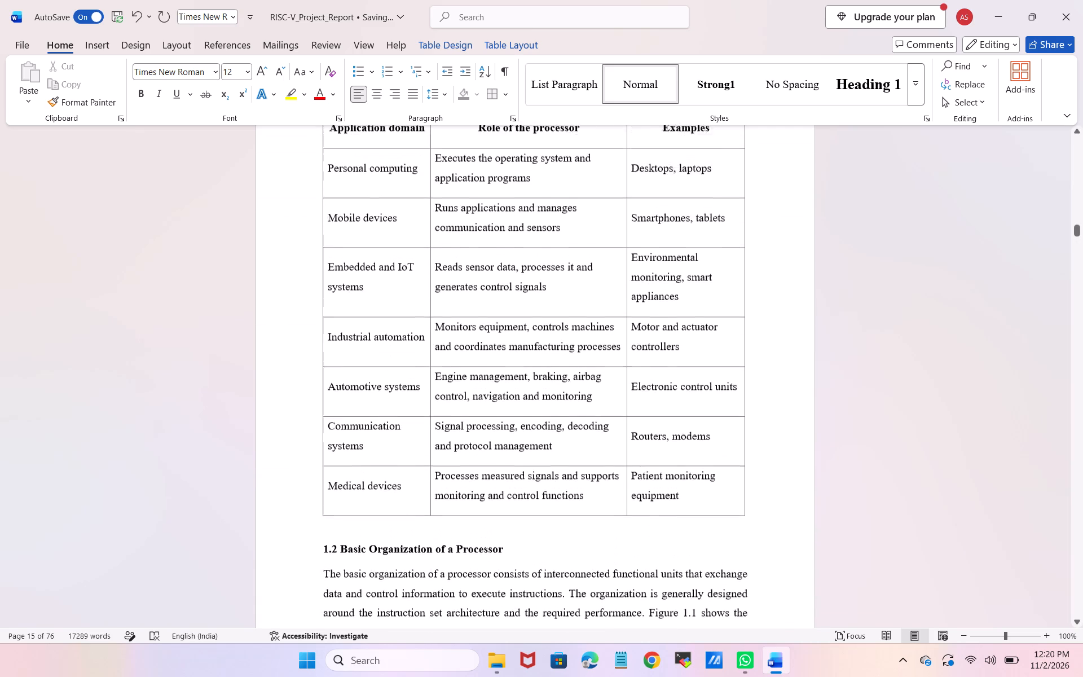
pyautogui.scroll(1, 795, 290)
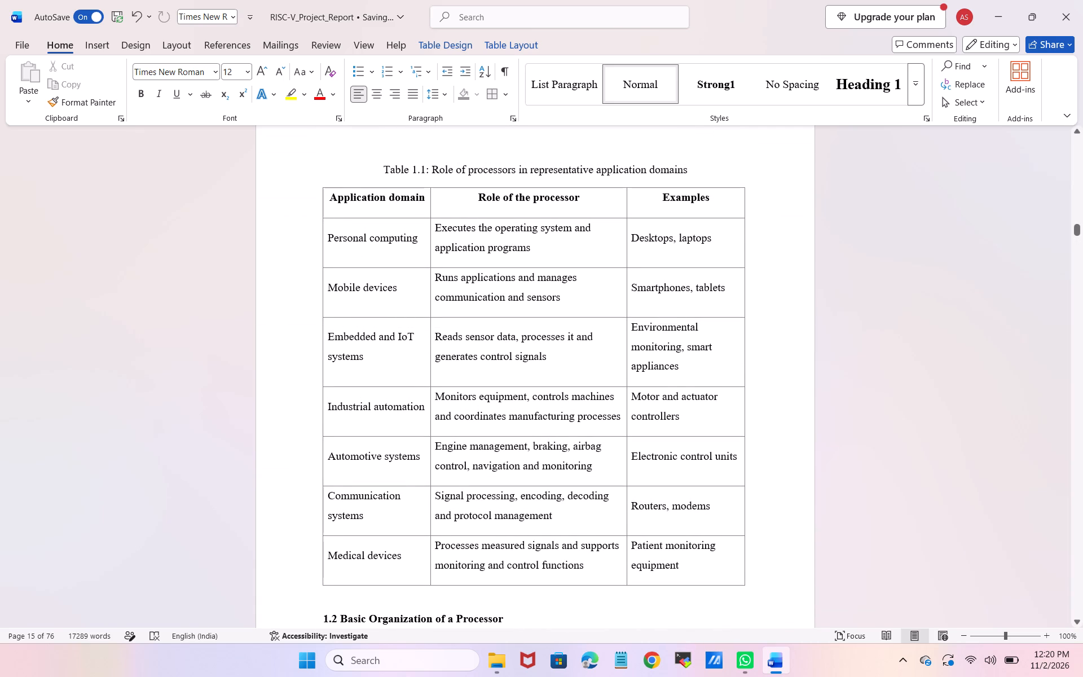
pyautogui.moveTo(328, 234); pyautogui.dragTo(457, 265)
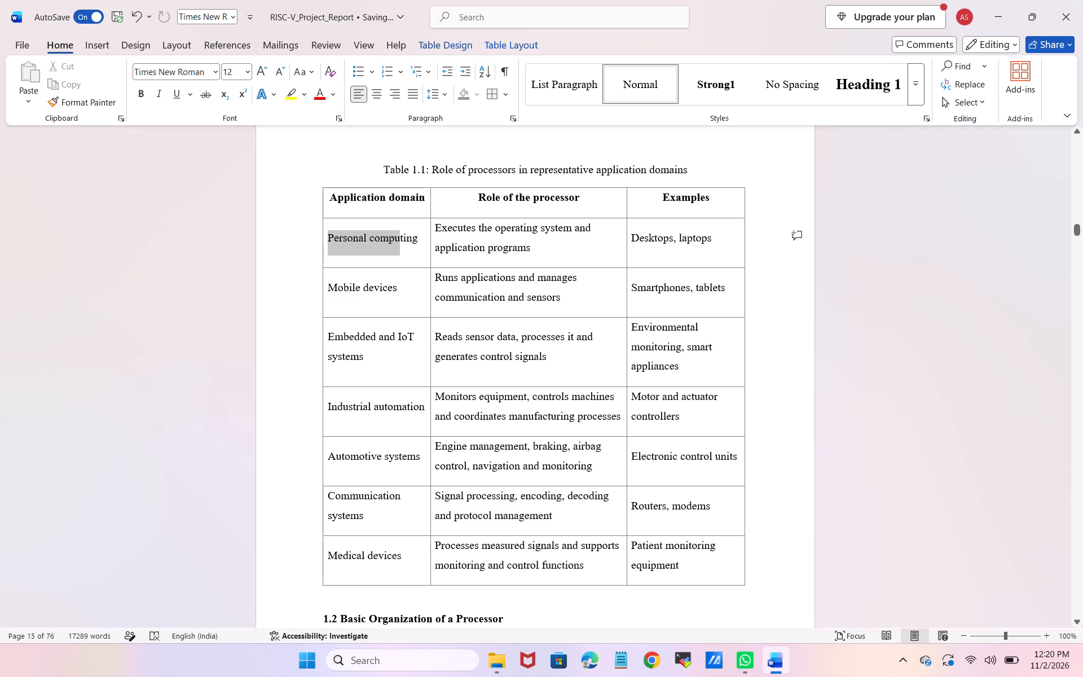
pyautogui.moveTo(457, 265); pyautogui.dragTo(682, 567)
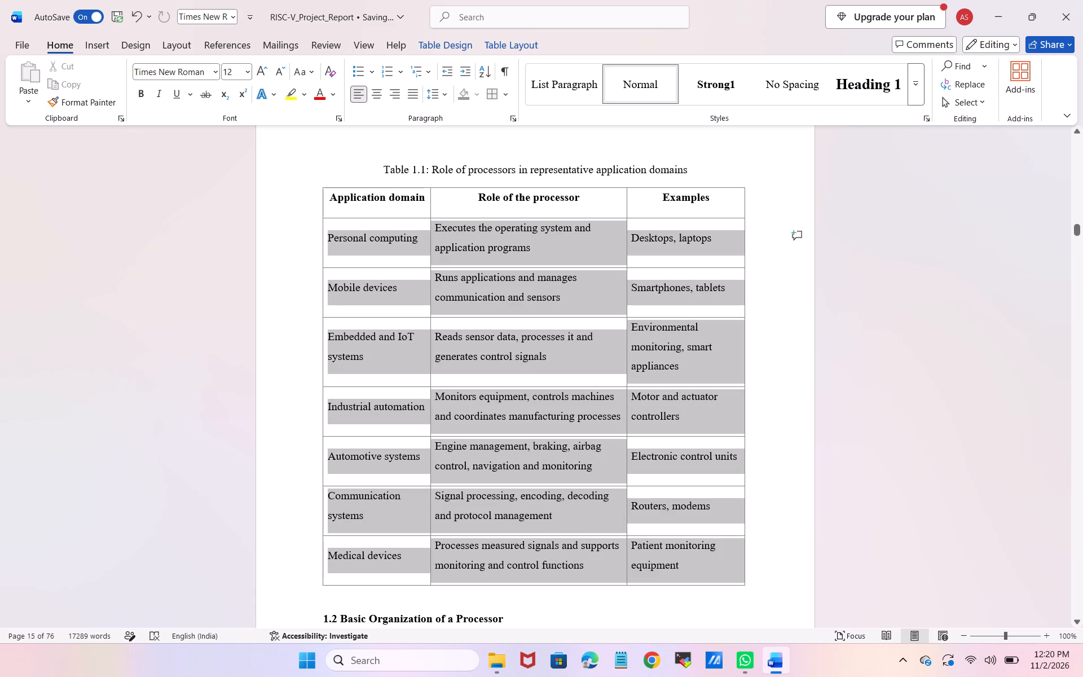
pyautogui.moveTo(682, 567); pyautogui.dragTo(684, 483)
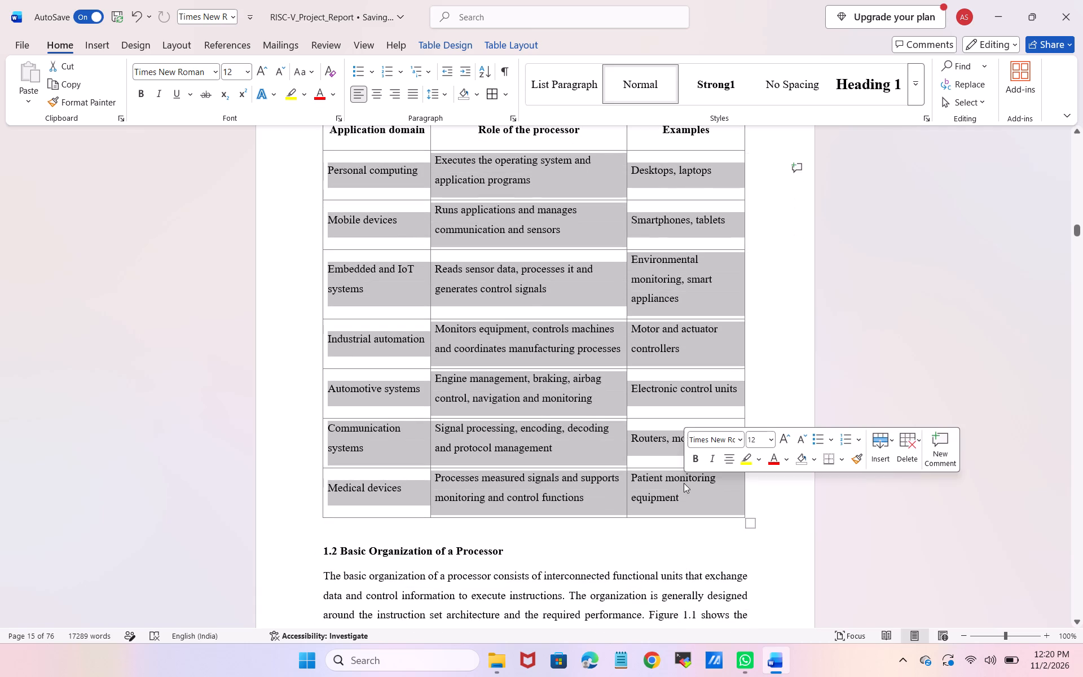
pyautogui.click(727, 459)
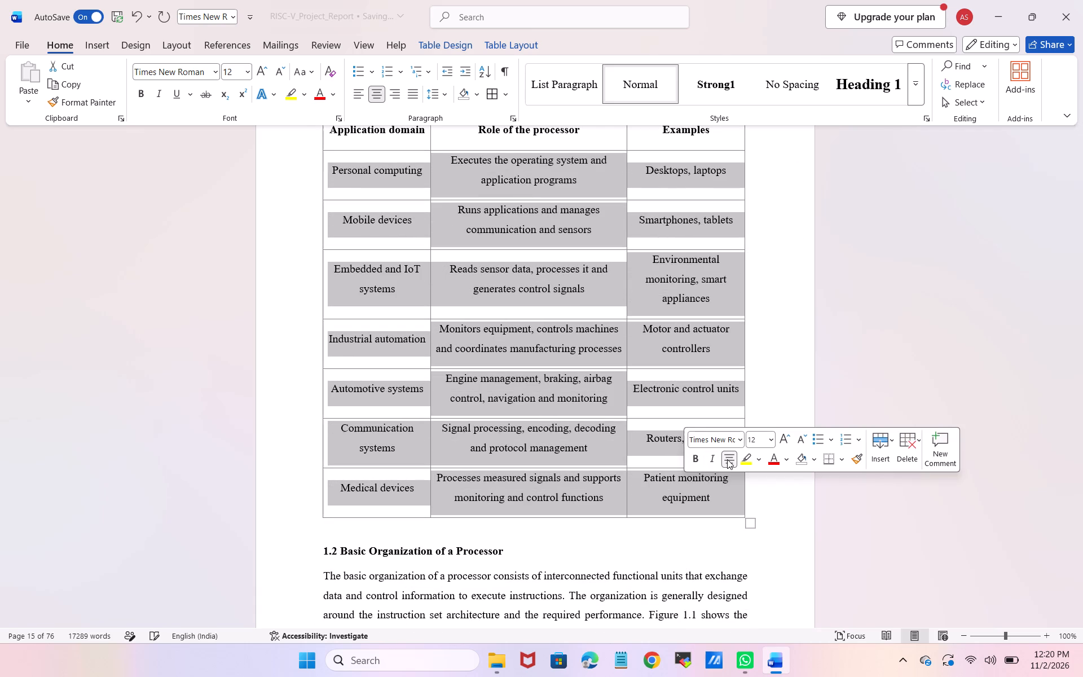
# Center the text horizontally in all body cells of Table 1.4, from the Instruction set row through the Application row.
pyautogui.click(799, 268)
pyautogui.scroll(-2, 799, 268)
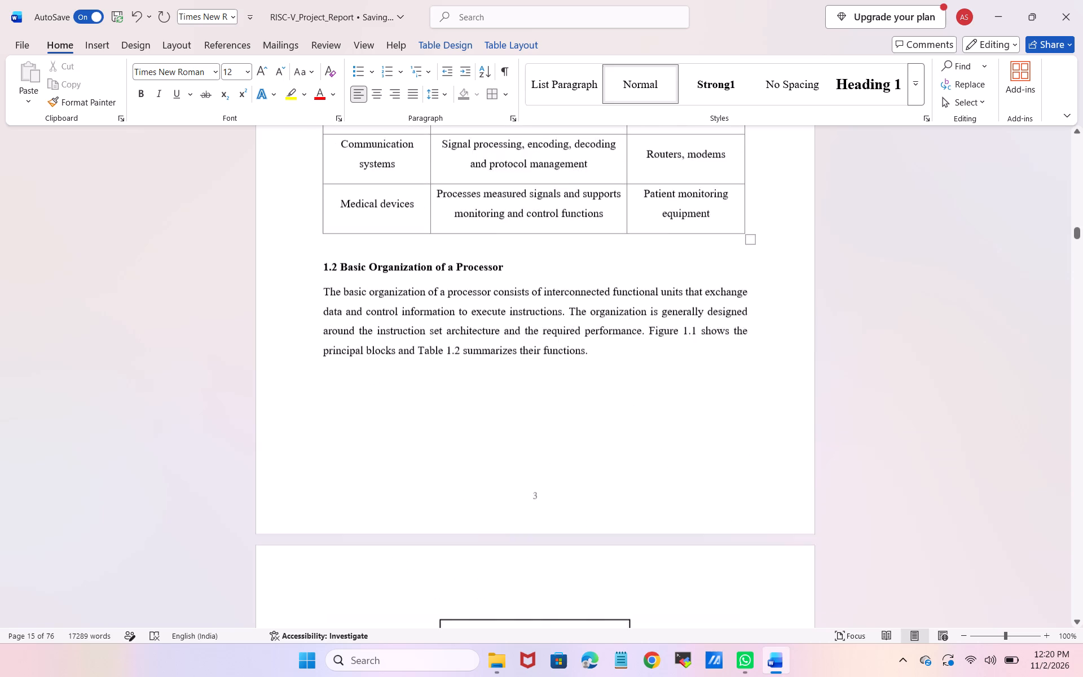
pyautogui.scroll(-4, 799, 268)
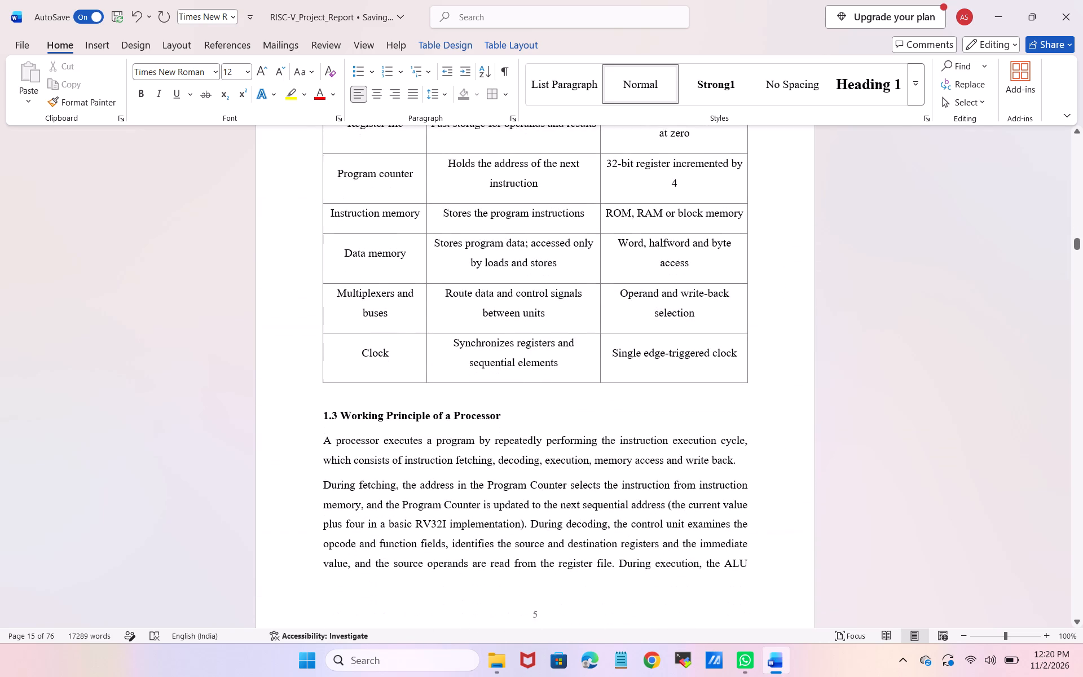
pyautogui.scroll(-3, 799, 268)
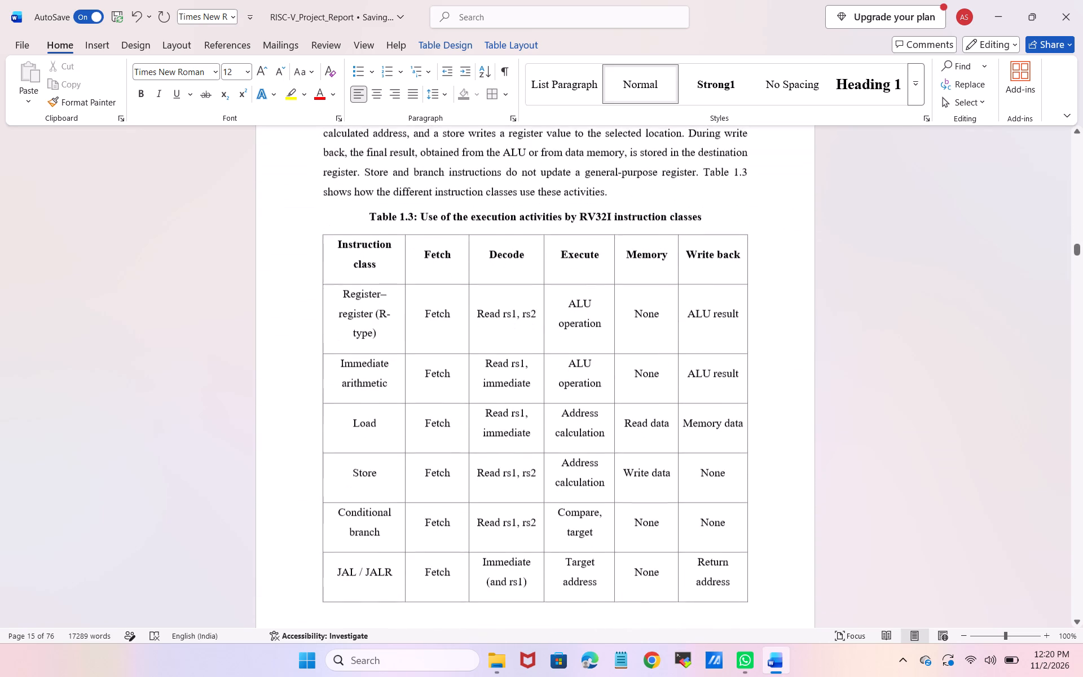
pyautogui.scroll(-1, 799, 268)
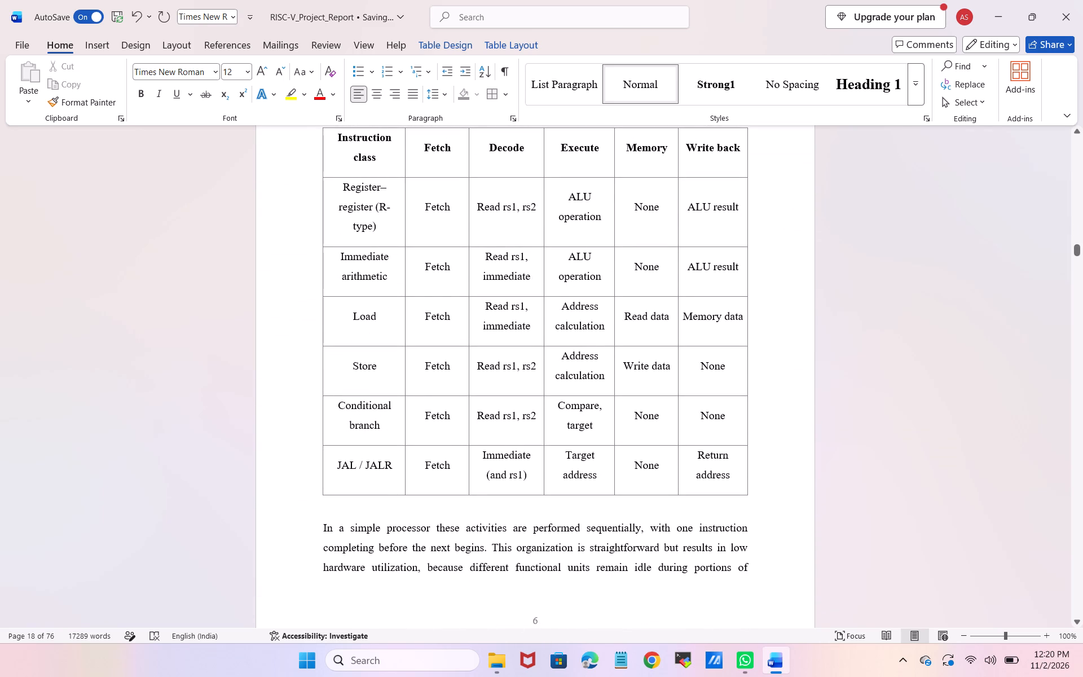
pyautogui.scroll(-2, 476, 262)
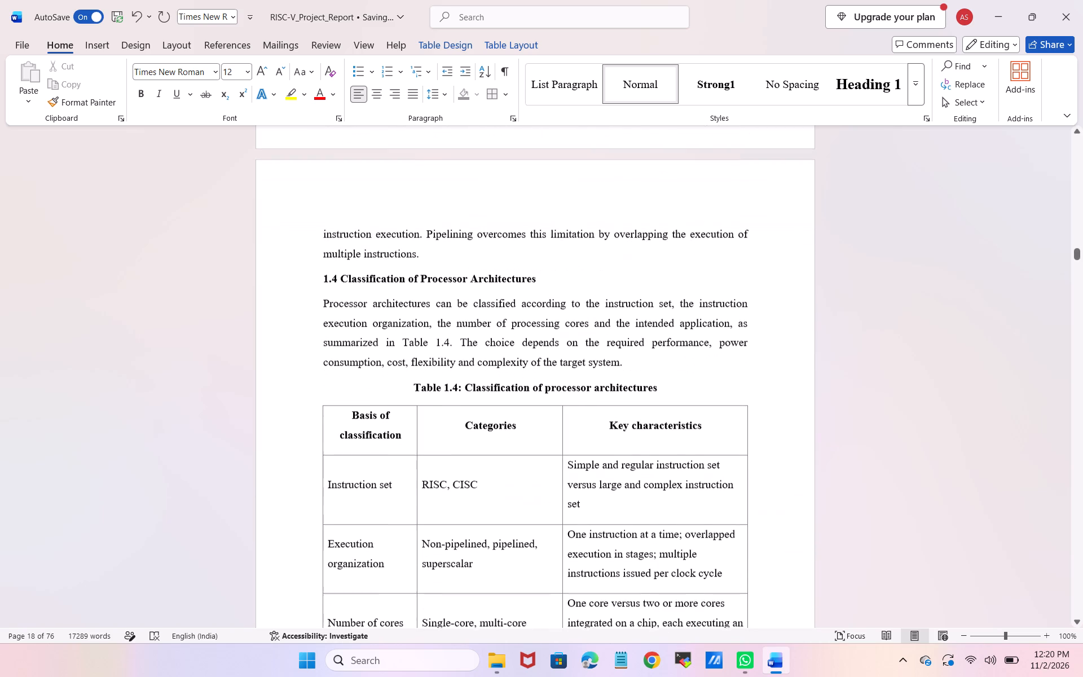
pyautogui.scroll(-1, 476, 262)
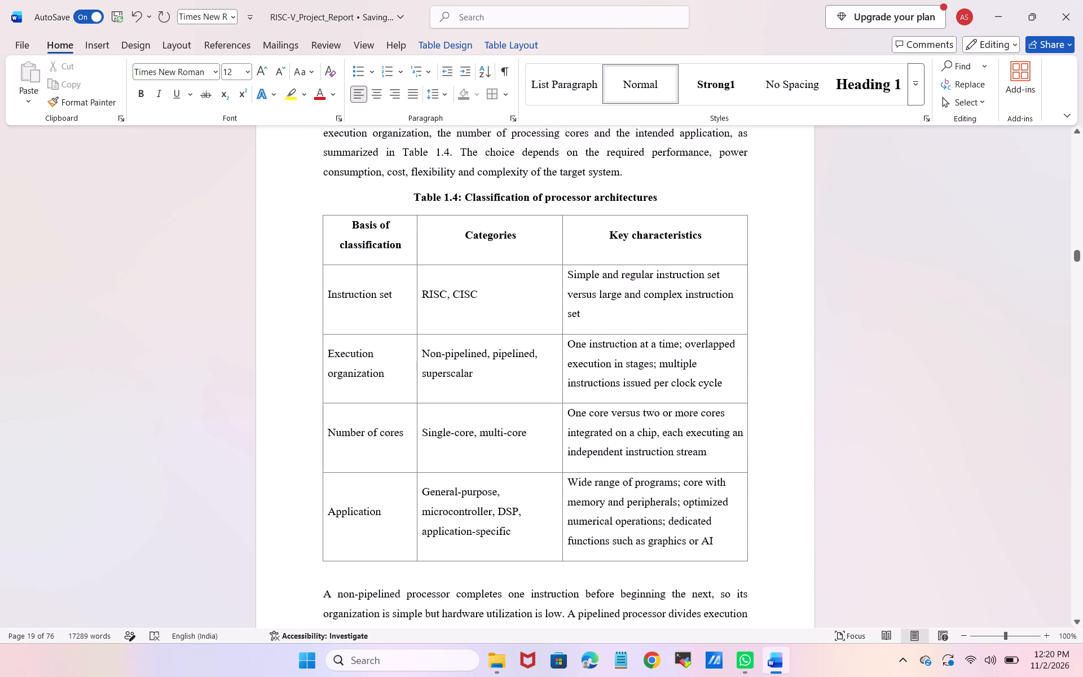
pyautogui.click(331, 289)
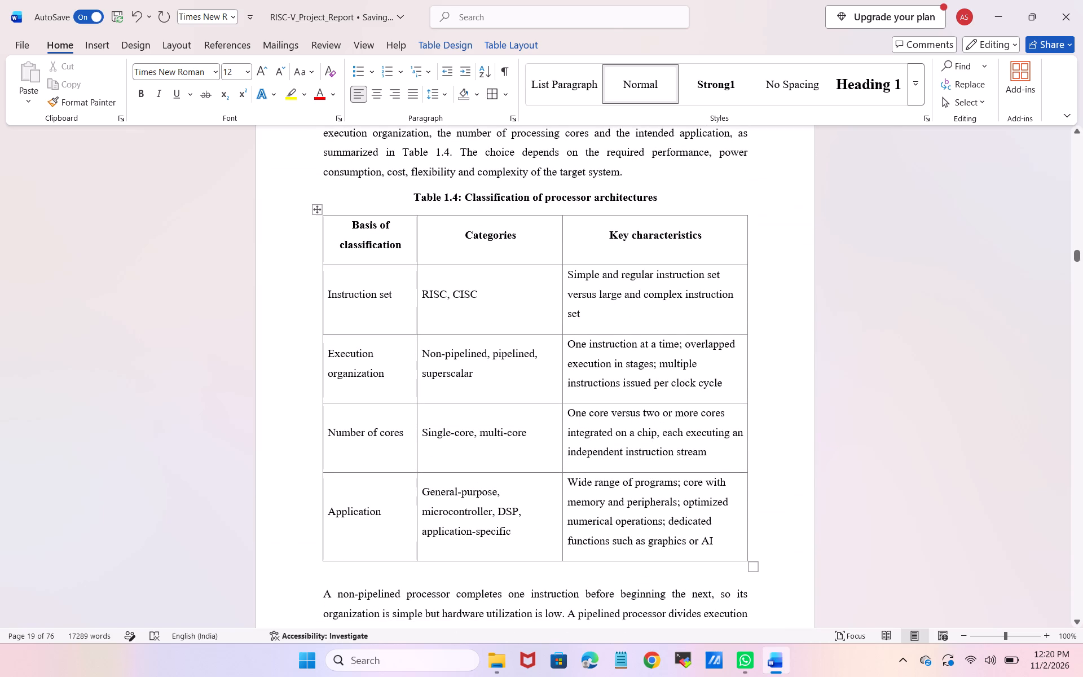
pyautogui.moveTo(327, 292); pyautogui.dragTo(333, 292)
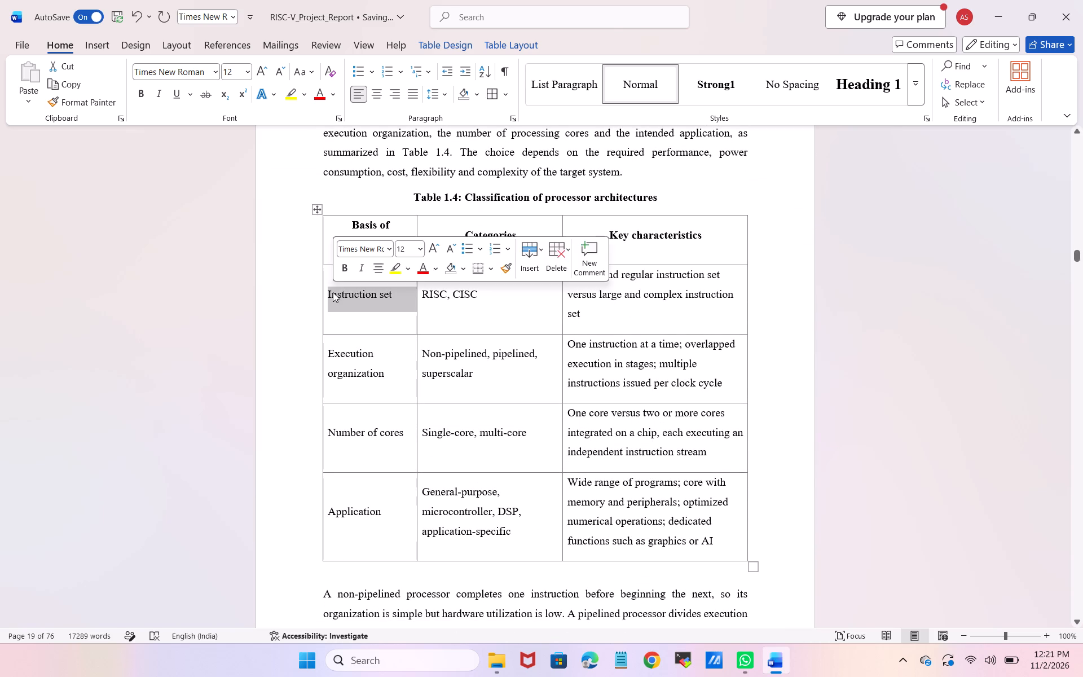
pyautogui.click(333, 292)
pyautogui.press('Left')
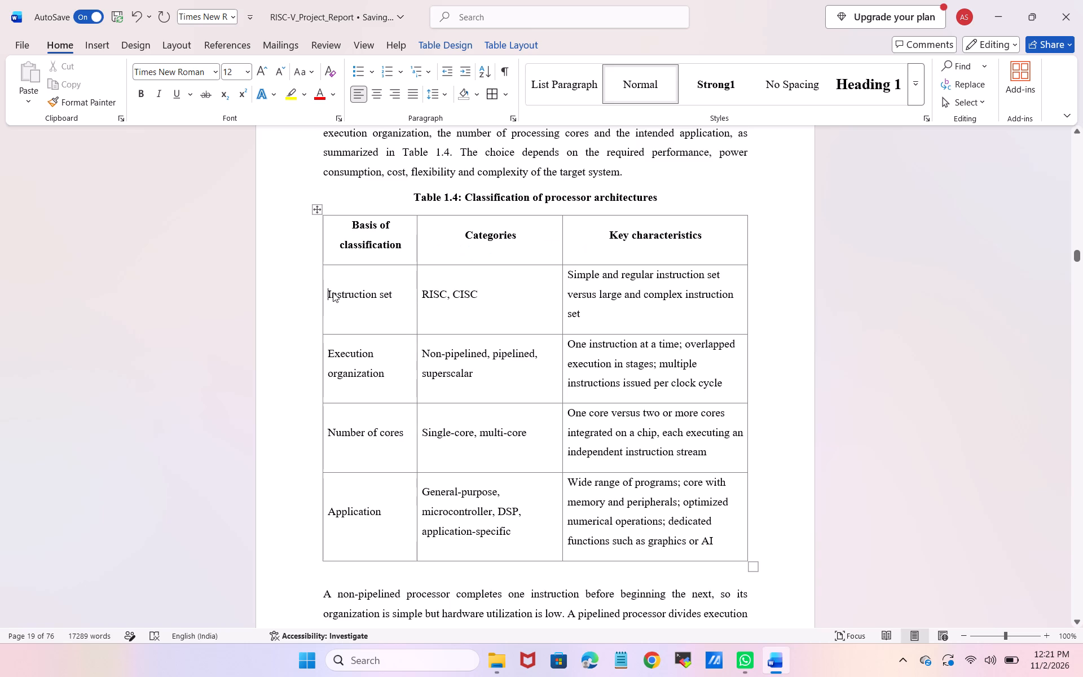
pyautogui.moveTo(329, 290); pyautogui.dragTo(580, 368)
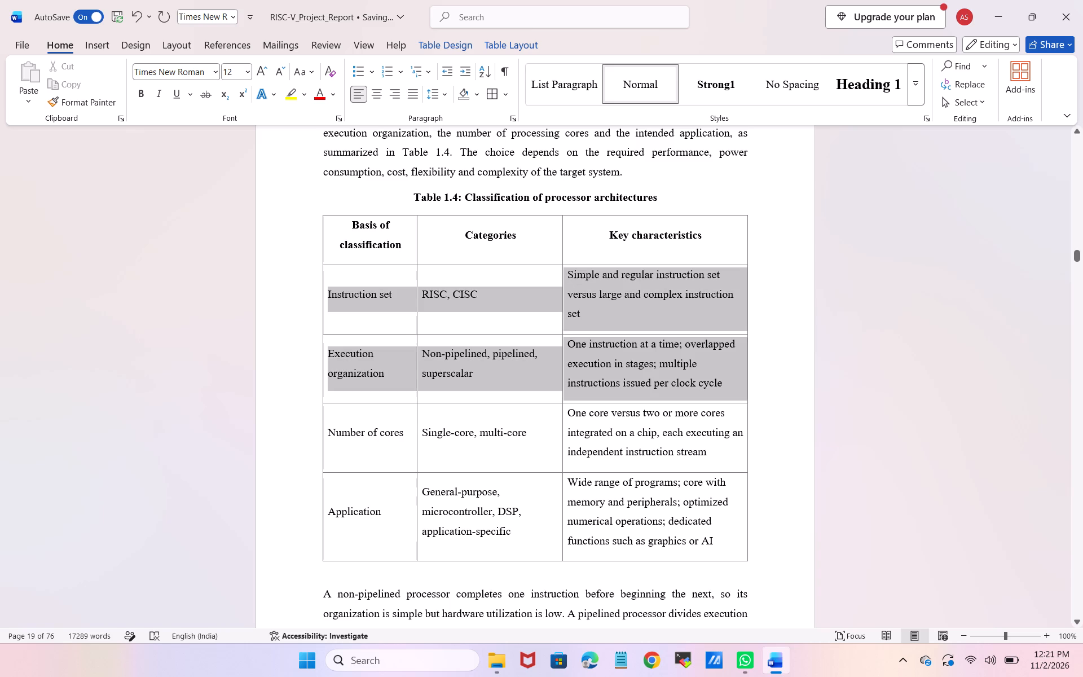
pyautogui.moveTo(580, 368); pyautogui.dragTo(631, 501)
pyautogui.click(677, 478)
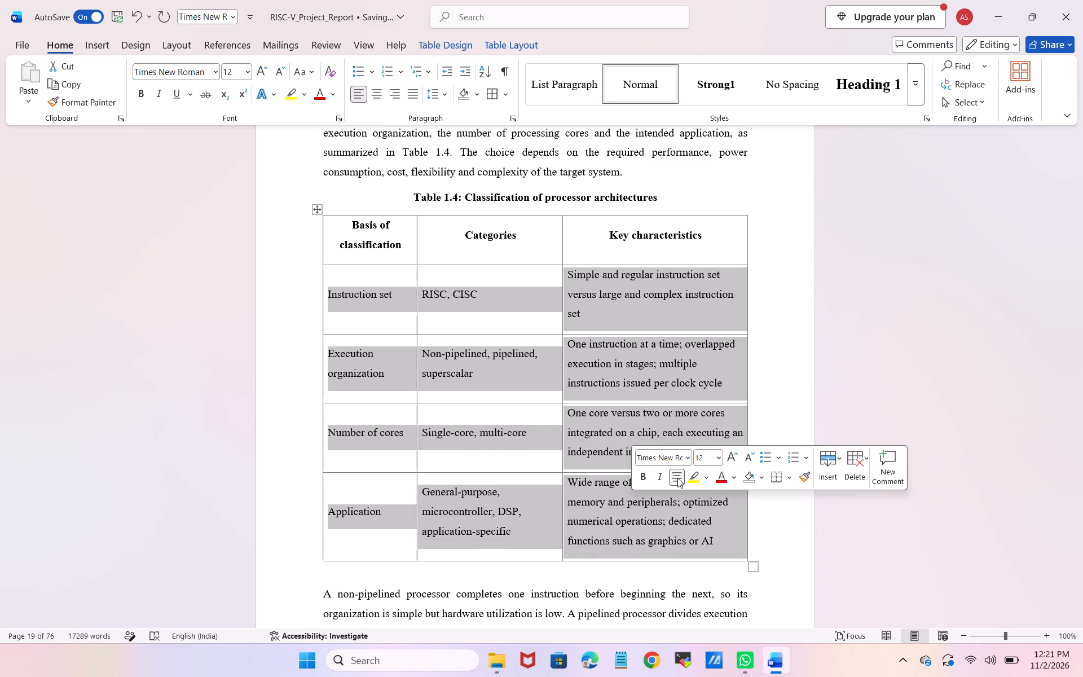
pyautogui.click(785, 275)
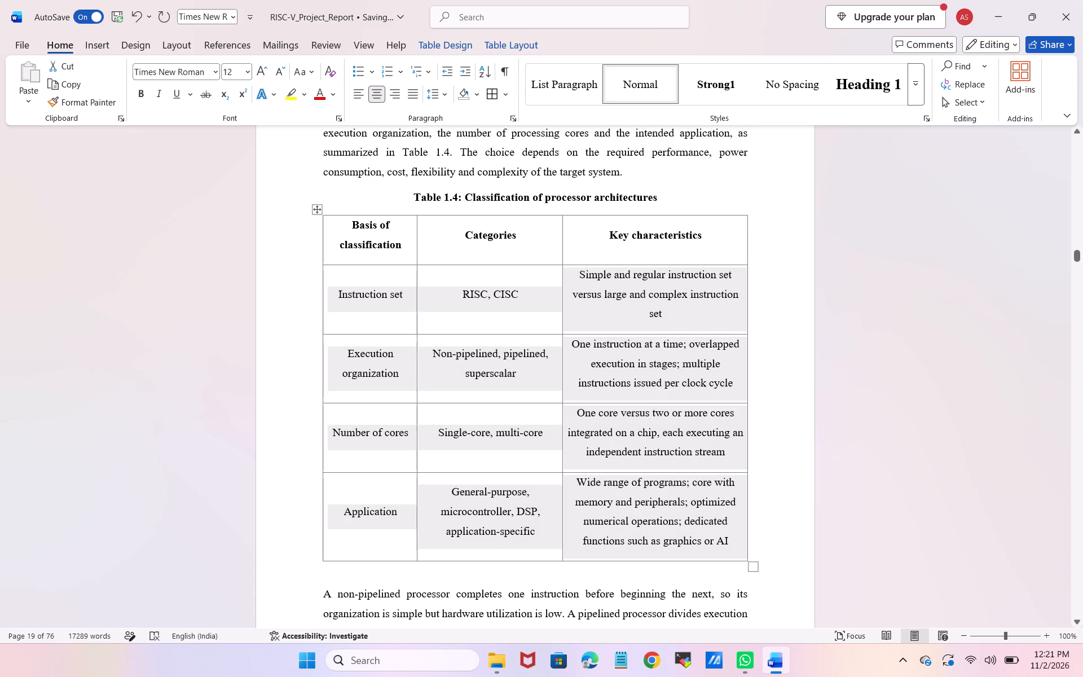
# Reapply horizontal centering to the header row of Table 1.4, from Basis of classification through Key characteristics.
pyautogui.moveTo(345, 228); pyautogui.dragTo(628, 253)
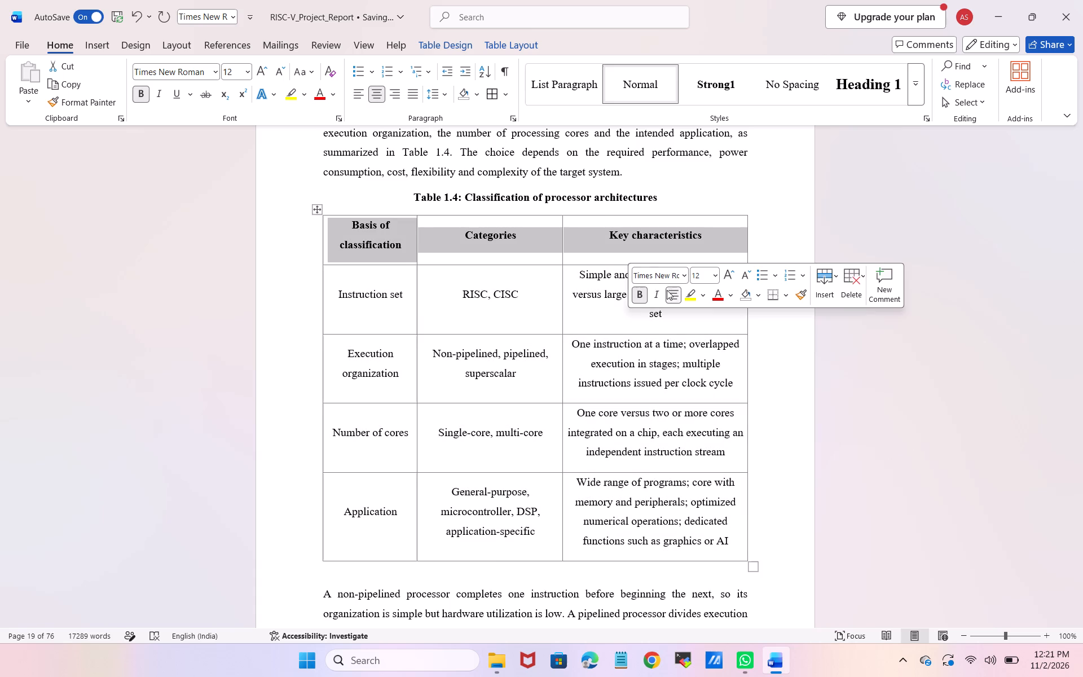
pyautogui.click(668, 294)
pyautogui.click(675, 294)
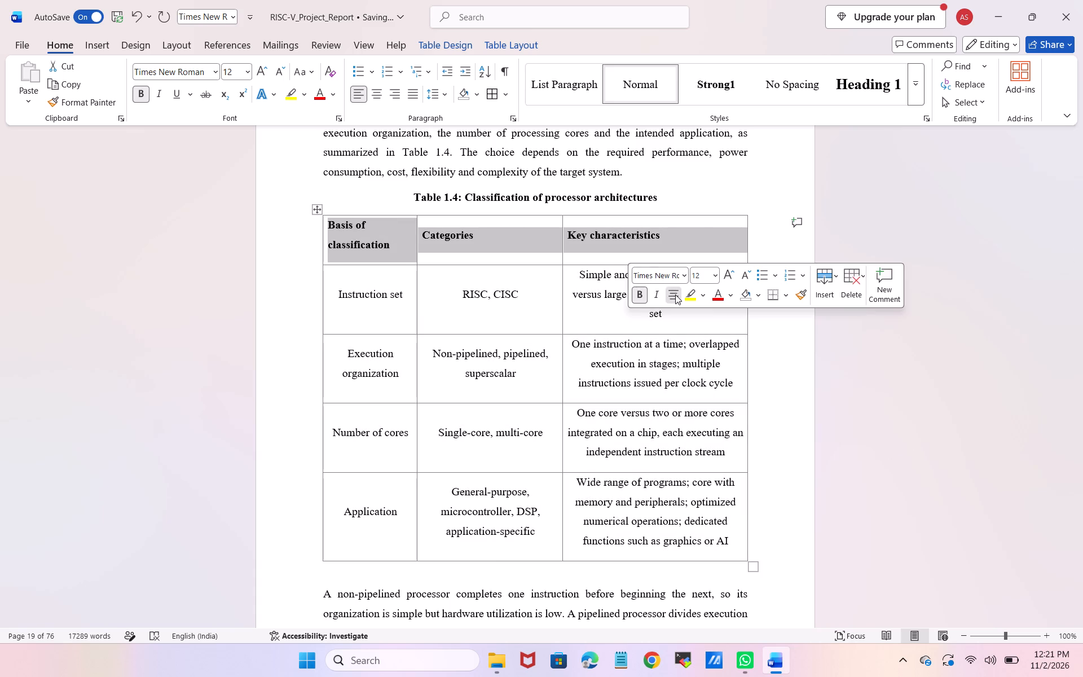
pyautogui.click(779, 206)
# Remove the bold formatting from the caption "Table 1.3: Use of the execution activities by RV32I instruction classes".
pyautogui.scroll(-1, 779, 206)
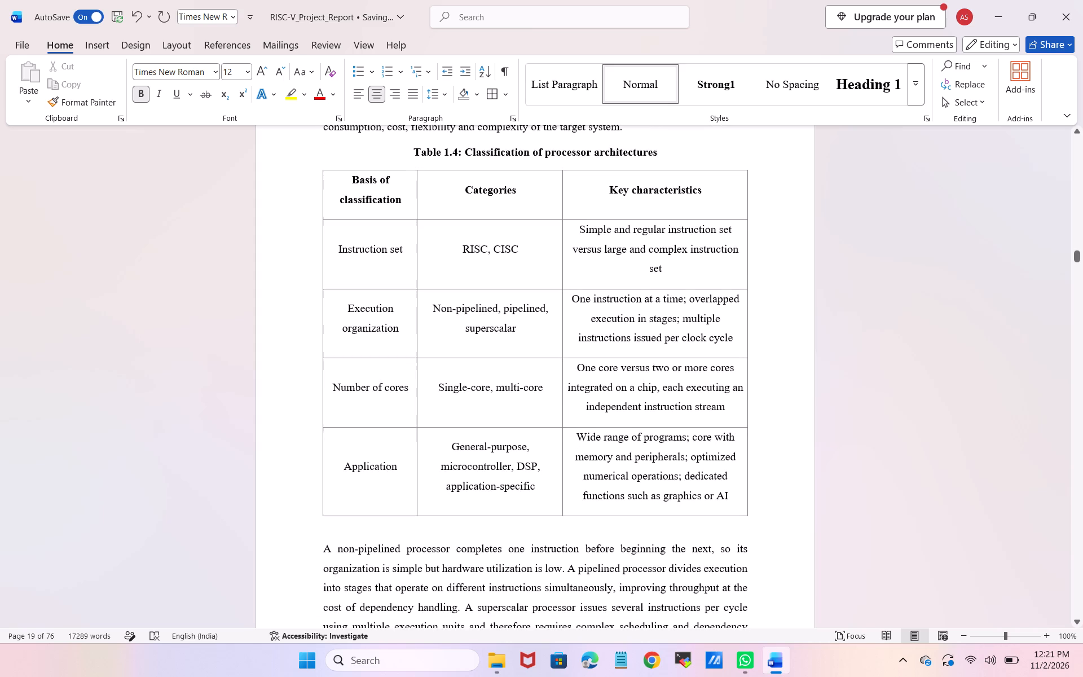
pyautogui.scroll(-2, 779, 206)
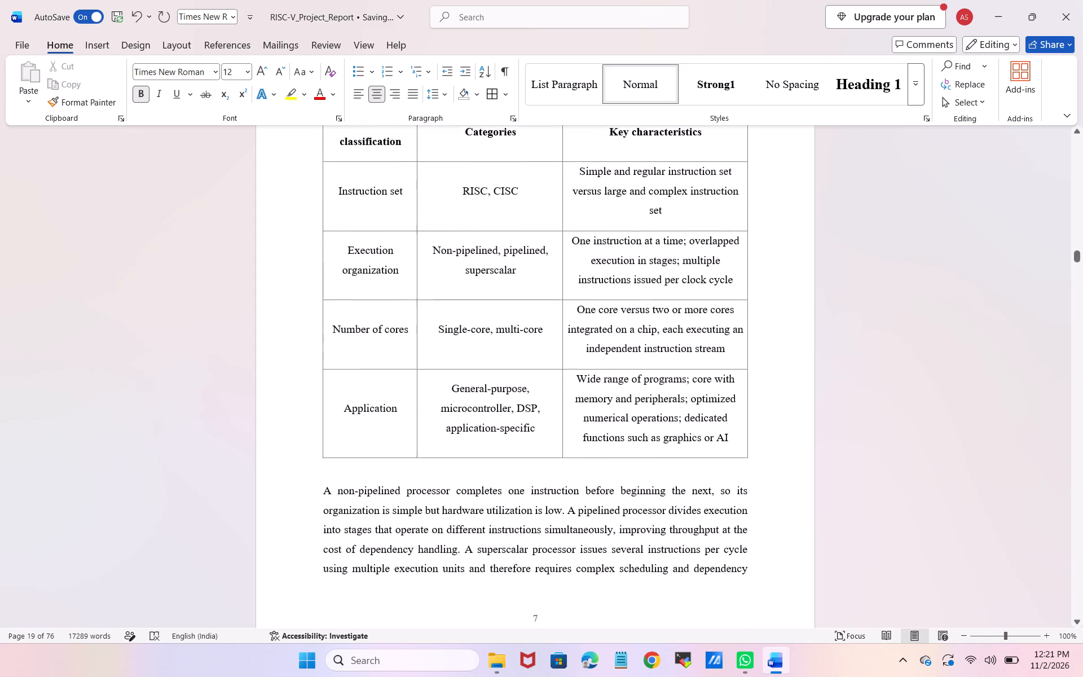
pyautogui.scroll(-2, 779, 206)
pyautogui.scroll(1, 779, 206)
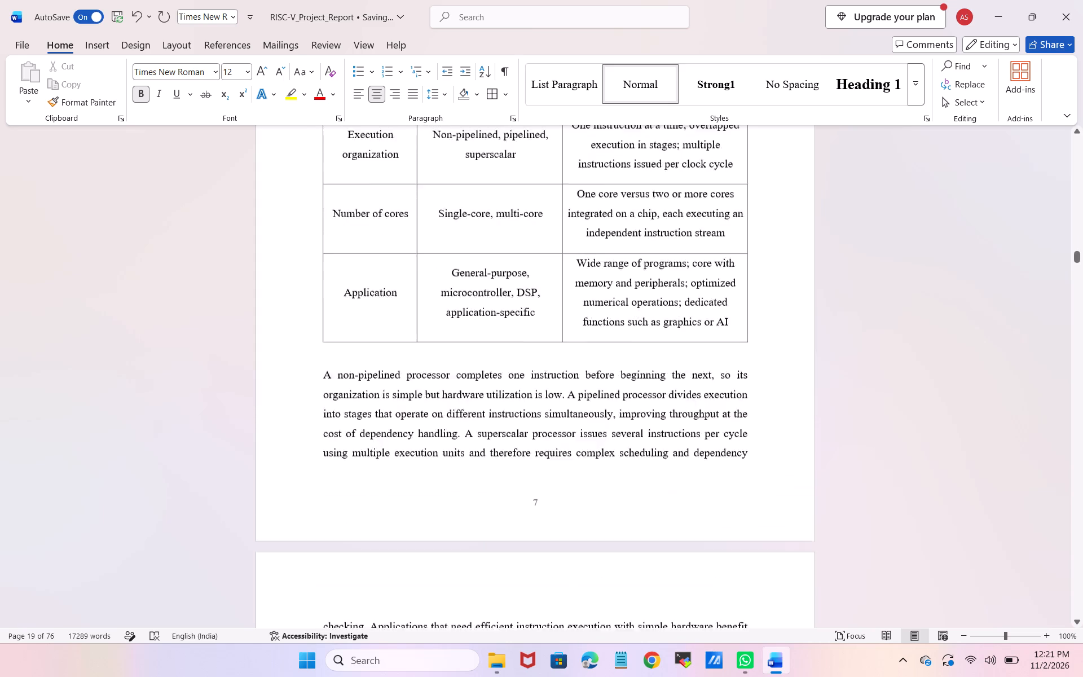
pyautogui.scroll(4, 779, 206)
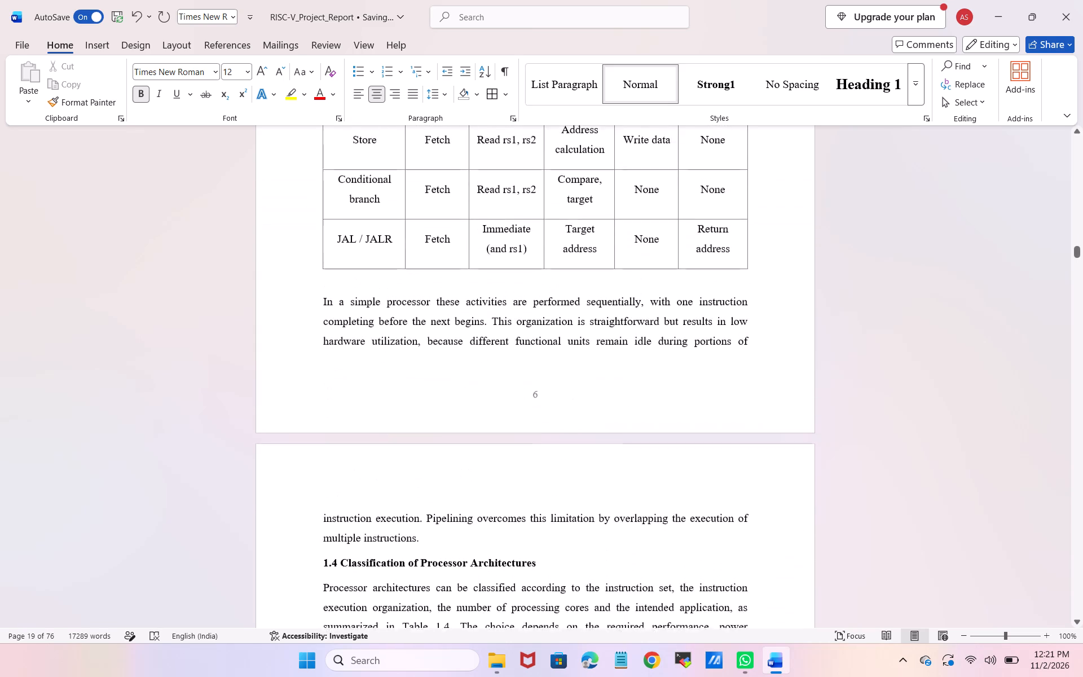
pyautogui.scroll(3, 779, 206)
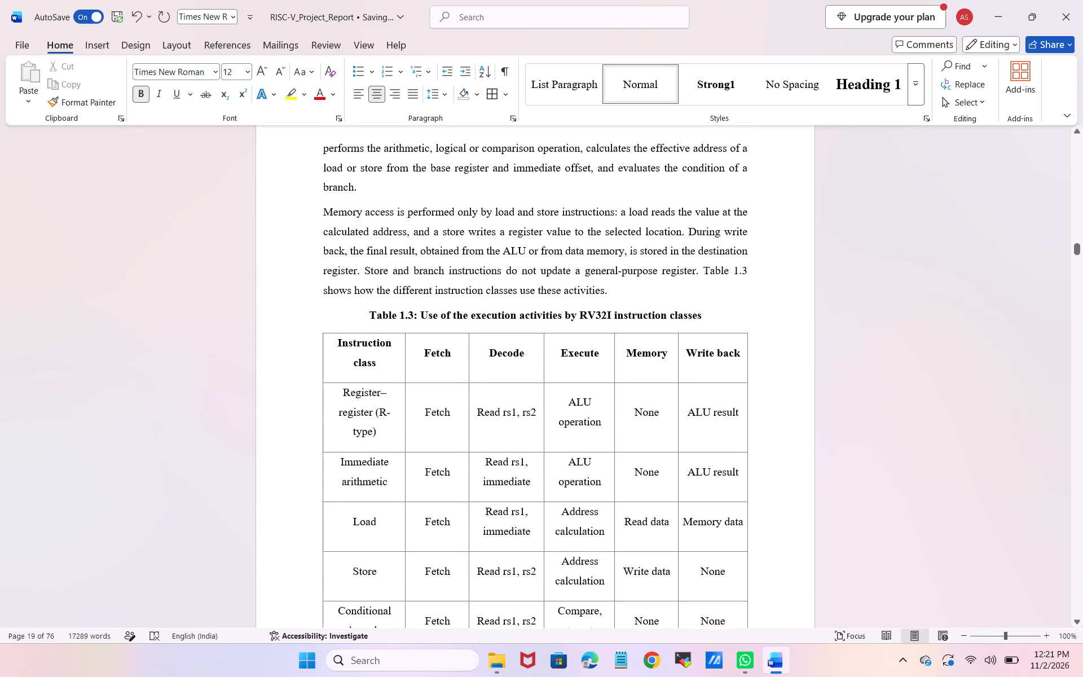
pyautogui.moveTo(716, 316); pyautogui.dragTo(437, 311)
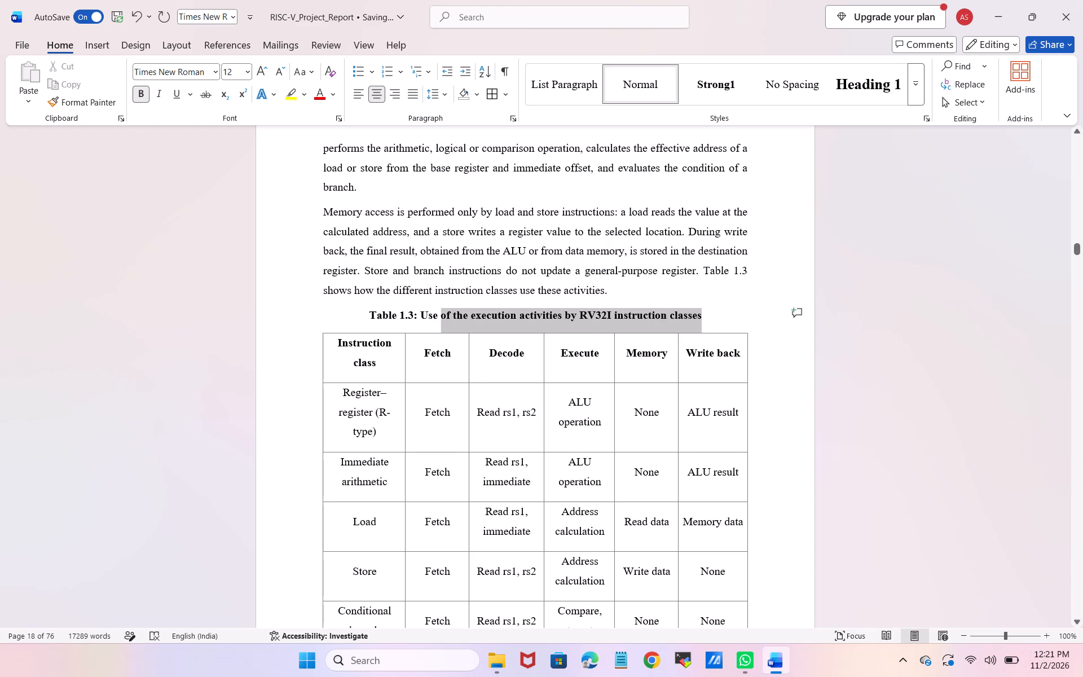
pyautogui.moveTo(437, 311); pyautogui.dragTo(381, 309)
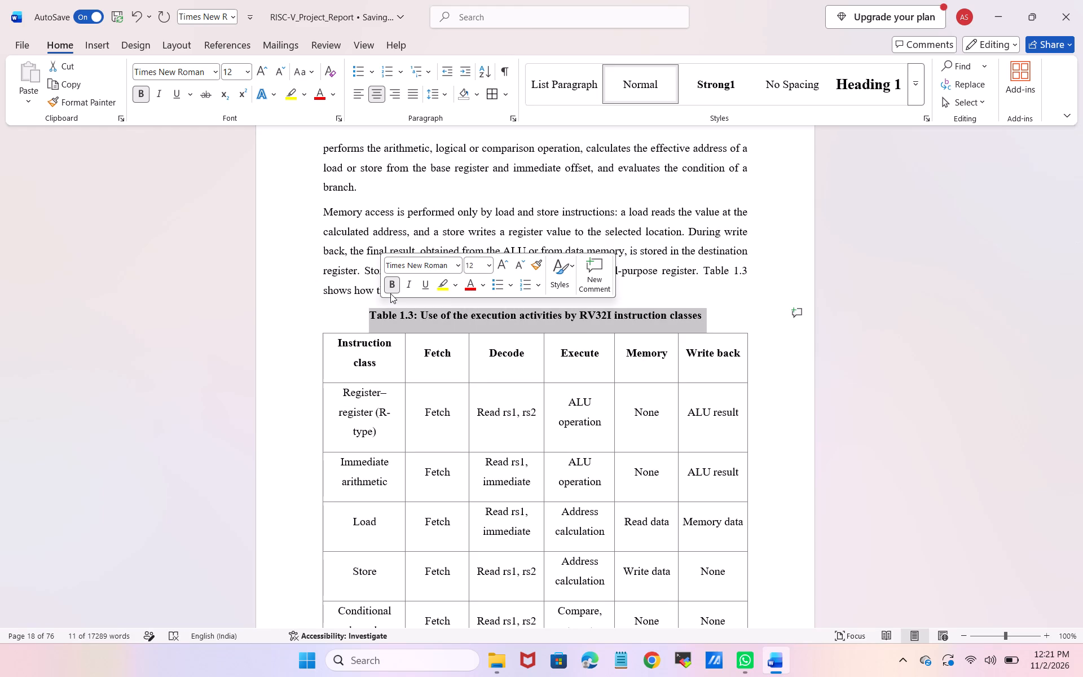
pyautogui.click(390, 293)
pyautogui.click(391, 285)
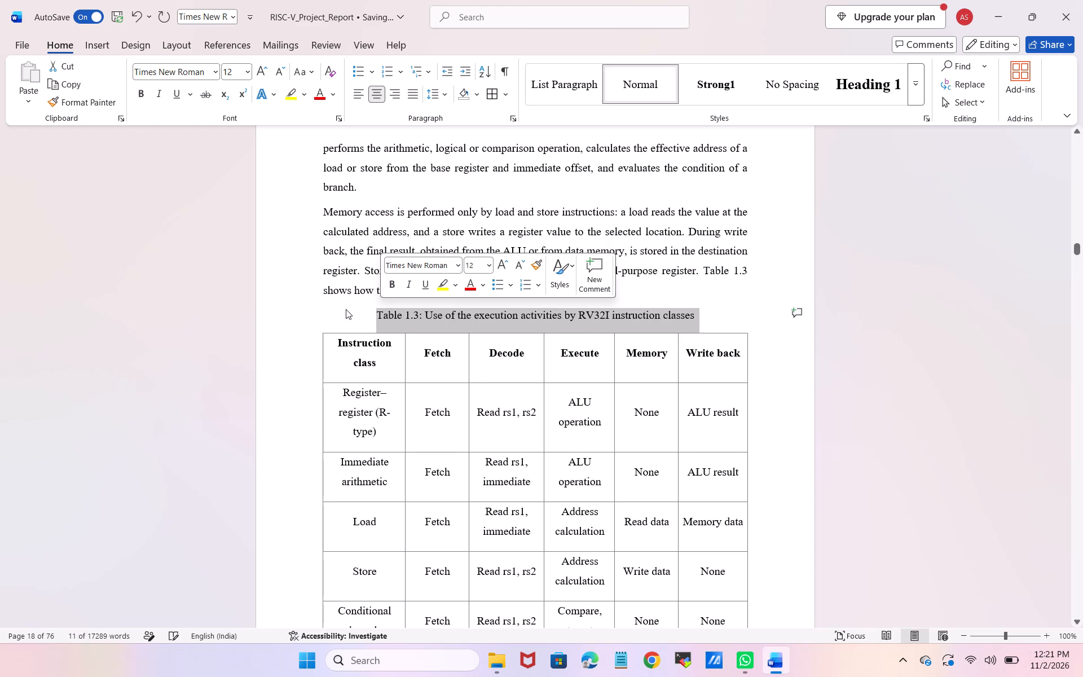
pyautogui.click(344, 310)
# Remove the bold formatting from the caption "Table 1.4: Classification of processor architectures".
pyautogui.scroll(-3, 344, 310)
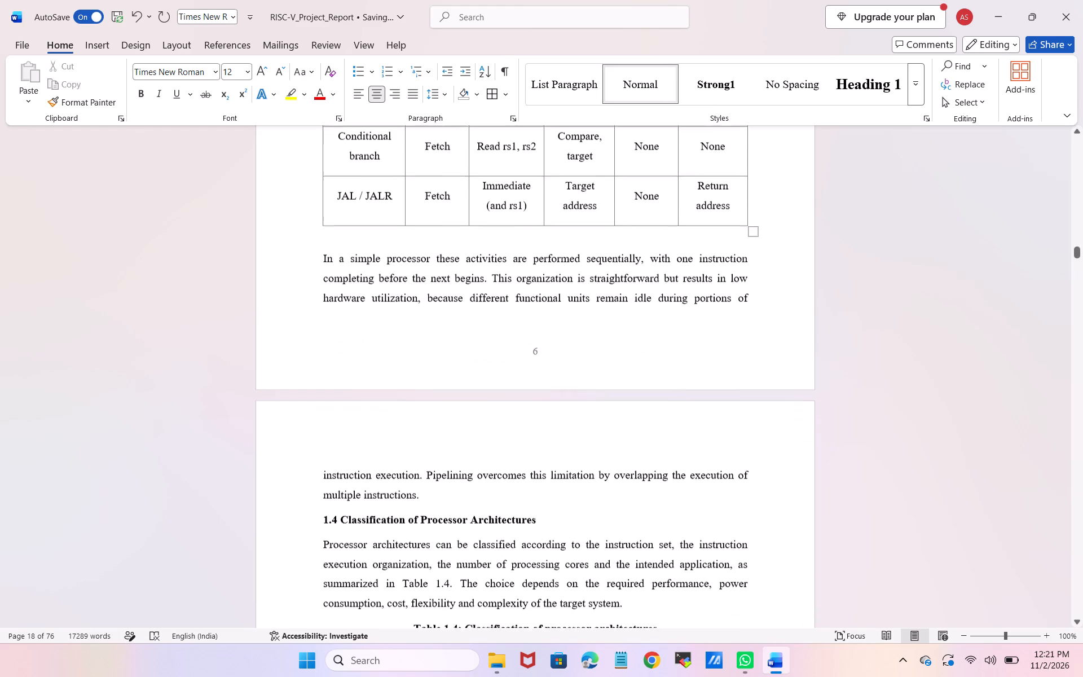
pyautogui.scroll(-3, 344, 310)
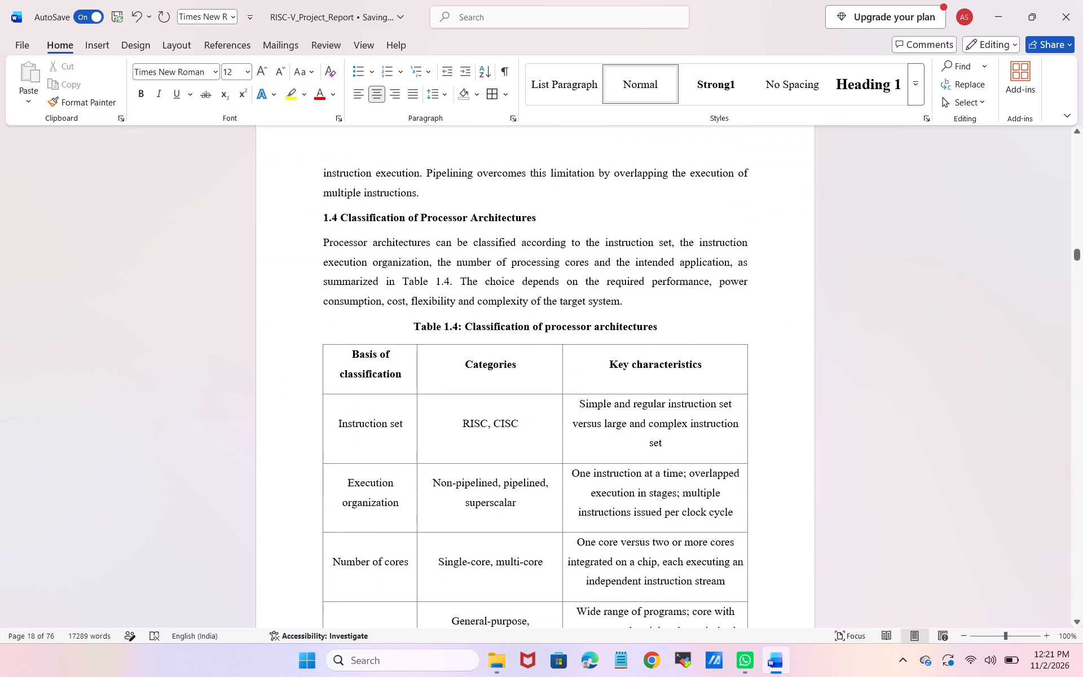
pyautogui.moveTo(409, 326); pyautogui.dragTo(663, 330)
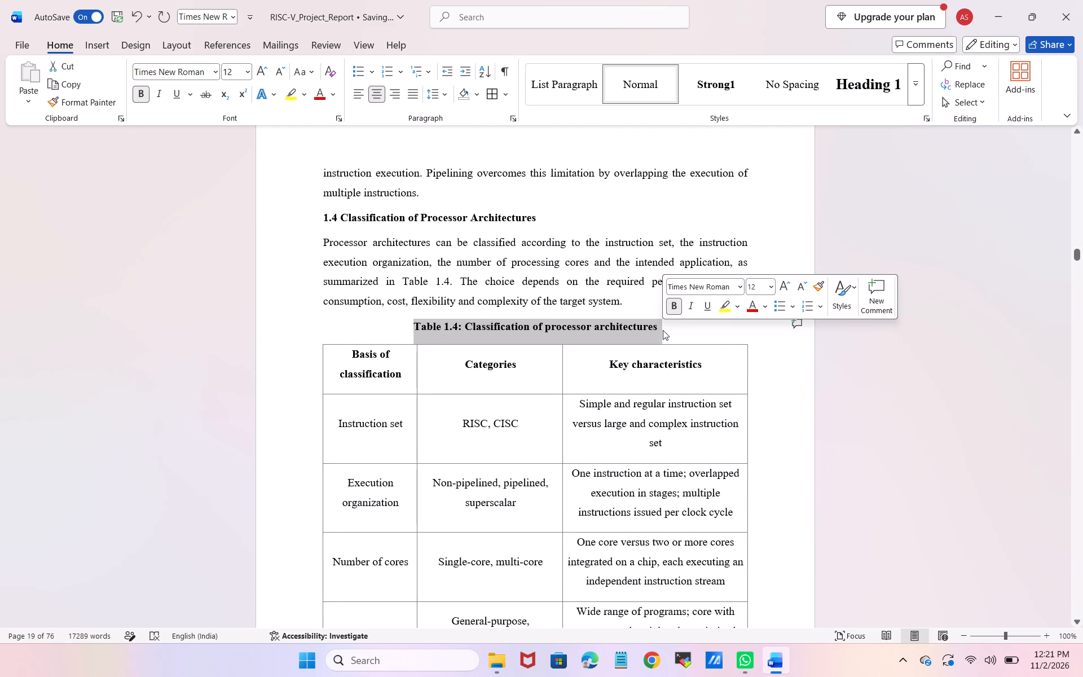
pyautogui.click(670, 309)
pyautogui.click(650, 307)
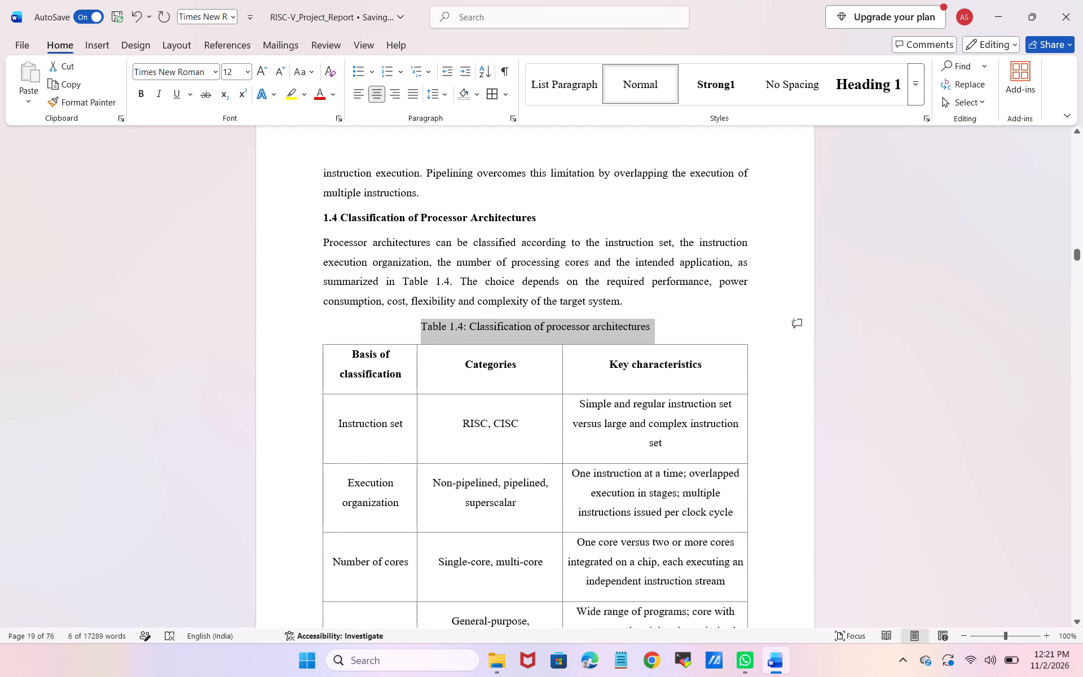
# Remove the bold formatting from the caption "Table 1.5: Comparison of RISC and CISC architectures".
pyautogui.scroll(-3, 650, 307)
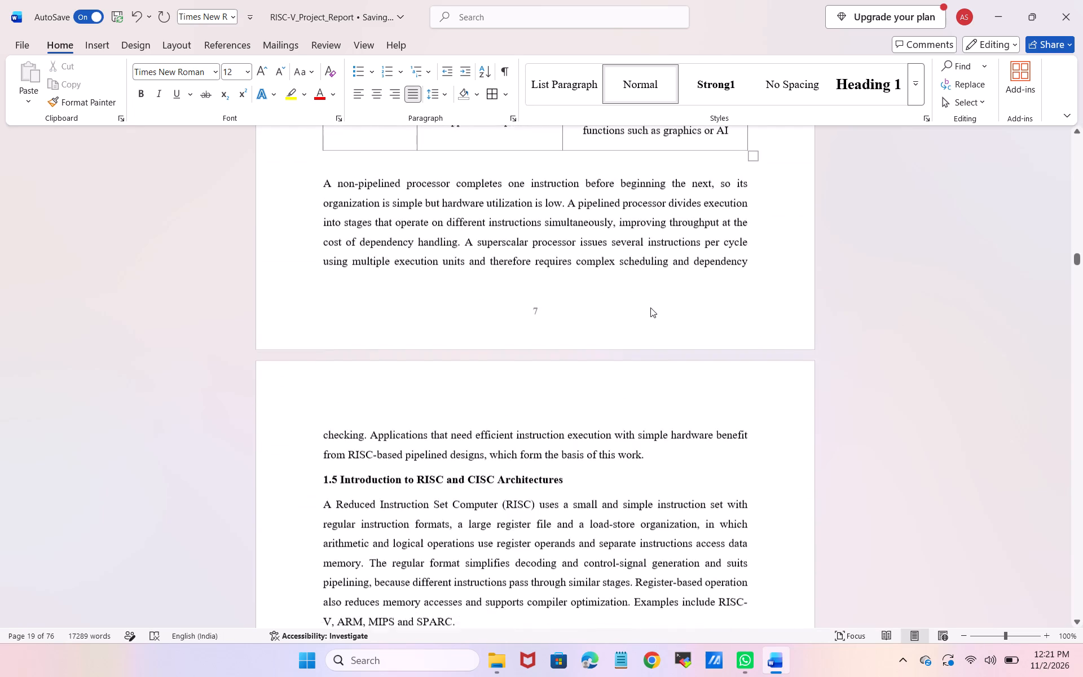
pyautogui.scroll(-3, 650, 307)
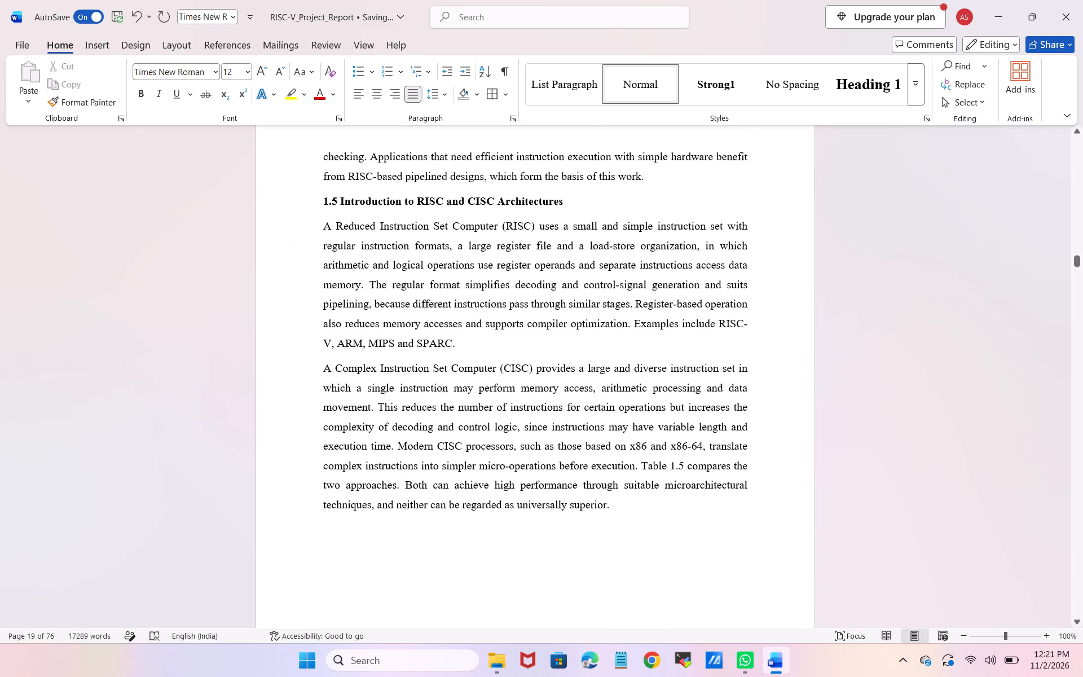
pyautogui.scroll(-3, 650, 307)
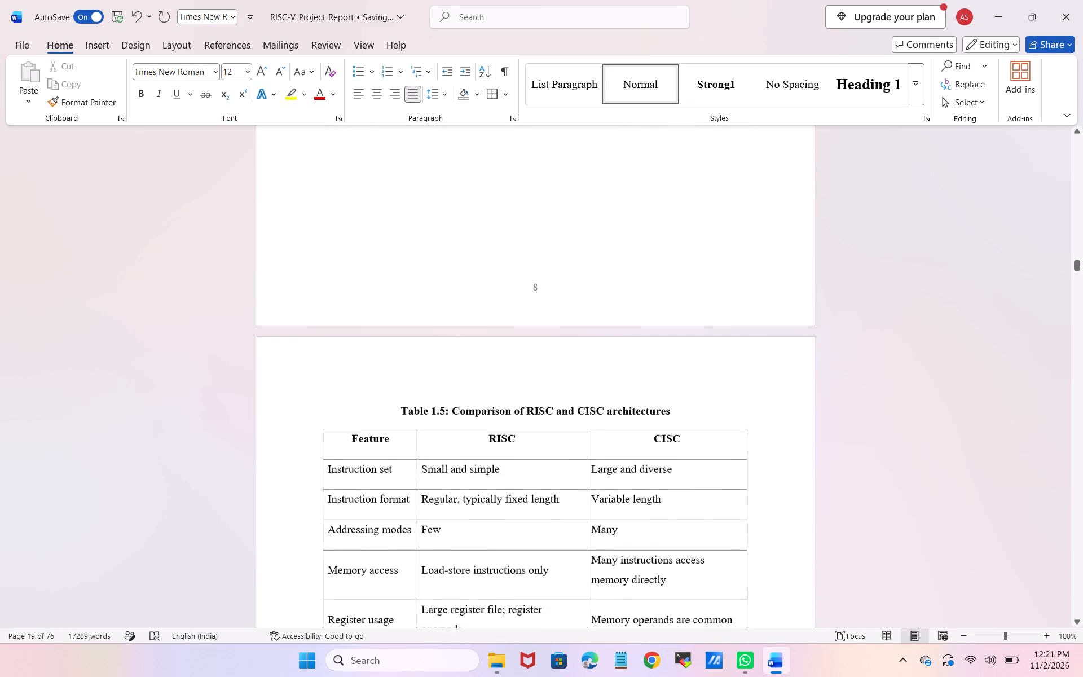
pyautogui.scroll(-1, 650, 307)
pyautogui.moveTo(673, 361); pyautogui.dragTo(400, 356)
pyautogui.click(416, 334)
pyautogui.click(376, 335)
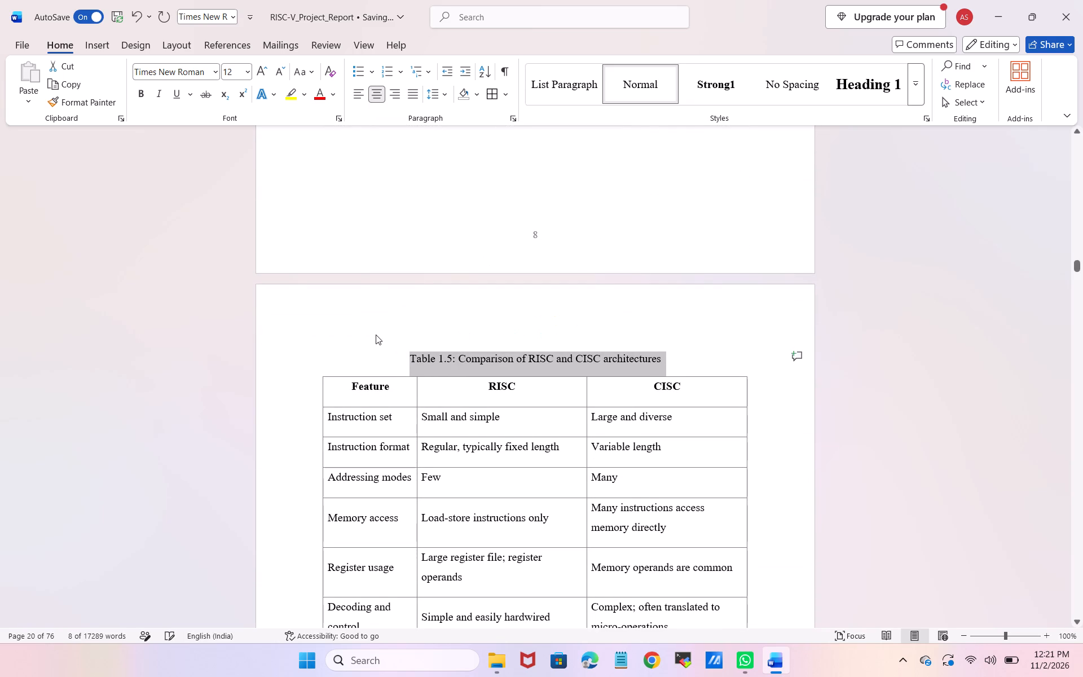
# Center the text horizontally in all cells of Table 1.5, from the Feature header row through the Examples row.
pyautogui.scroll(-1, 376, 335)
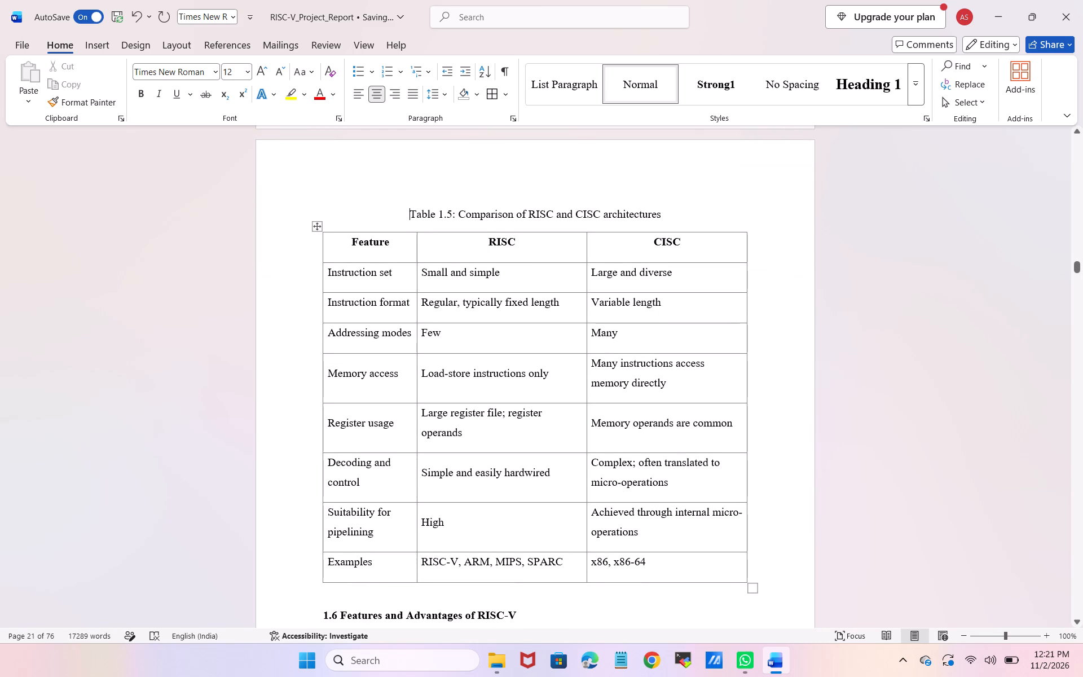
pyautogui.moveTo(329, 272); pyautogui.dragTo(332, 272)
pyautogui.moveTo(332, 272); pyautogui.dragTo(410, 307)
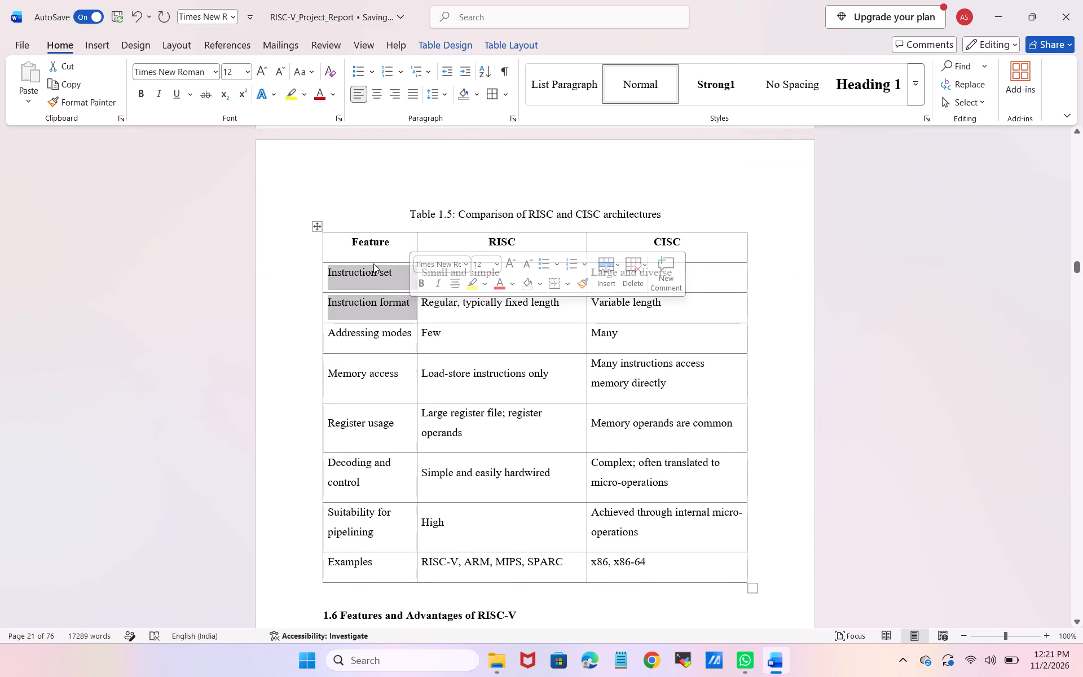
pyautogui.moveTo(345, 241); pyautogui.dragTo(639, 499)
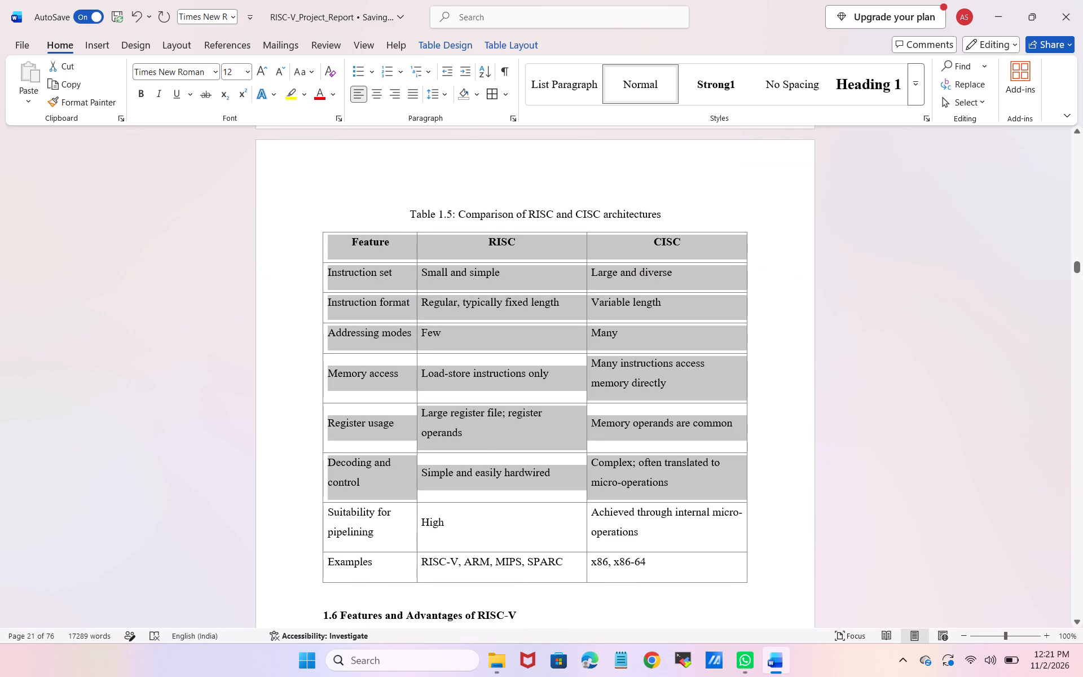
pyautogui.moveTo(639, 499); pyautogui.dragTo(654, 576)
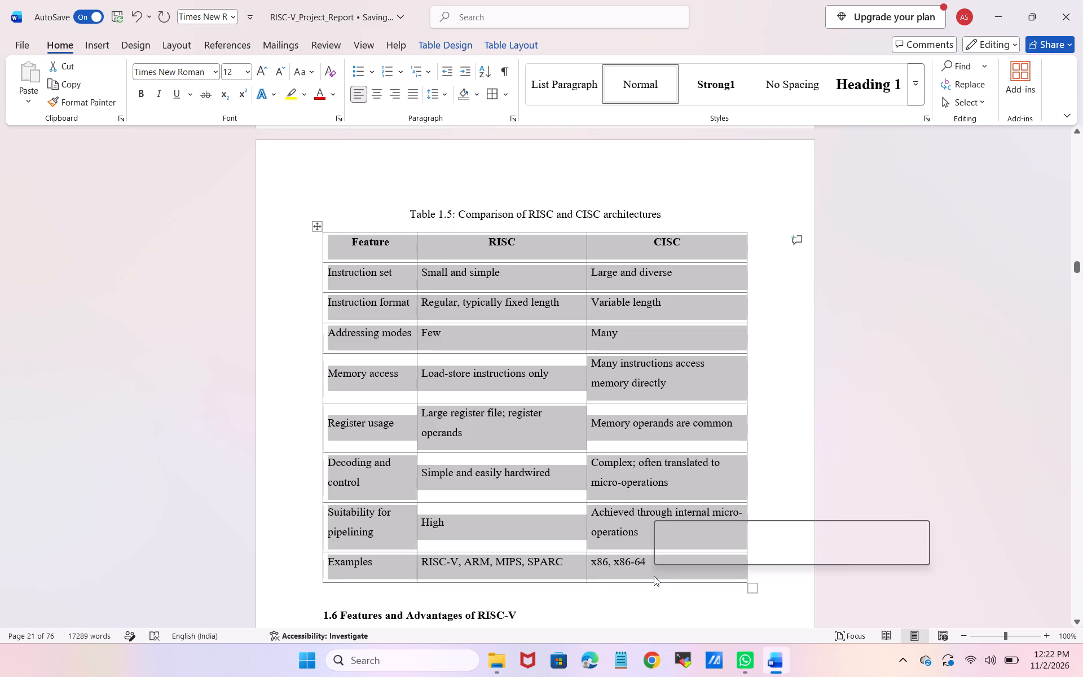
pyautogui.click(697, 554)
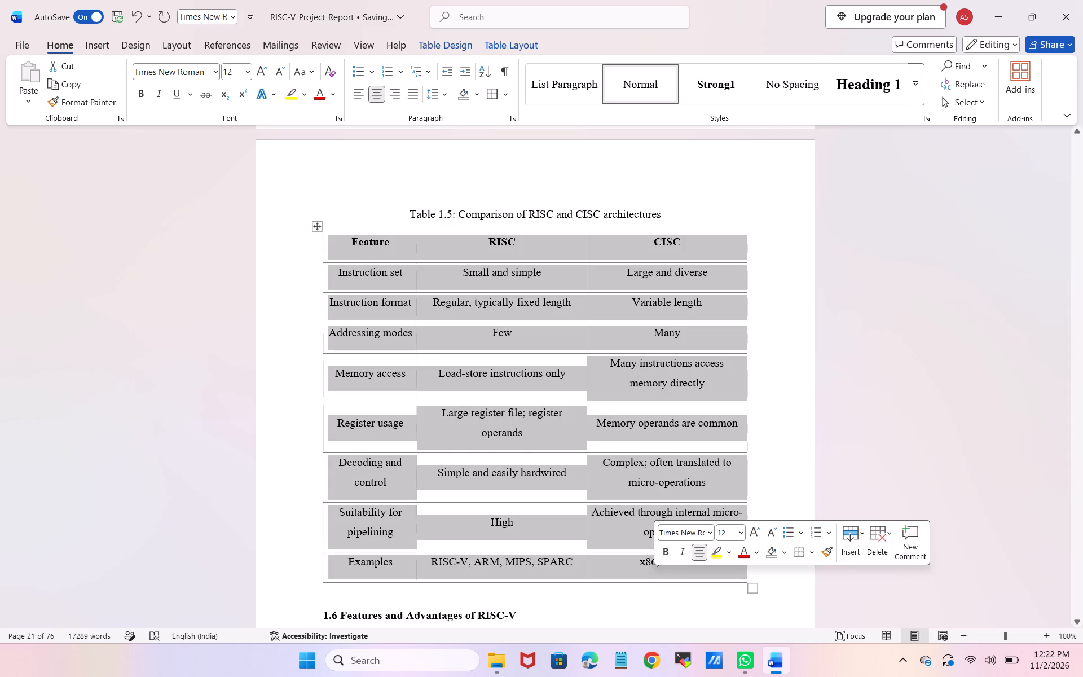
pyautogui.click(820, 437)
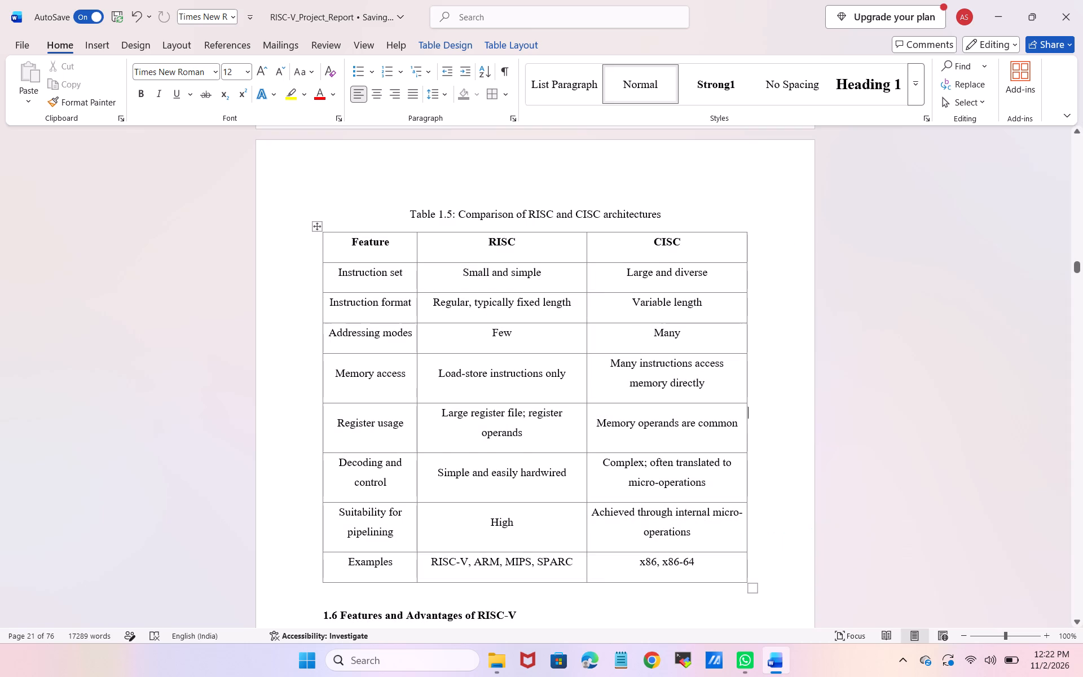
# Remove the bold formatting from the caption "Table 1.6: Standard extensions of the RISC-V architecture".
pyautogui.scroll(-6, 673, 408)
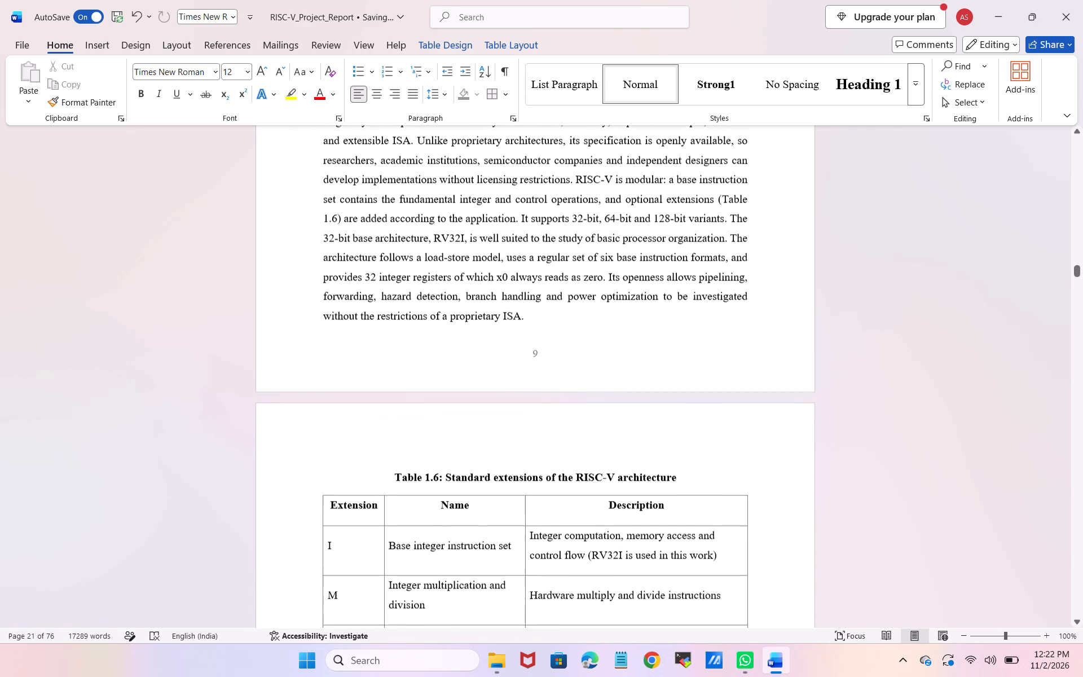
pyautogui.scroll(-1, 673, 408)
pyautogui.moveTo(688, 453); pyautogui.dragTo(684, 450)
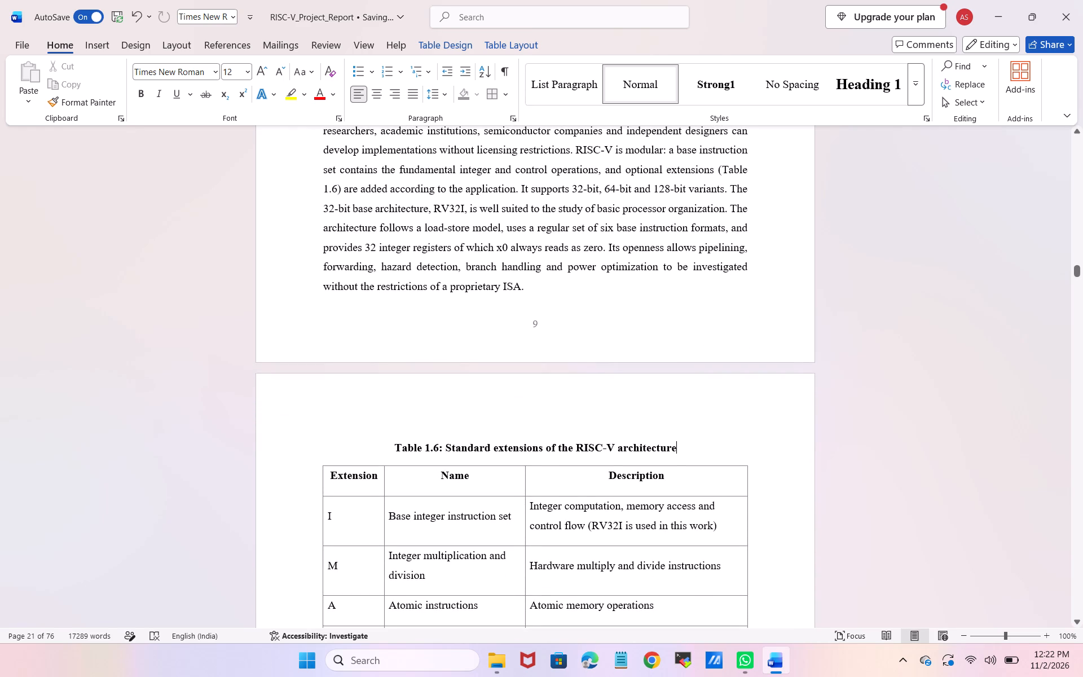
pyautogui.moveTo(684, 450); pyautogui.dragTo(402, 424)
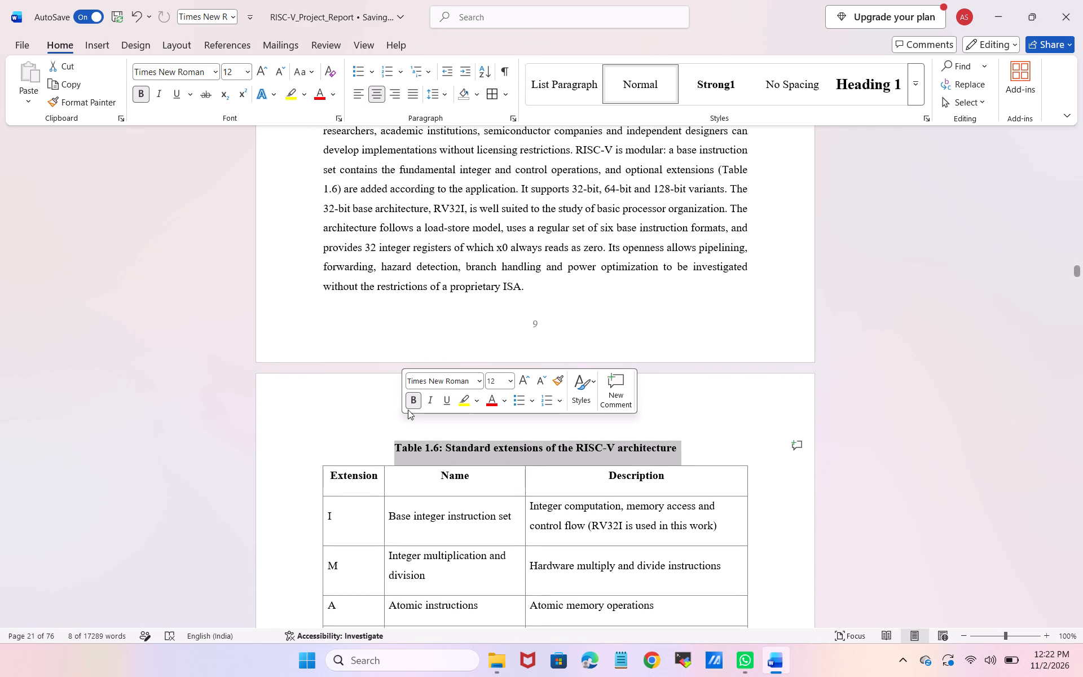
pyautogui.click(410, 402)
pyautogui.click(351, 409)
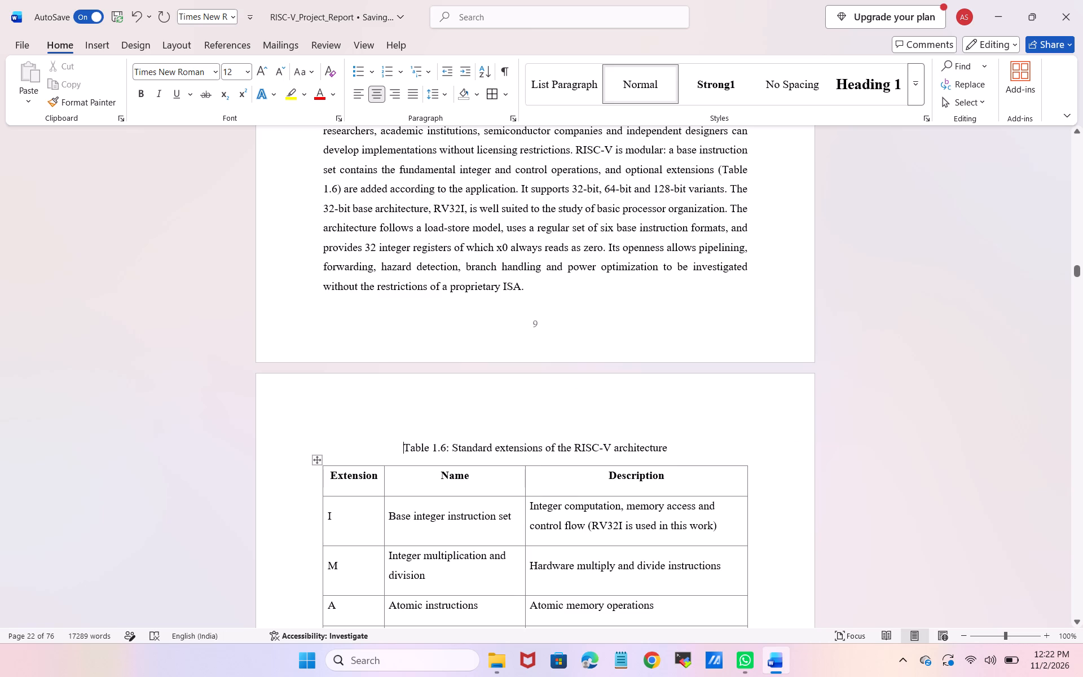
# Center the text horizontally in all cells of Table 1.6, from the Extension header row through the C row.
pyautogui.moveTo(329, 476); pyautogui.dragTo(565, 606)
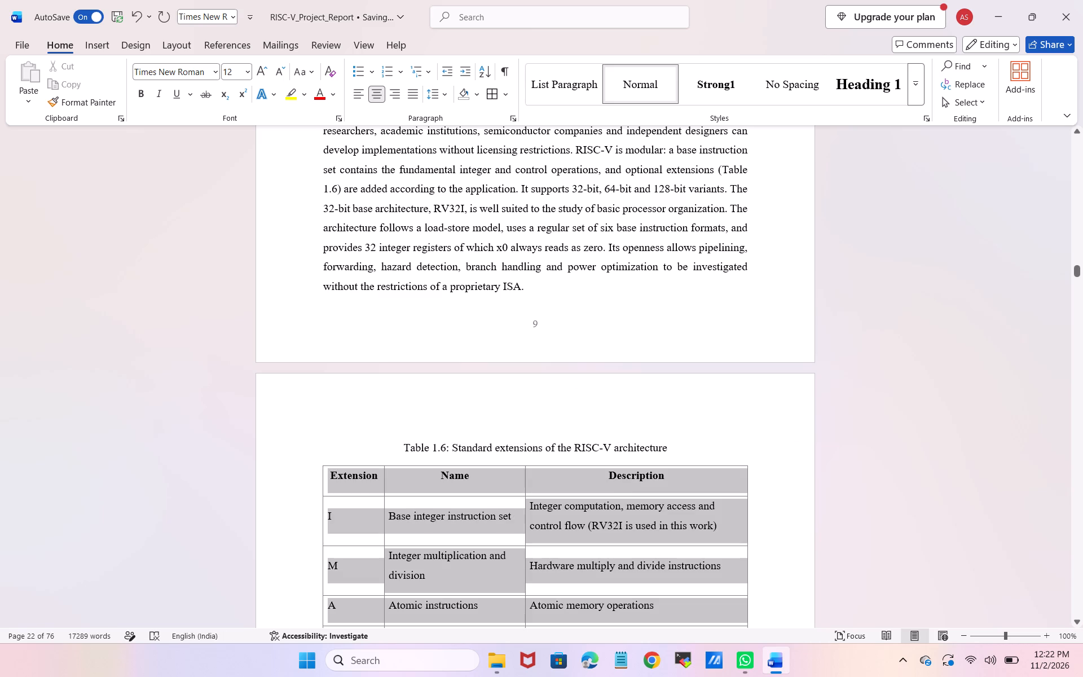
pyautogui.moveTo(565, 606); pyautogui.dragTo(617, 573)
pyautogui.click(658, 549)
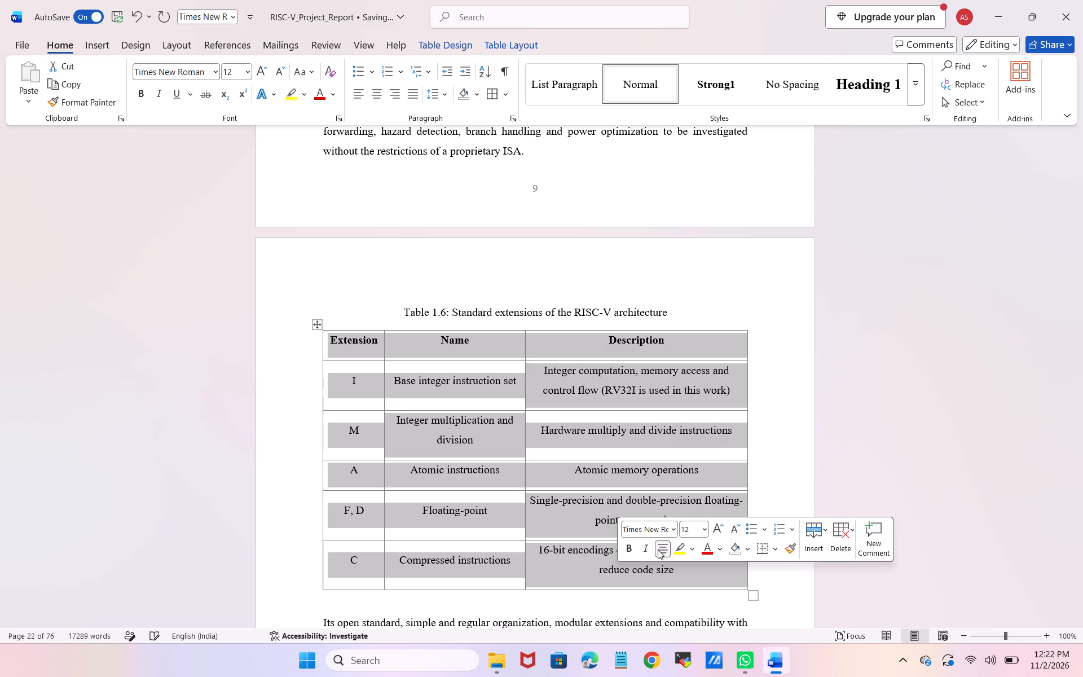
pyautogui.click(769, 382)
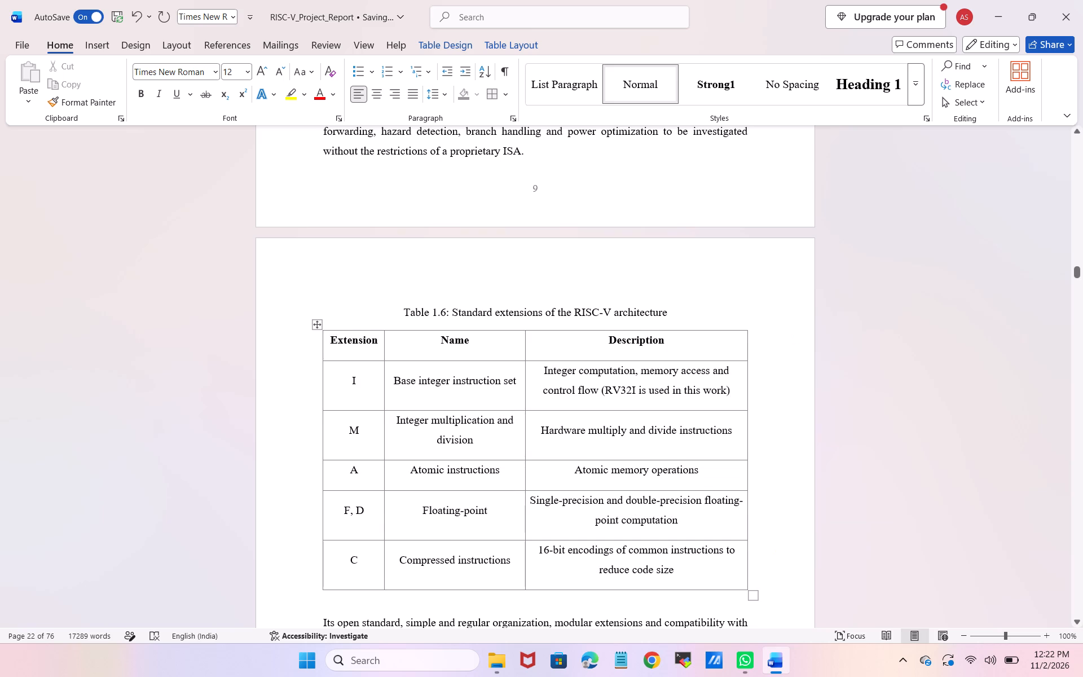
# Review section 1.7's text and its page layout with Figure 1.2 and Table 1.7.
pyautogui.scroll(-3, 618, 419)
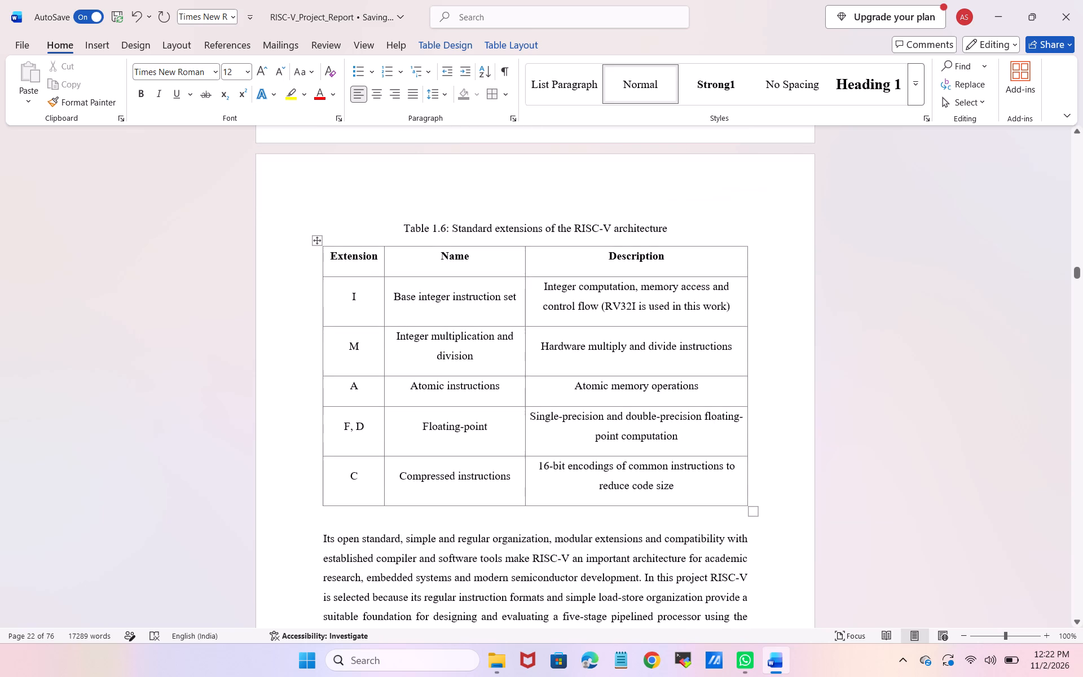
pyautogui.scroll(-3, 618, 419)
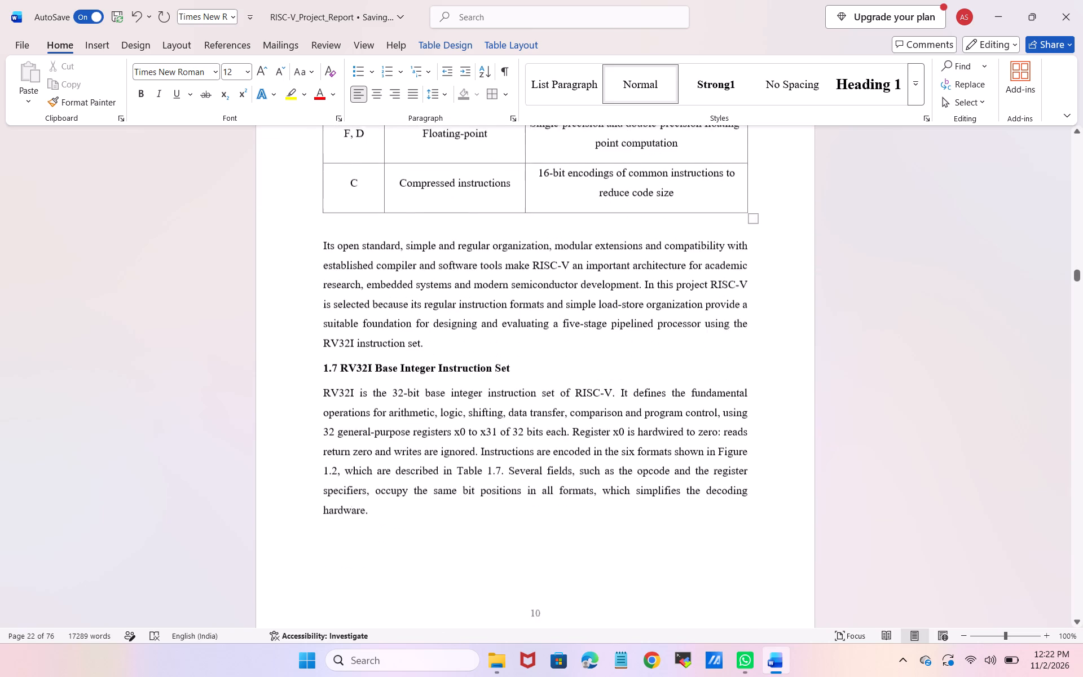
pyautogui.scroll(-3, 618, 419)
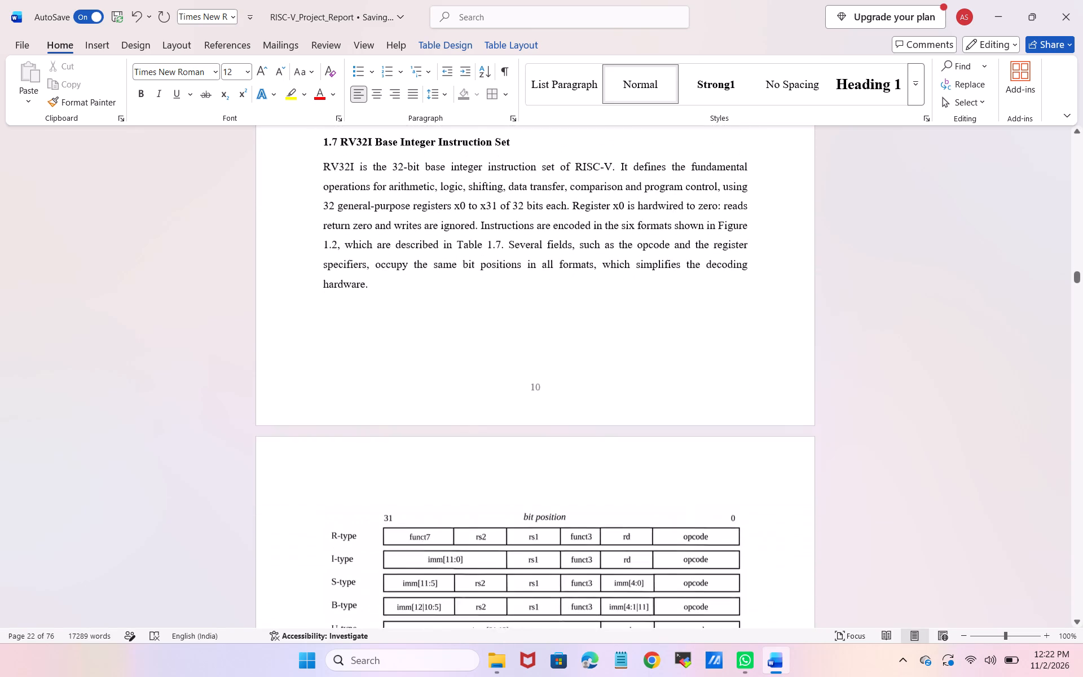
pyautogui.scroll(-3, 618, 419)
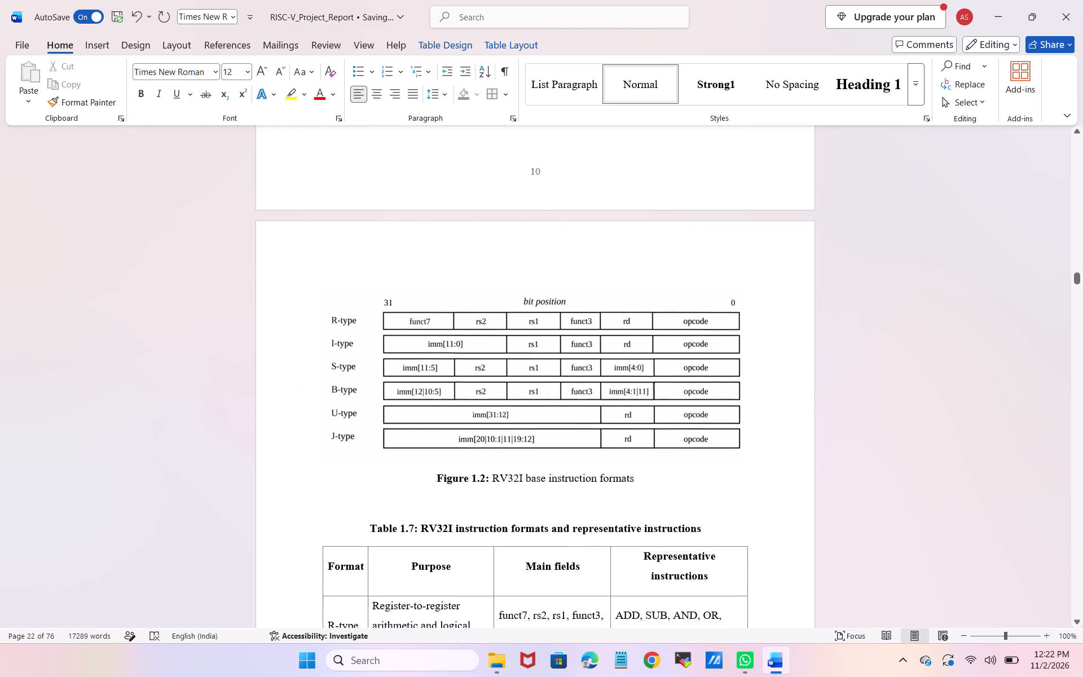
pyautogui.scroll(-1, 618, 419)
pyautogui.scroll(2, 618, 419)
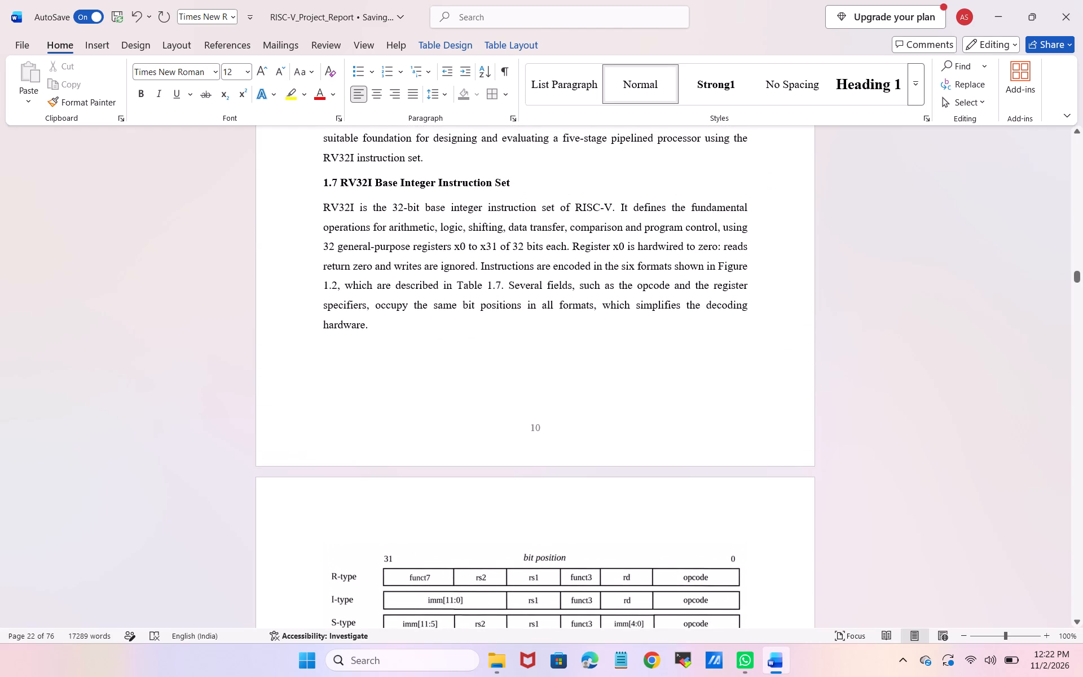
pyautogui.scroll(-1, 618, 419)
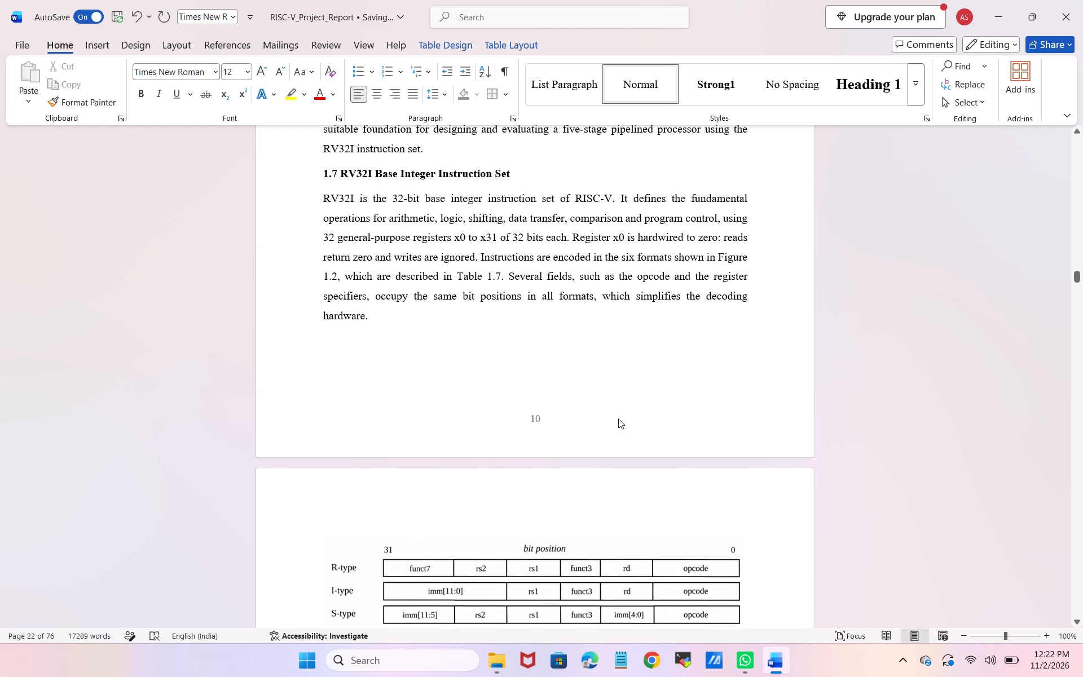
pyautogui.scroll(-2, 618, 419)
pyautogui.scroll(1, 618, 419)
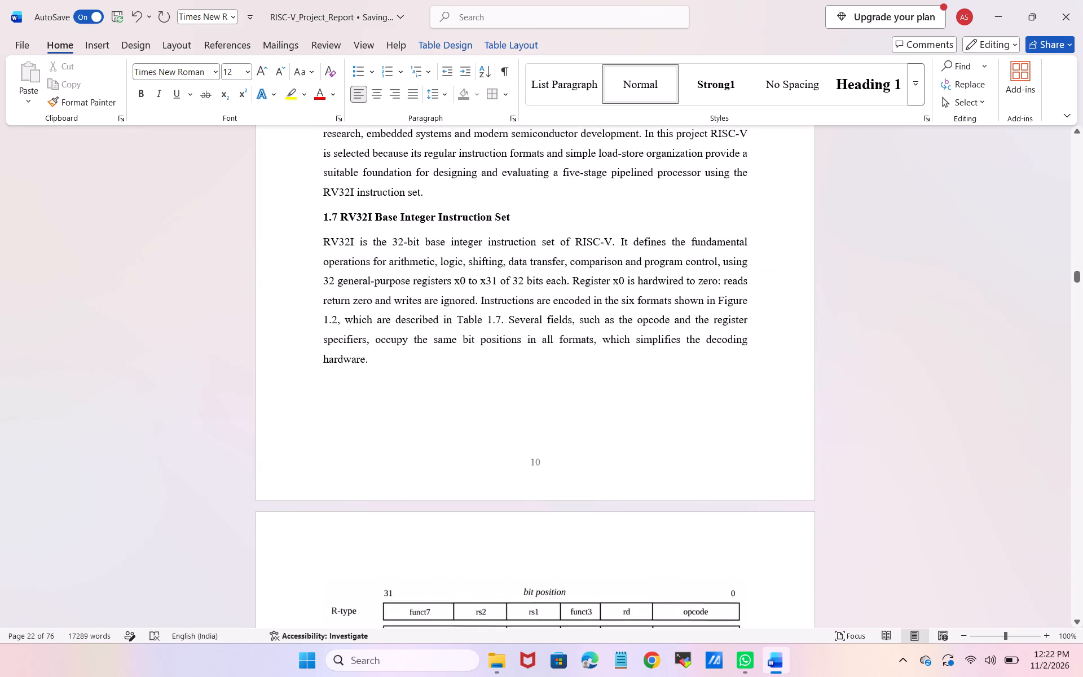
pyautogui.scroll(-1, 516, 319)
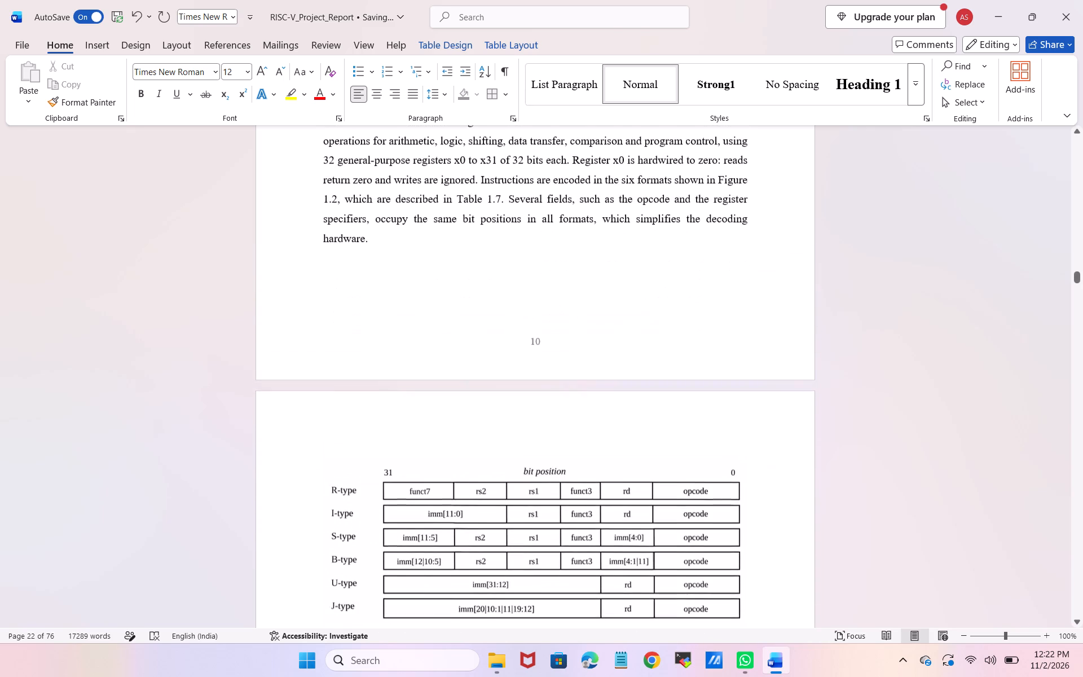
pyautogui.scroll(-2, 516, 319)
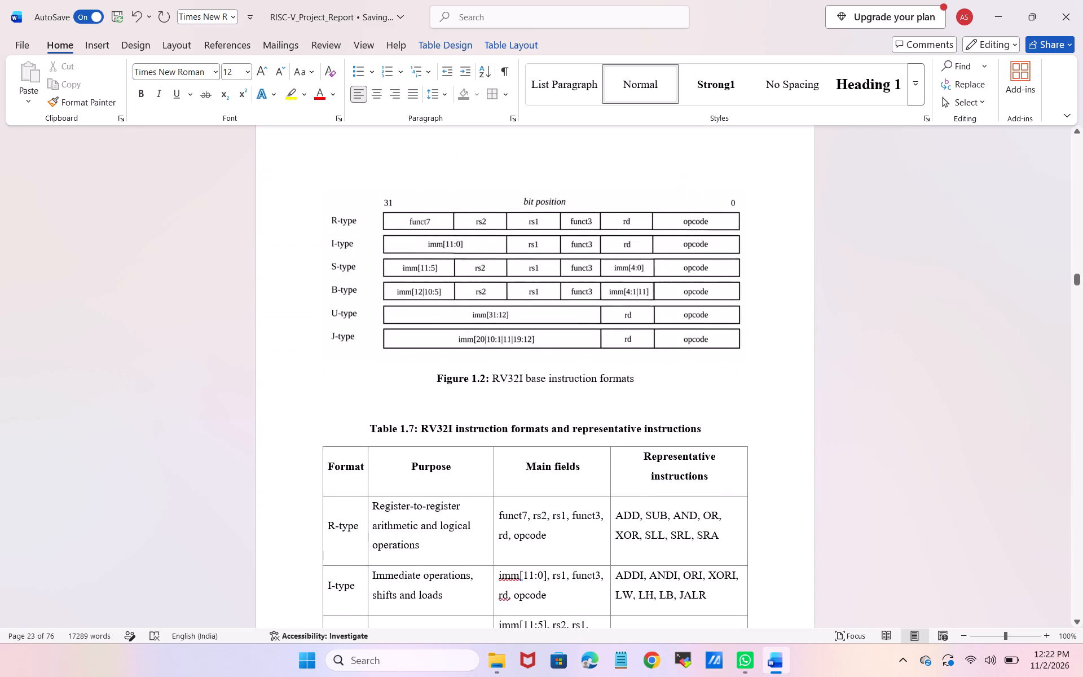
pyautogui.scroll(-1, 516, 319)
pyautogui.scroll(1, 516, 319)
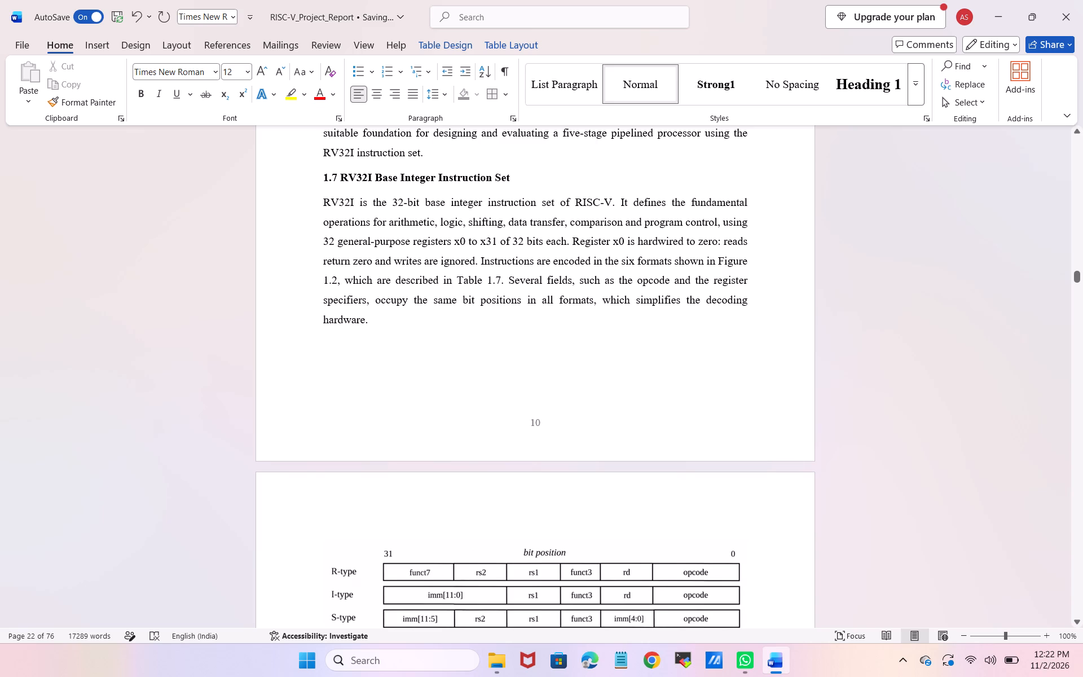
# Cut the sentence beginning "Several fields, such as the opcode" from the end of section 1.7's paragraph above Figure 1.2.
pyautogui.moveTo(509, 279); pyautogui.dragTo(483, 326)
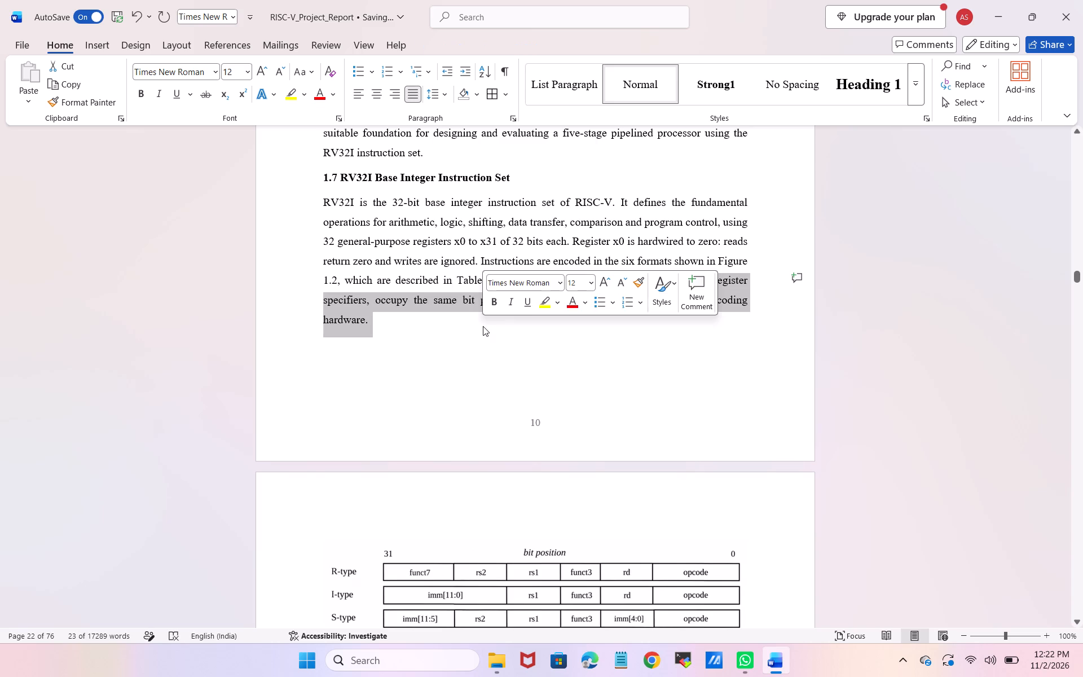
pyautogui.hotkey('ctrl', 'c')
pyautogui.scroll(-1, 516, 329)
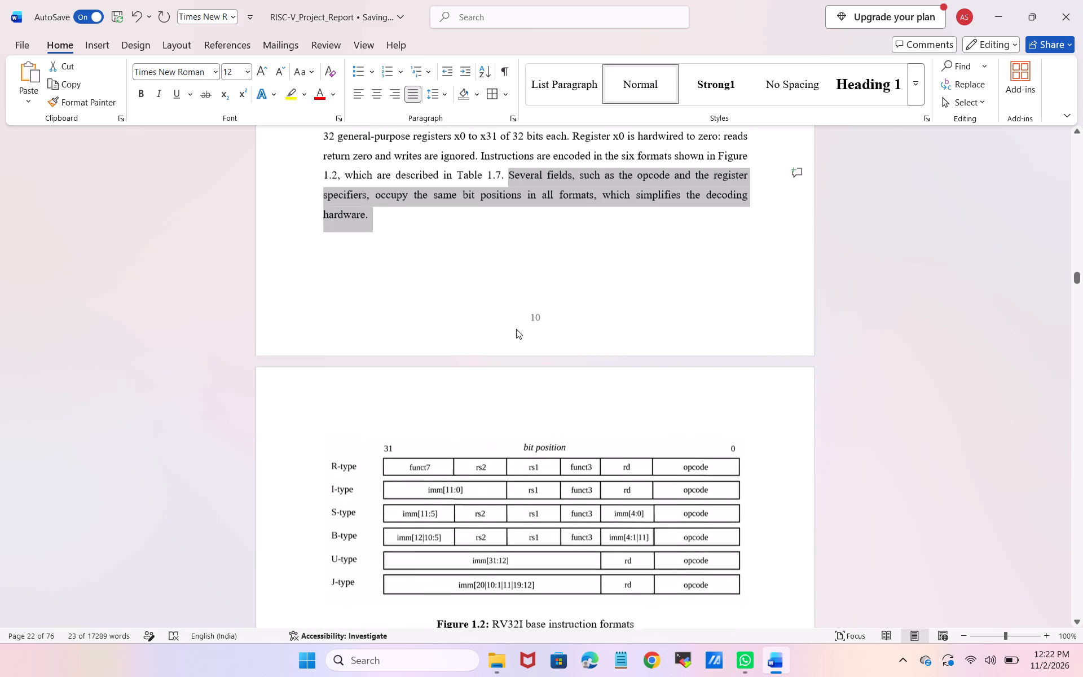
pyautogui.scroll(-1, 516, 329)
pyautogui.hotkey('ctrl', 'x')
pyautogui.scroll(-1, 516, 329)
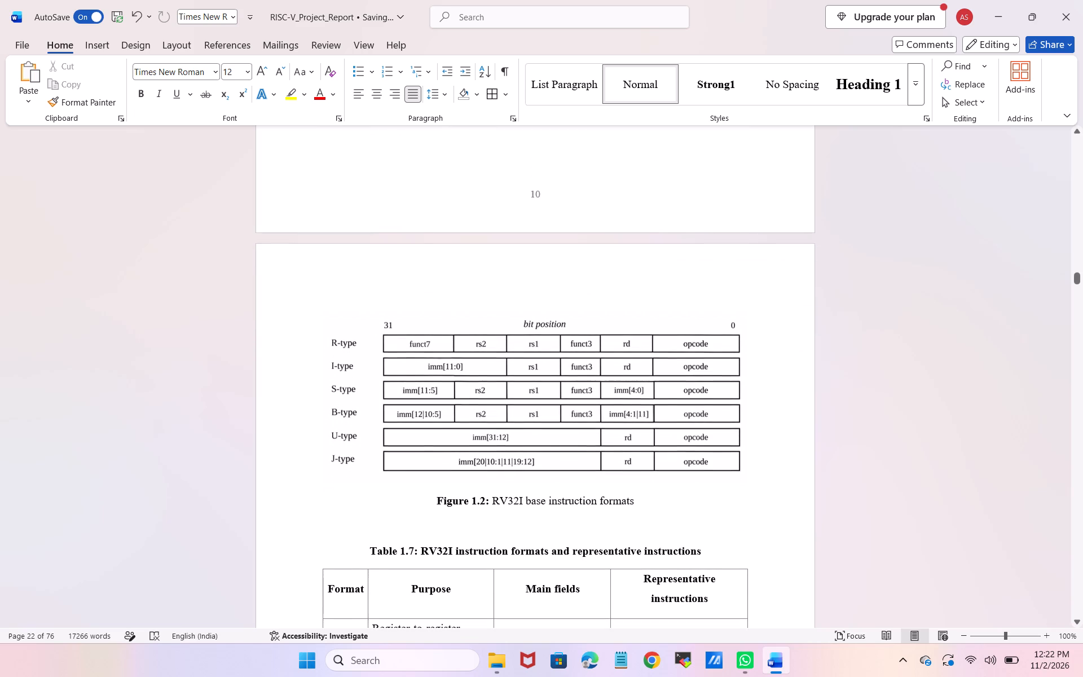
# Add a period at the end of the caption "Figure 1.2: RV32I base instruction formats".
pyautogui.click(650, 502)
pyautogui.press('.')
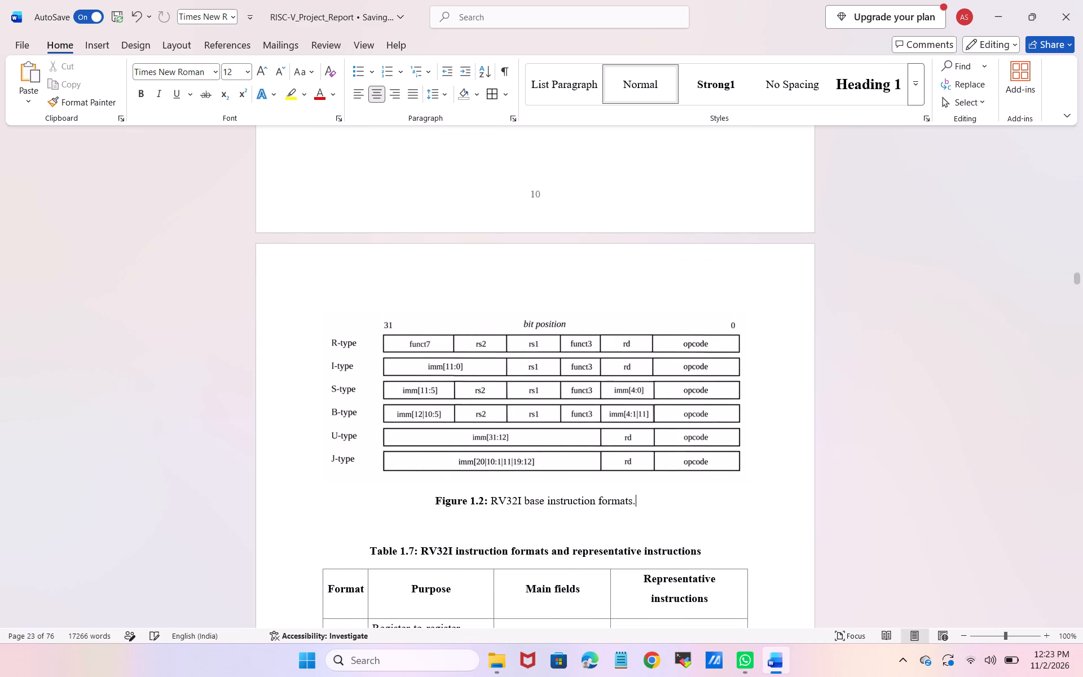
# Paste the cut "Several fields" sentence as its own left-aligned paragraph directly below the Figure 1.2 caption.
pyautogui.press('Return')
pyautogui.press('Left')
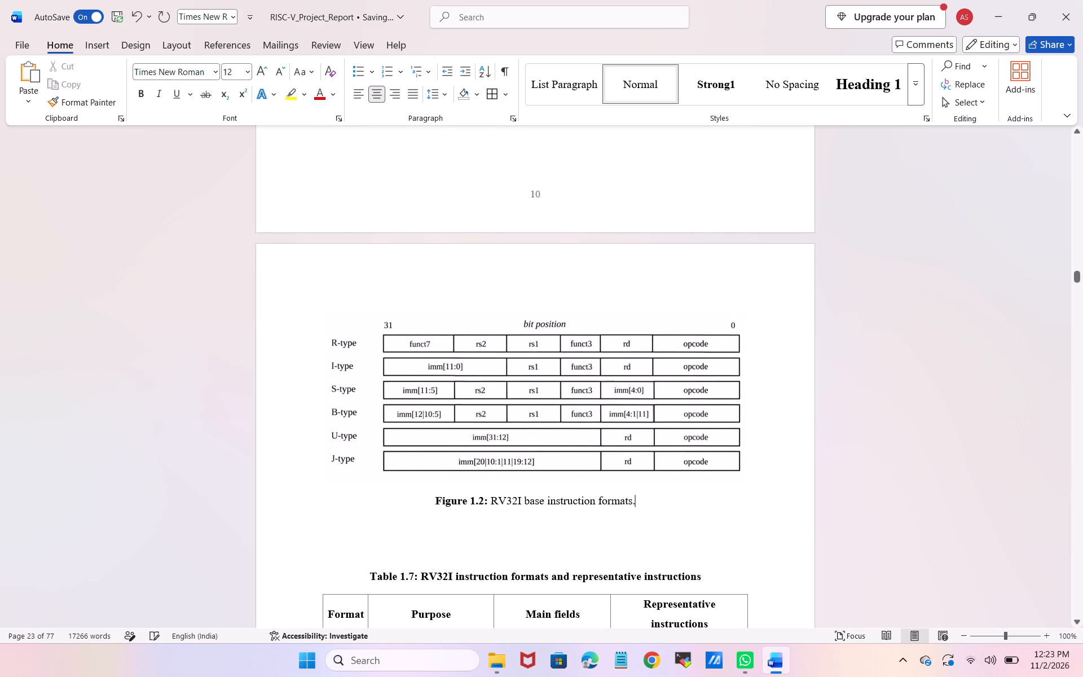
pyautogui.press('Return')
pyautogui.press('Return')
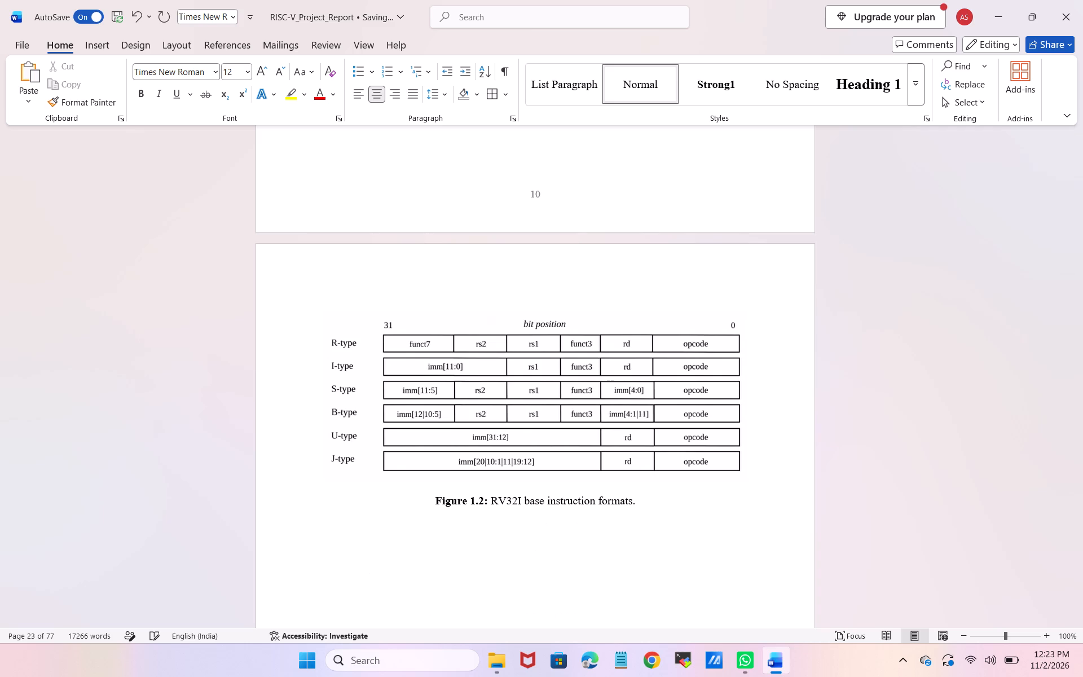
pyautogui.press('Left')
pyautogui.press('BackSpace')
pyautogui.press('BackSpace')
pyautogui.press('Return')
pyautogui.press('BackSpace')
pyautogui.hotkey('ctrl', 'v')
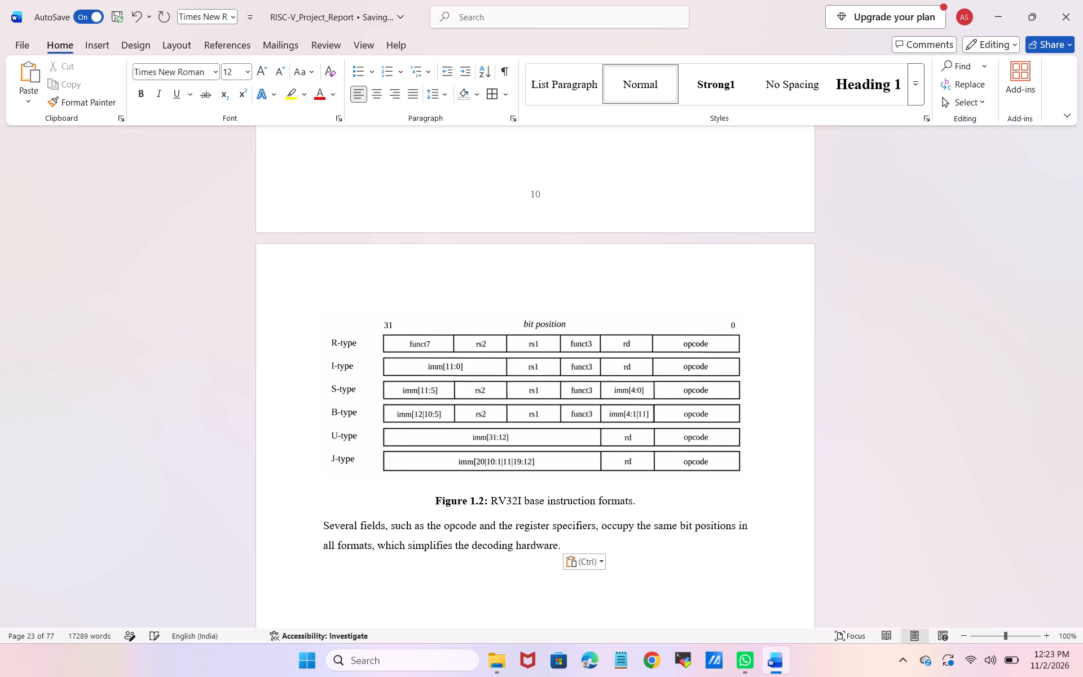
pyautogui.scroll(-1, 546, 513)
pyautogui.scroll(-2, 457, 501)
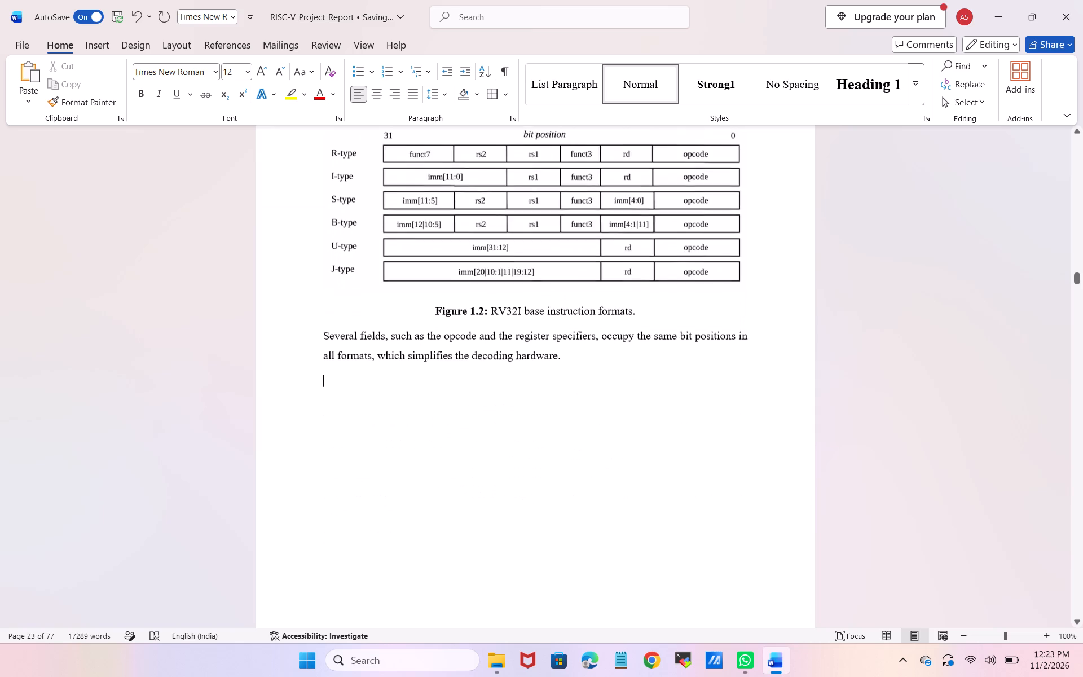
# Remove the centering and empty space before the Table 1.7 caption so it directly follows the "Several fields" paragraph.
pyautogui.scroll(-2, 457, 501)
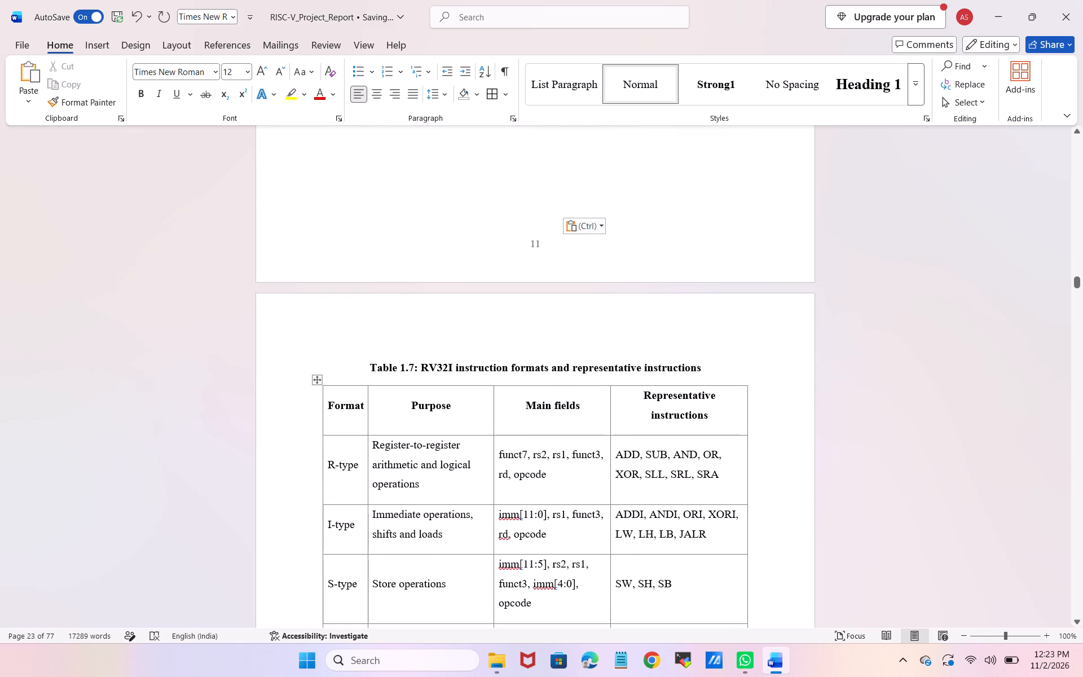
pyautogui.click(427, 235)
pyautogui.scroll(1, 427, 235)
pyautogui.click(427, 235)
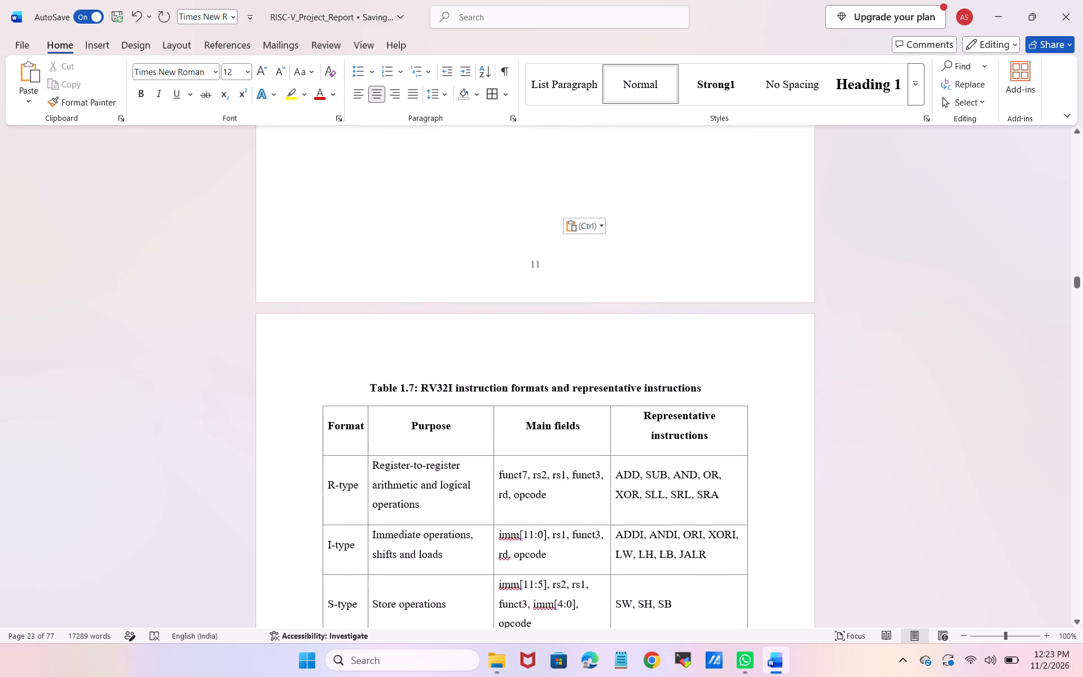
pyautogui.click(564, 228)
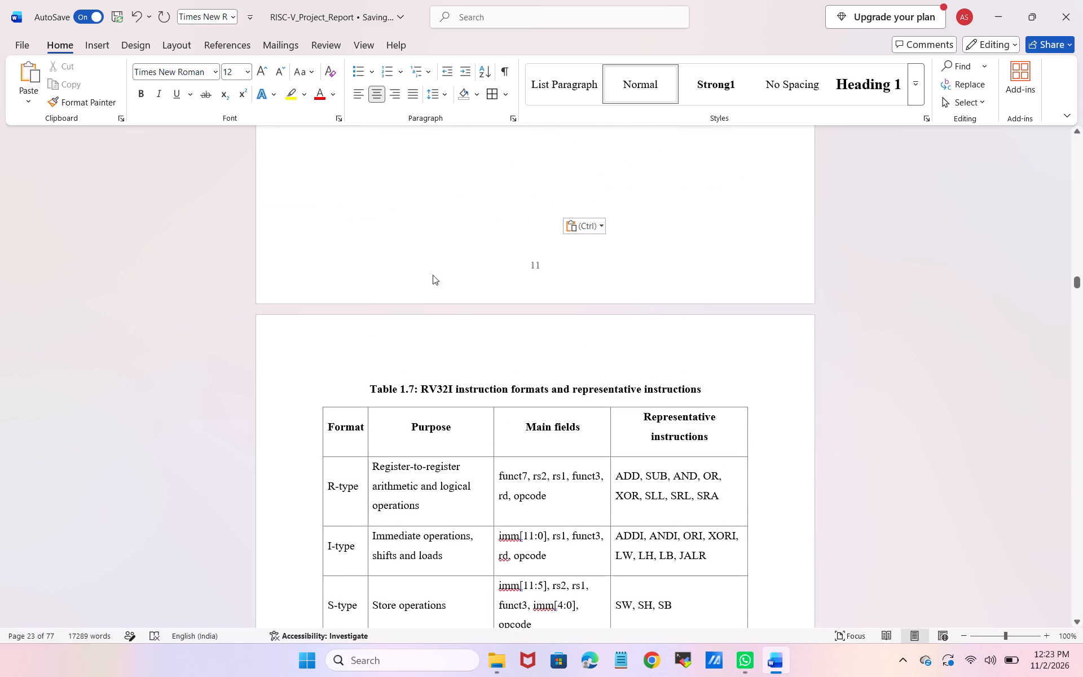
pyautogui.click(365, 391)
pyautogui.press('BackSpace')
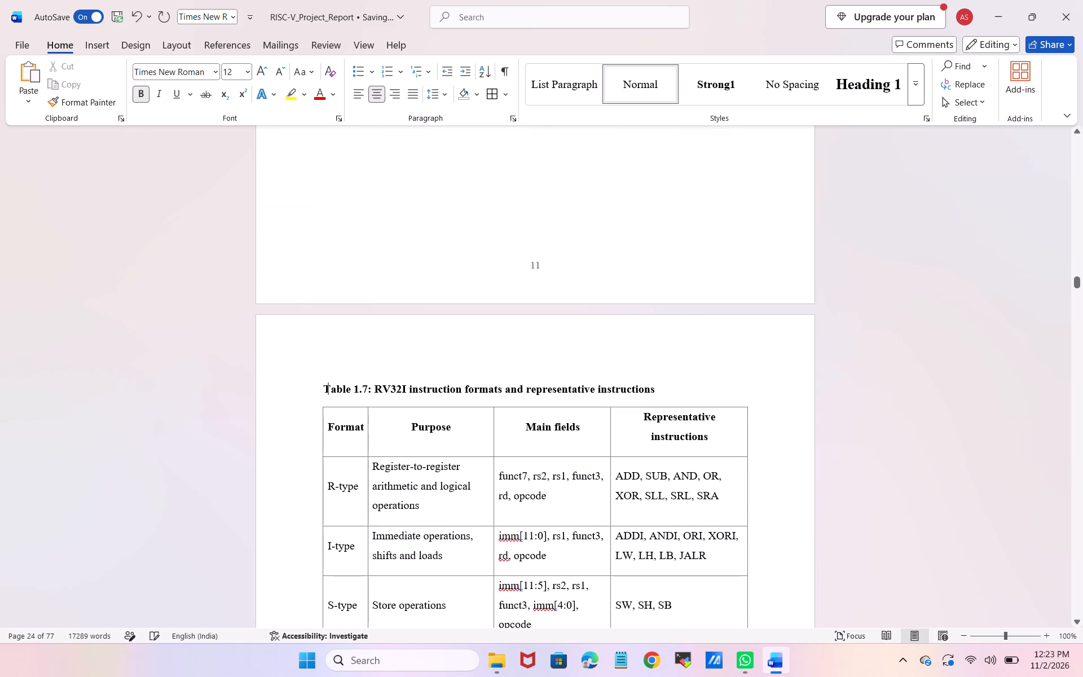
pyautogui.press('BackSpace')
pyautogui.press('BackSpace')
pyautogui.press('BackSpace')
pyautogui.press('BackSpace')
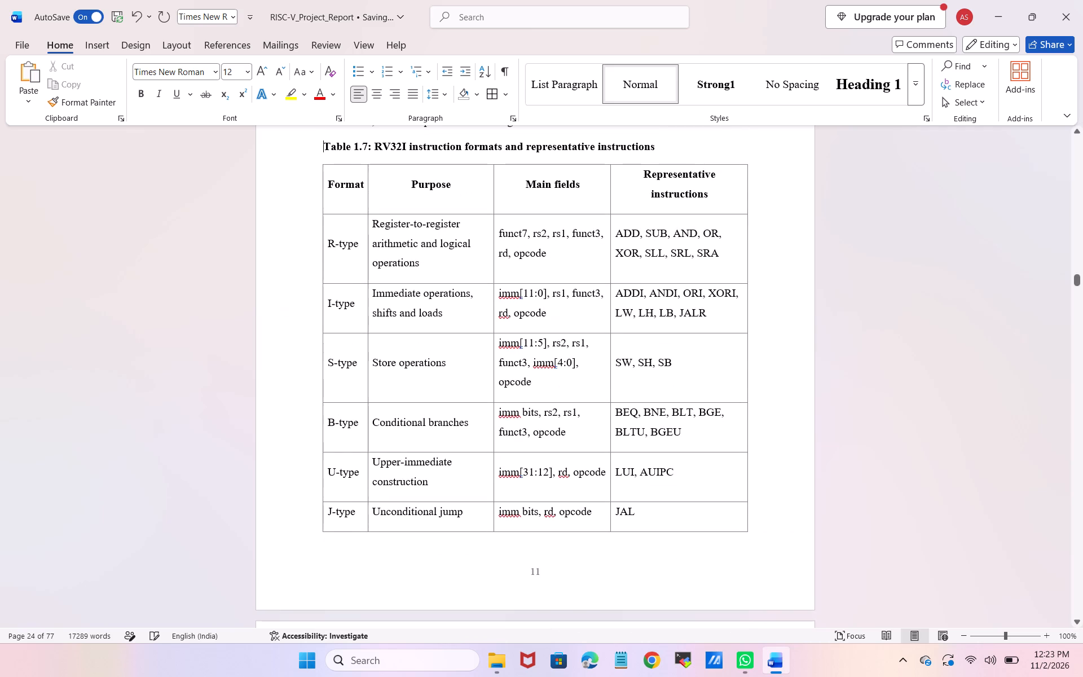
pyautogui.scroll(2, 365, 391)
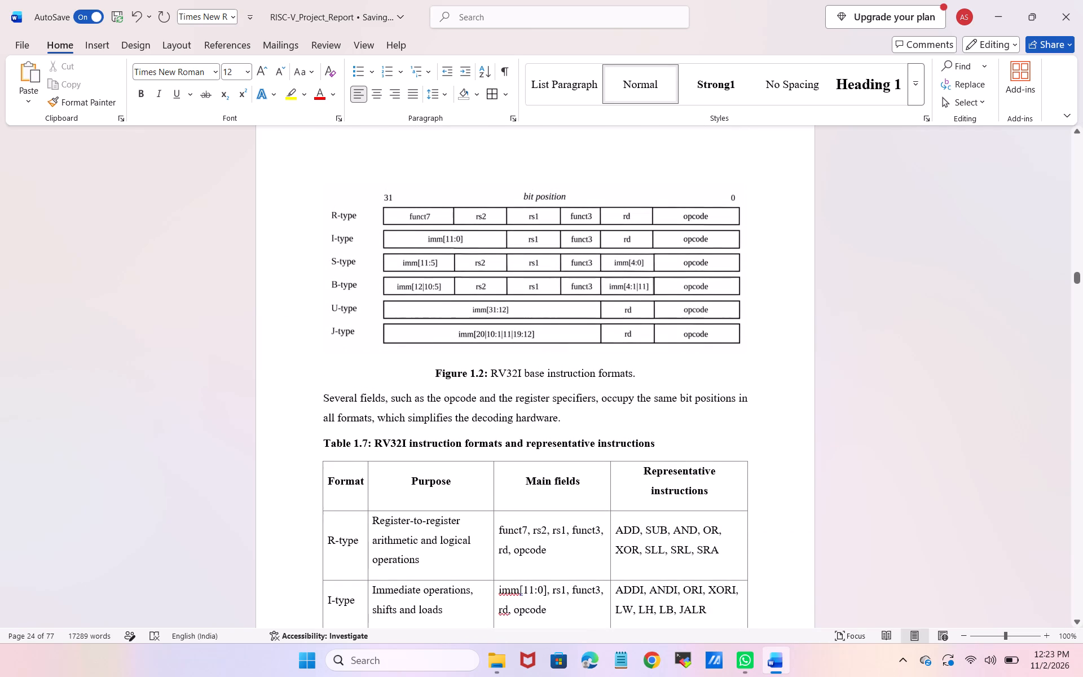
# Center the caption "Table 1.7: RV32I instruction formats and representative instructions" and remove its bold formatting.
pyautogui.moveTo(657, 444); pyautogui.dragTo(323, 446)
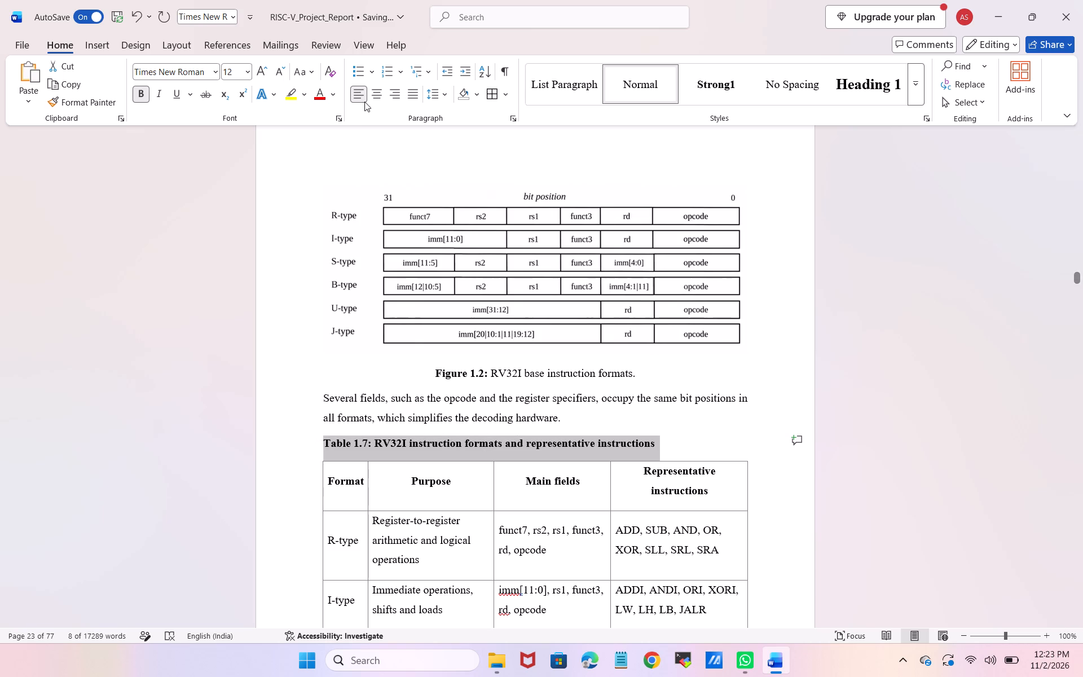
pyautogui.click(376, 89)
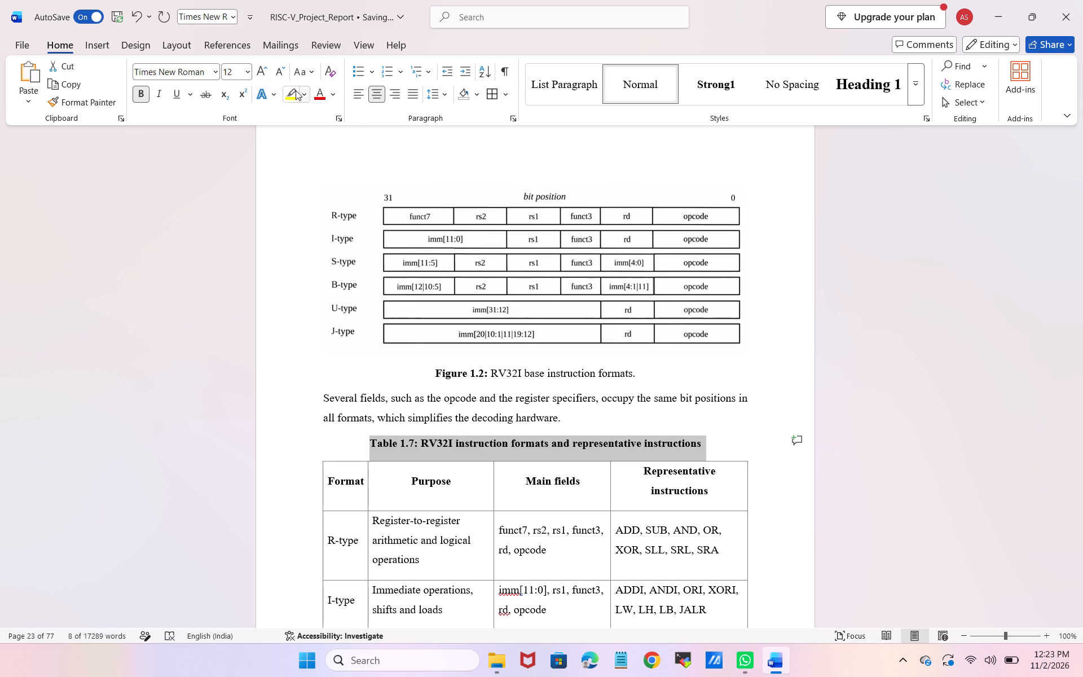
pyautogui.click(139, 101)
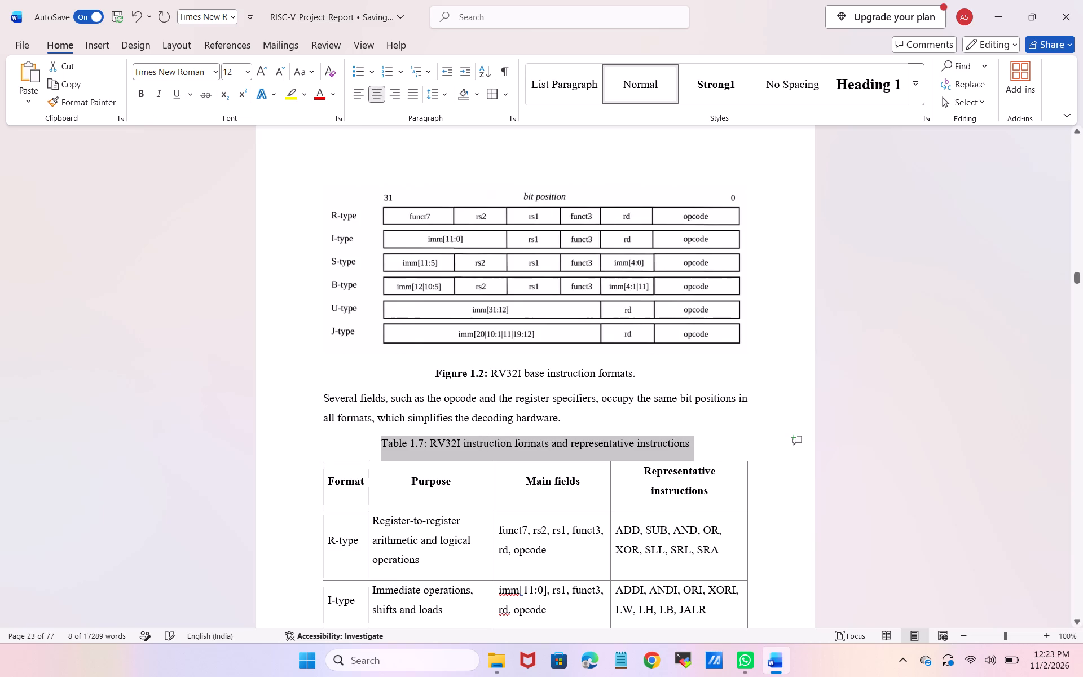
# Remove the bold formatting from the "Figure 1.2:" label in the figure caption.
pyautogui.moveTo(488, 370); pyautogui.dragTo(415, 374)
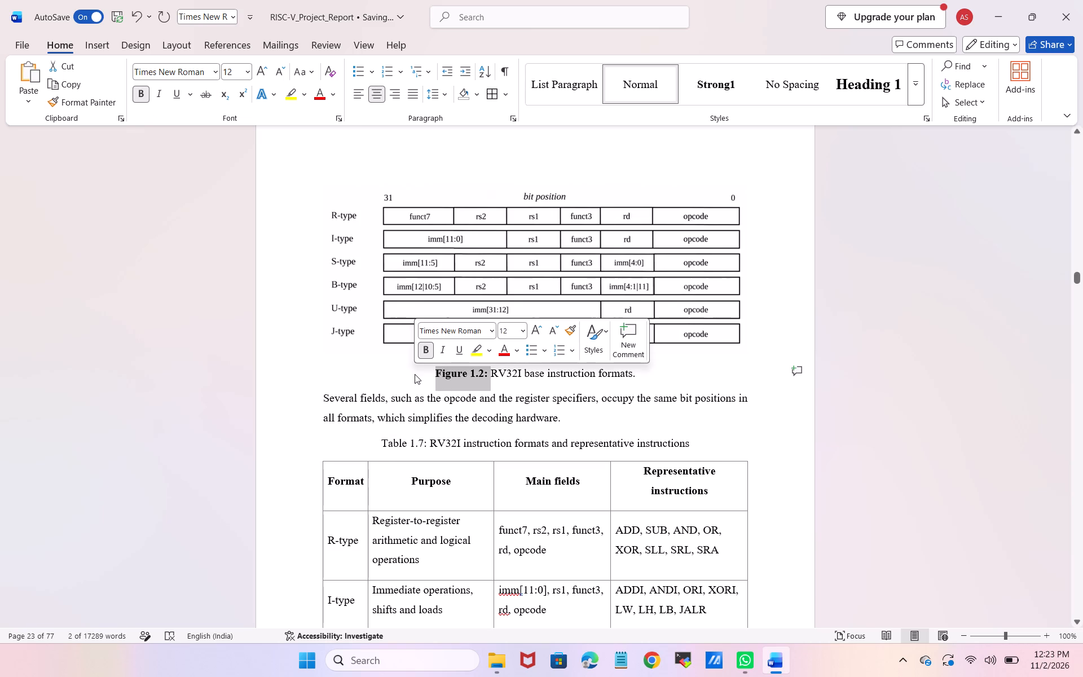
pyautogui.click(423, 358)
pyautogui.click(388, 373)
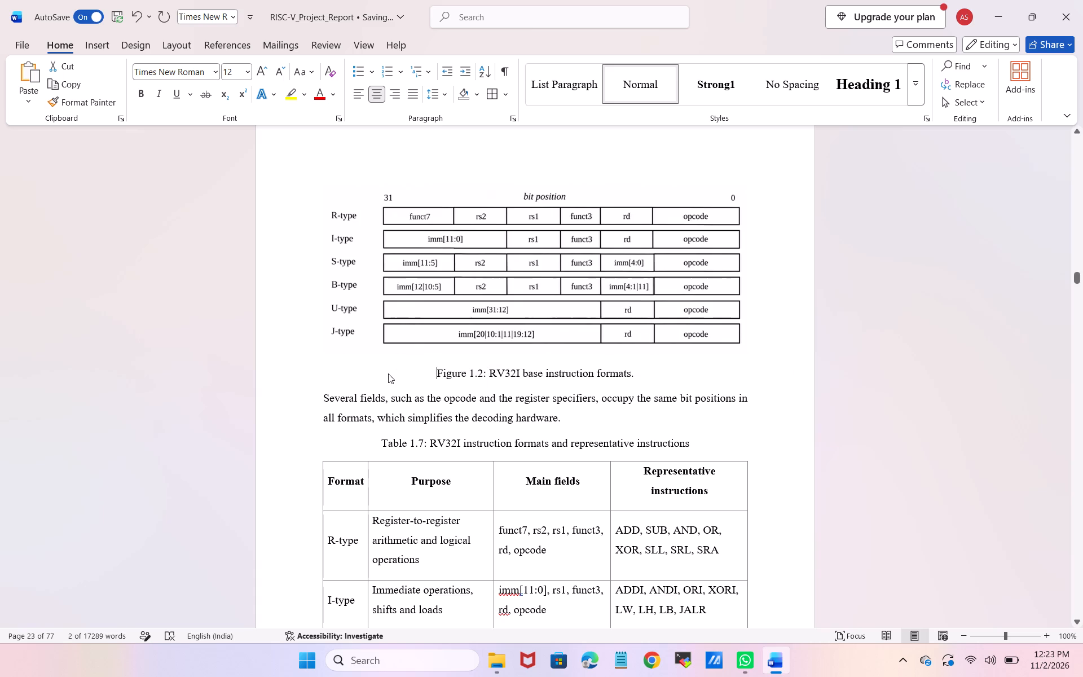
# Review the page layout from the preceding extensions table through section 1.7, Figure 1.2 and Table 1.7.
pyautogui.scroll(2, 388, 373)
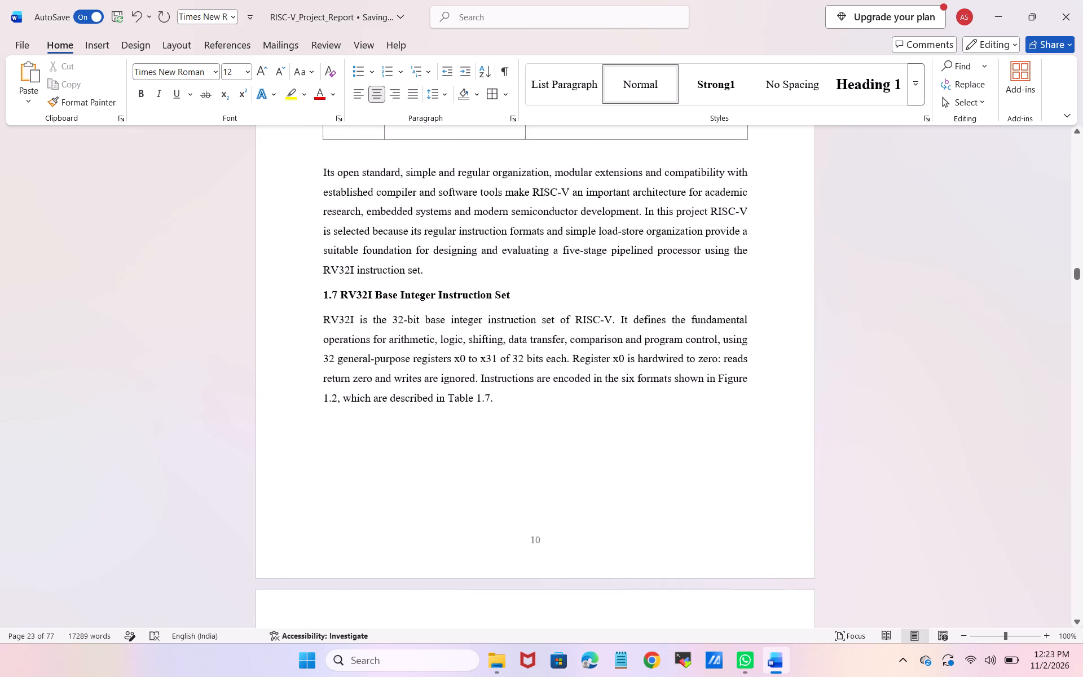
pyautogui.scroll(3, 388, 373)
pyautogui.scroll(-1, 388, 373)
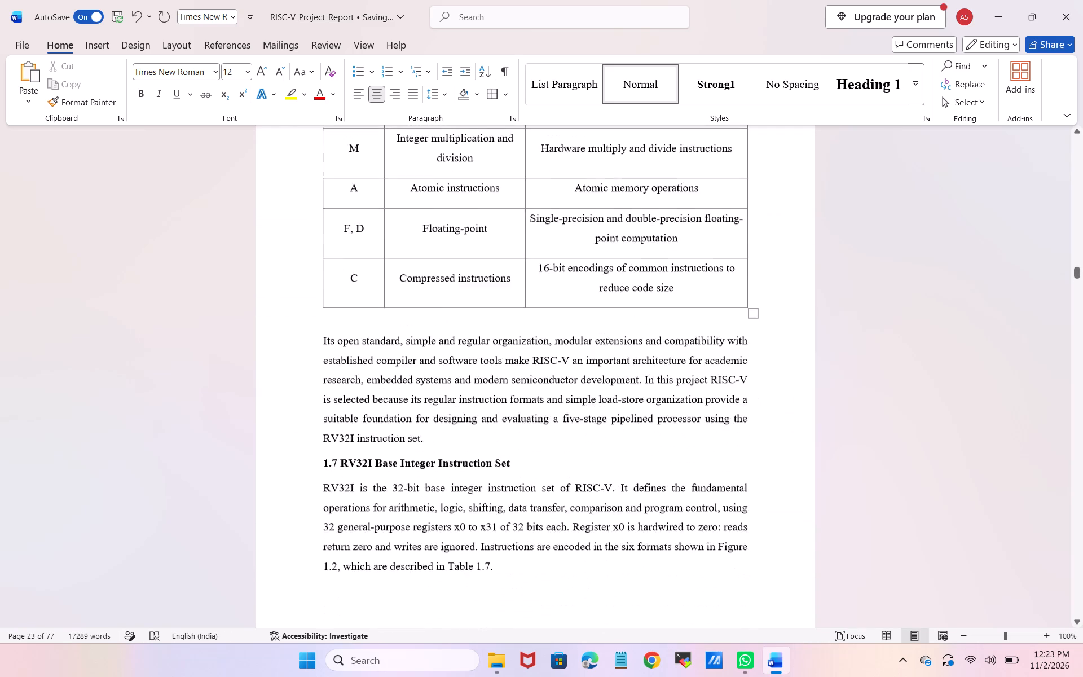
pyautogui.scroll(-3, 388, 373)
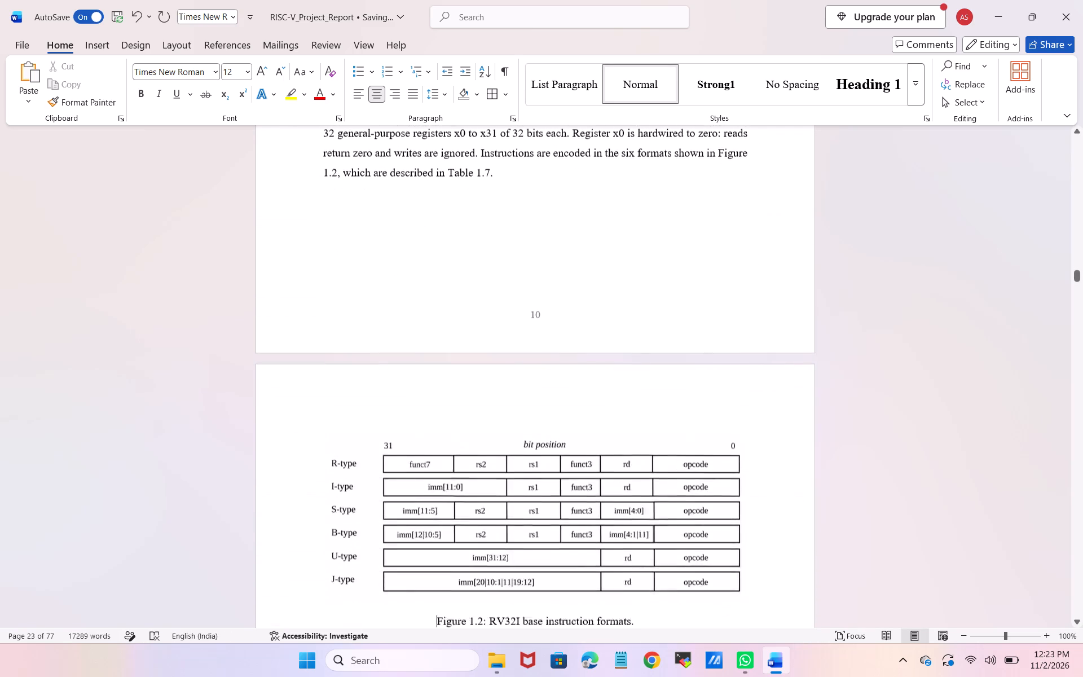
pyautogui.scroll(-2, 388, 373)
pyautogui.scroll(3, 388, 373)
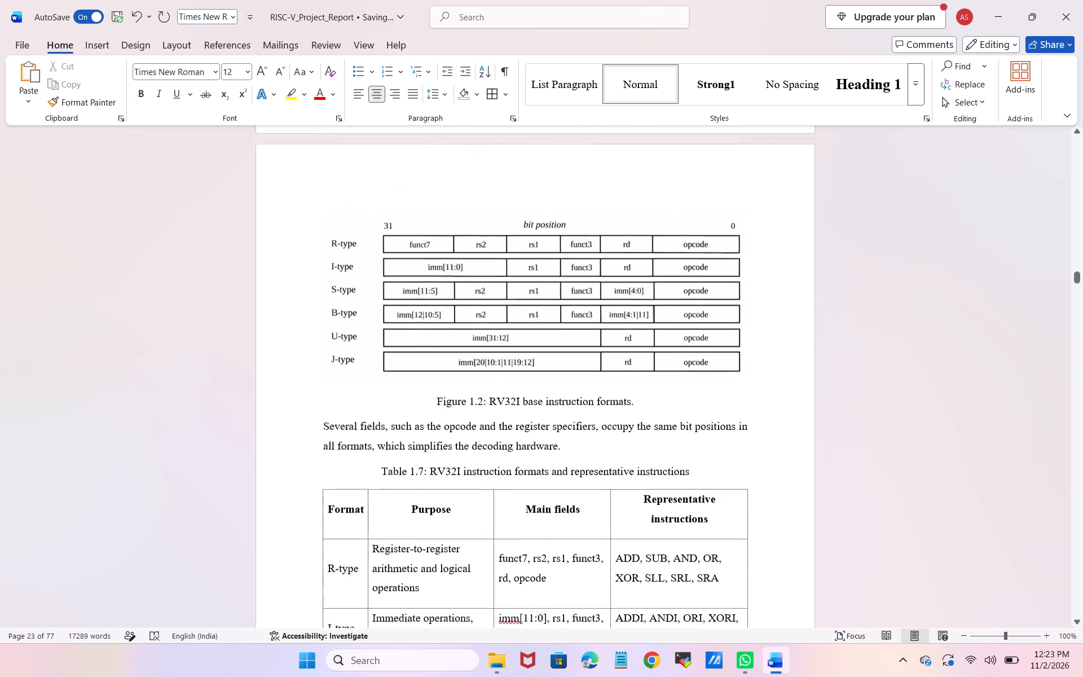
pyautogui.scroll(2, 388, 373)
# Center the text horizontally in all cells of Table 1.7.
pyautogui.scroll(-1, 388, 373)
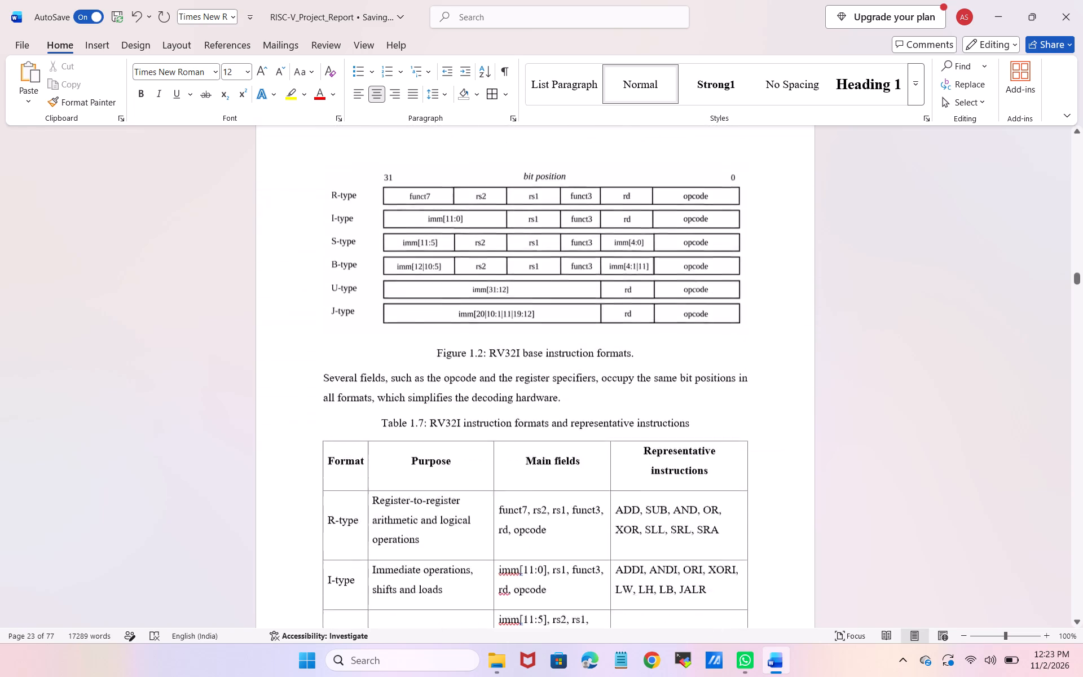
pyautogui.scroll(-1, 388, 373)
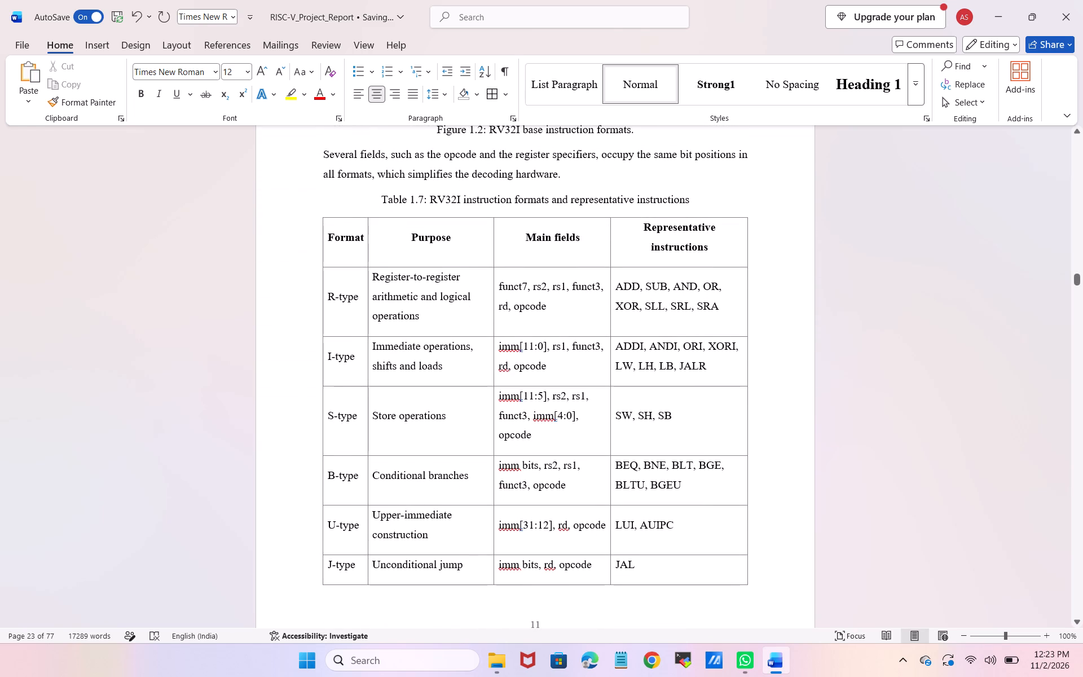
pyautogui.click(327, 233)
pyautogui.click(336, 232)
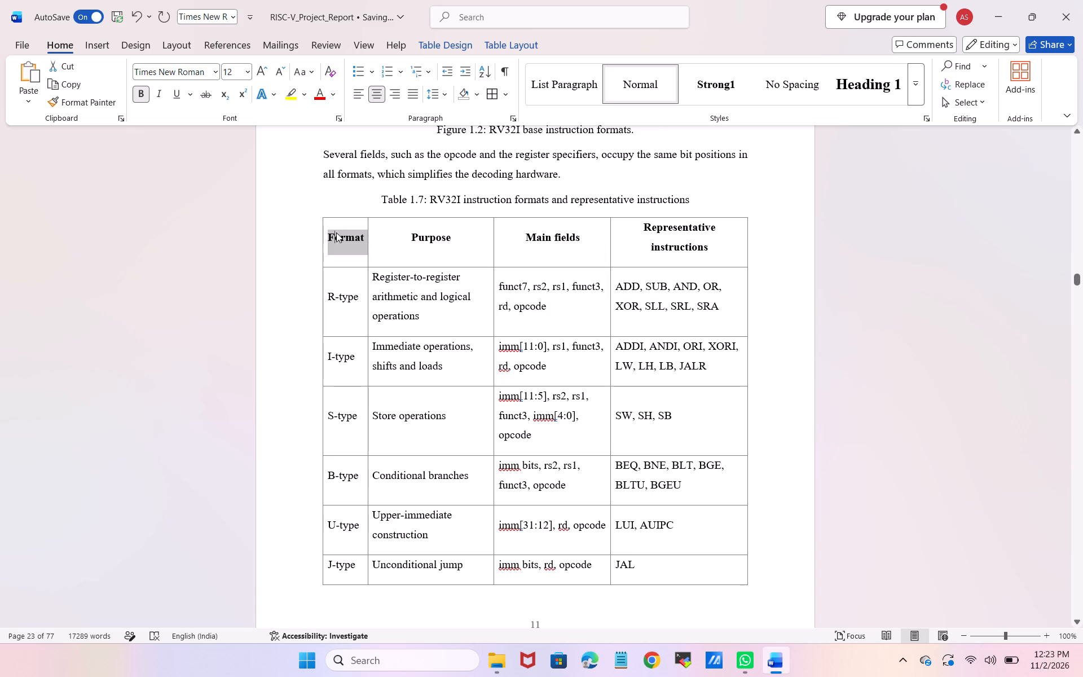
pyautogui.moveTo(329, 232); pyautogui.dragTo(435, 274)
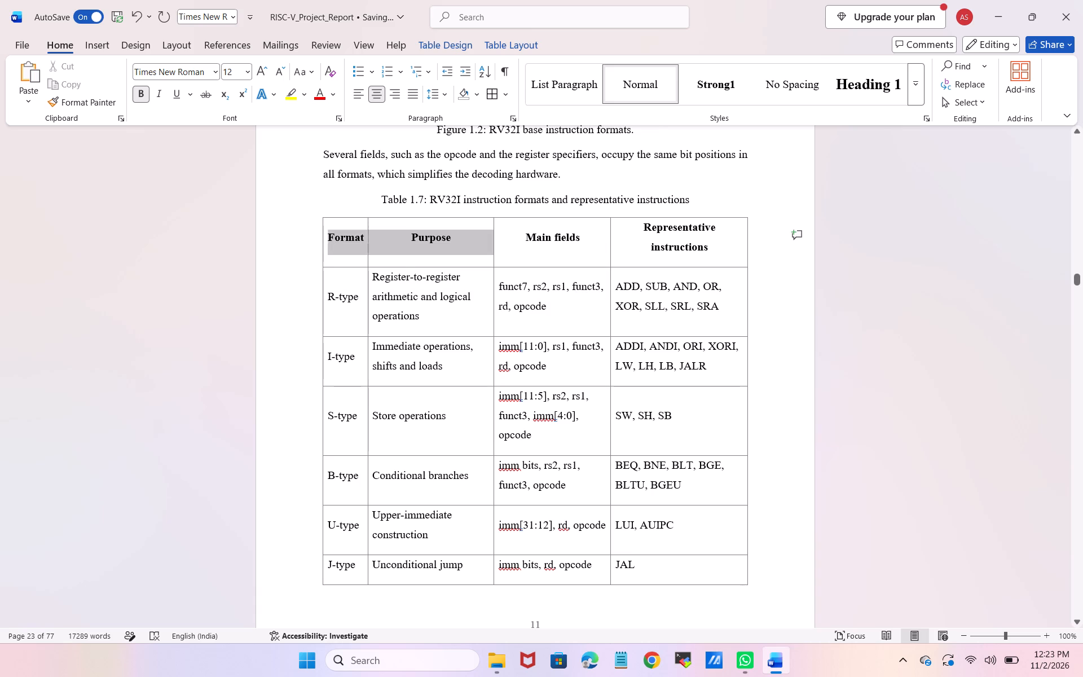
pyautogui.moveTo(435, 274); pyautogui.dragTo(642, 553)
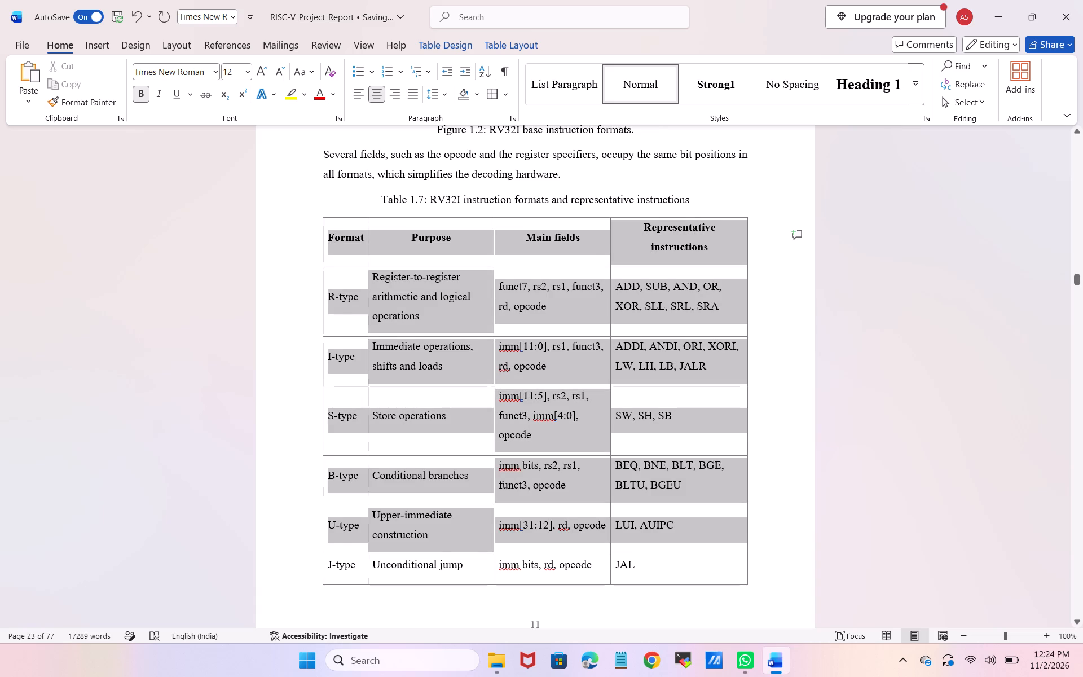
pyautogui.moveTo(642, 553); pyautogui.dragTo(642, 639)
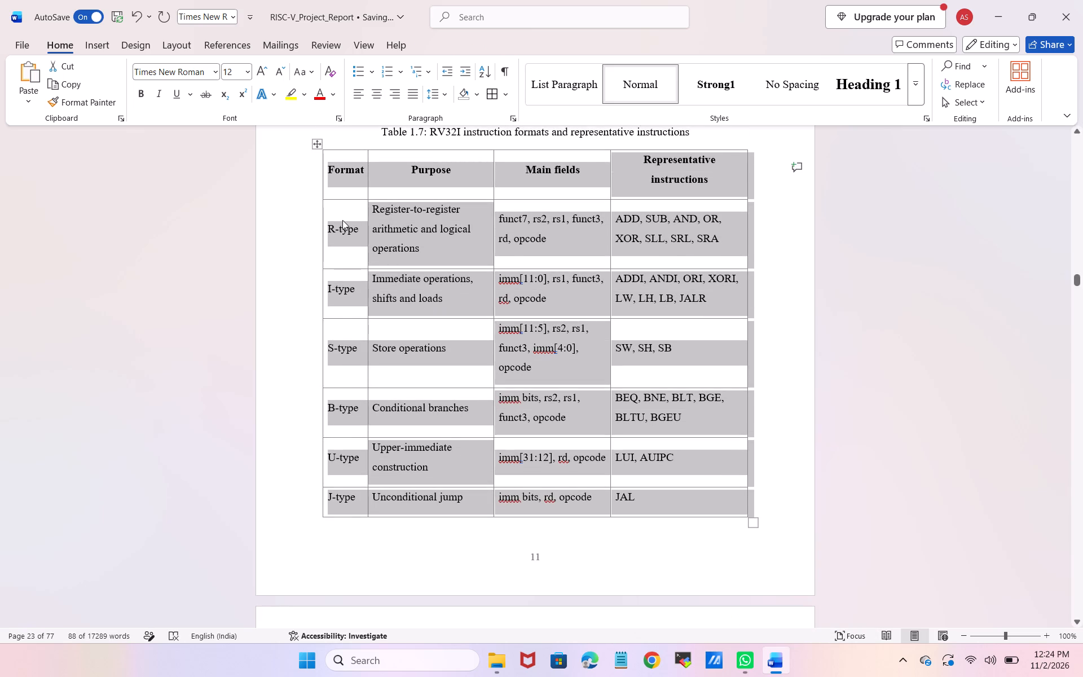
pyautogui.click(373, 93)
pyautogui.click(298, 234)
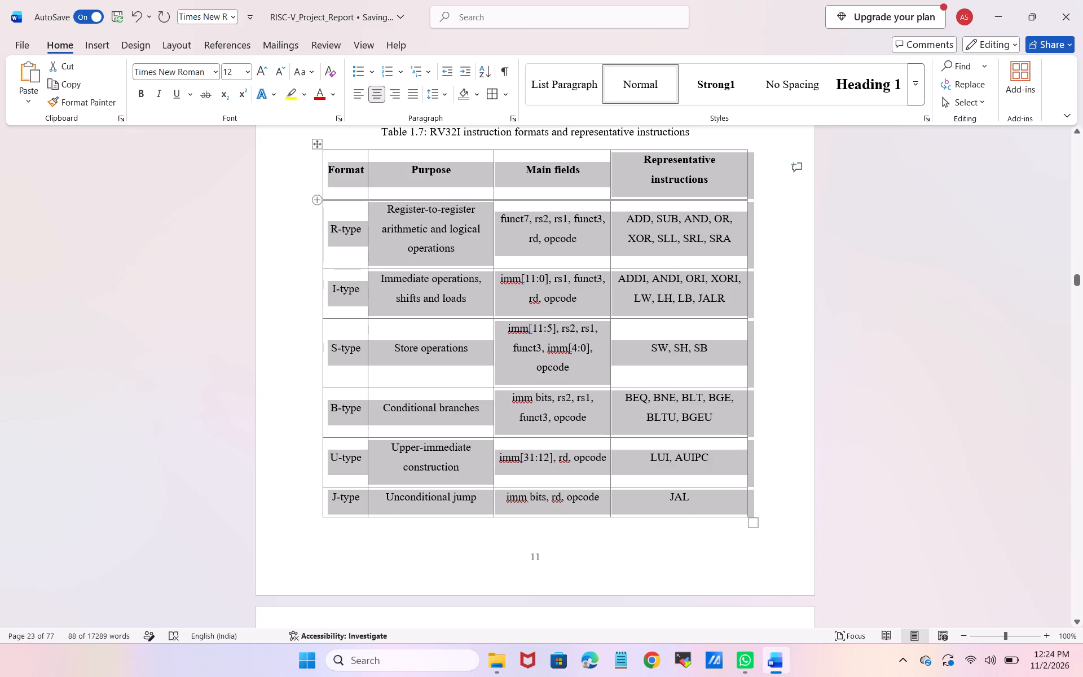
# Ignore all spelling flags for "imm" and "rd" in Table 1.7's Main fields column.
pyautogui.click(517, 284)
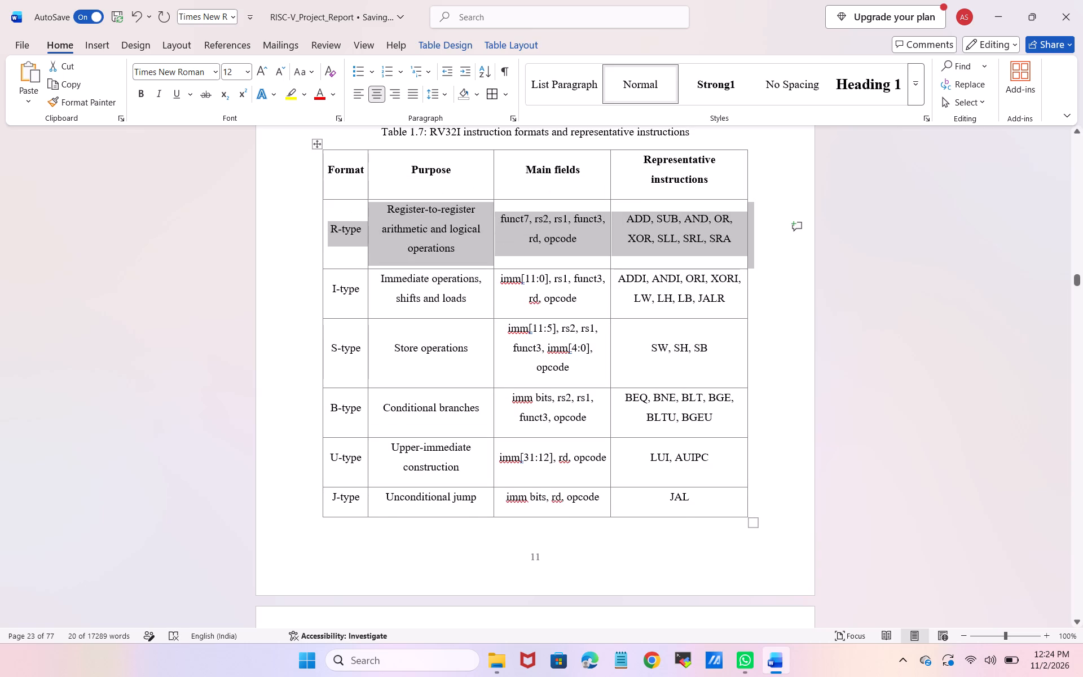
pyautogui.rightClick(517, 284)
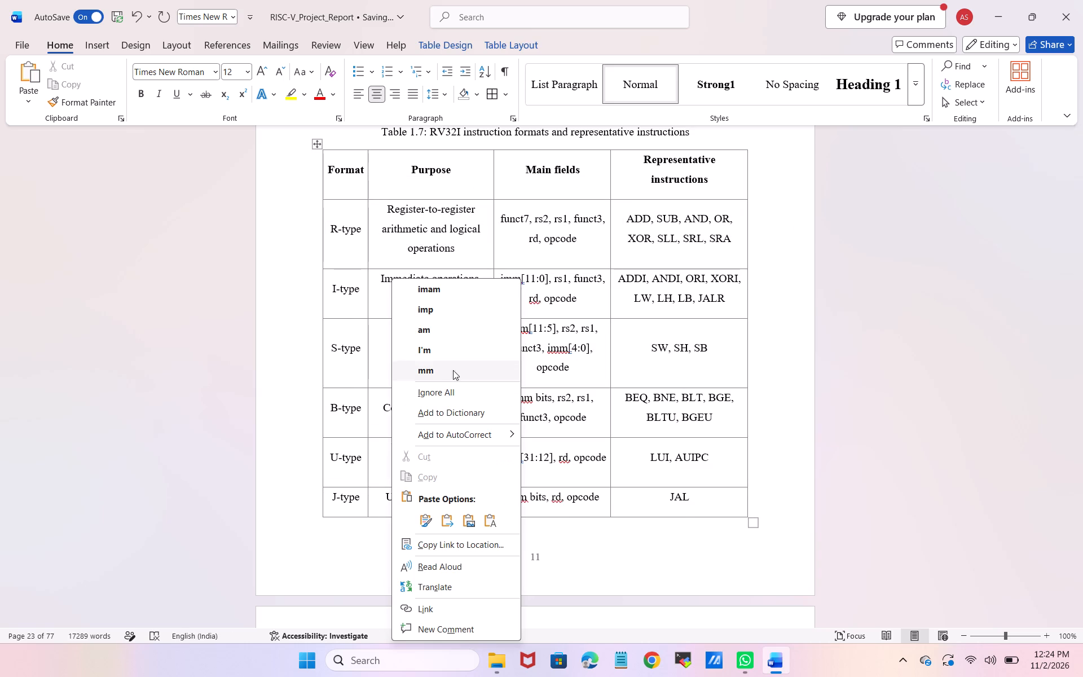
pyautogui.click(453, 391)
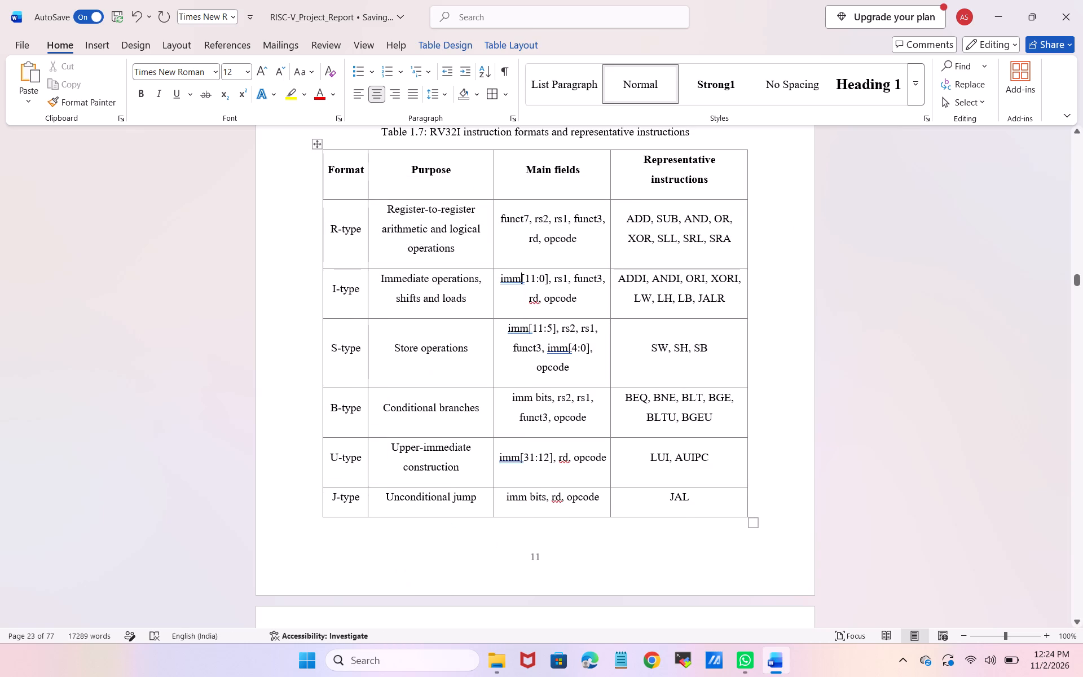
pyautogui.scroll(-1, 538, 404)
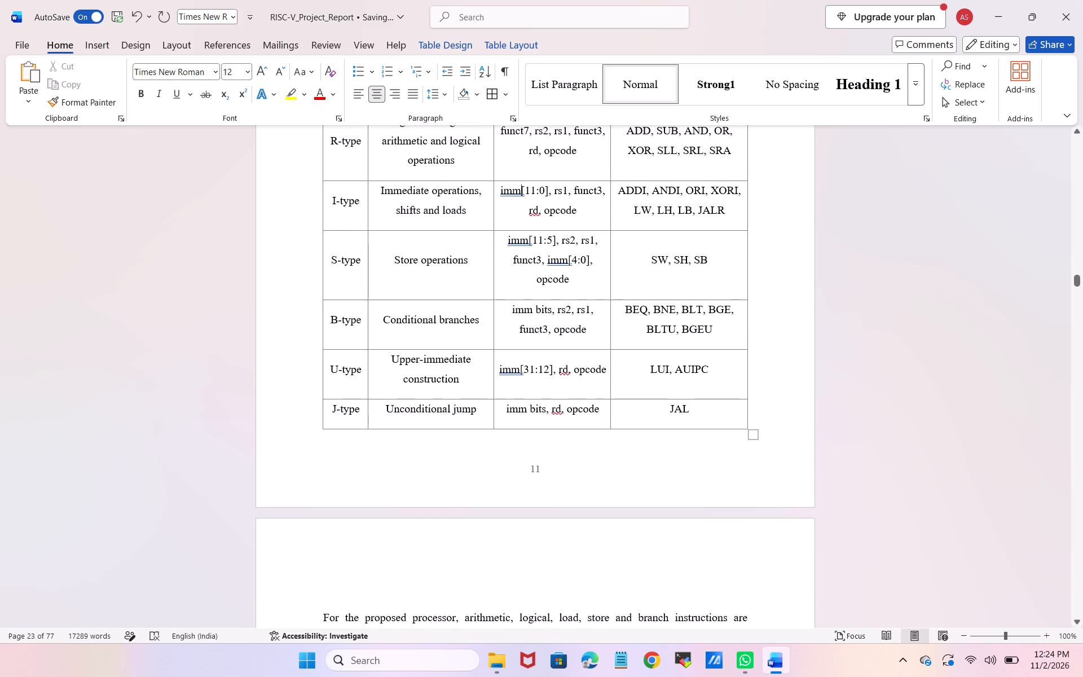
pyautogui.click(566, 372)
pyautogui.rightClick(566, 372)
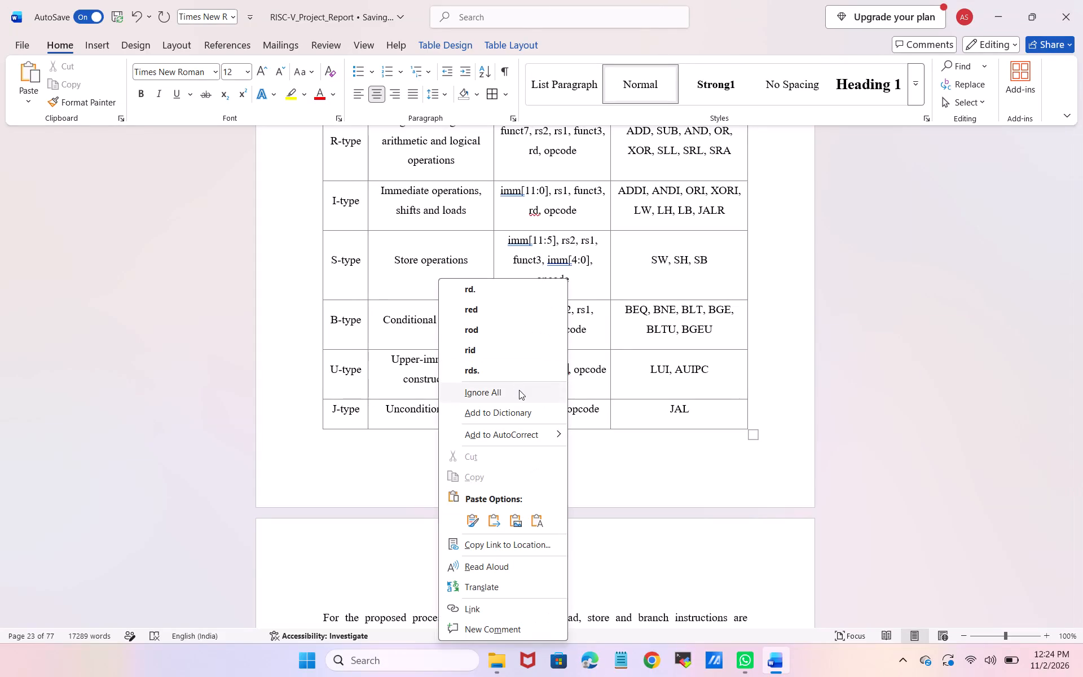
pyautogui.click(519, 391)
# Review the text after Table 1.7, section 1.8 with Figure 1.3, and the reformatted Figure 1.2 and Table 1.7 page.
pyautogui.scroll(-2, 519, 391)
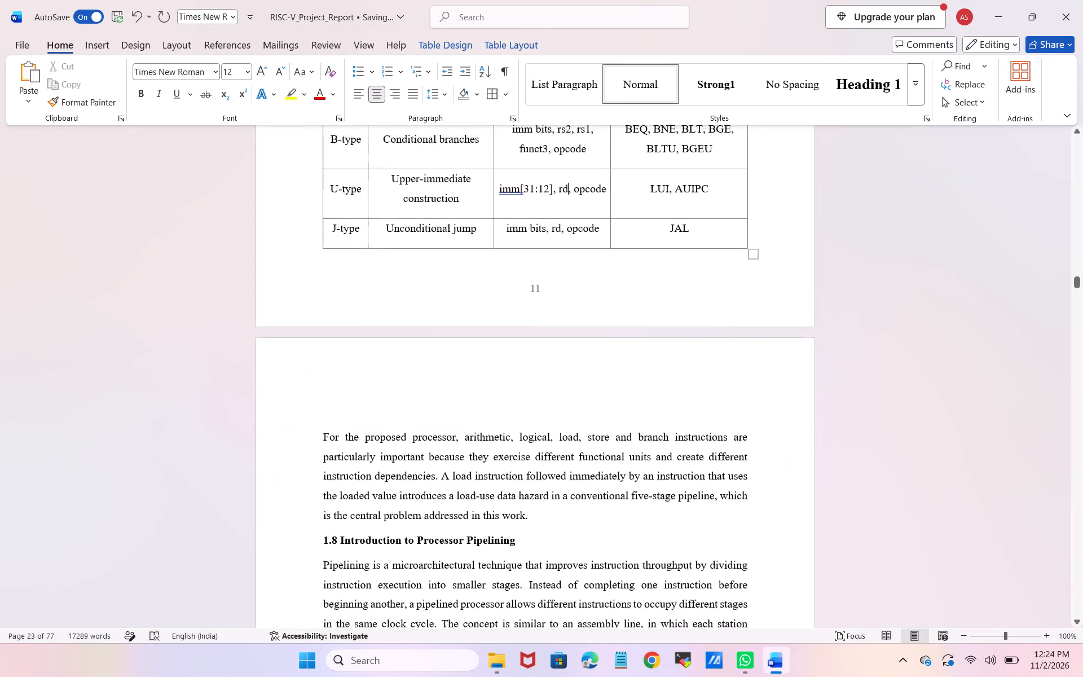
pyautogui.scroll(-4, 519, 391)
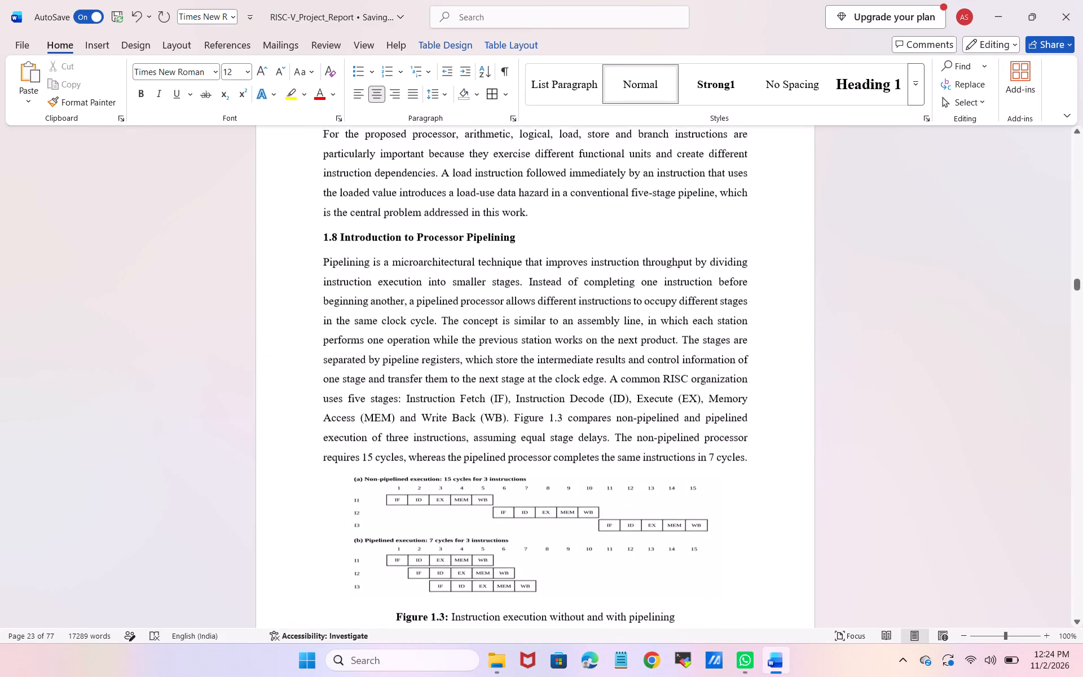
pyautogui.scroll(-1, 519, 391)
pyautogui.scroll(4, 519, 391)
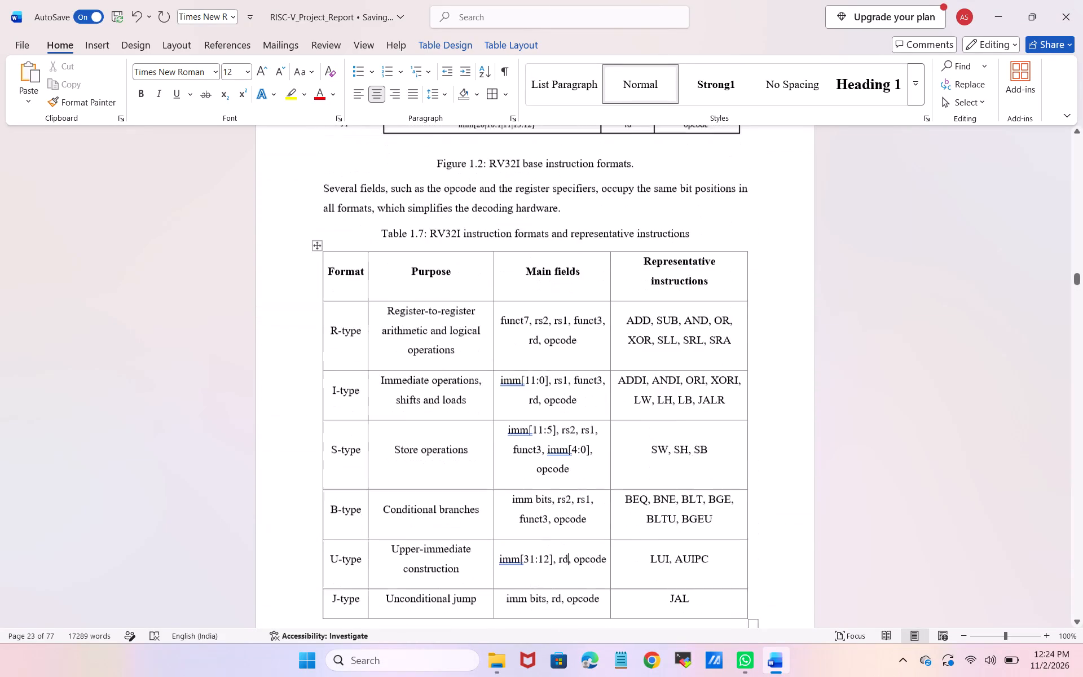
pyautogui.scroll(2, 519, 391)
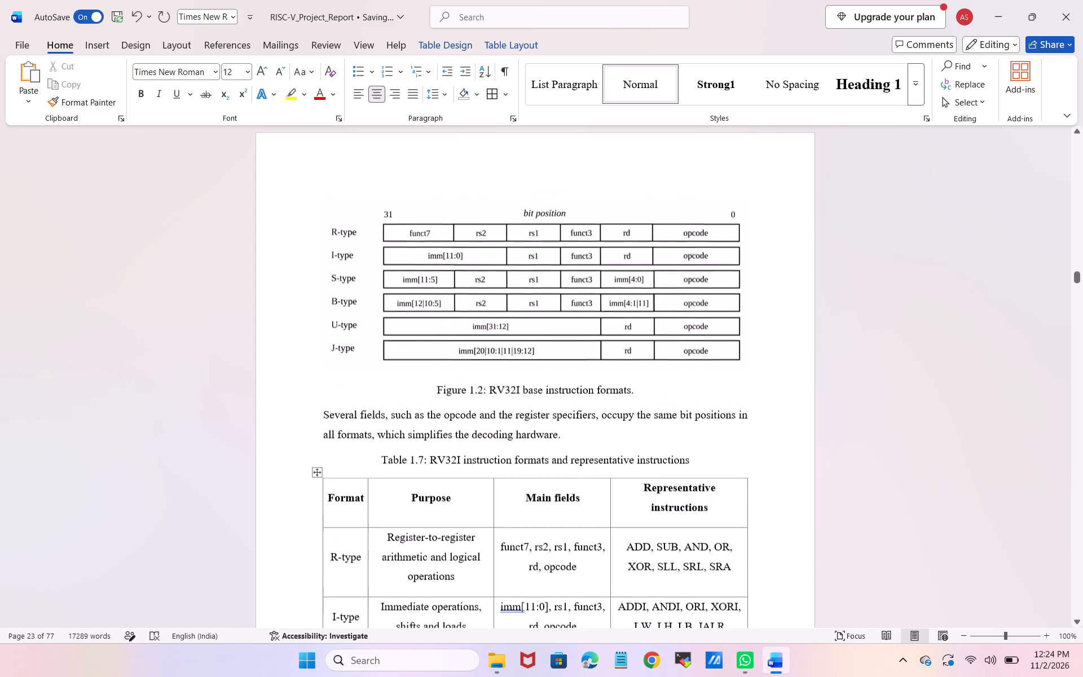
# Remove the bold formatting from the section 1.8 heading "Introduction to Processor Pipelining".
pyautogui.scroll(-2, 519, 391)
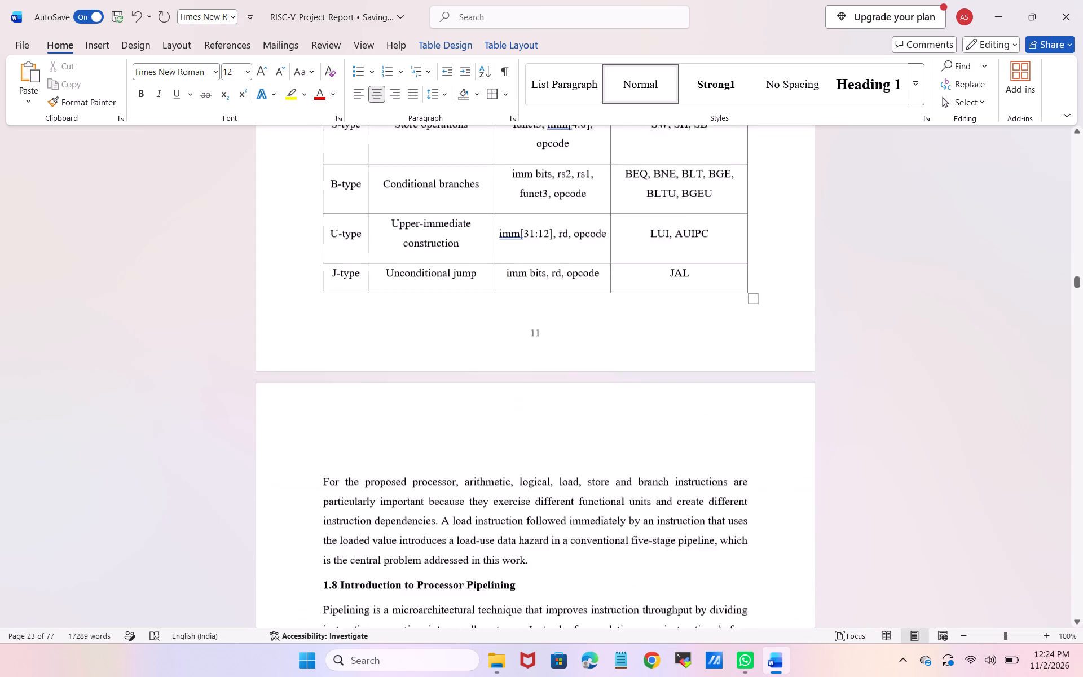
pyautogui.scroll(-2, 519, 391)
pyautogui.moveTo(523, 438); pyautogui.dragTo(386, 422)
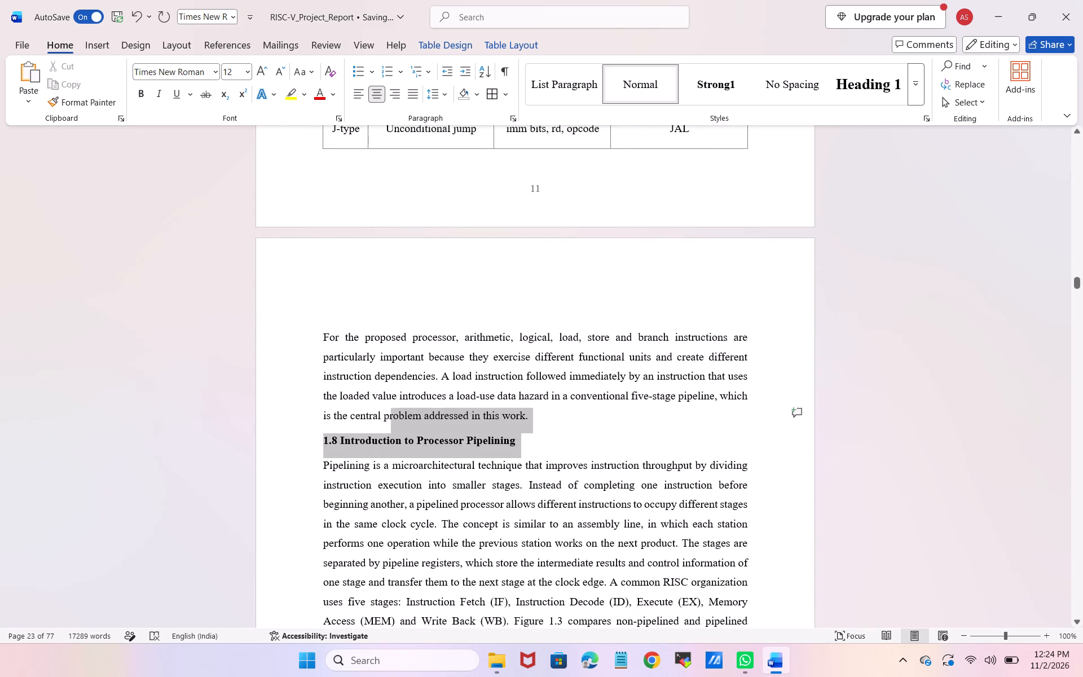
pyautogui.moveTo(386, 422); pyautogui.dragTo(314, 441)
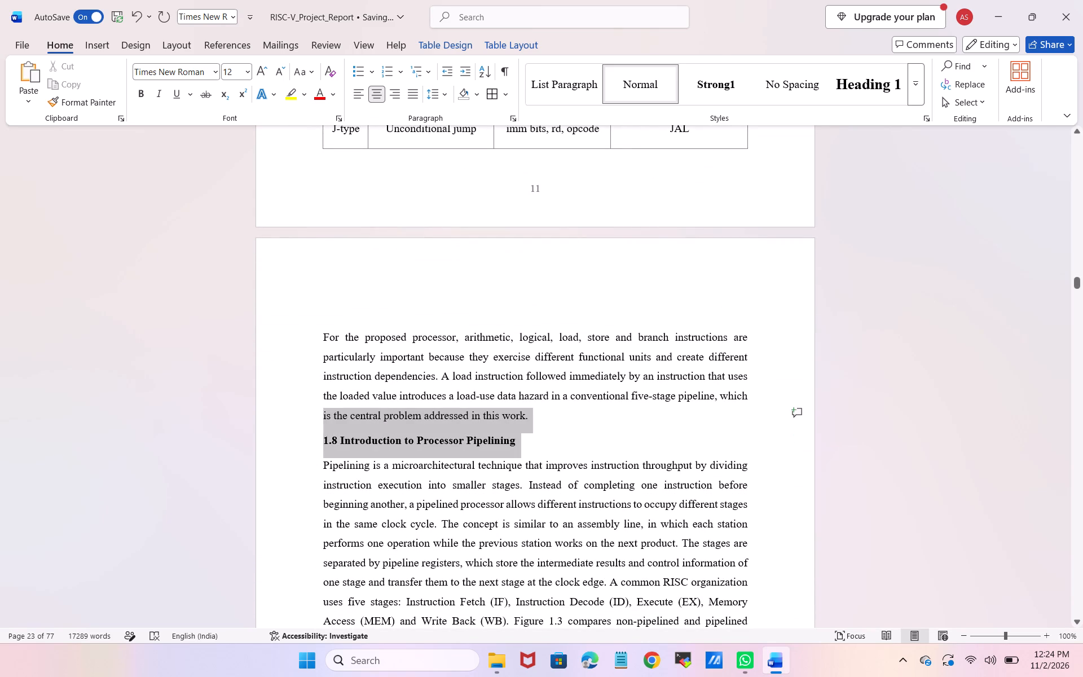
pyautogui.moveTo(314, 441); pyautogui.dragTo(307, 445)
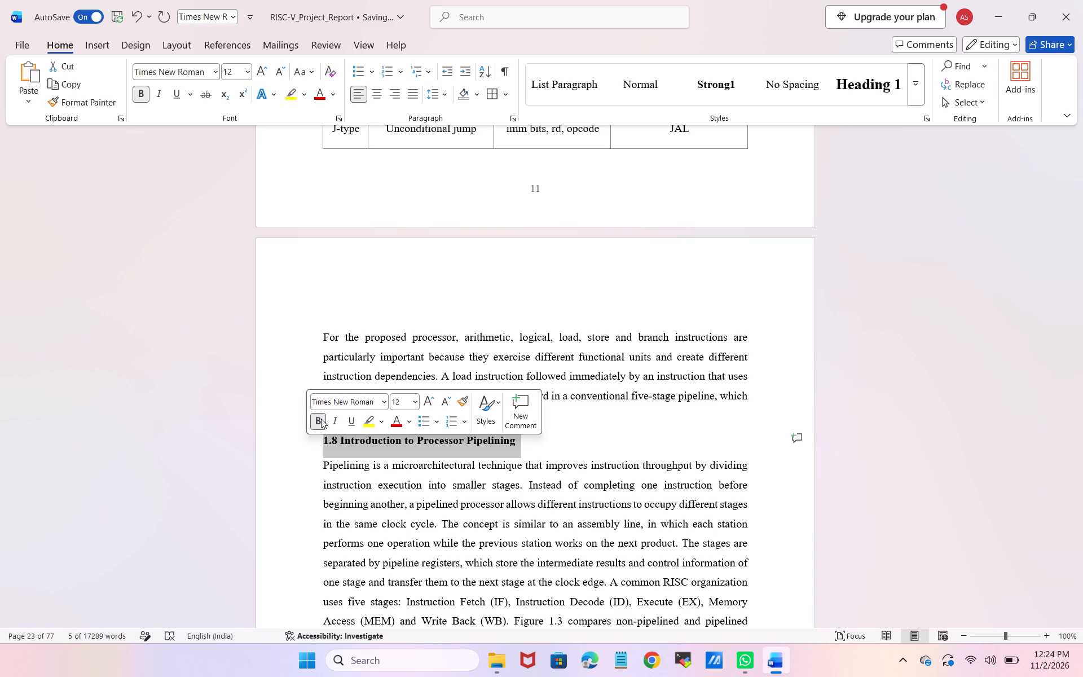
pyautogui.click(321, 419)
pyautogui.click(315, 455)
# Compare the section 1.8 heading with the surrounding pages, from Figure 1.2 and Table 1.7 to Figure 1.3.
pyautogui.scroll(-1, 315, 455)
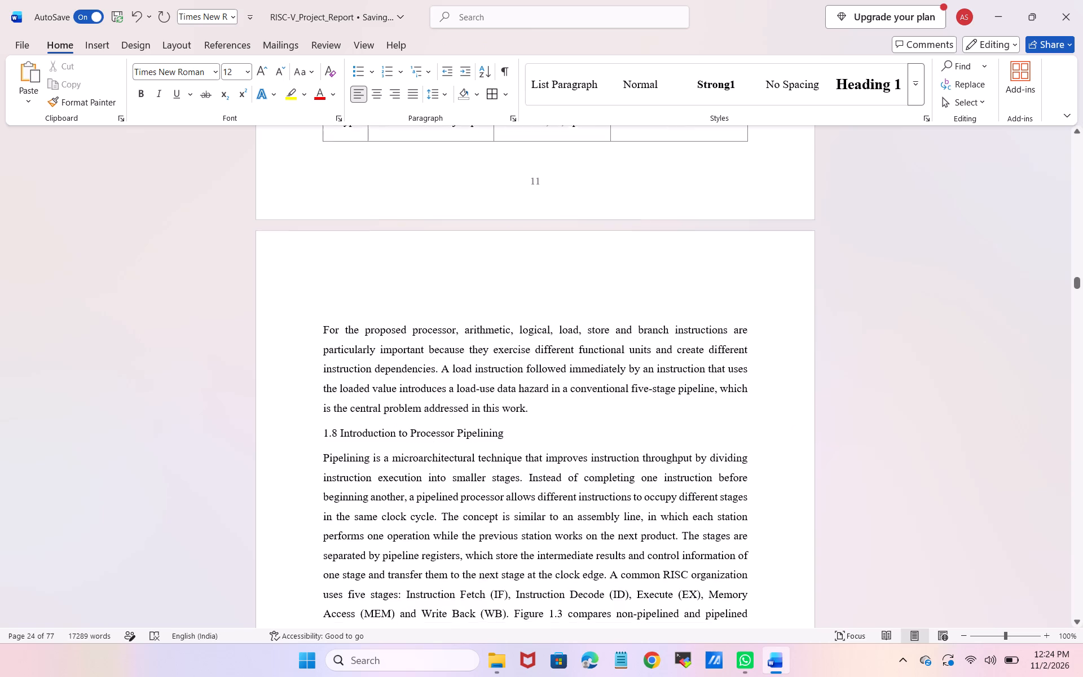
pyautogui.scroll(-1, 315, 455)
pyautogui.scroll(4, 315, 455)
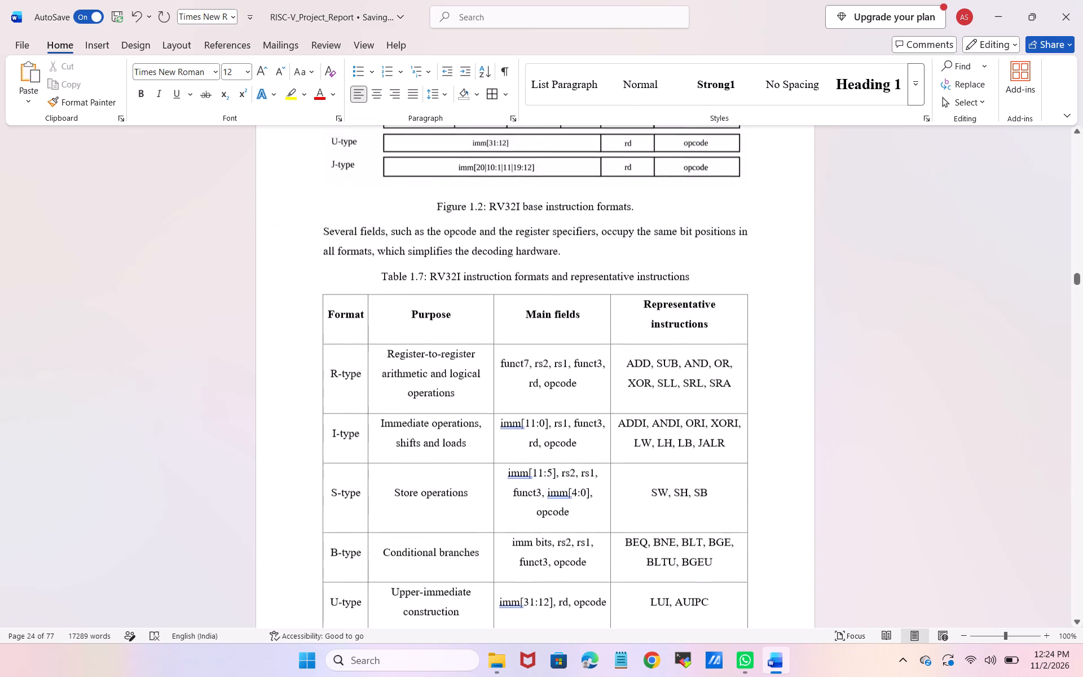
pyautogui.scroll(3, 315, 455)
pyautogui.scroll(-1, 315, 455)
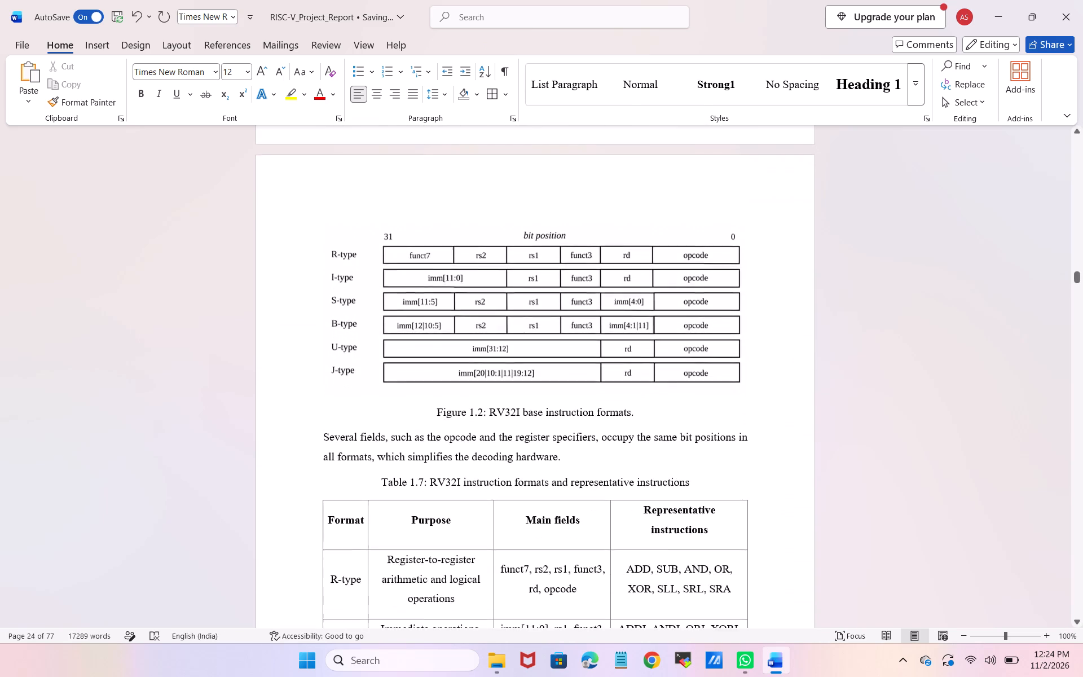
pyautogui.scroll(-4, 315, 455)
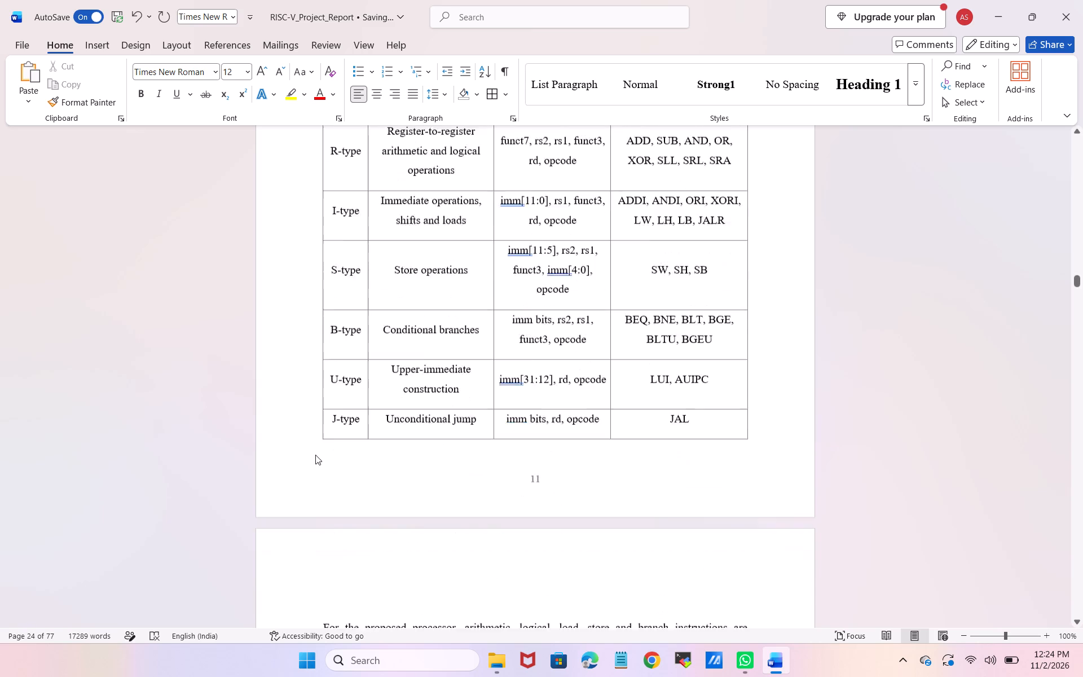
pyautogui.scroll(-2, 315, 455)
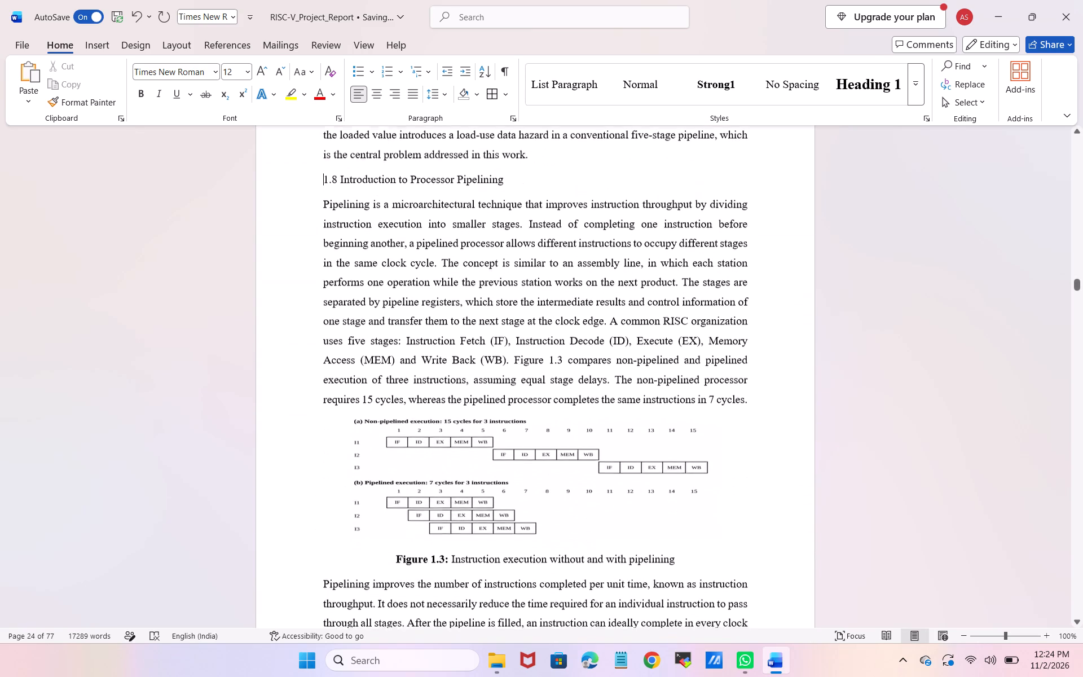
pyautogui.scroll(-1, 315, 455)
pyautogui.scroll(1, 315, 455)
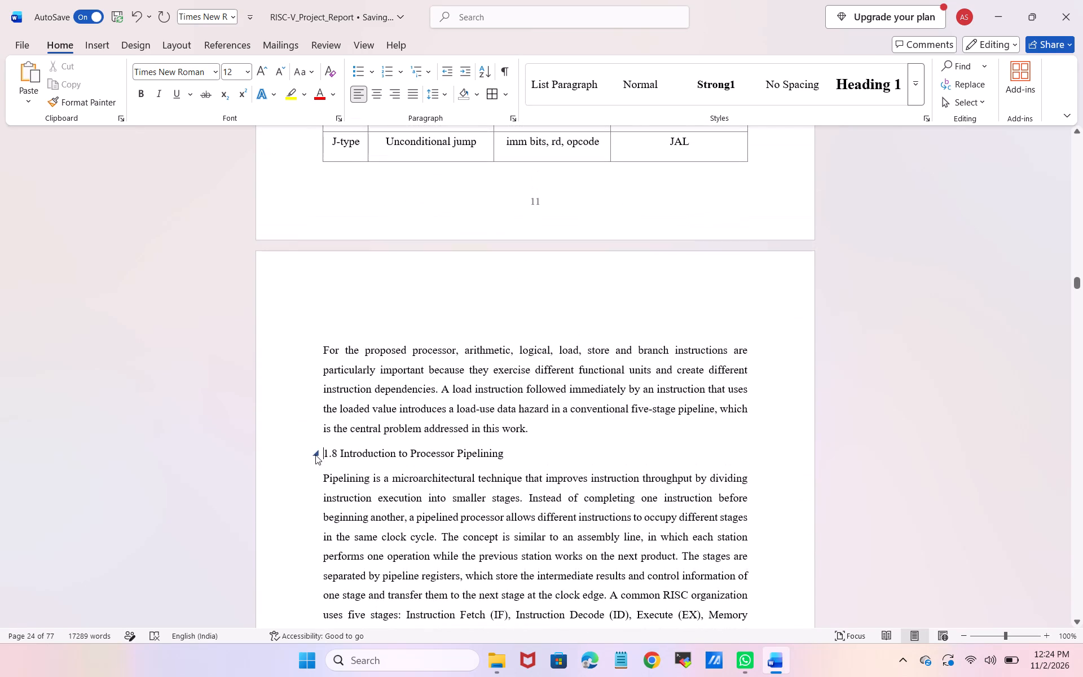
pyautogui.scroll(1, 315, 455)
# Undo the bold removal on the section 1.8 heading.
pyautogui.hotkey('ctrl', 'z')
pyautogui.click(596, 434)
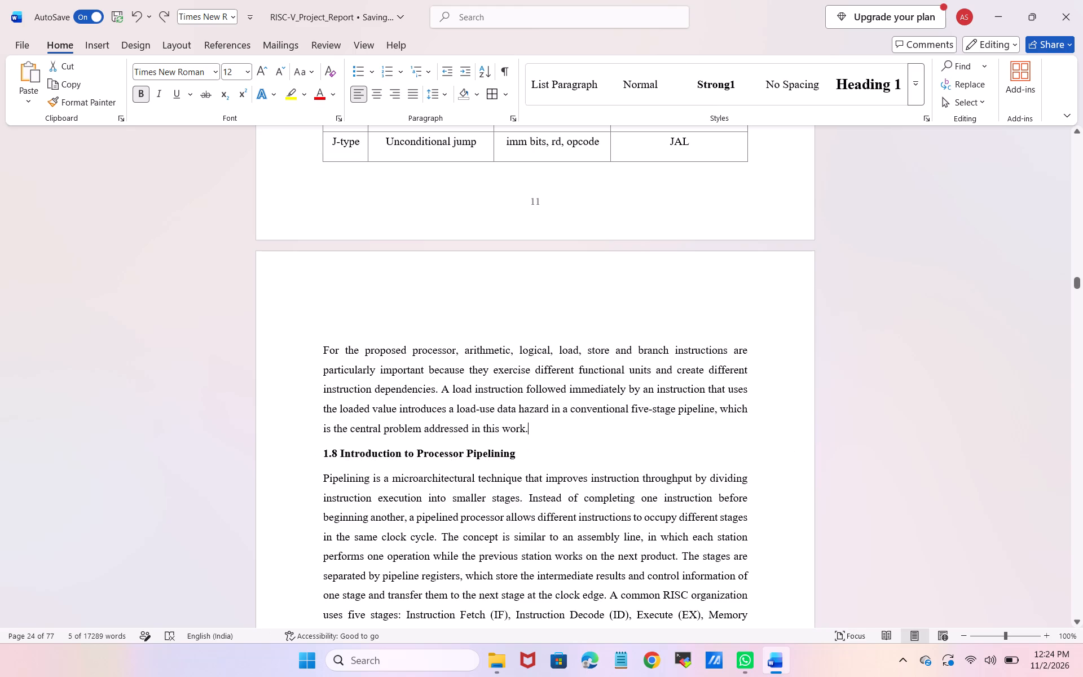
# Remove the bold formatting from the "Figure 1.3:" label in the pipelining figure's caption.
pyautogui.scroll(-5, 596, 434)
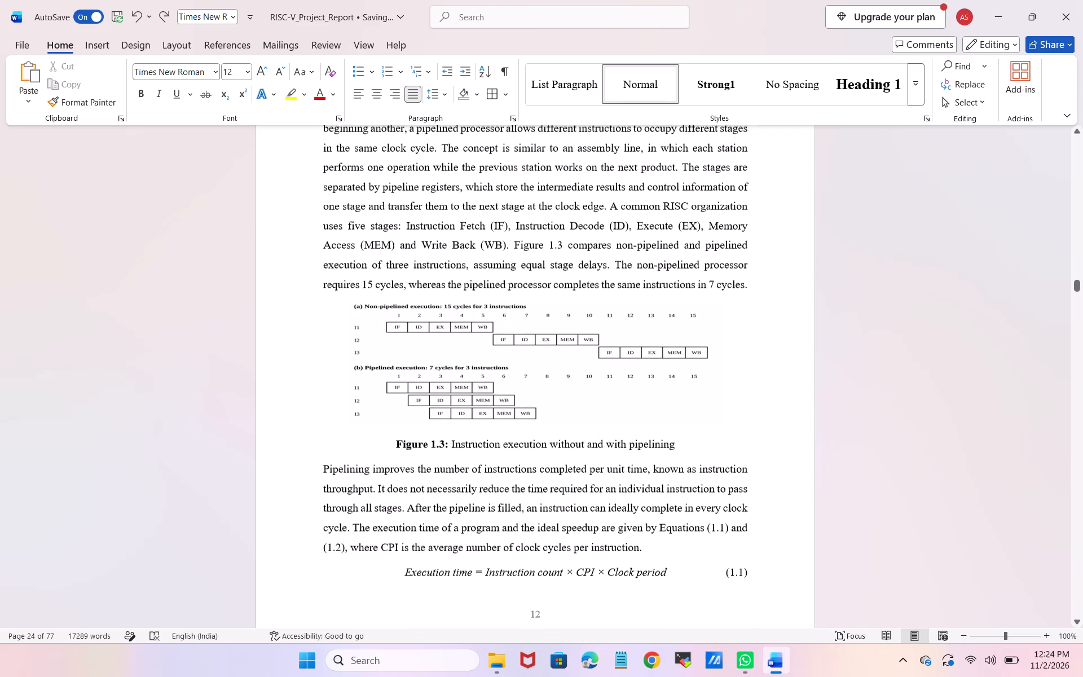
pyautogui.moveTo(454, 443); pyautogui.dragTo(384, 452)
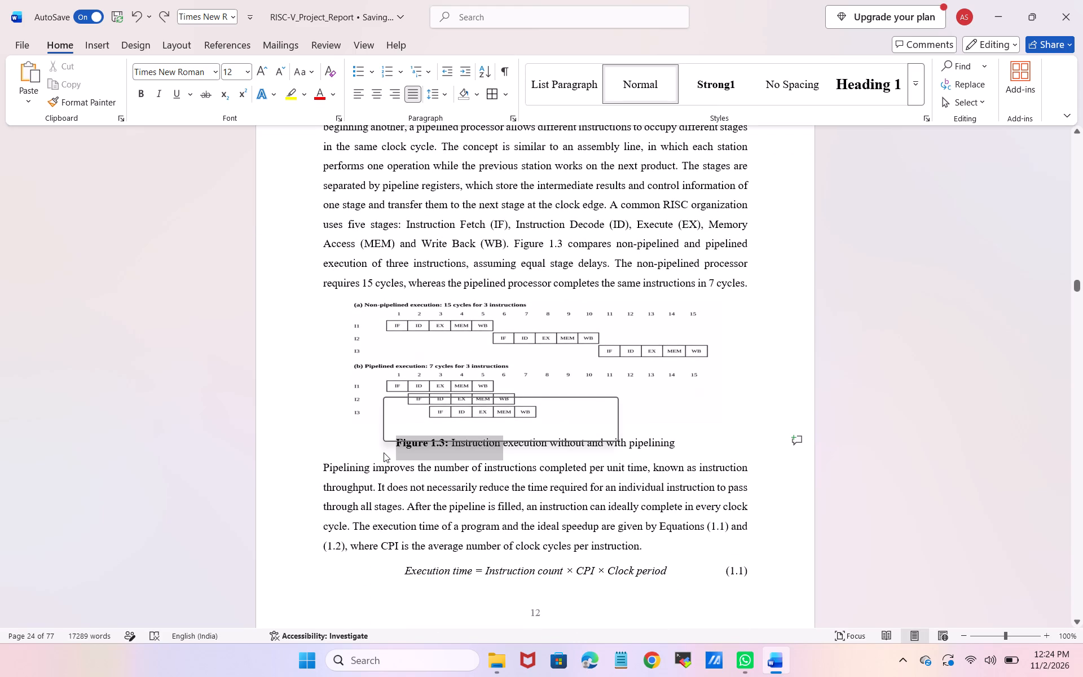
pyautogui.click(394, 424)
pyautogui.click(366, 429)
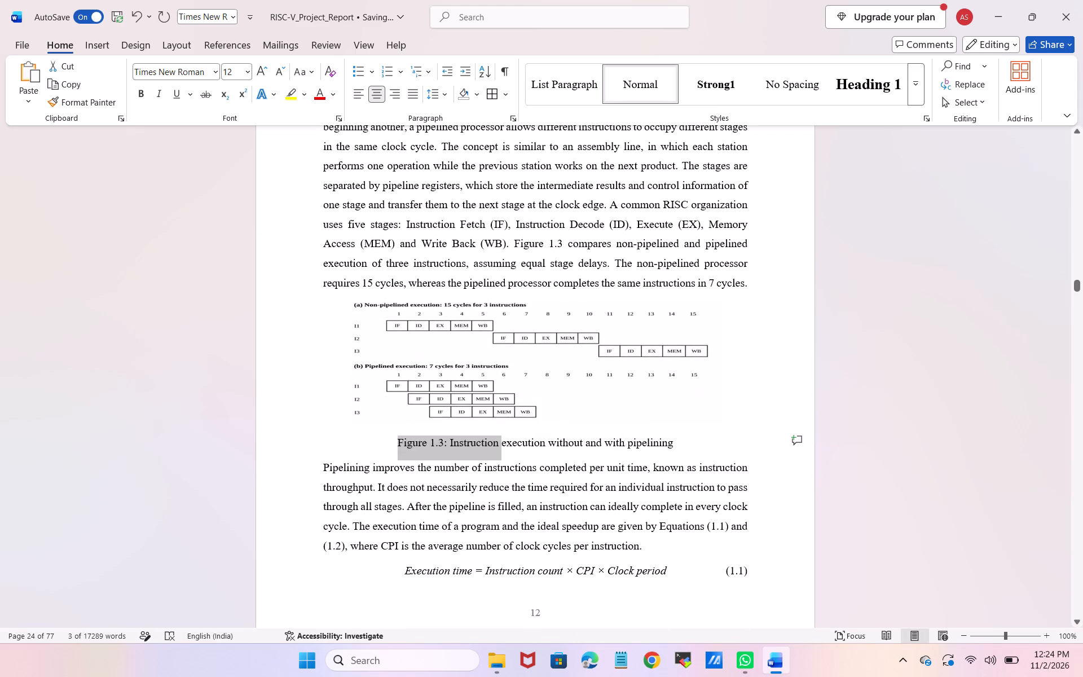
# Review the text and page layout from Figure 1.3 through Equations (1.1) and (1.2) to Table 1.8.
pyautogui.scroll(-2, 366, 429)
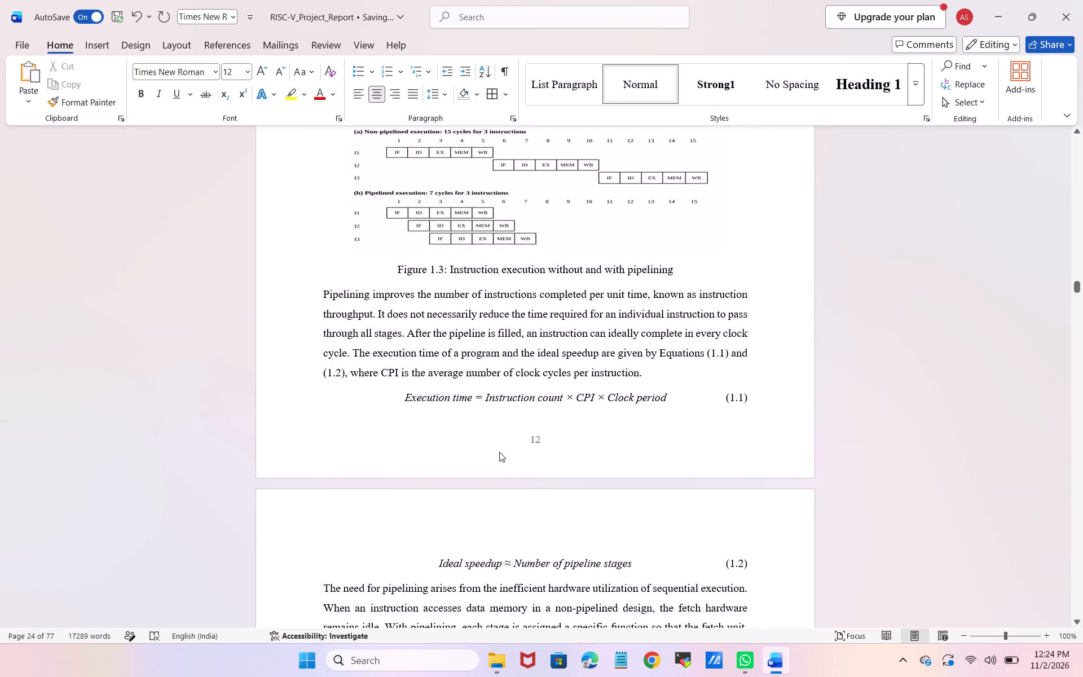
pyautogui.scroll(-1, 499, 452)
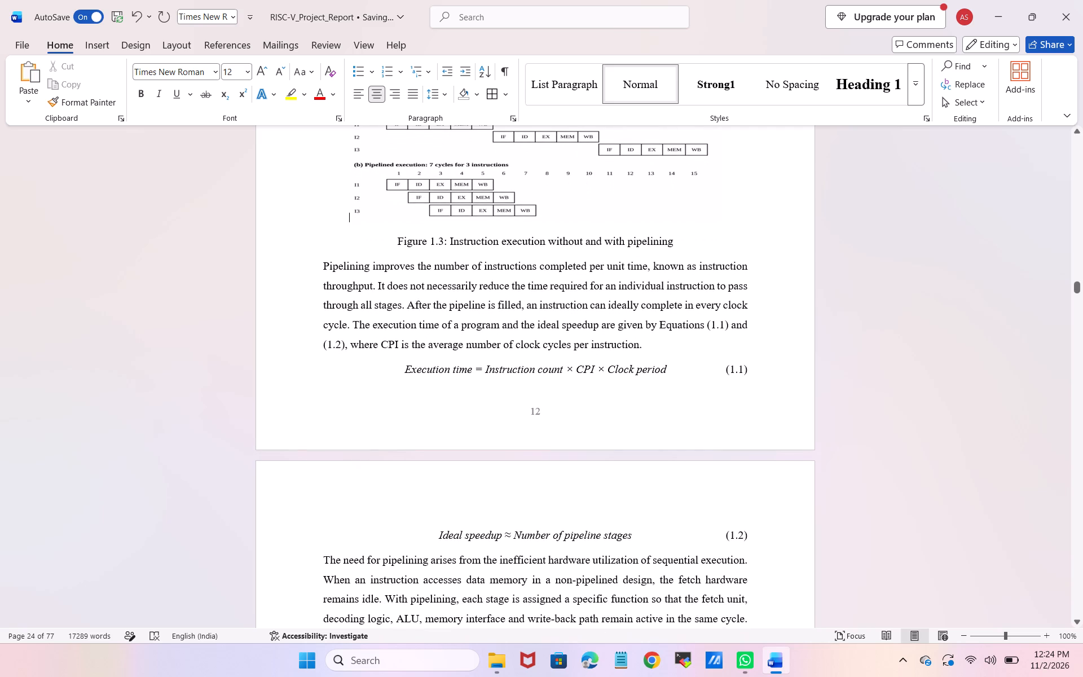
pyautogui.scroll(-1, 499, 452)
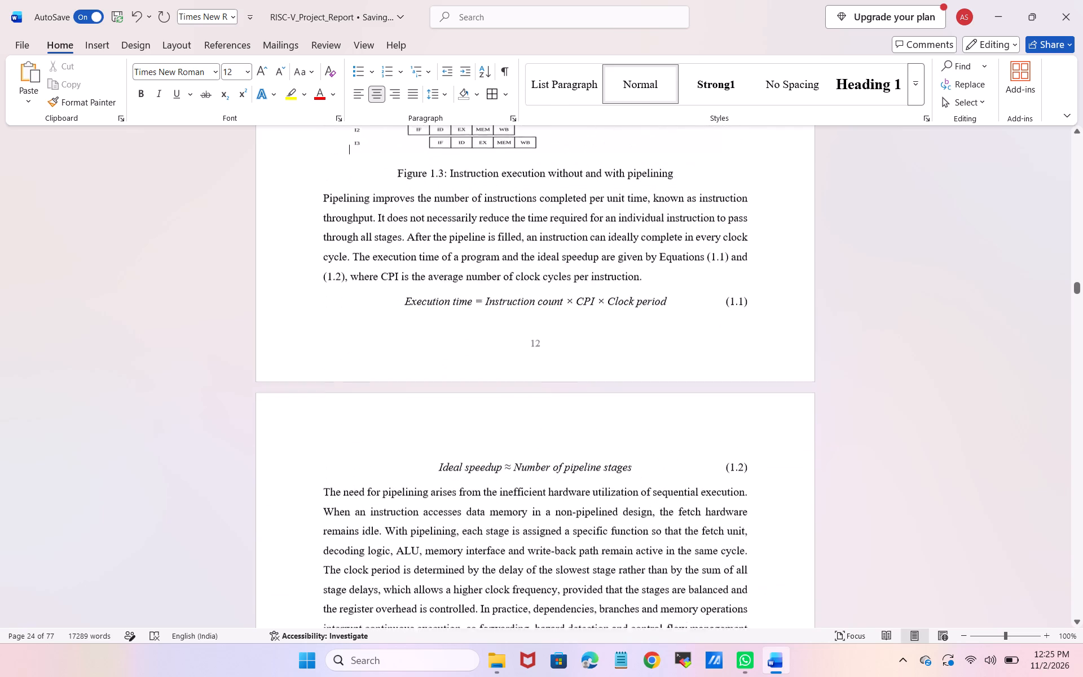
pyautogui.scroll(-4, 499, 452)
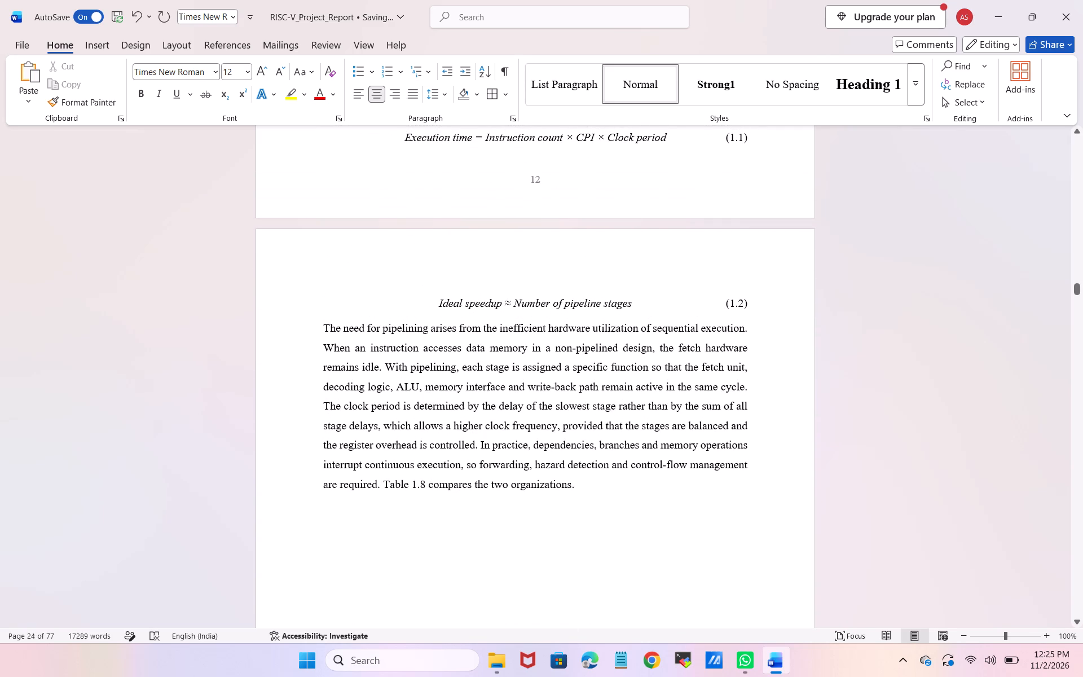
pyautogui.scroll(-3, 499, 452)
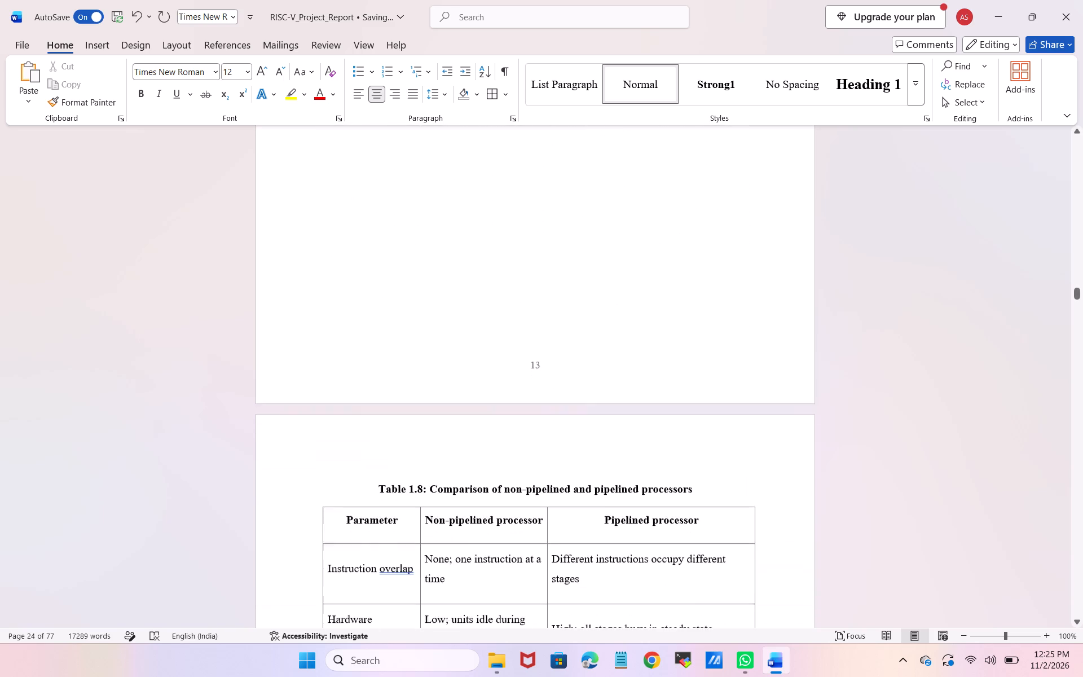
pyautogui.scroll(3, 499, 452)
pyautogui.scroll(-3, 499, 452)
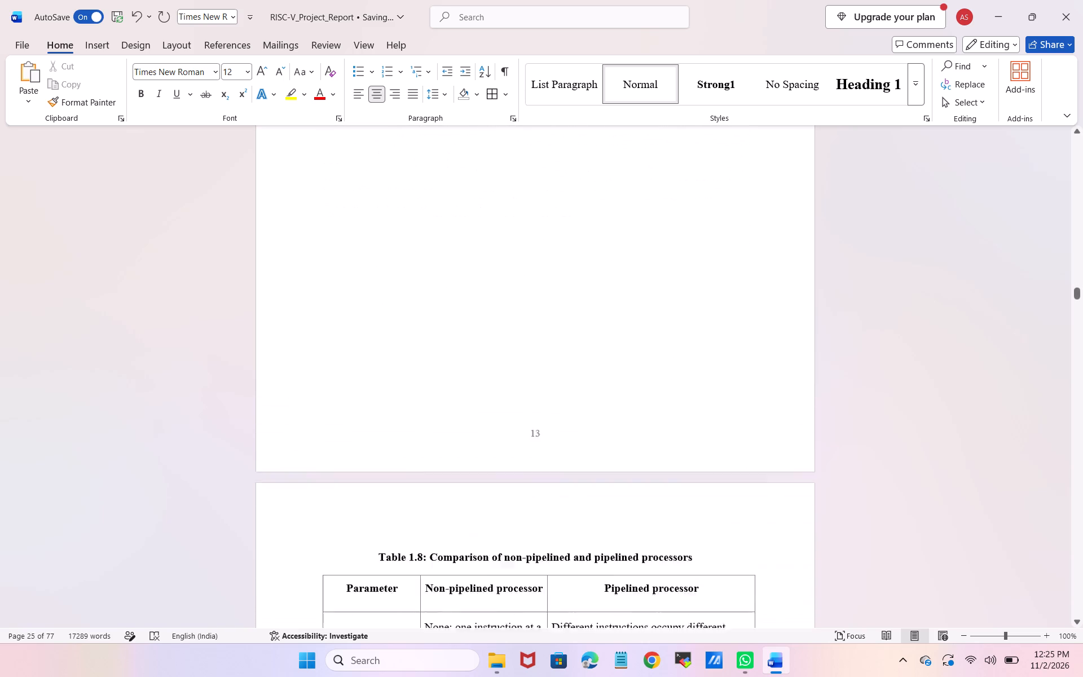
pyautogui.scroll(-2, 499, 452)
pyautogui.scroll(1, 499, 452)
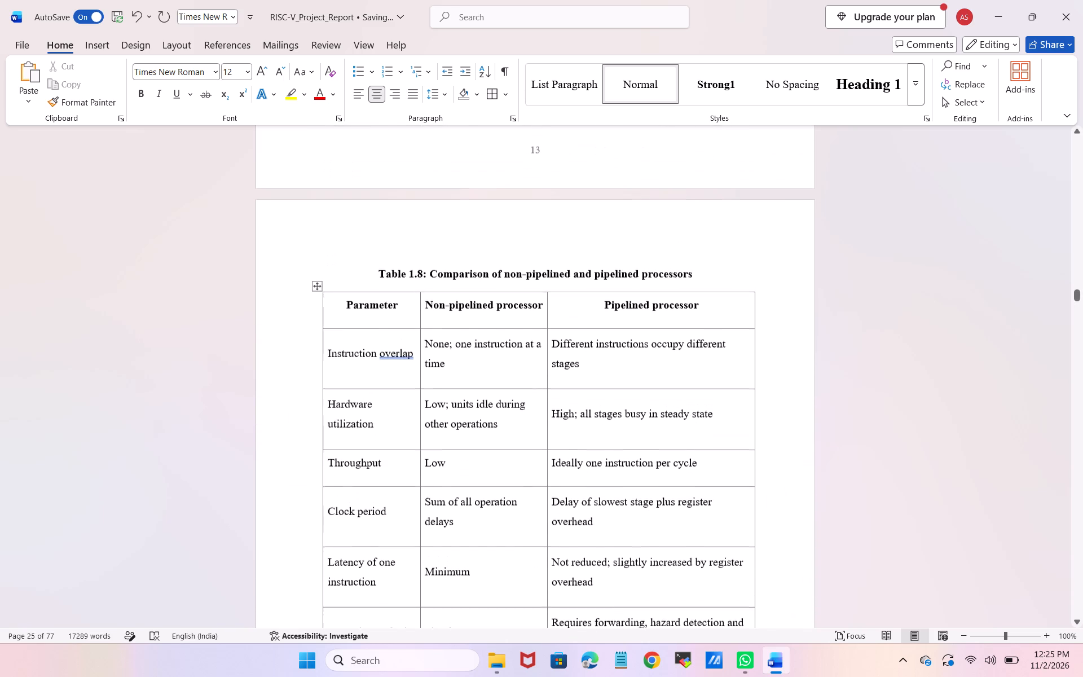
# Pull the Table 1.8 caption back to the preceding page as its own paragraph directly below the pipelining text.
pyautogui.click(375, 280)
pyautogui.press('BackSpace')
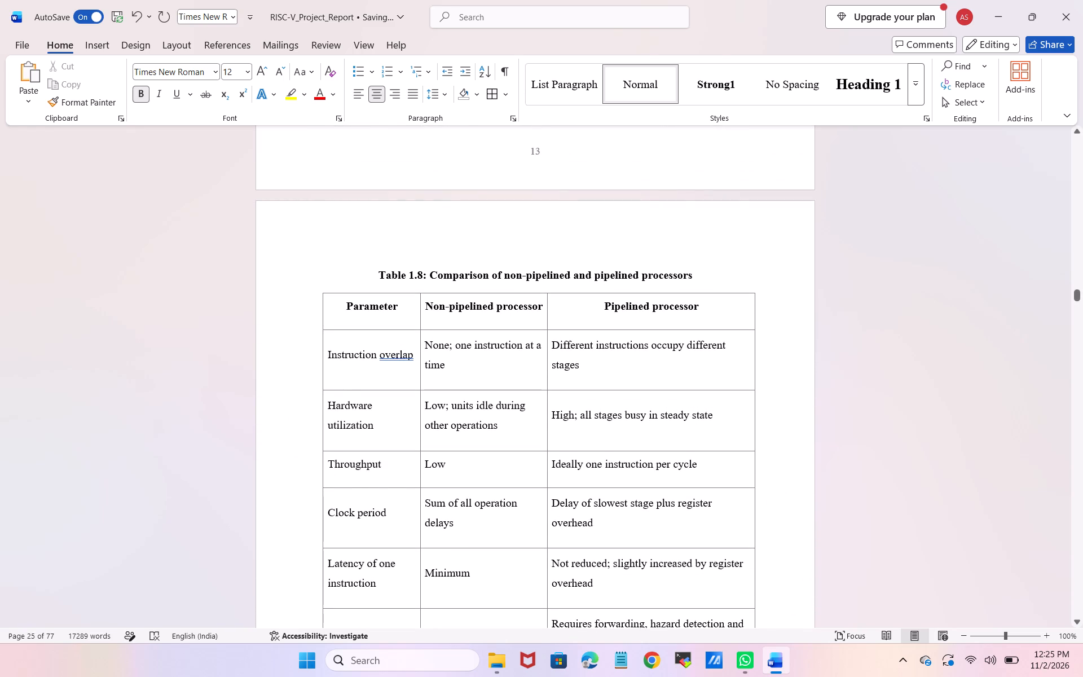
pyautogui.press('BackSpace')
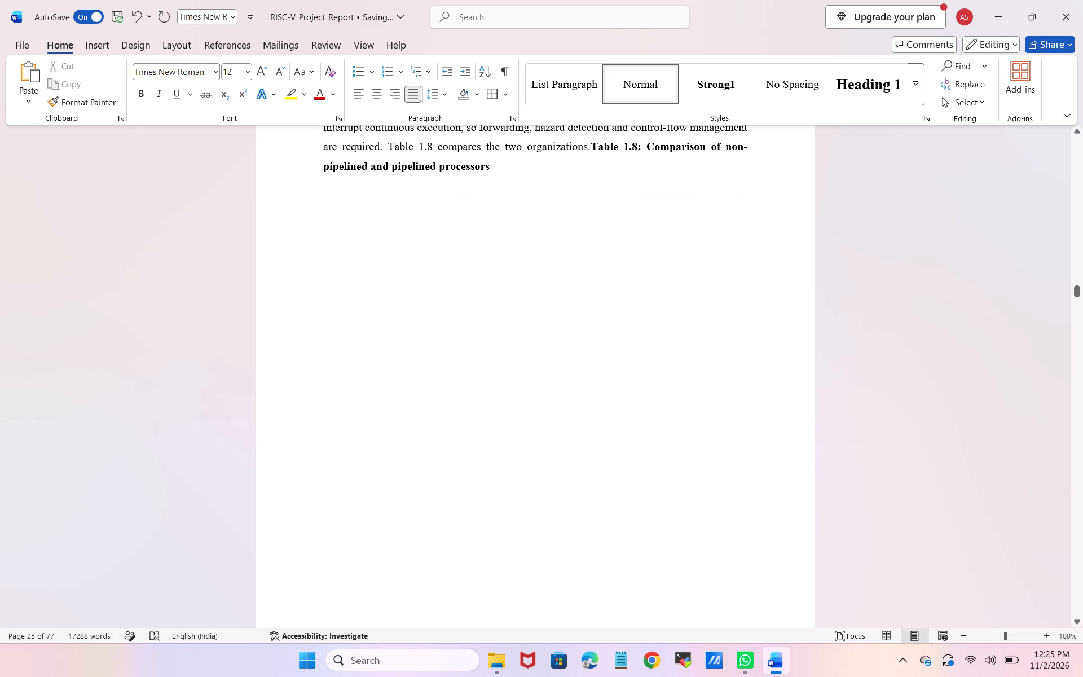
pyautogui.press('Return')
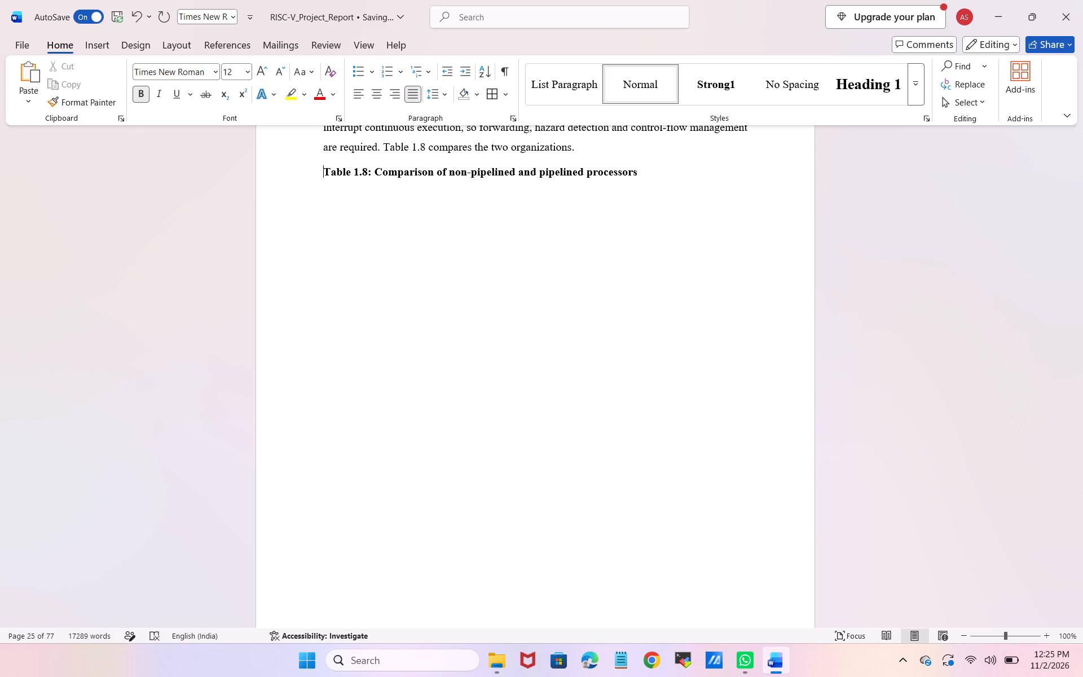
# Center the Table 1.8 caption horizontally.
pyautogui.click(641, 172)
pyautogui.moveTo(323, 170); pyautogui.dragTo(657, 174)
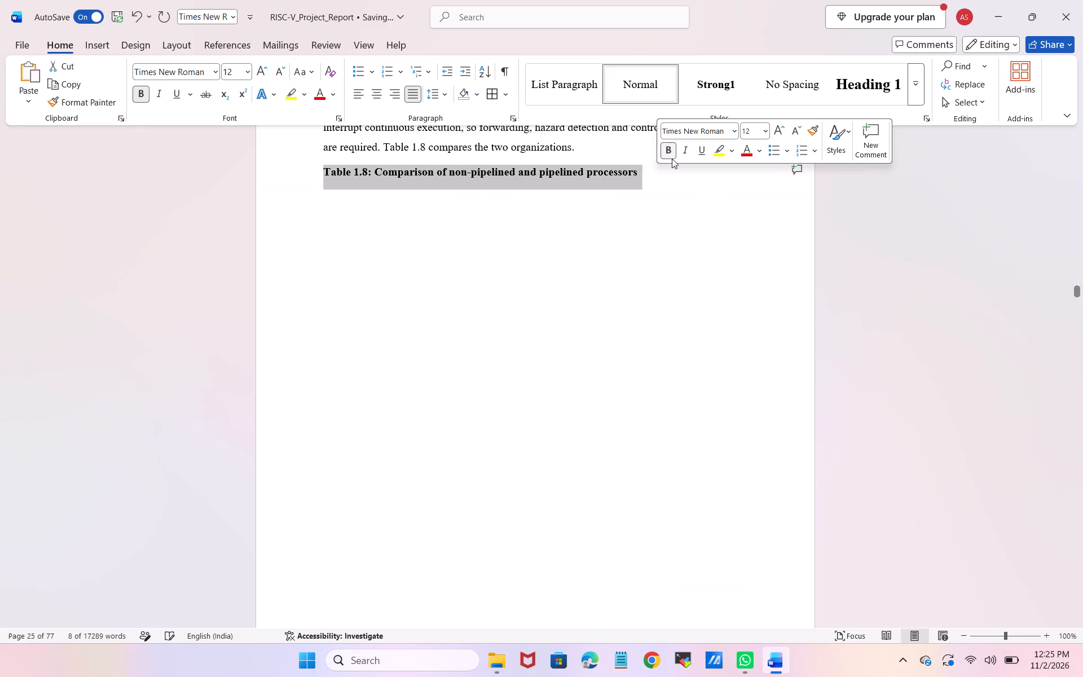
pyautogui.click(372, 95)
pyautogui.click(380, 260)
# Delete the sentence starting "The clock period is determined by the delay of the slowest stage" from the paragraph before Table 1.8.
pyautogui.scroll(1, 380, 260)
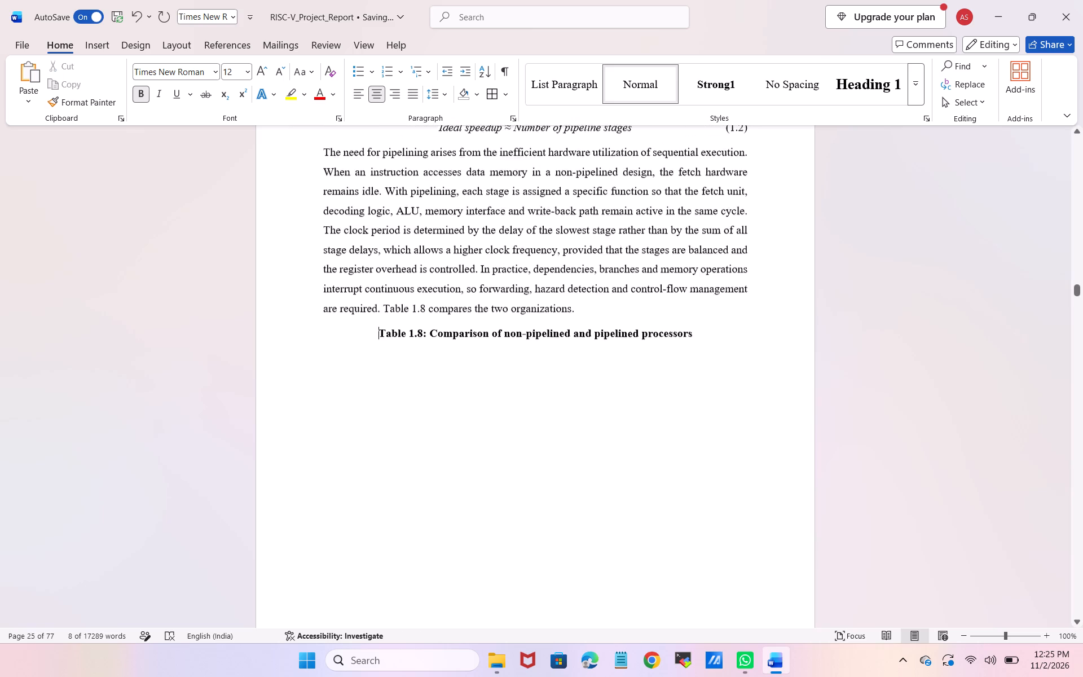
pyautogui.scroll(2, 380, 260)
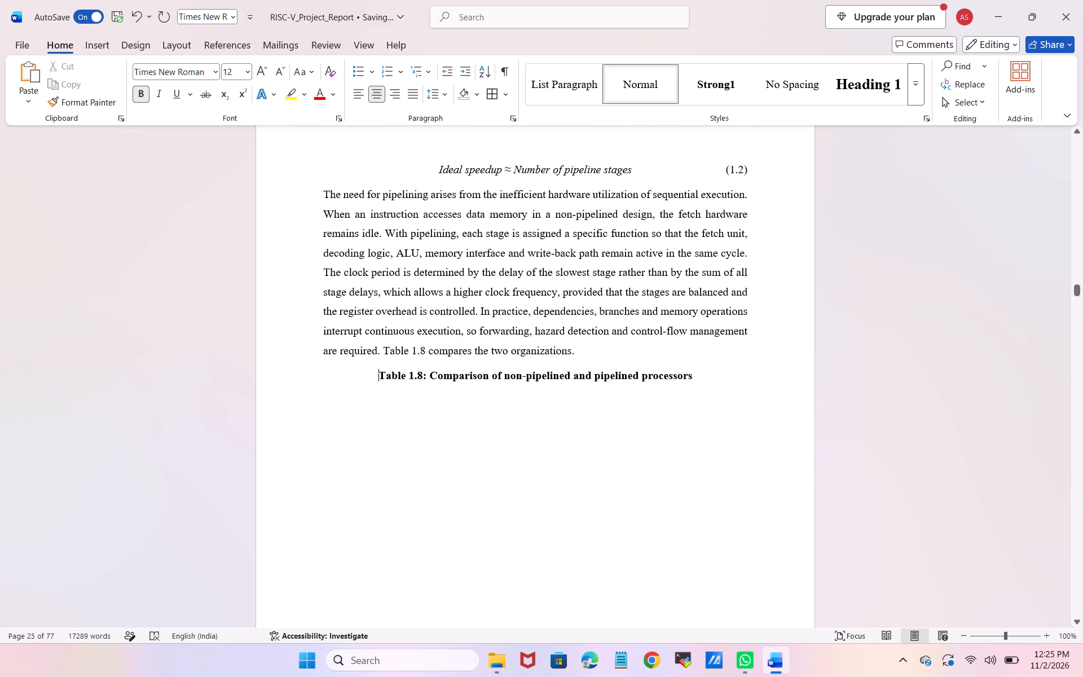
pyautogui.moveTo(326, 269); pyautogui.dragTo(510, 311)
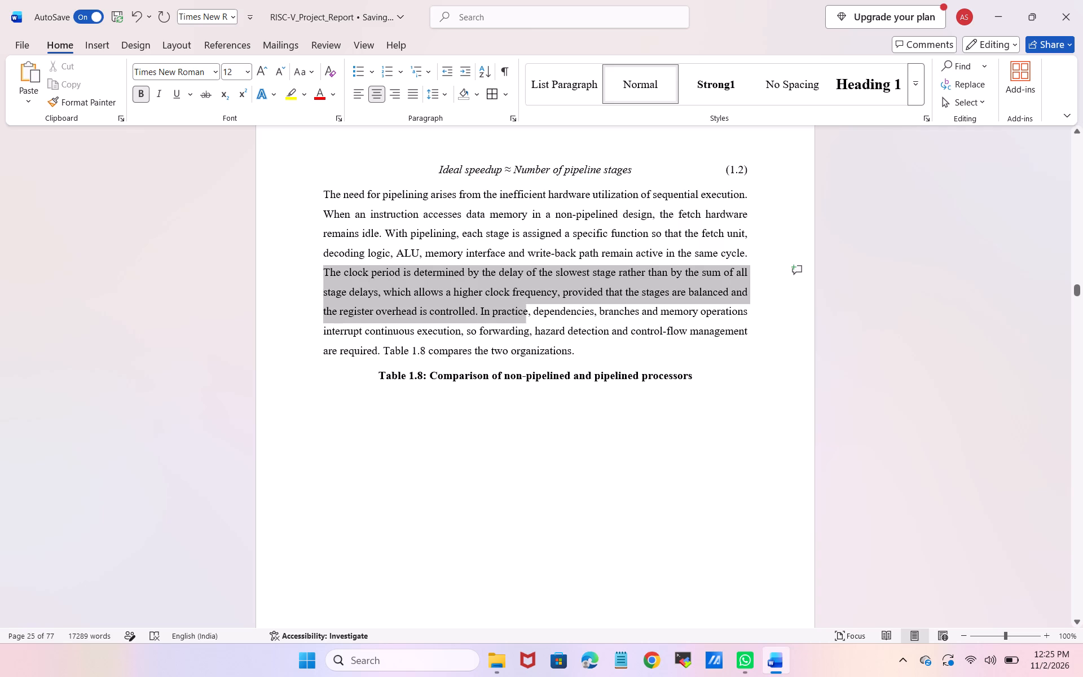
pyautogui.moveTo(510, 311); pyautogui.dragTo(478, 307)
pyautogui.moveTo(478, 307); pyautogui.dragTo(478, 309)
pyautogui.press('\\')
pyautogui.press('BackSpace')
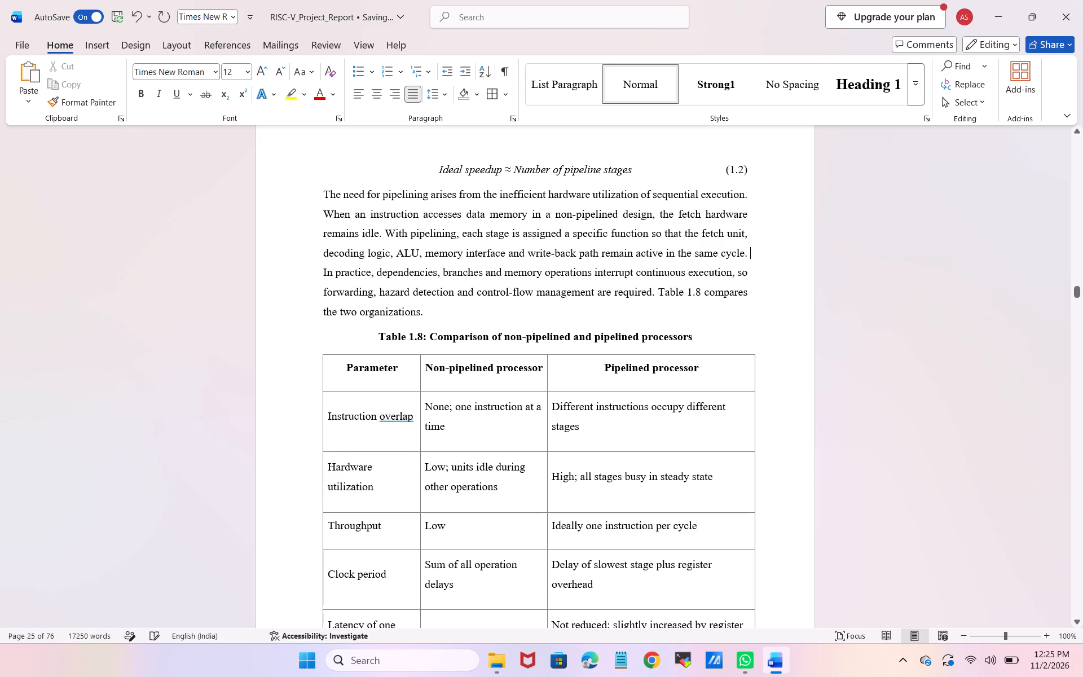
# Check the page layout from Figure 1.3 and the equations through the shortened paragraph and Table 1.8.
pyautogui.scroll(-1, 478, 309)
pyautogui.scroll(2, 478, 309)
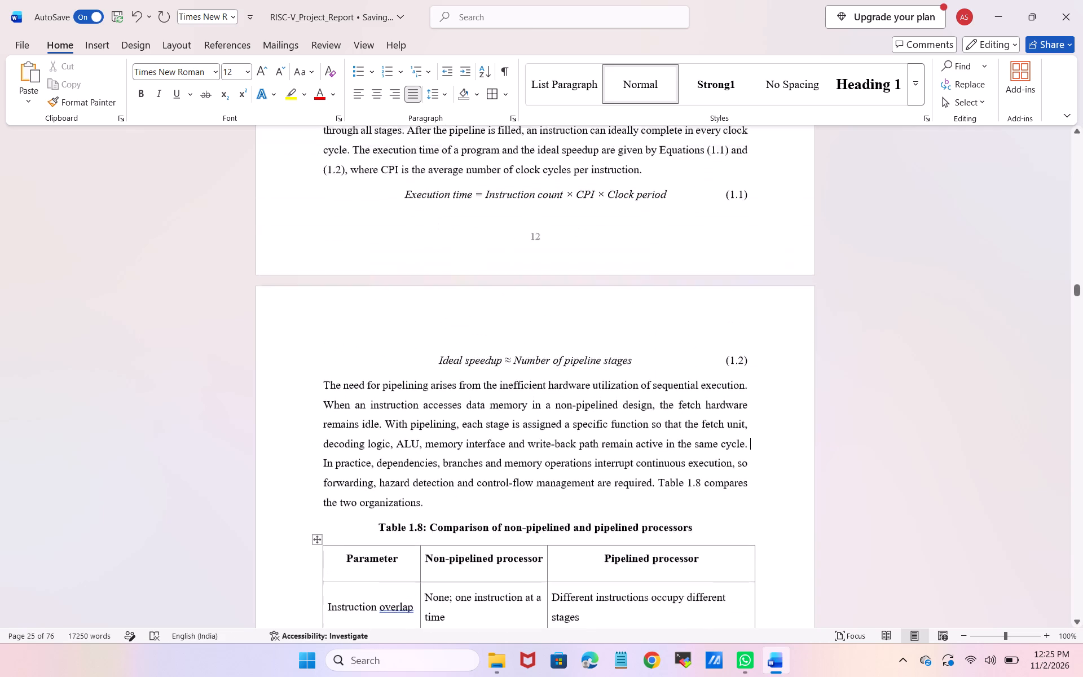
pyautogui.scroll(1, 478, 309)
pyautogui.hscroll(1, 478, 309)
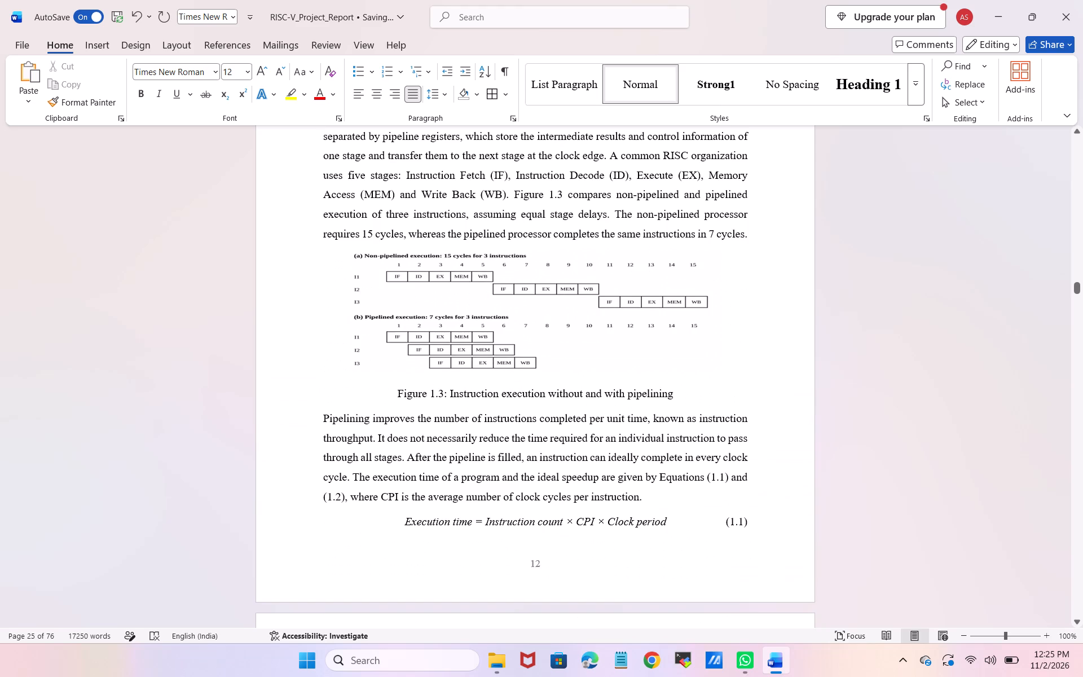
pyautogui.scroll(-3, 478, 309)
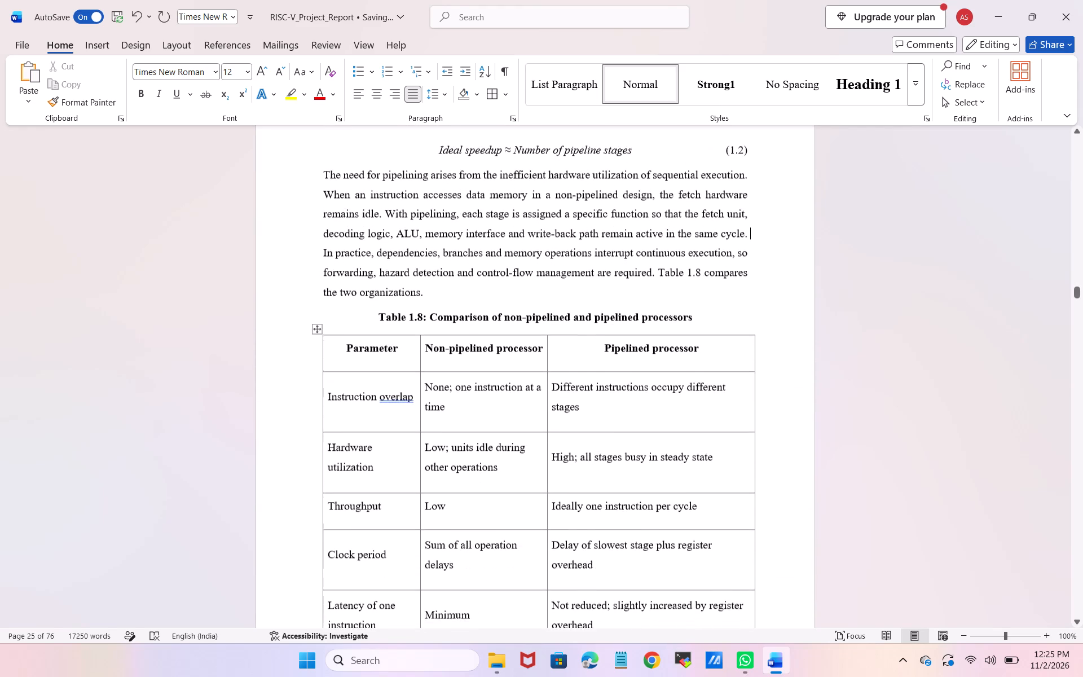
# Clear the proofing flag on "overlap" in the Instruction overlap cell of Table 1.8.
pyautogui.scroll(-1, 478, 309)
pyautogui.click(400, 347)
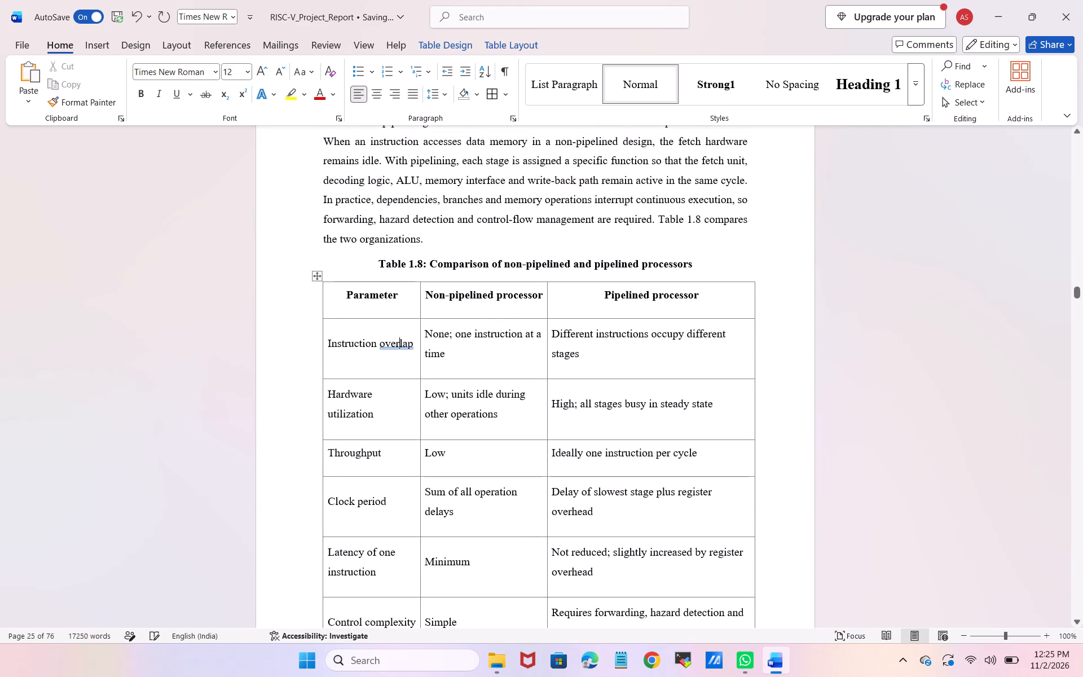
pyautogui.rightClick(400, 347)
pyautogui.click(362, 384)
# Center the text horizontally in all cells of Table 1.8, from the header row through the Hazards row.
pyautogui.scroll(-1, 421, 397)
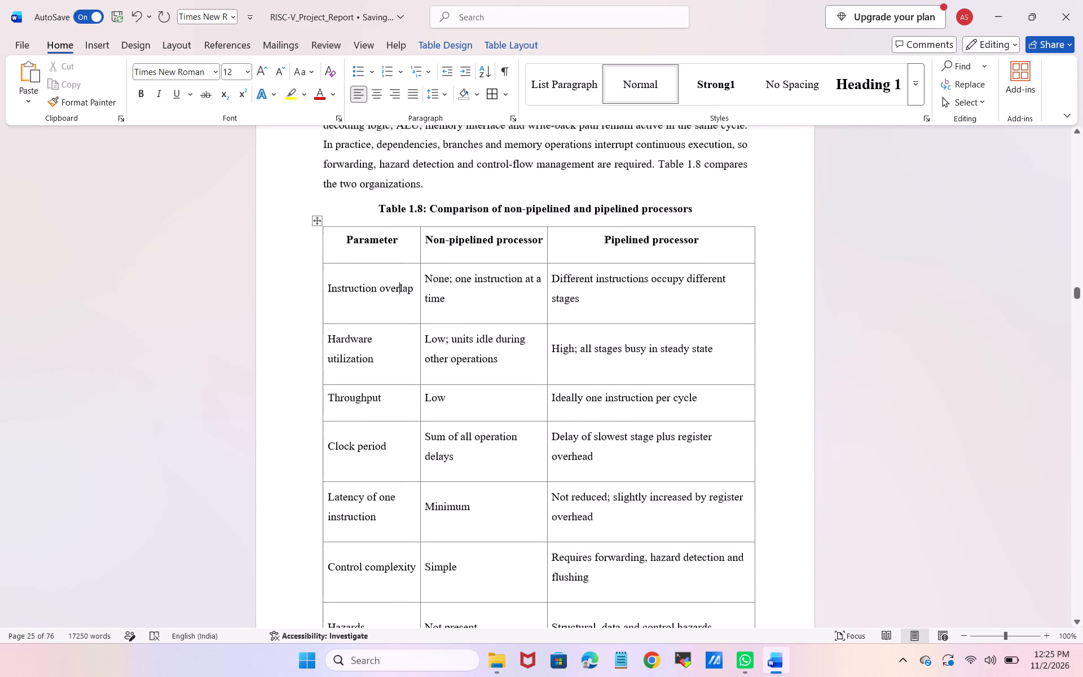
pyautogui.moveTo(343, 245); pyautogui.dragTo(631, 522)
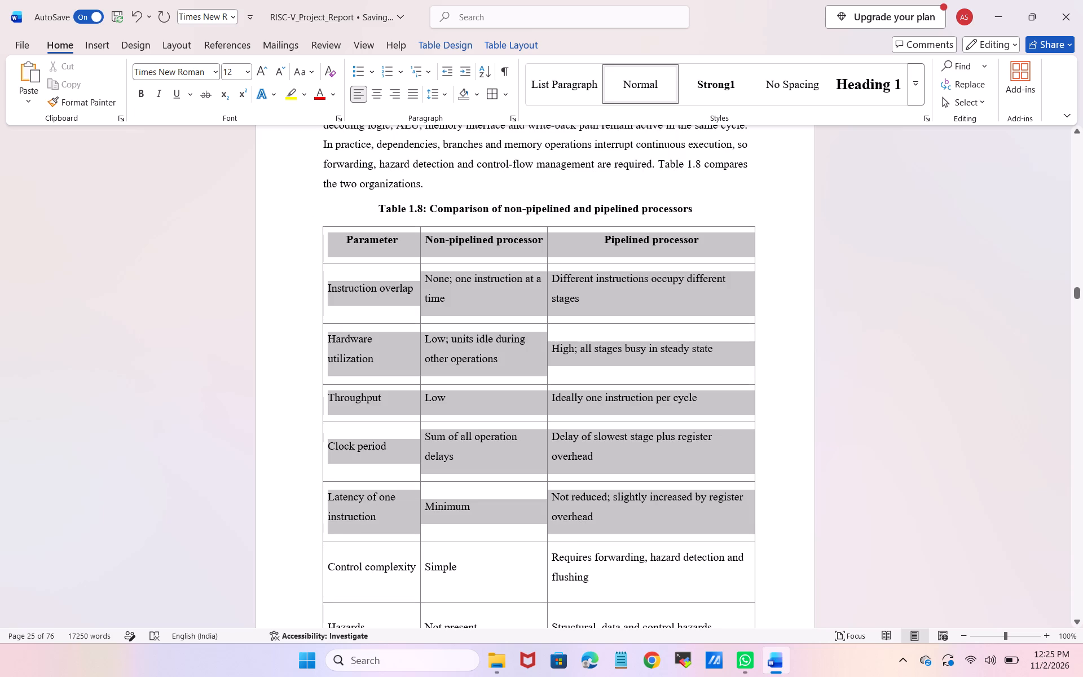
pyautogui.moveTo(631, 522); pyautogui.dragTo(676, 512)
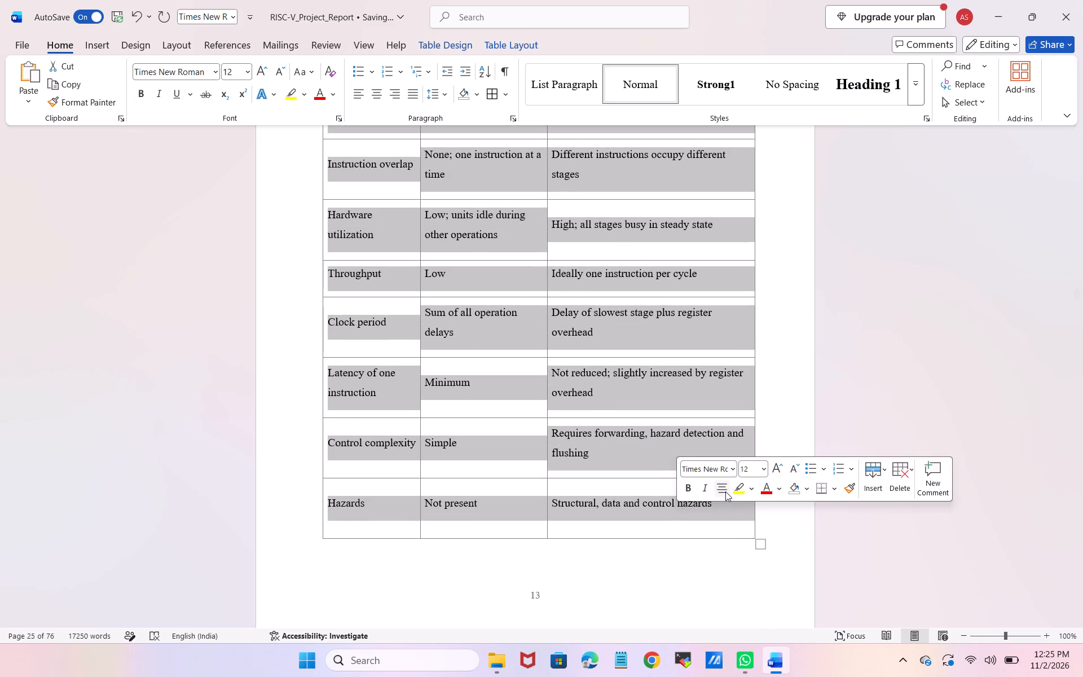
pyautogui.click(725, 491)
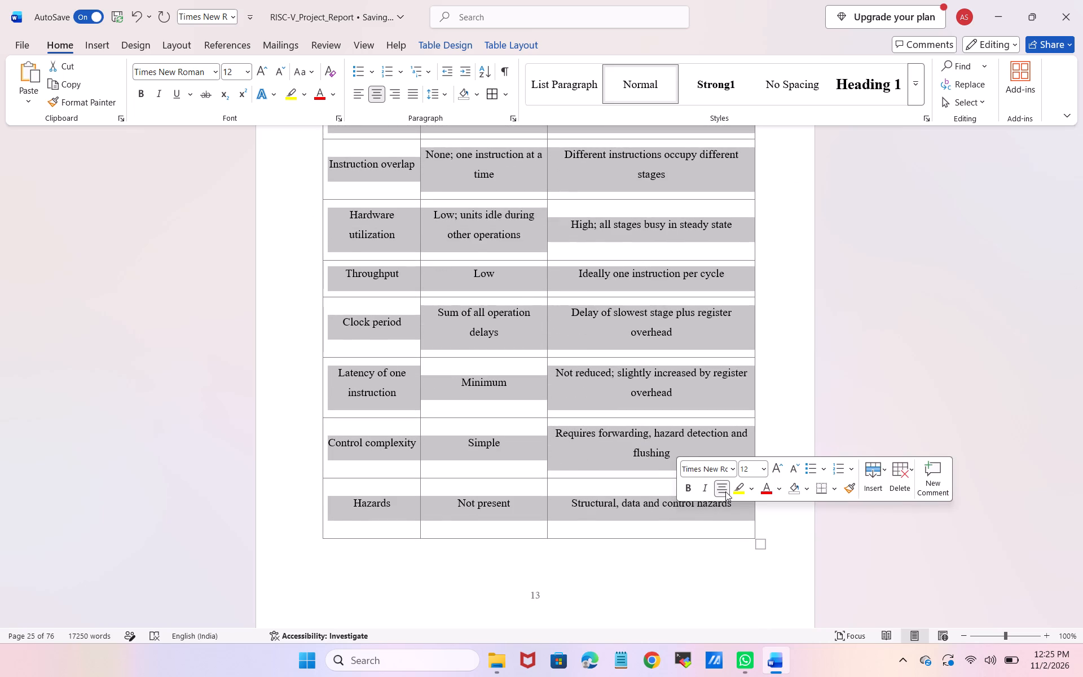
pyautogui.click(766, 359)
pyautogui.scroll(1, 766, 359)
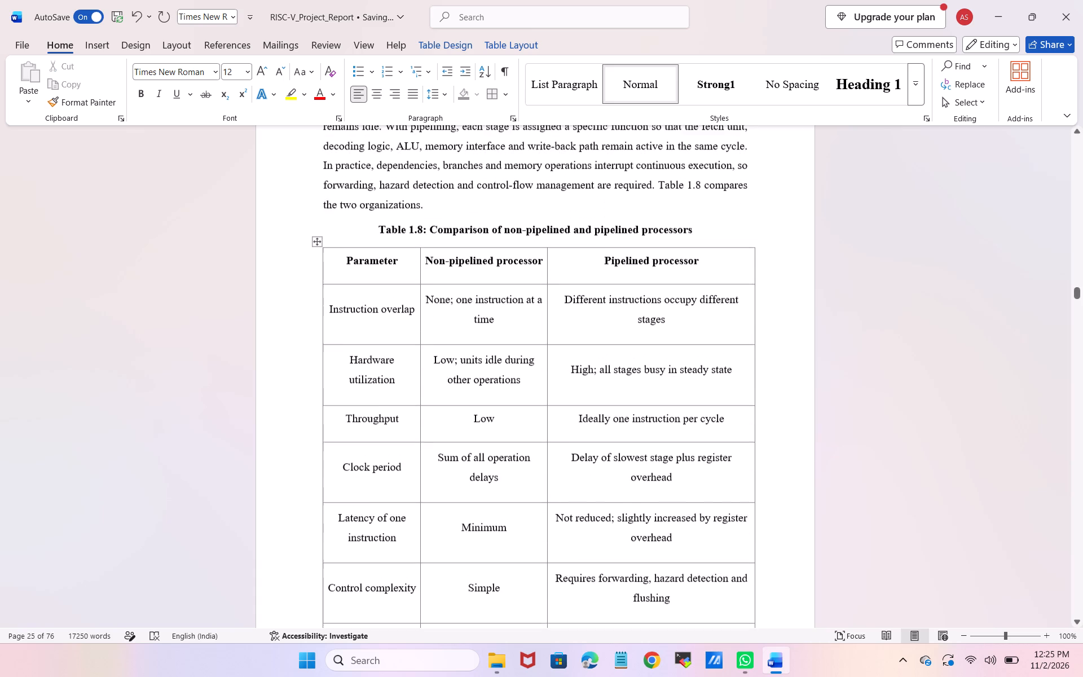
# Remove the bold formatting from the whole Table 1.8 caption.
pyautogui.scroll(1, 766, 359)
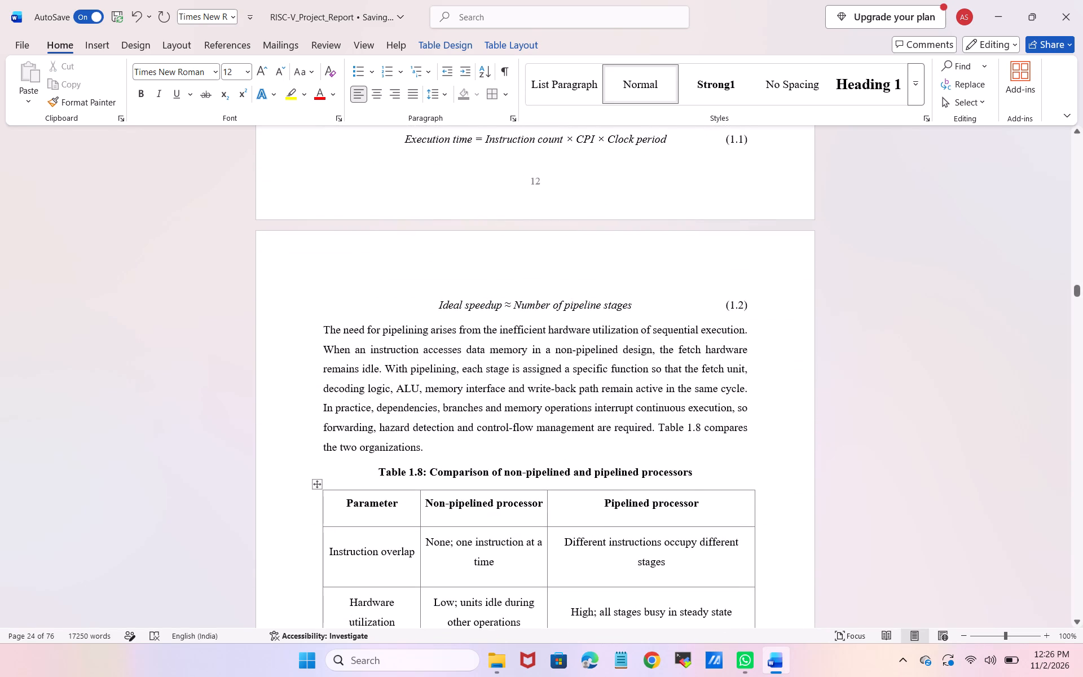
pyautogui.moveTo(704, 473); pyautogui.dragTo(391, 476)
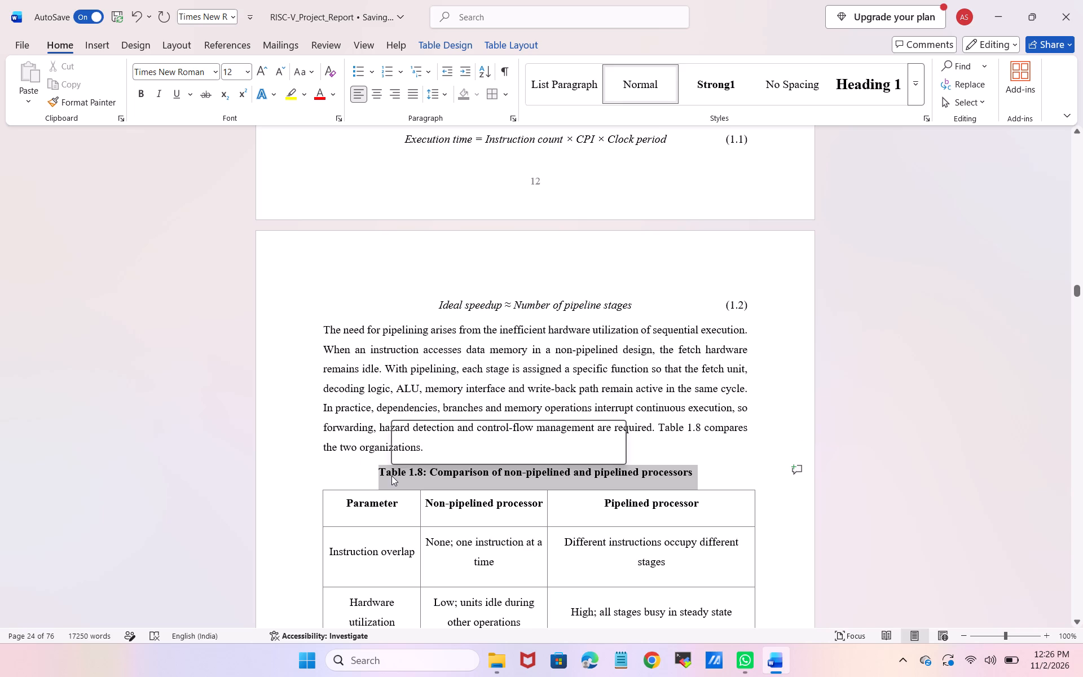
pyautogui.click(400, 453)
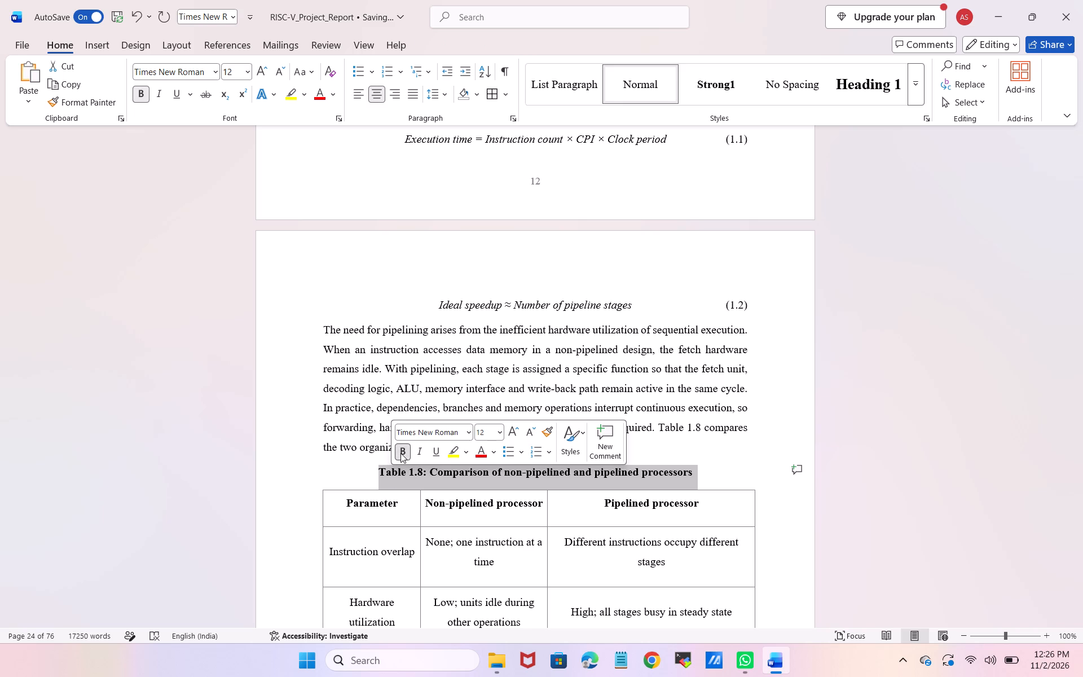
pyautogui.click(363, 468)
# Review the rest of Table 1.8 and the formatting of the section 1.9 heading and its opening paragraph.
pyautogui.scroll(-1, 363, 468)
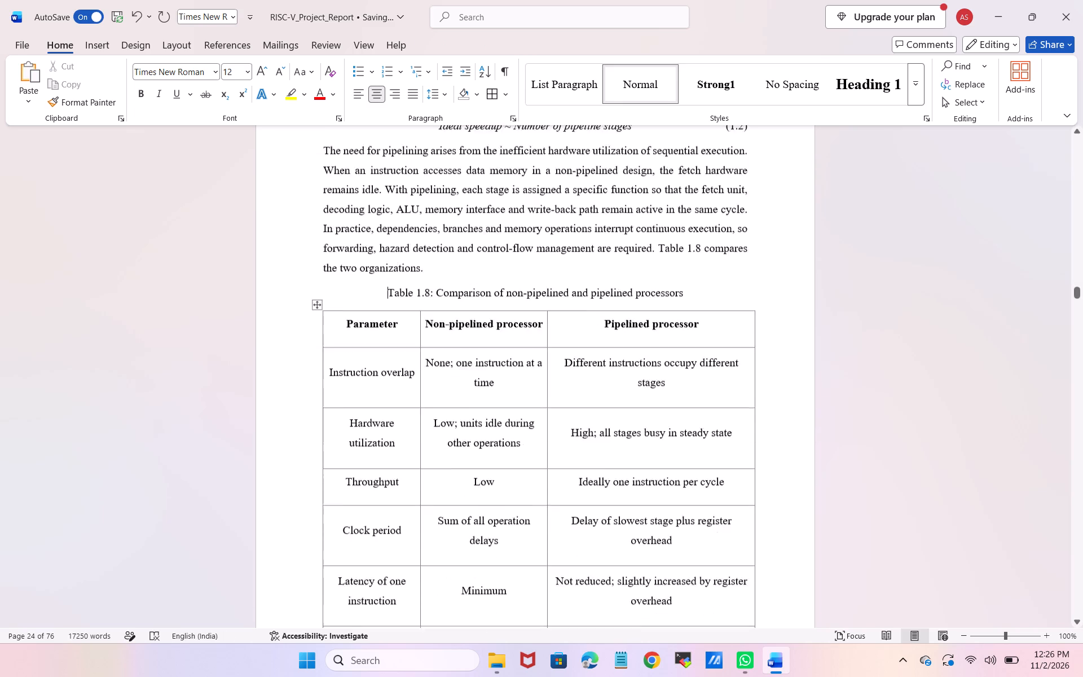
pyautogui.scroll(-3, 363, 468)
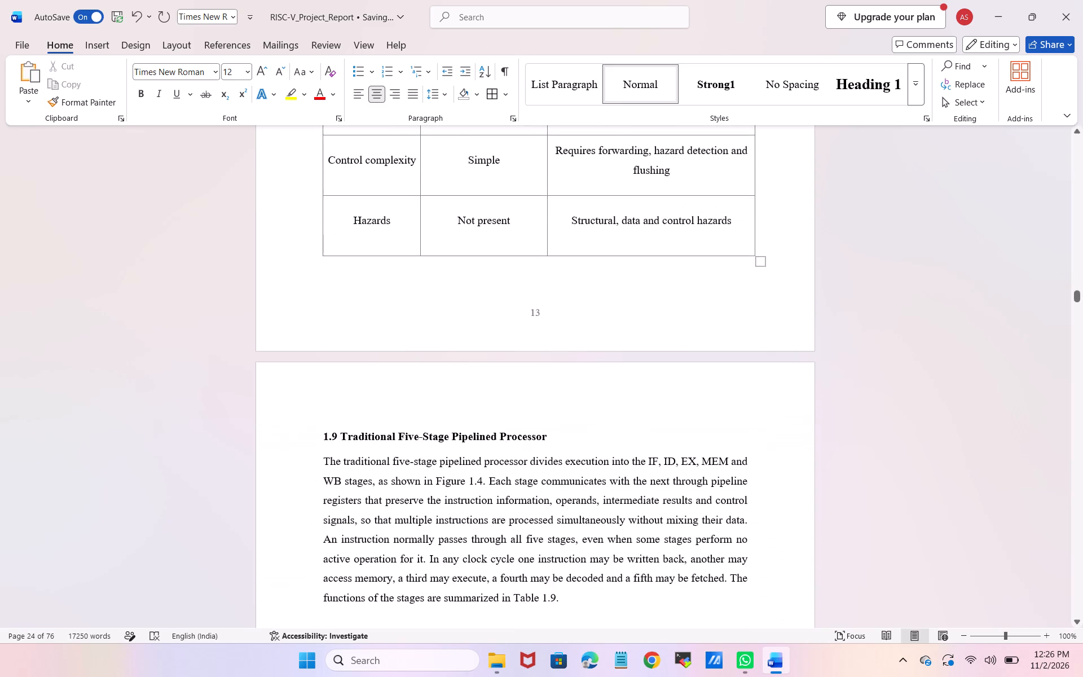
pyautogui.scroll(-2, 363, 468)
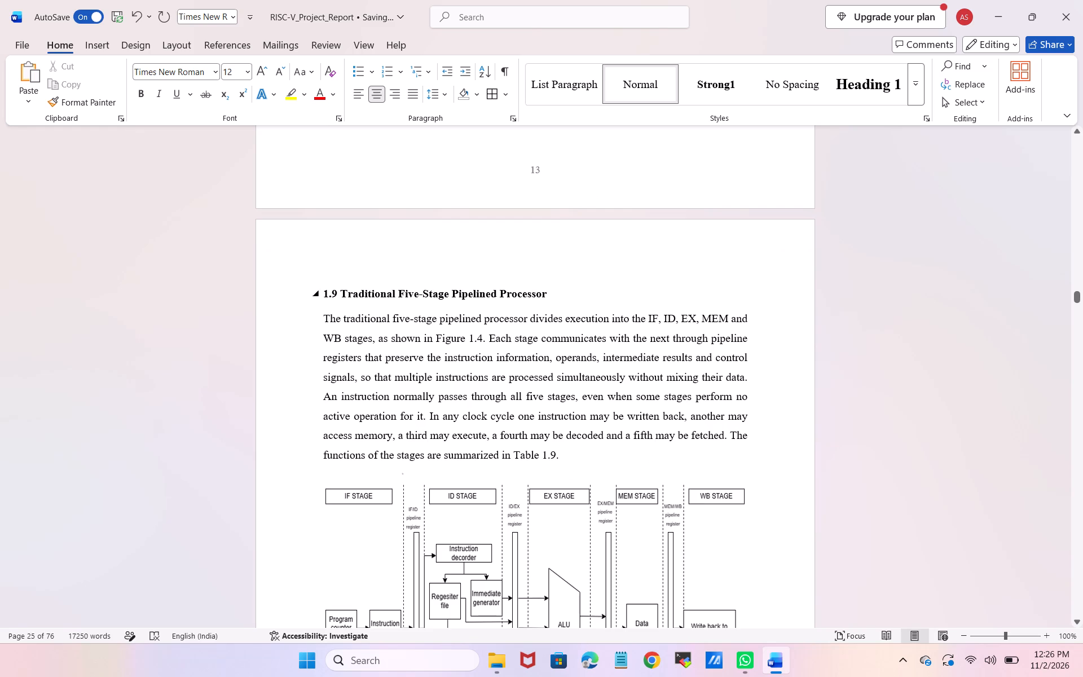
pyautogui.click(560, 292)
pyautogui.moveTo(554, 294); pyautogui.dragTo(318, 287)
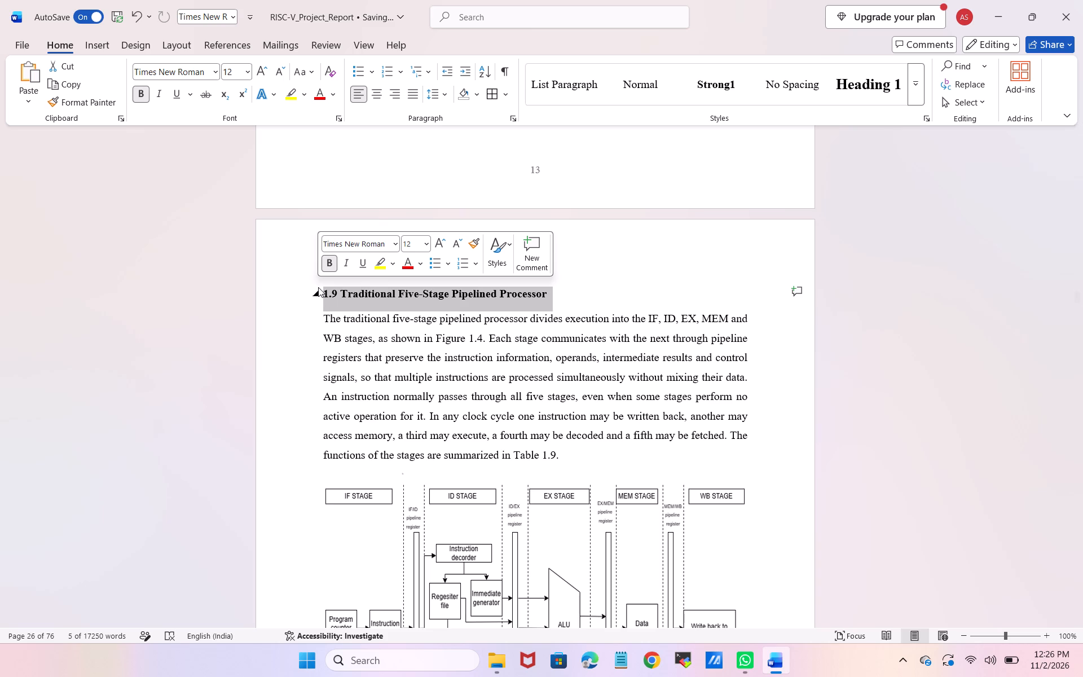
pyautogui.click(354, 336)
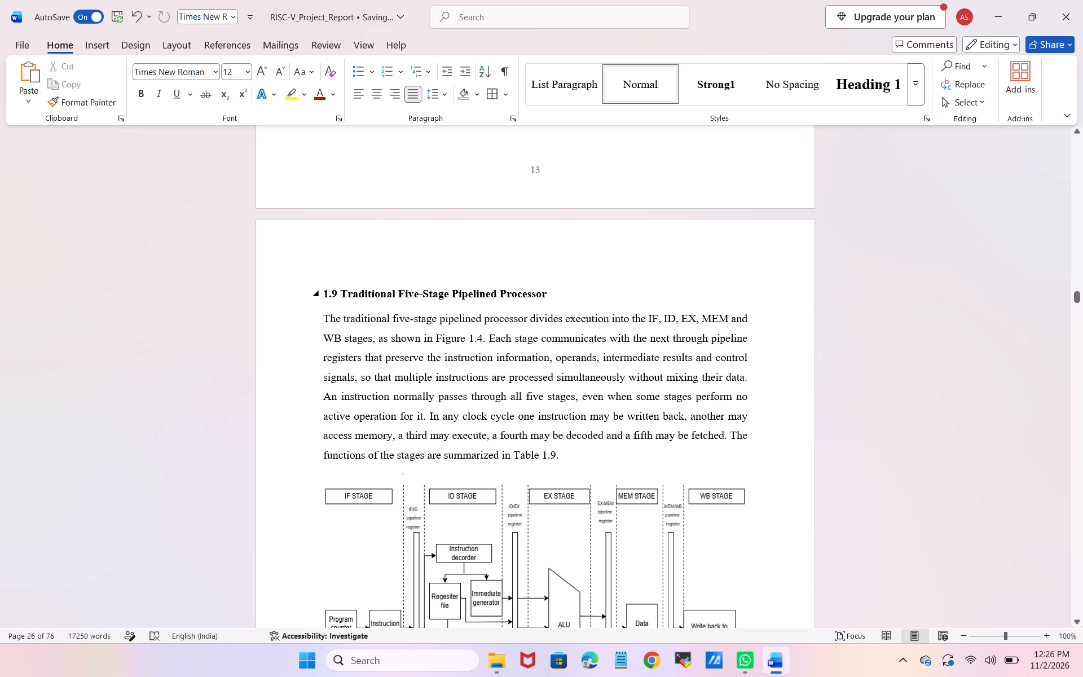
pyautogui.moveTo(322, 313); pyautogui.dragTo(424, 381)
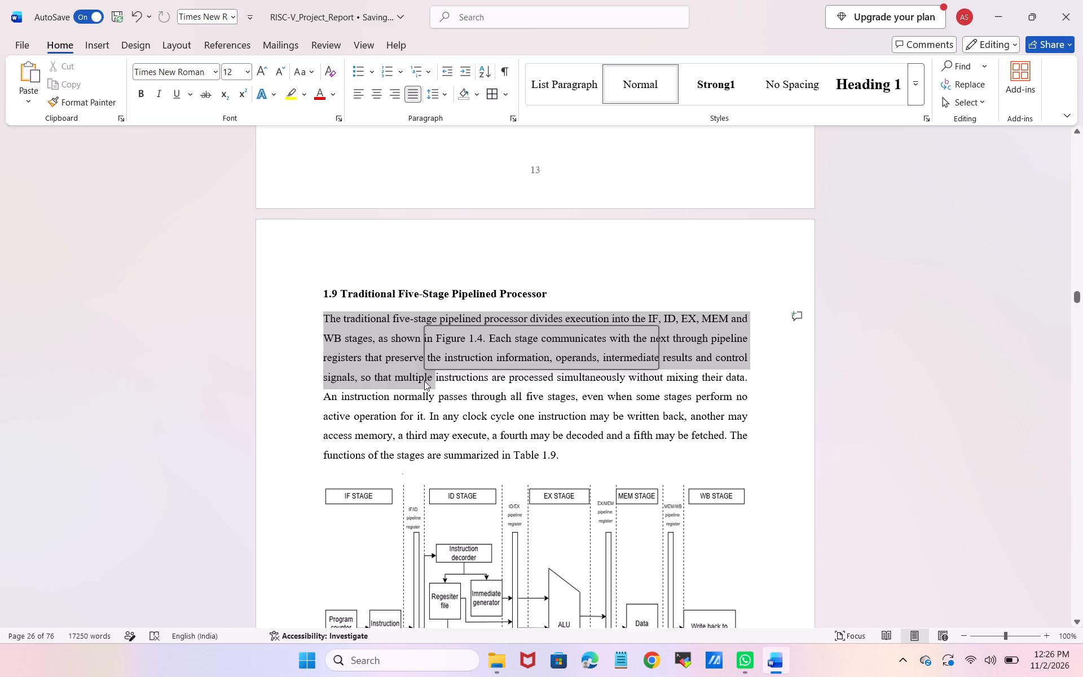
pyautogui.click(450, 397)
# Remove the bold formatting from the "Figure 1.4:" label in the block diagram caption.
pyautogui.scroll(-1, 450, 397)
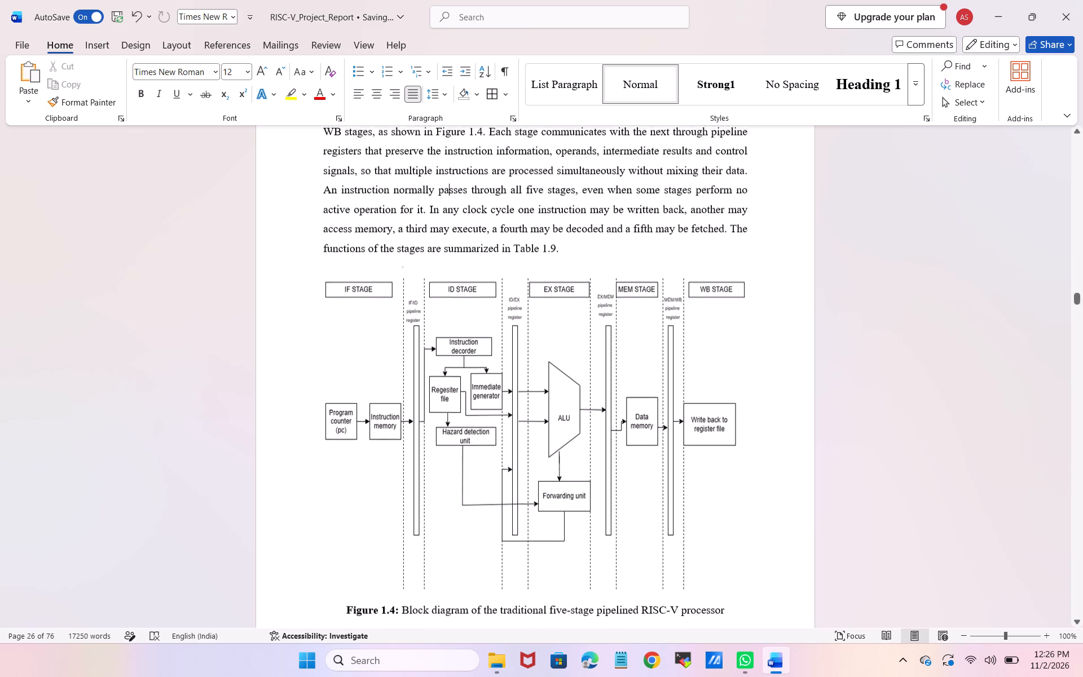
pyautogui.scroll(-3, 450, 397)
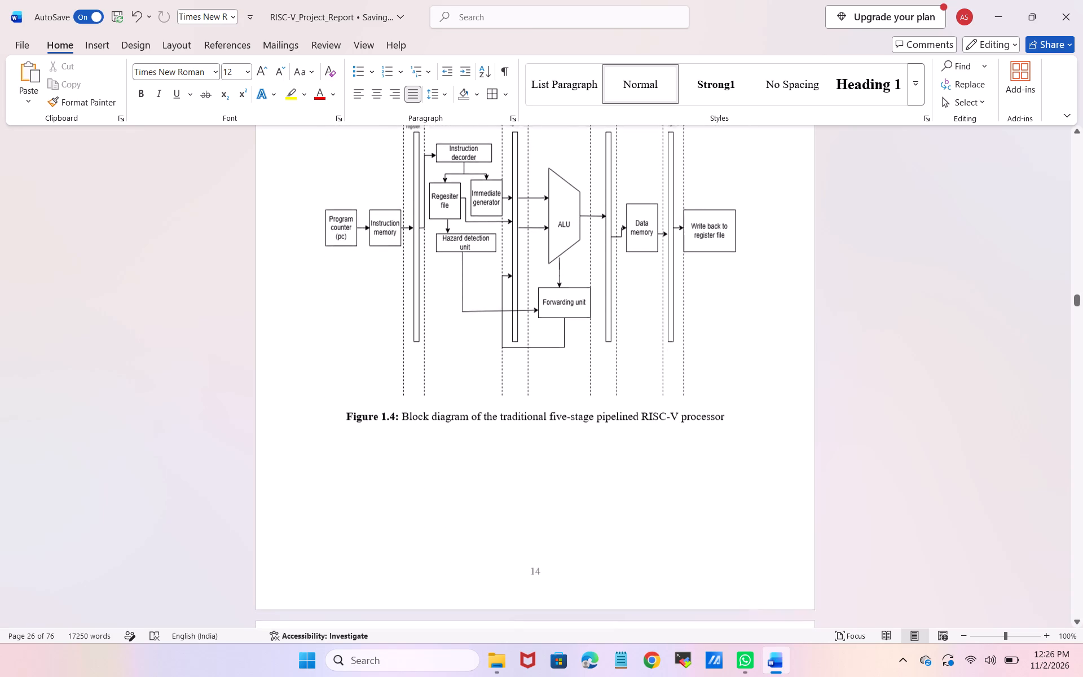
pyautogui.scroll(-1, 450, 397)
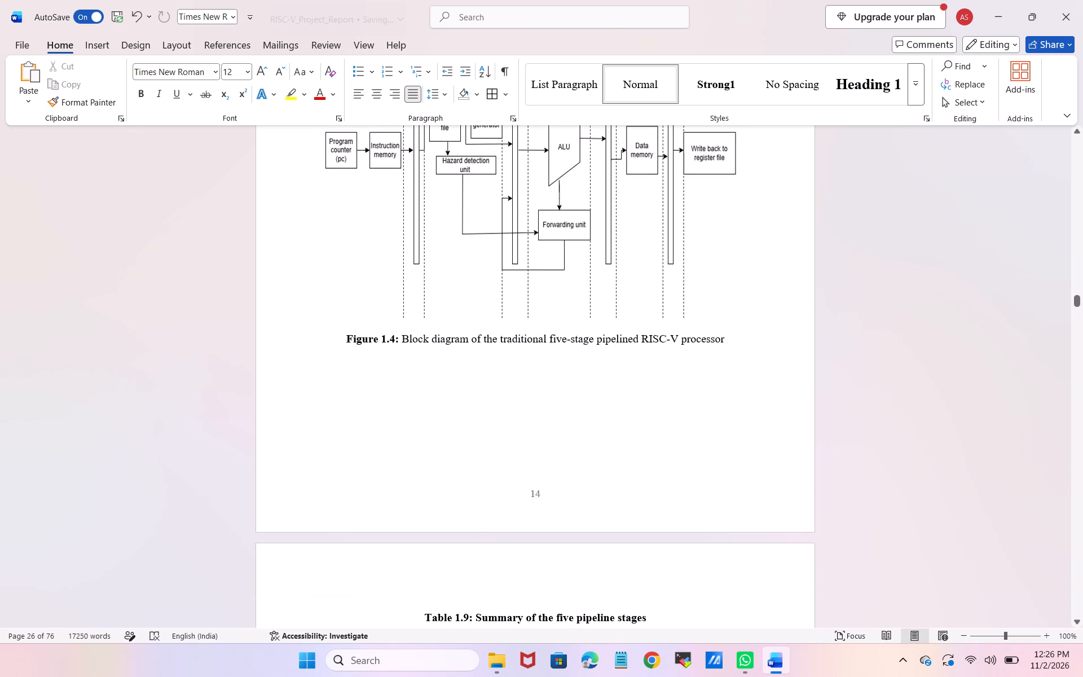
pyautogui.moveTo(403, 334); pyautogui.dragTo(334, 338)
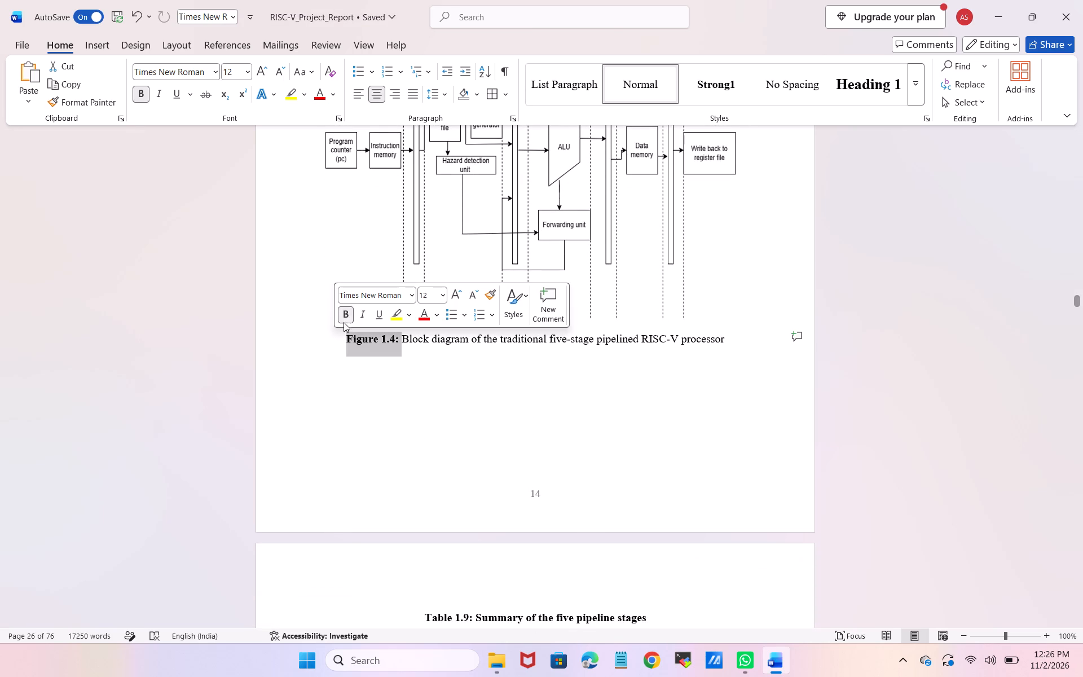
pyautogui.click(344, 318)
pyautogui.click(363, 380)
# Compare the Table 1.9 caption and cells with the formatting of Table 1.8 and its caption.
pyautogui.hscroll(1, 363, 380)
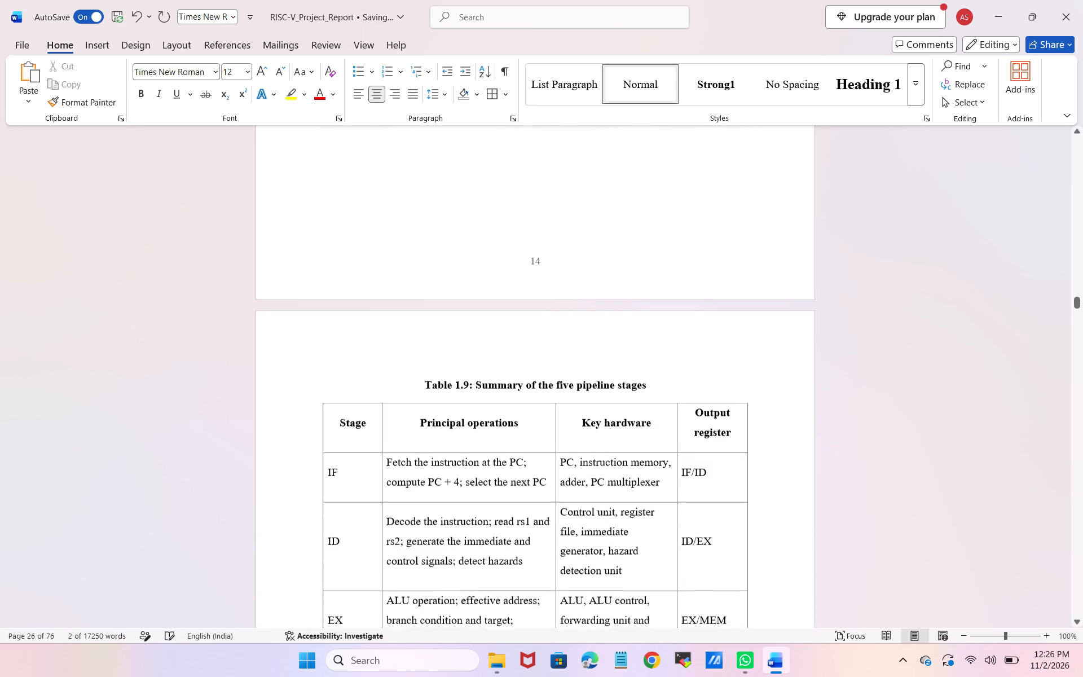
pyautogui.hscroll(1, 363, 380)
pyautogui.scroll(4, 363, 380)
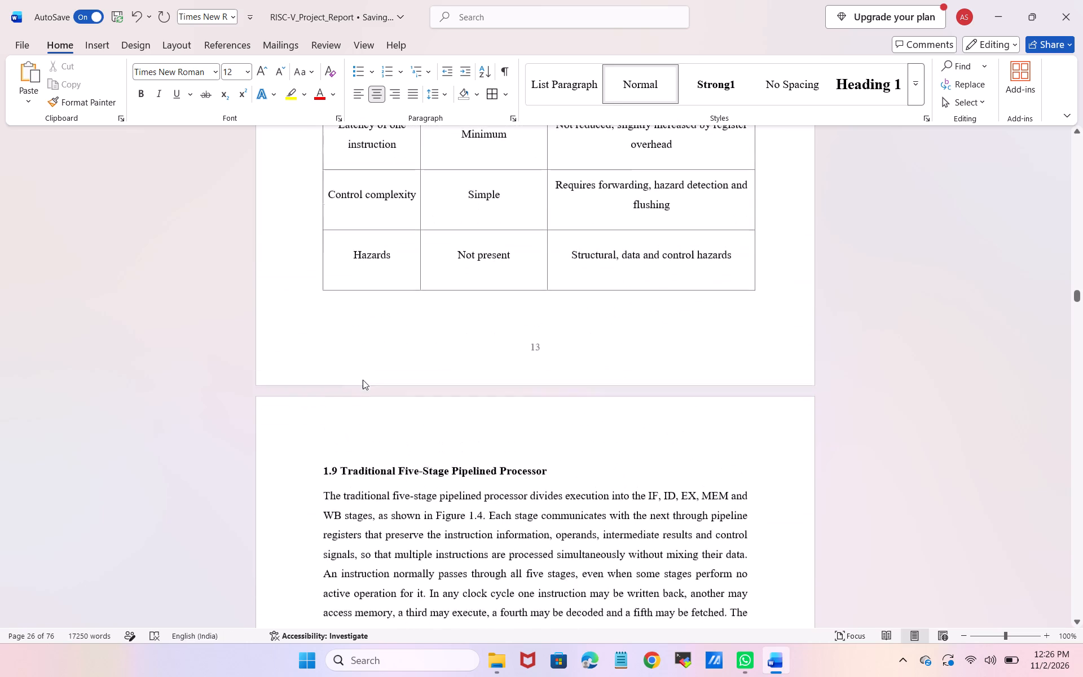
pyautogui.scroll(3, 363, 380)
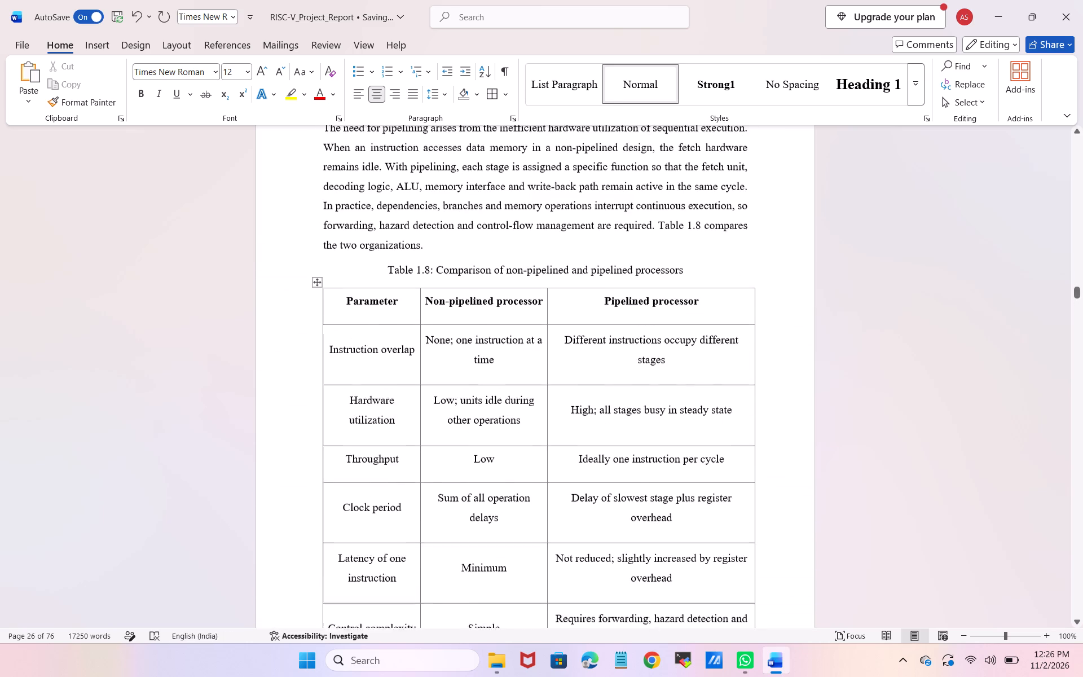
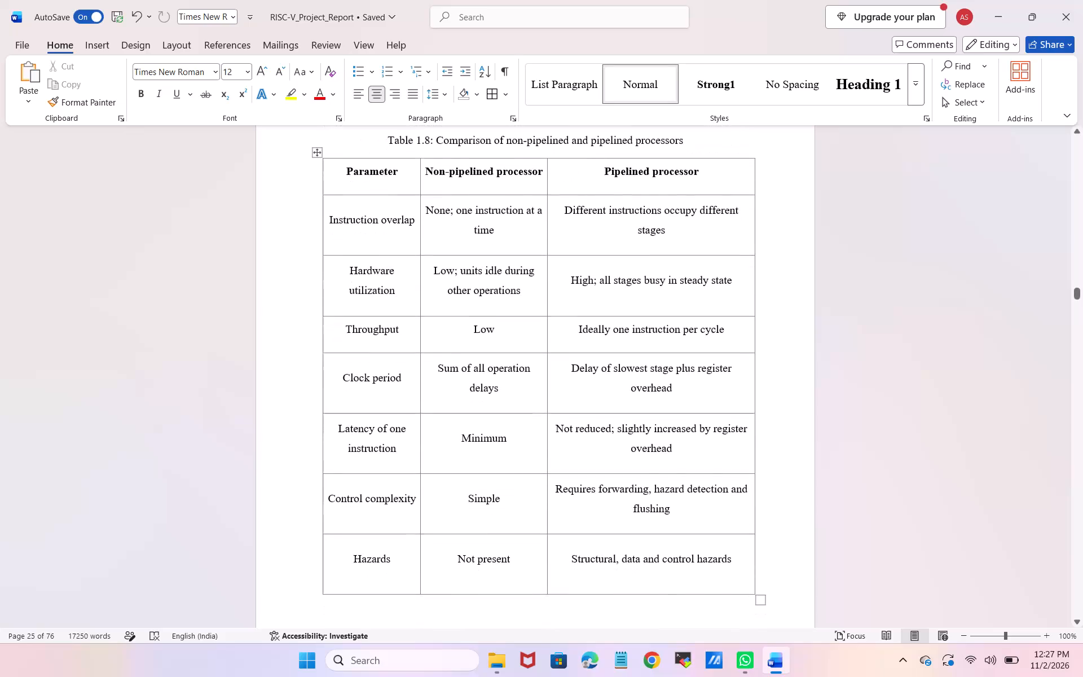
# Examine how the section 1.9 opening paragraph, Figure 1.4 and Table 1.9 are laid out across their pages.
pyautogui.scroll(-1, 363, 380)
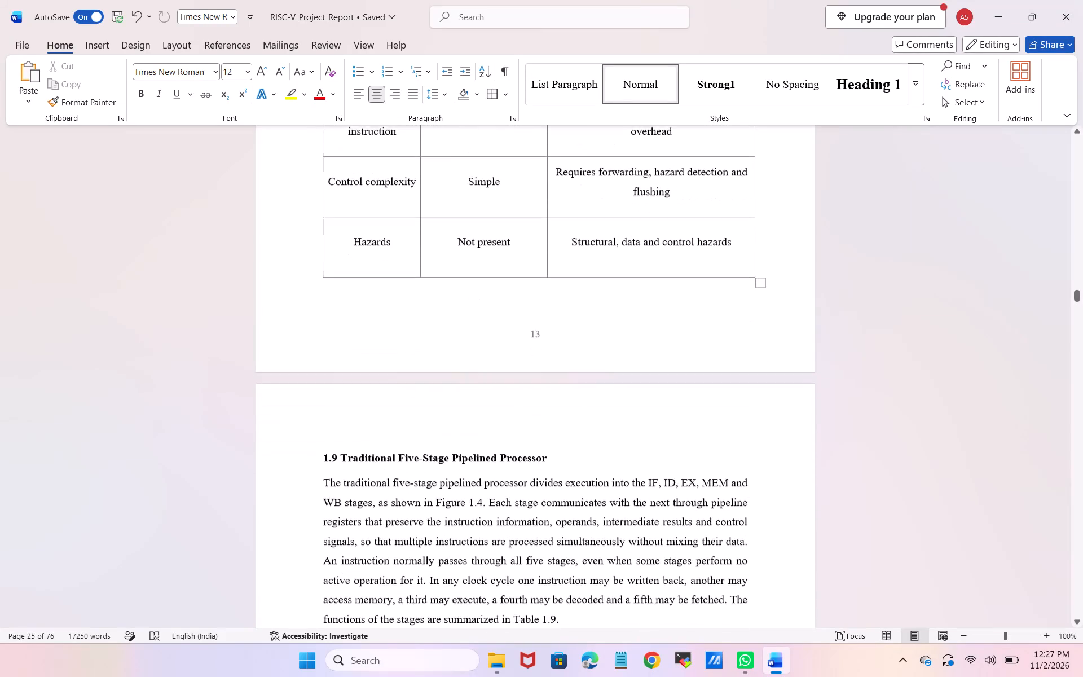
pyautogui.scroll(-4, 363, 380)
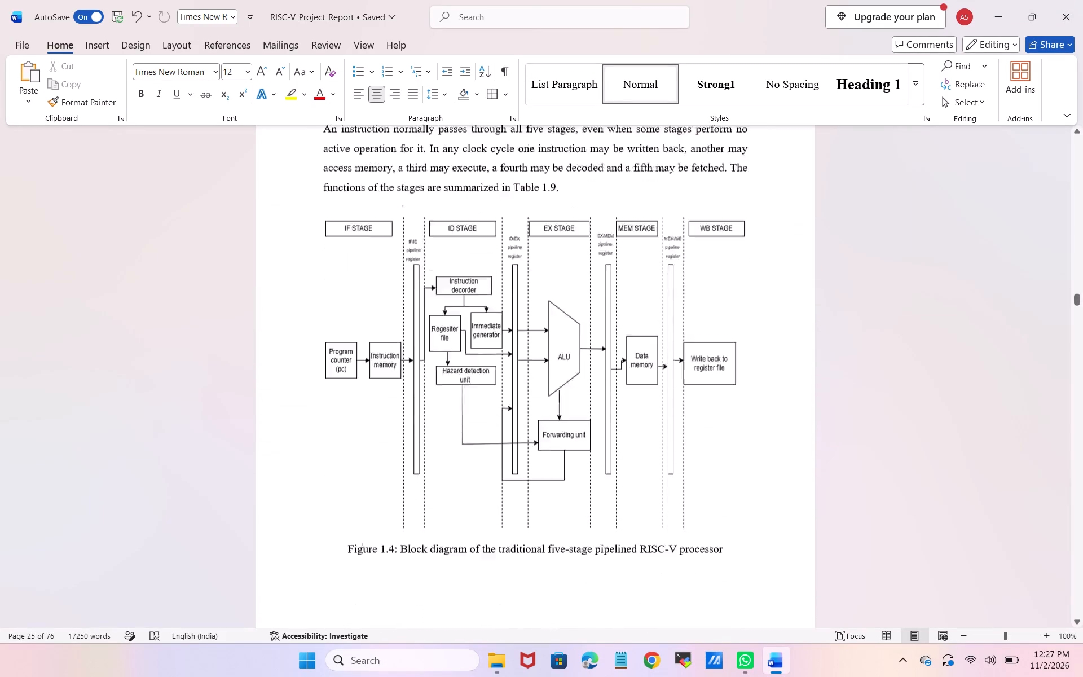
pyautogui.scroll(-1, 363, 380)
pyautogui.scroll(2, 363, 380)
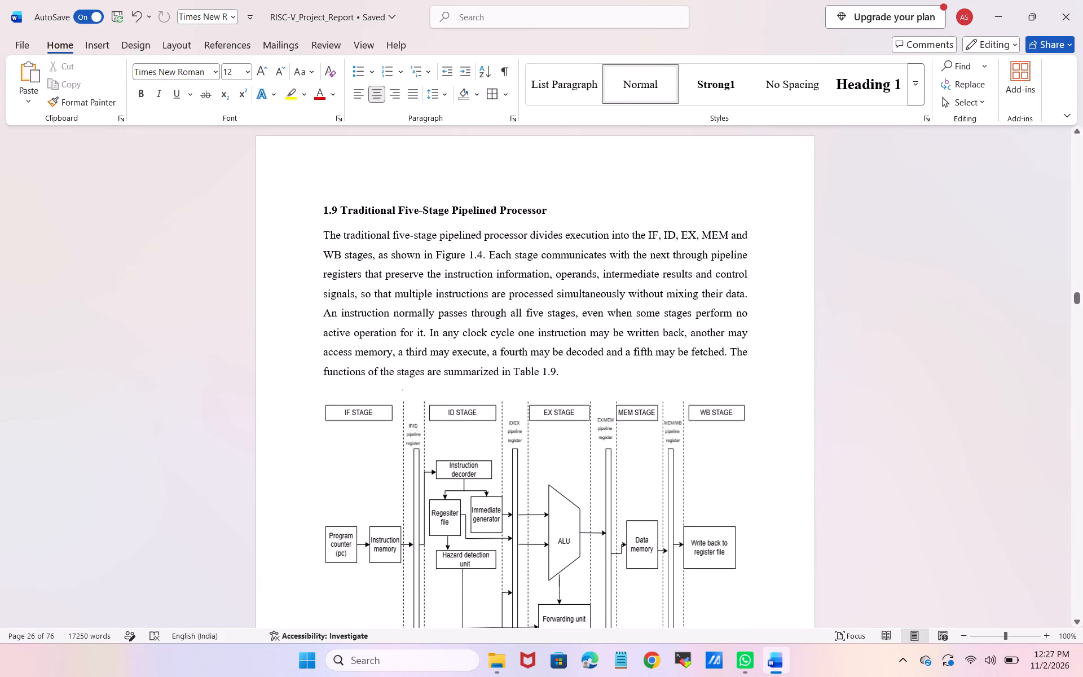
pyautogui.scroll(-4, 441, 332)
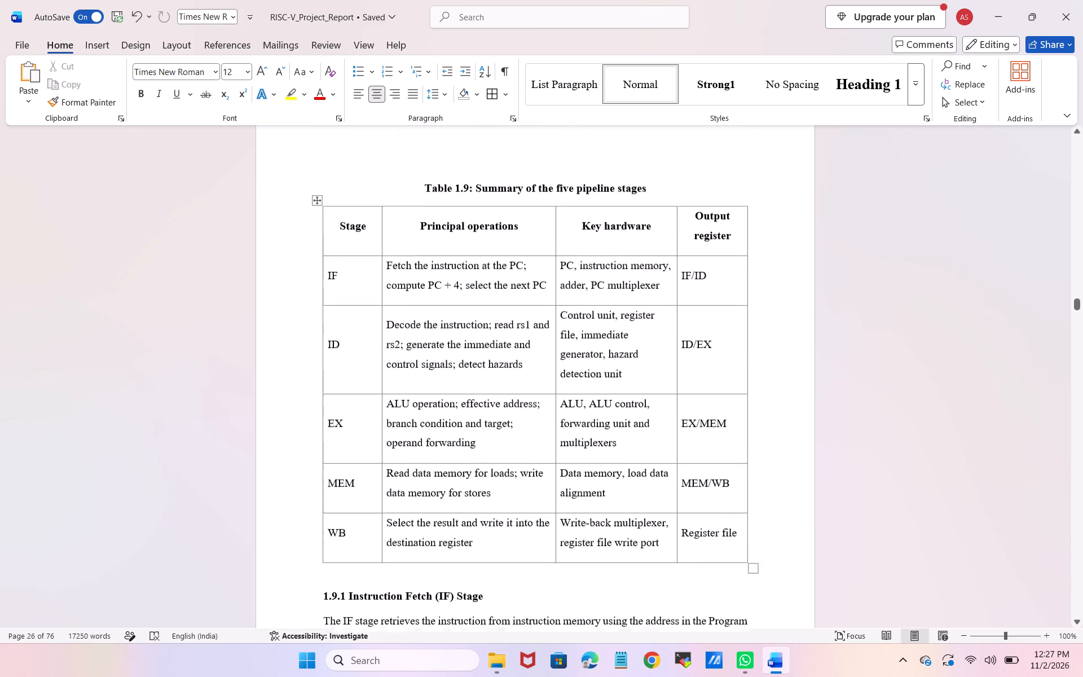
pyautogui.scroll(-1, 441, 332)
pyautogui.scroll(4, 441, 332)
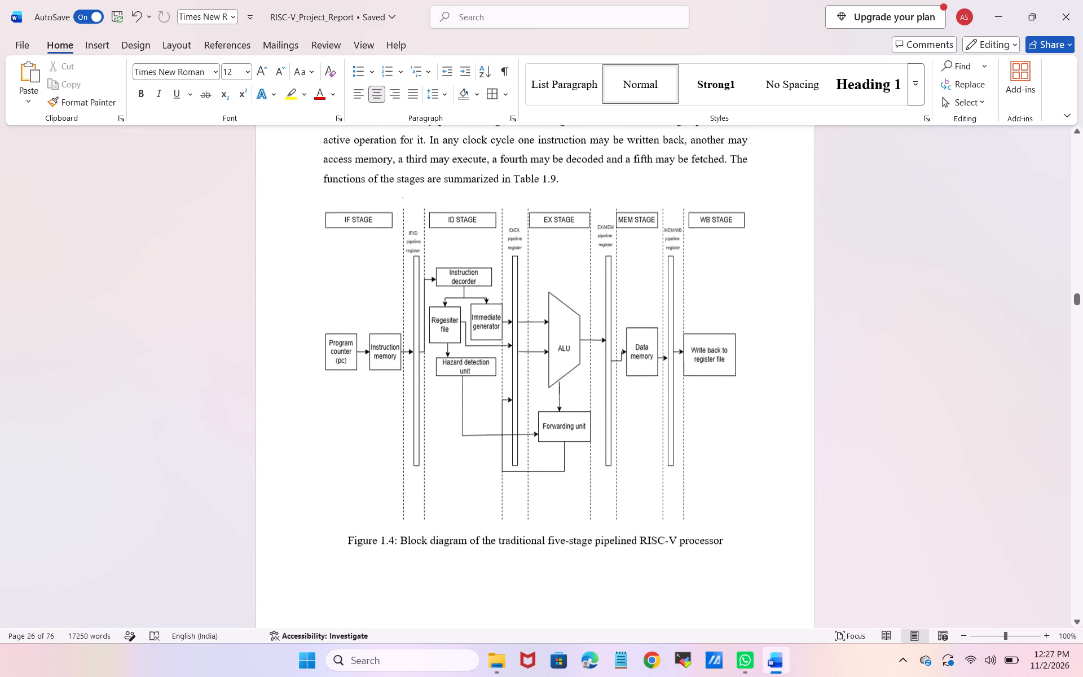
pyautogui.scroll(1, 441, 332)
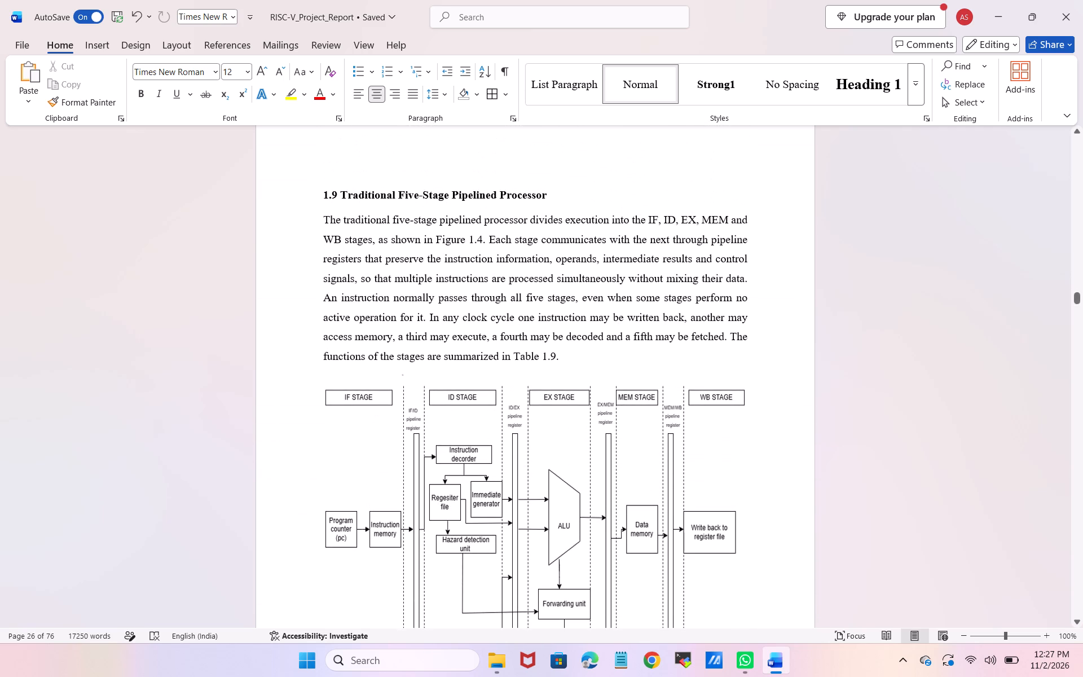
pyautogui.scroll(-1, 441, 332)
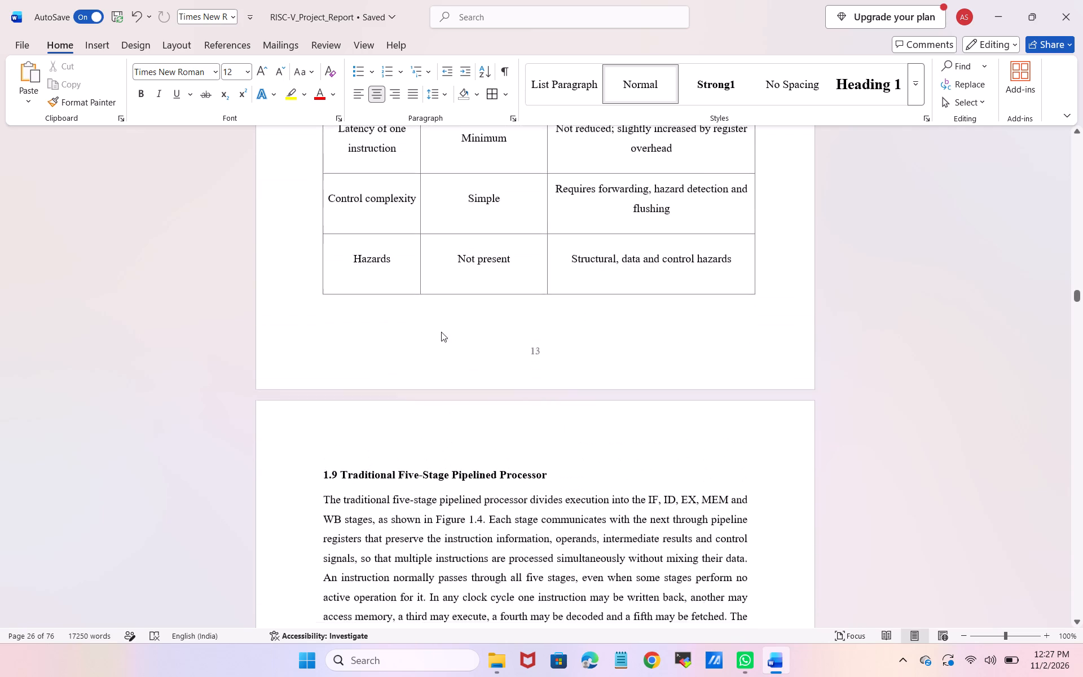
# Move the text from "In any clock cycle one instruction" through "summarized in Table 1.9." to just before the Table 1.9 caption.
pyautogui.scroll(-1, 441, 332)
pyautogui.scroll(-1, 443, 392)
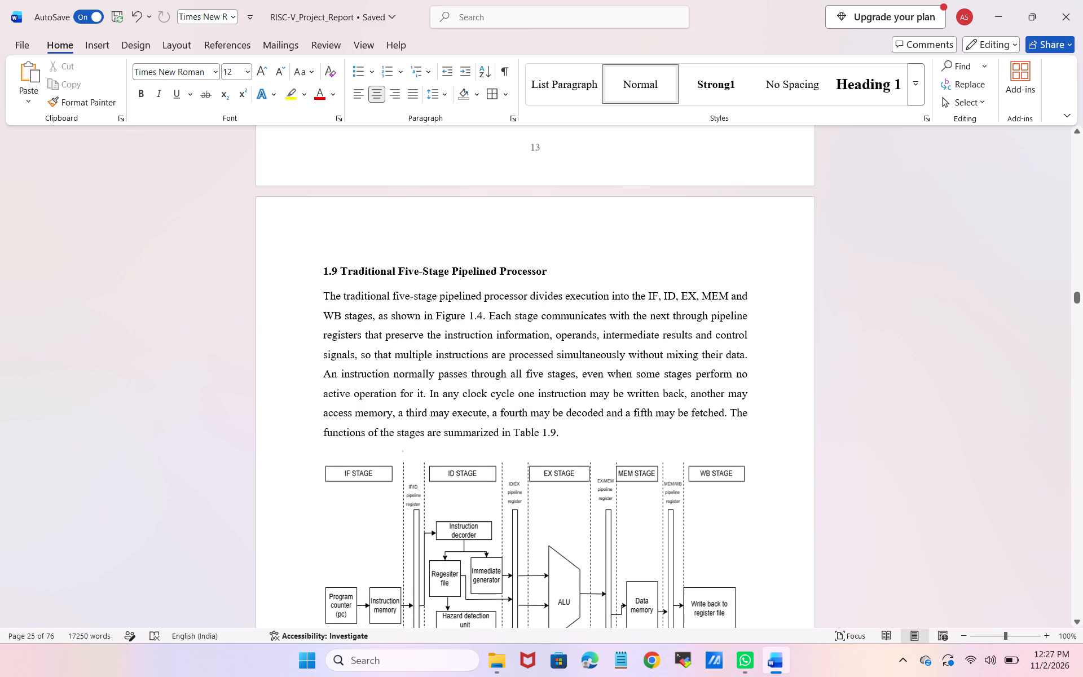
pyautogui.scroll(-1, 443, 392)
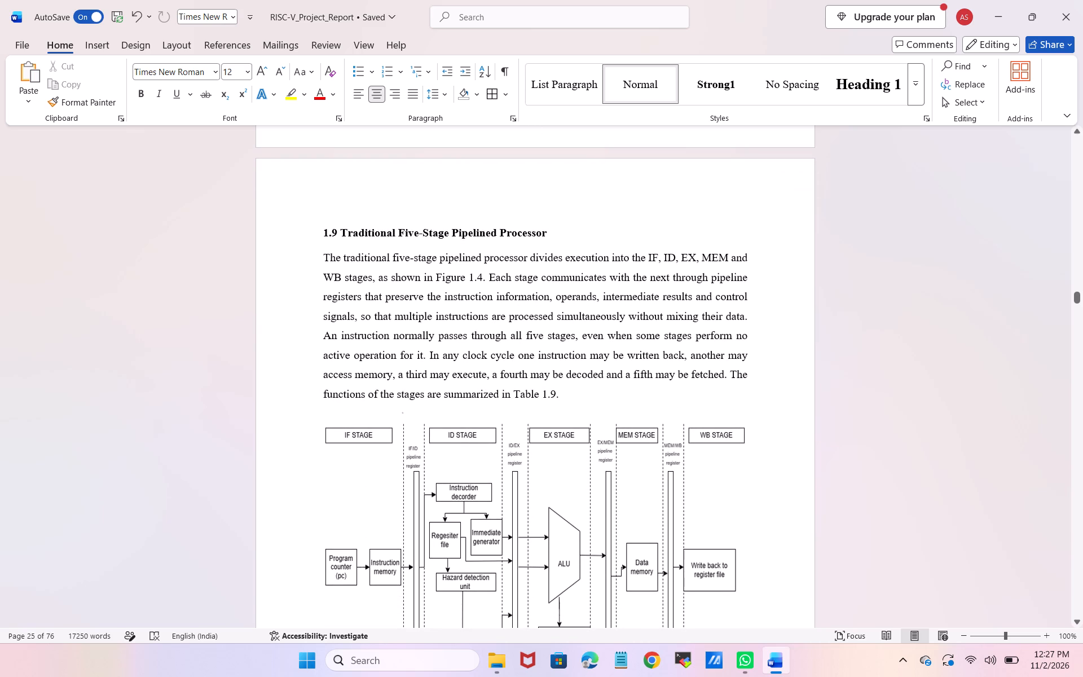
pyautogui.moveTo(426, 354); pyautogui.dragTo(570, 398)
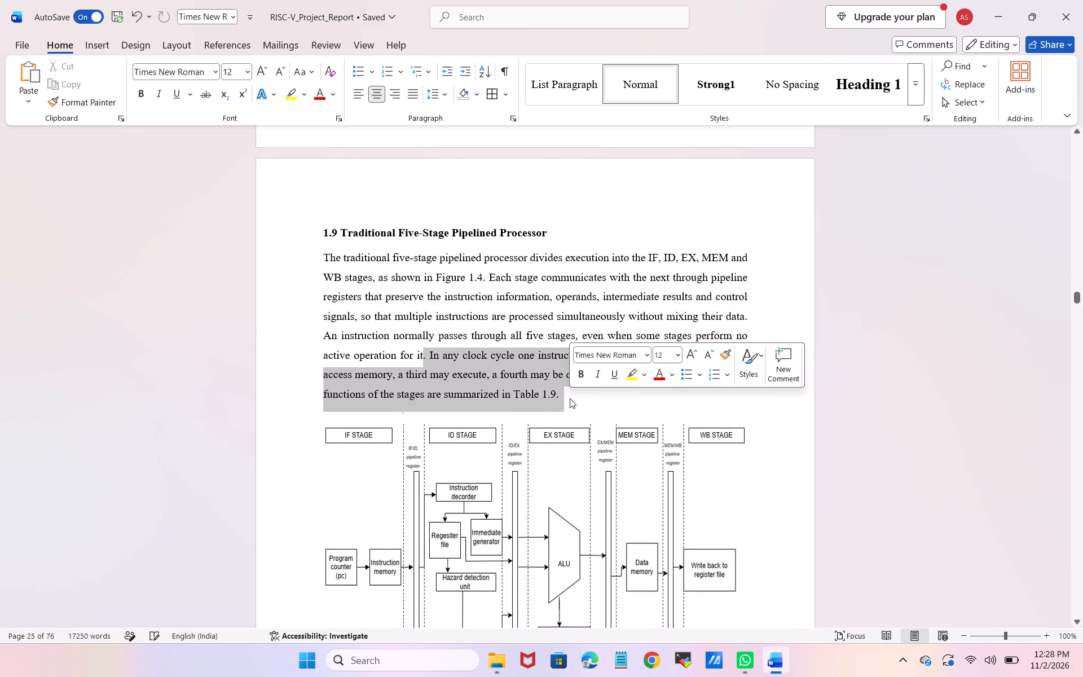
pyautogui.hotkey('ctrl', 'c')
pyautogui.hotkey('ctrl', 'x')
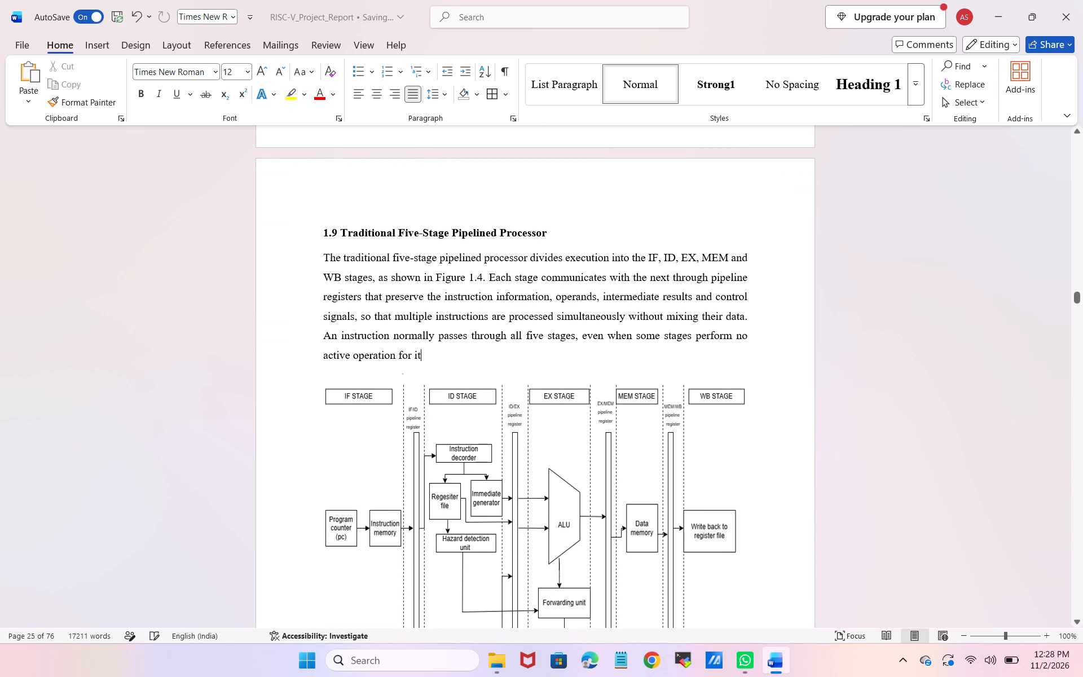
pyautogui.scroll(-9, 570, 398)
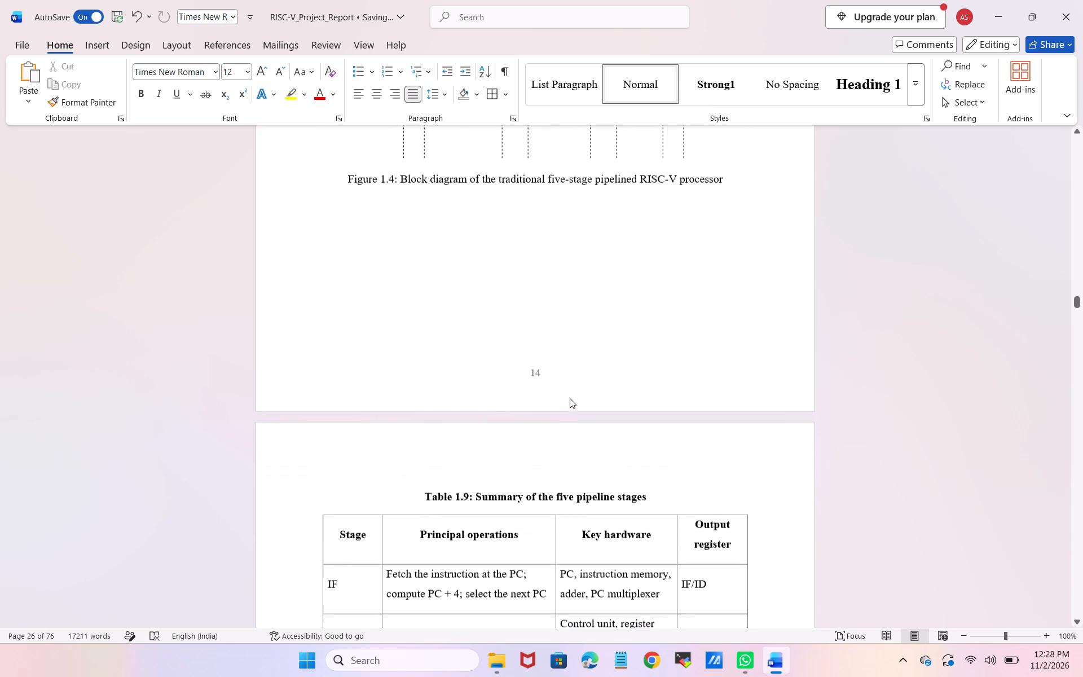
pyautogui.click(429, 463)
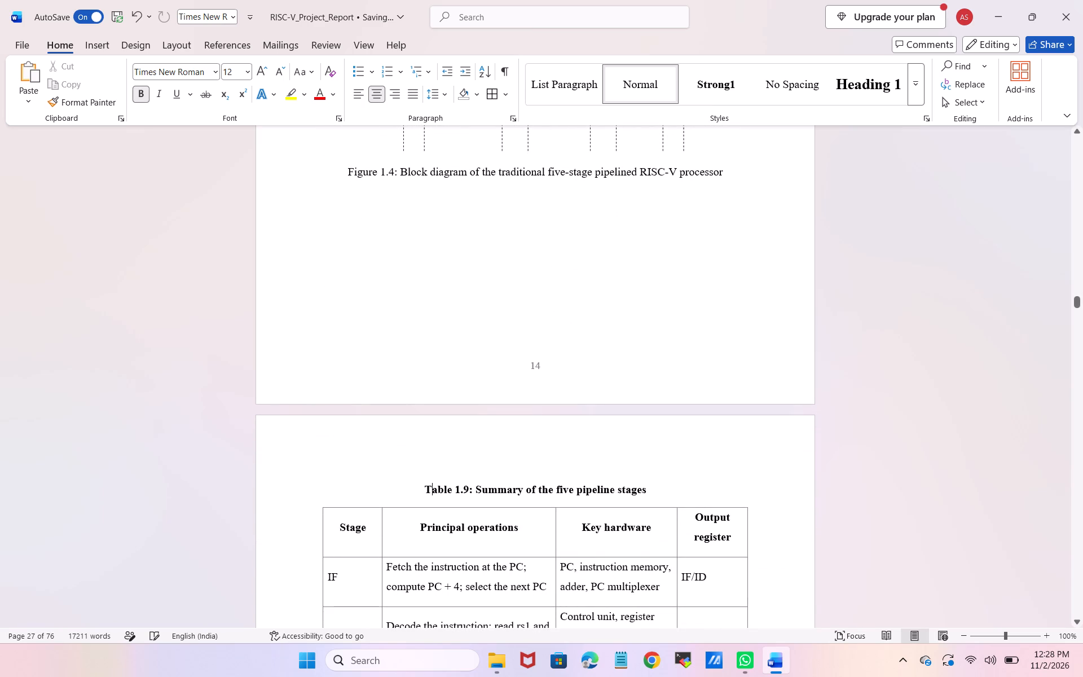
pyautogui.press('Left')
pyautogui.hotkey('ctrl', 'v')
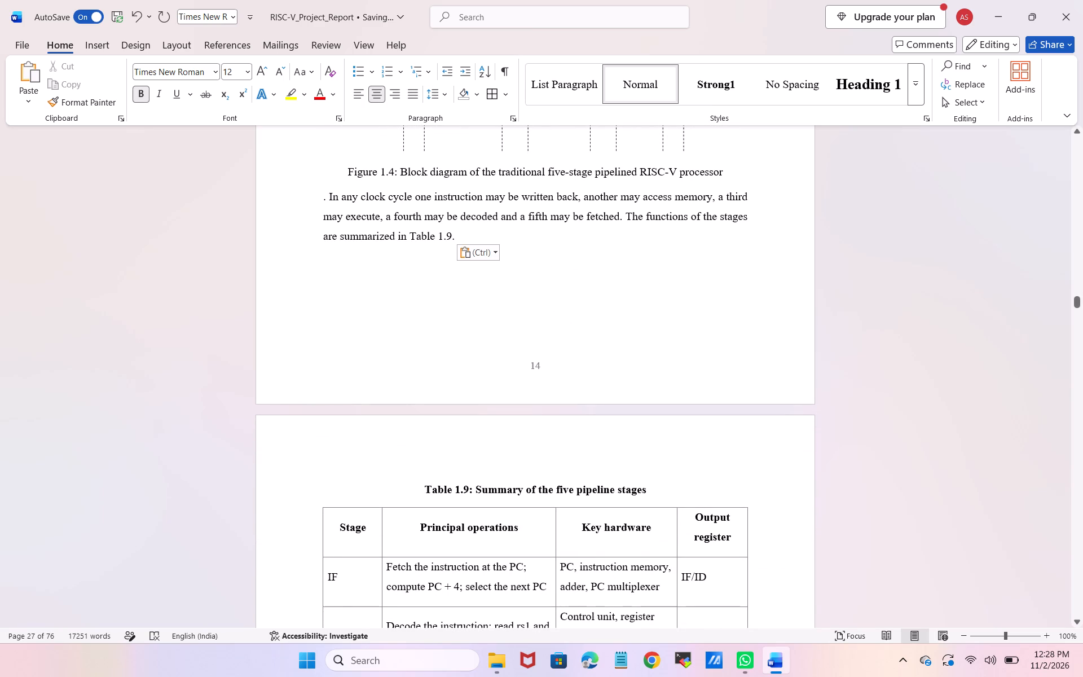
# Remove the stray period and space starting the moved paragraph, and end the section 1.9 opening paragraph with a period after "operation for it".
pyautogui.click(328, 194)
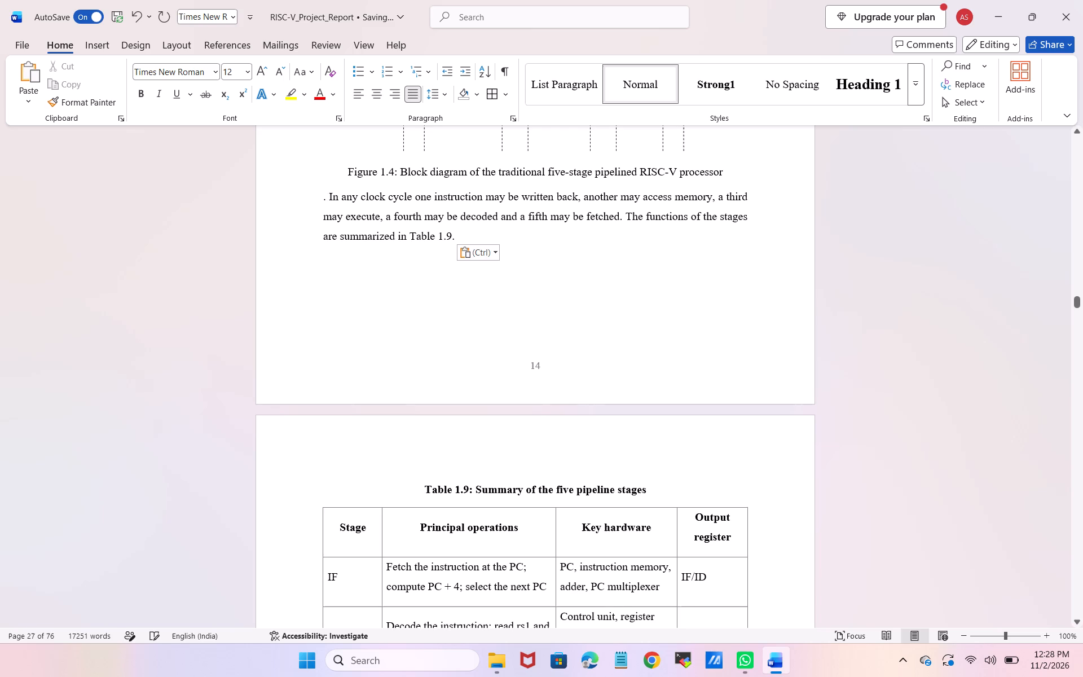
pyautogui.press('BackSpace')
pyautogui.scroll(2, 328, 194)
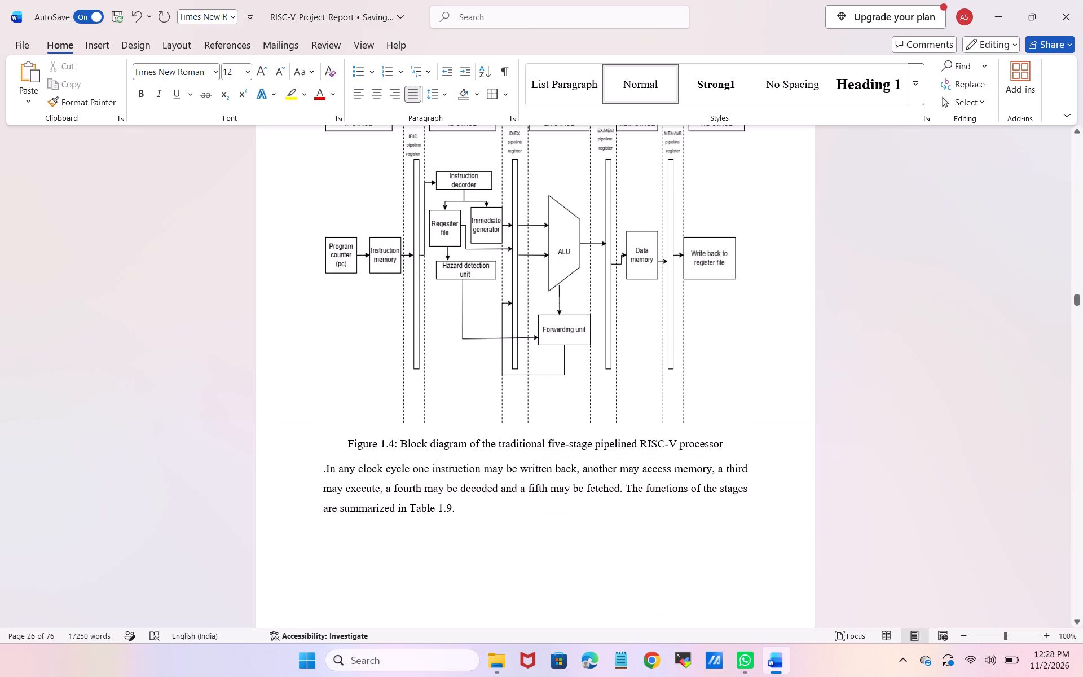
pyautogui.press('BackSpace')
pyautogui.scroll(3, 328, 194)
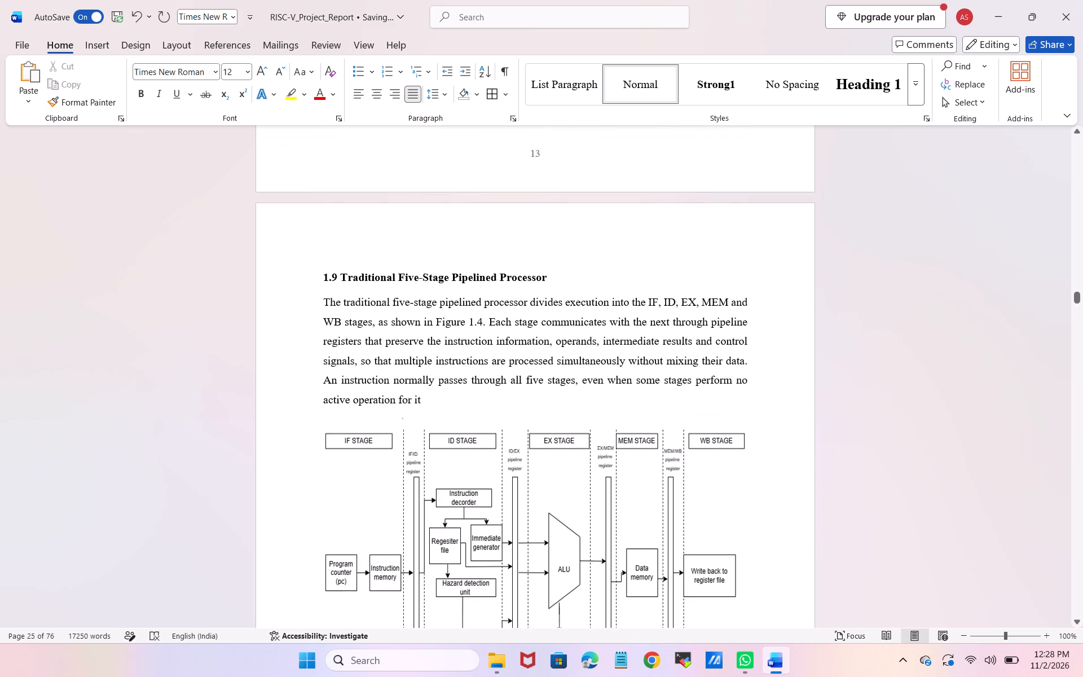
pyautogui.click(425, 397)
pyautogui.press('.')
# Insert four blank lines before the "In any clock cycle" paragraph to push it onto the page with Table 1.9.
pyautogui.scroll(-4, 425, 397)
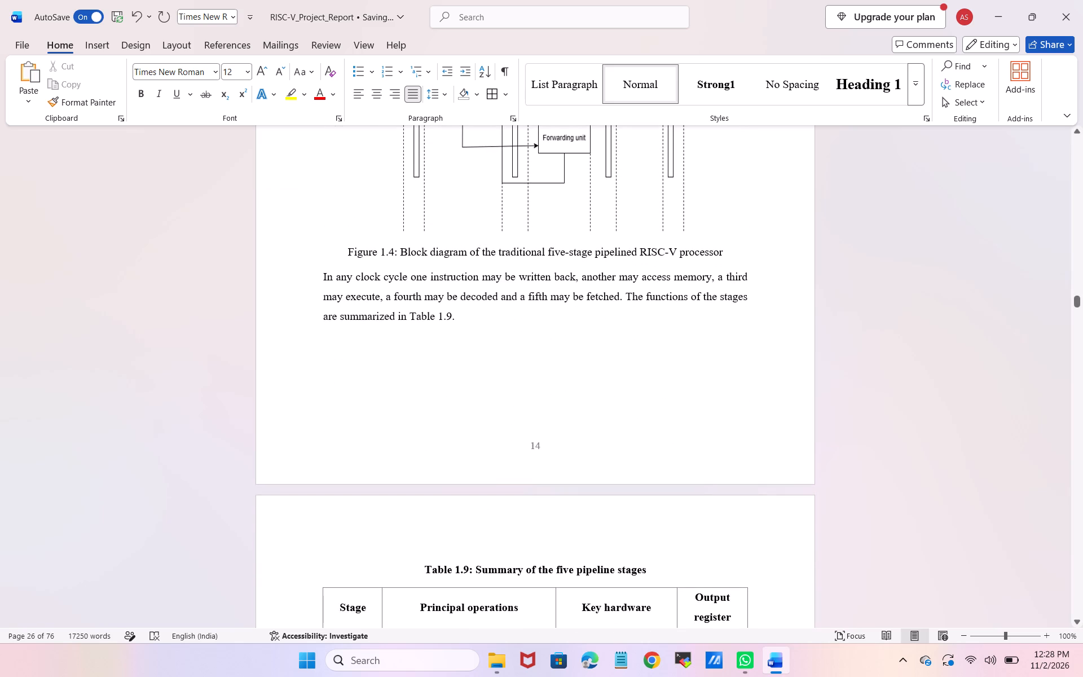
pyautogui.click(324, 280)
pyautogui.press('Return')
pyautogui.press('Return')
pyautogui.press('Return')
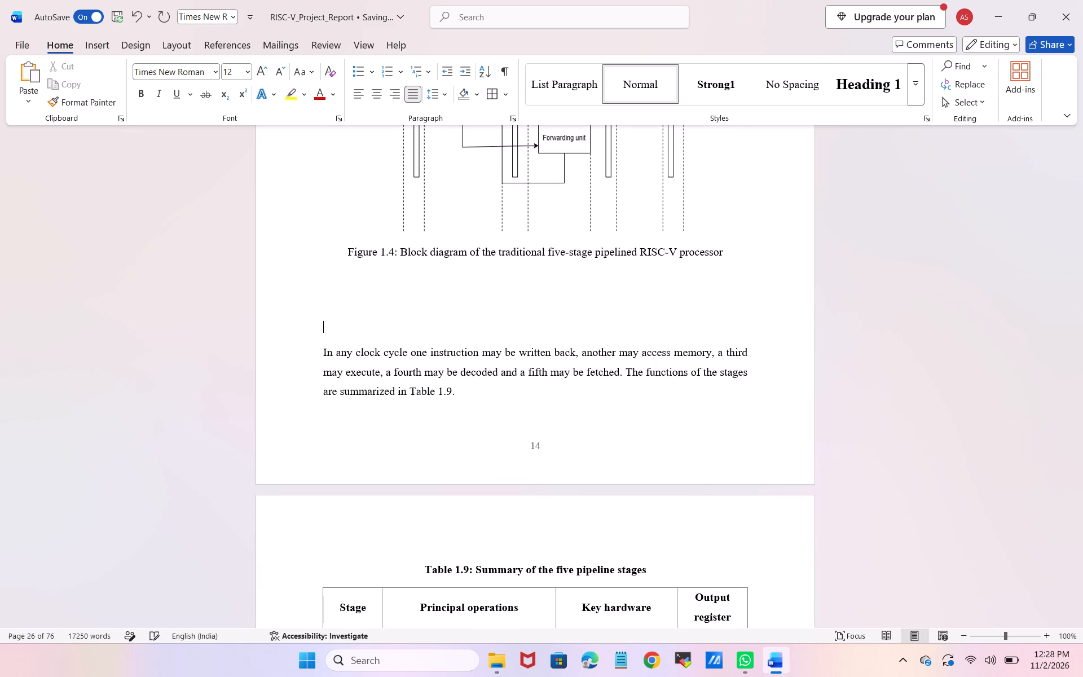
pyautogui.press('Return')
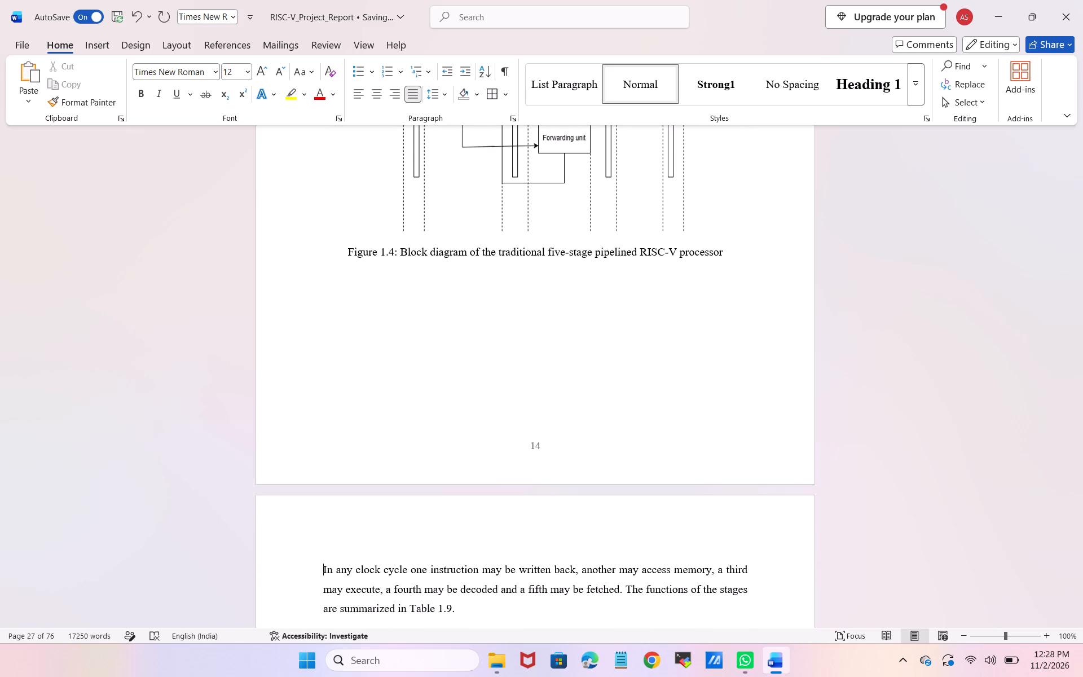
# Remove the bold formatting from the whole Figure 1.5 caption for the Instruction Fetch (IF) stage block diagram.
pyautogui.scroll(-1, 324, 280)
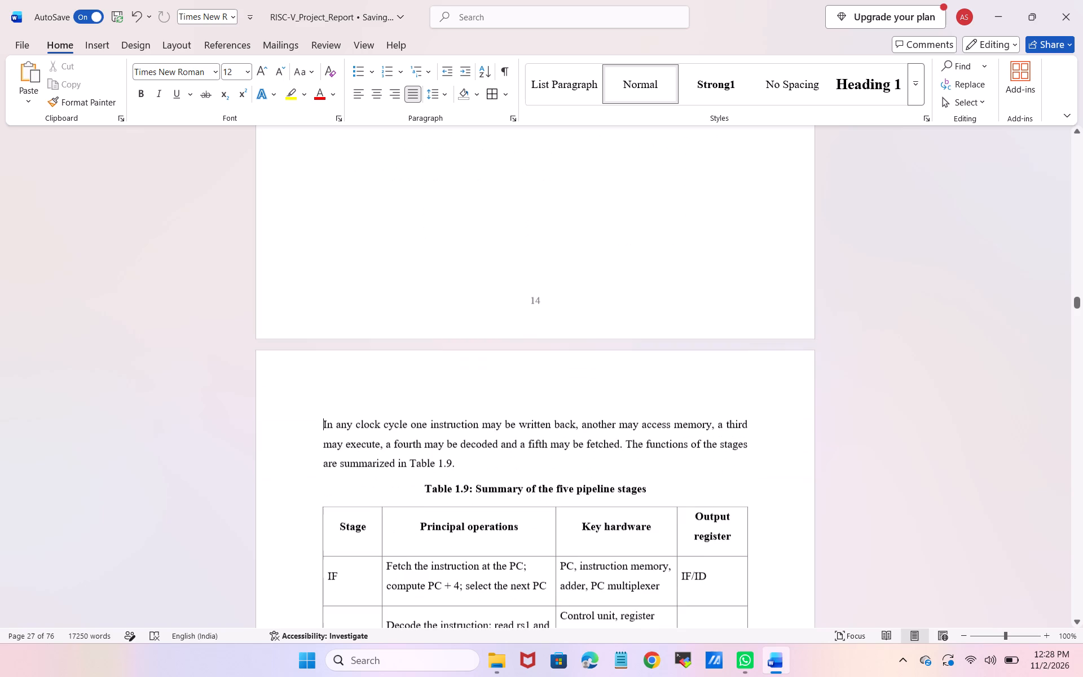
pyautogui.scroll(-3, 324, 280)
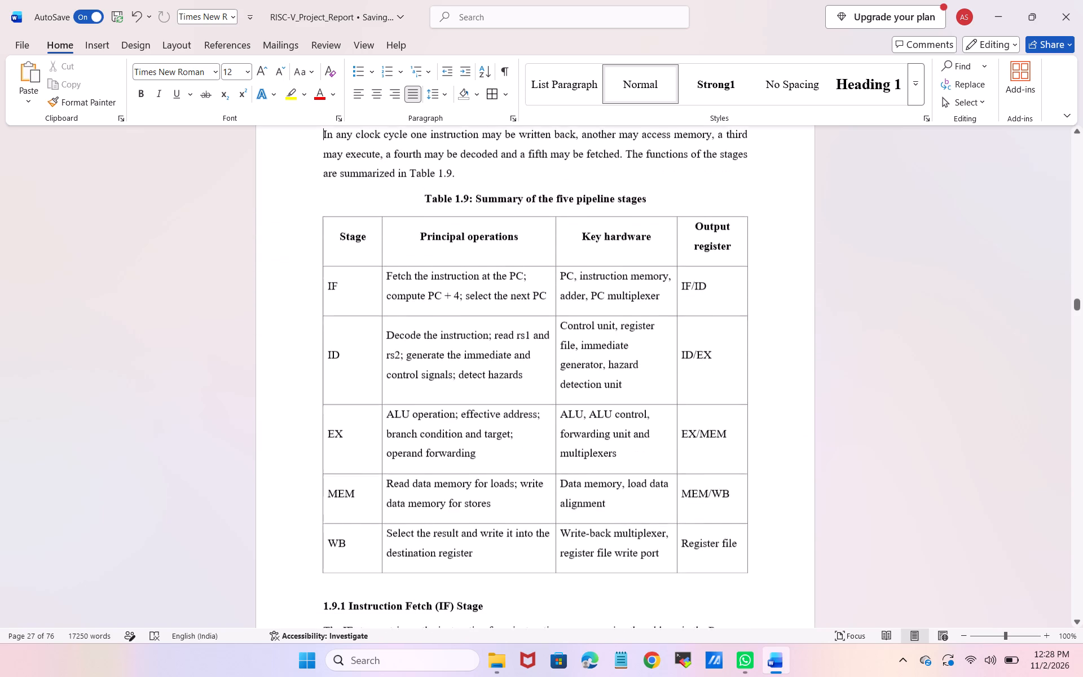
pyautogui.scroll(-2, 324, 280)
pyautogui.click(324, 280)
pyautogui.scroll(-1, 324, 280)
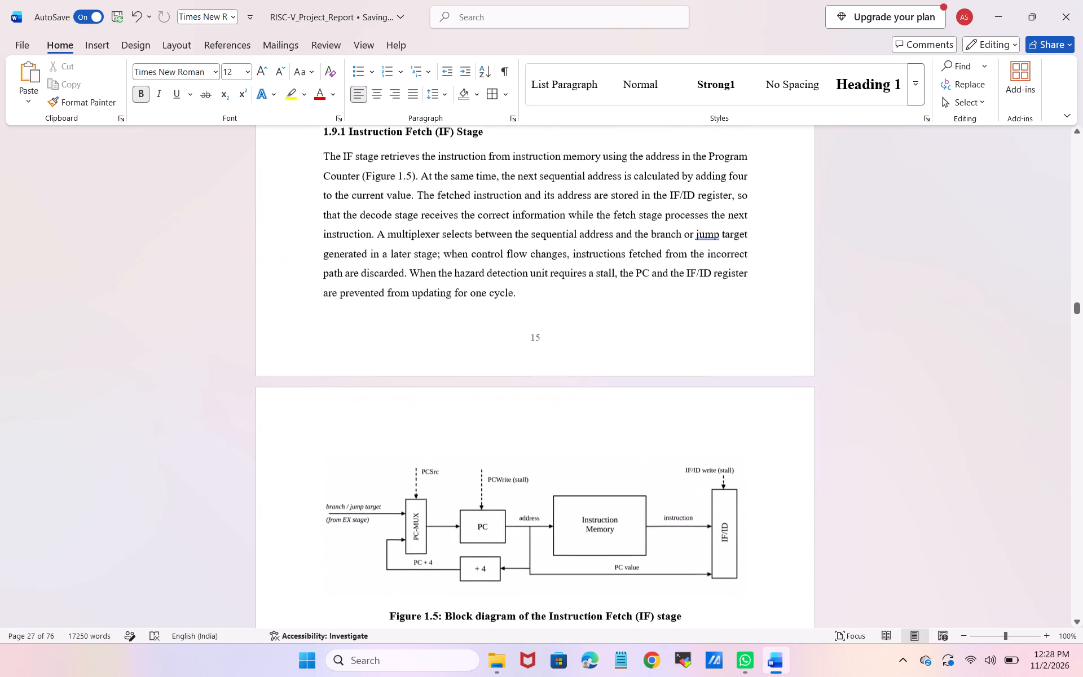
pyautogui.scroll(-1, 324, 280)
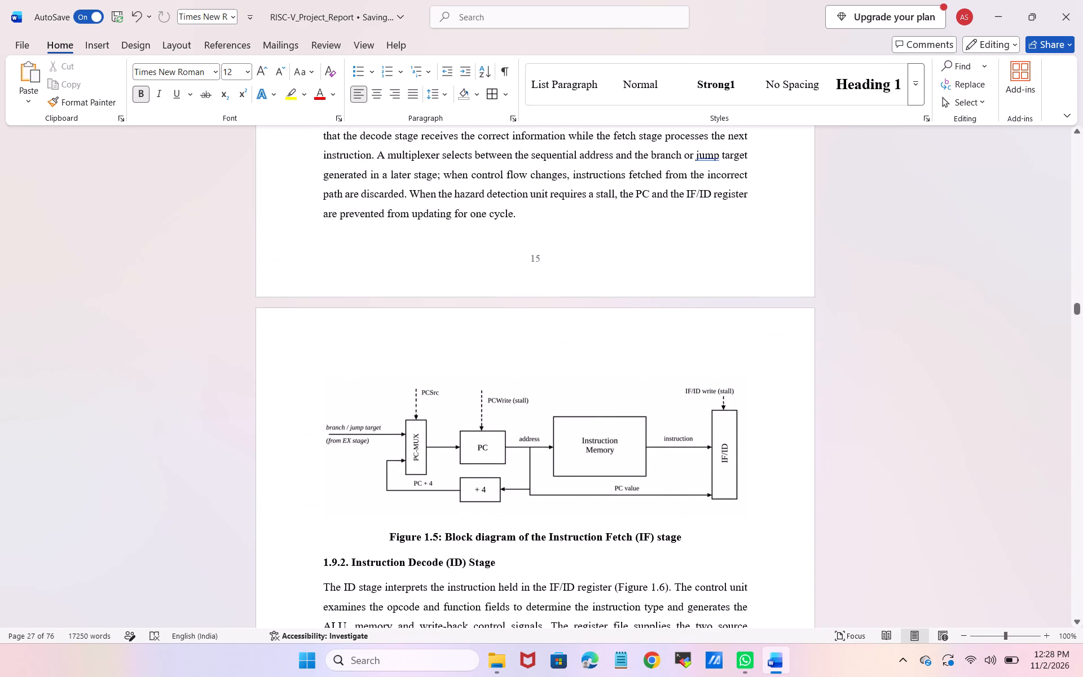
pyautogui.moveTo(686, 538); pyautogui.dragTo(384, 522)
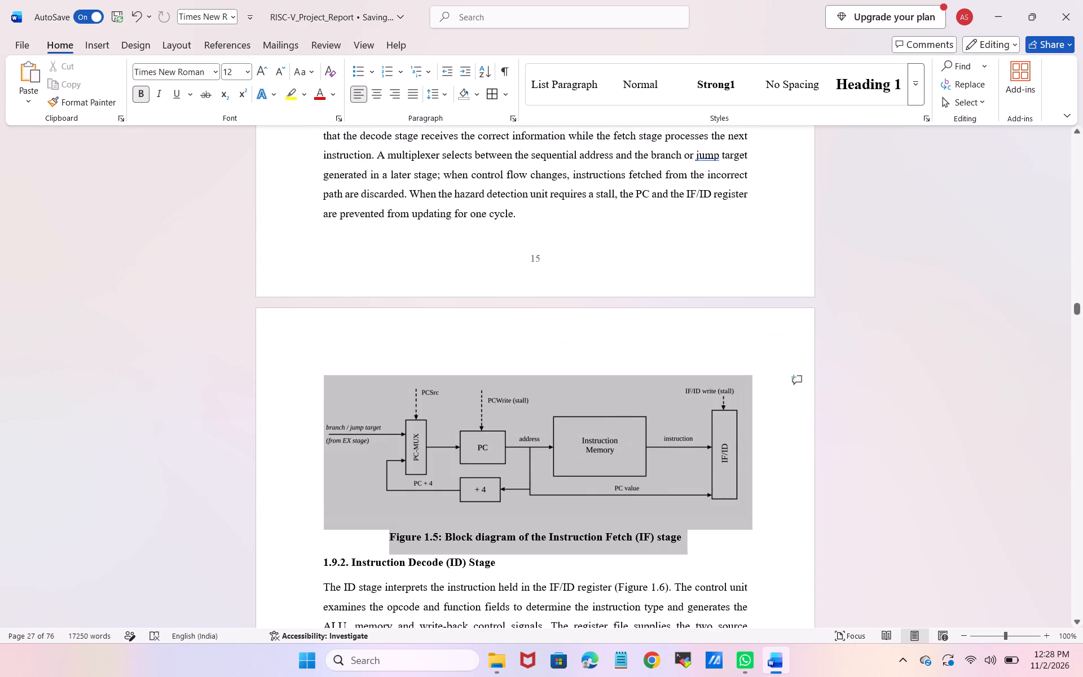
pyautogui.moveTo(384, 522); pyautogui.dragTo(381, 542)
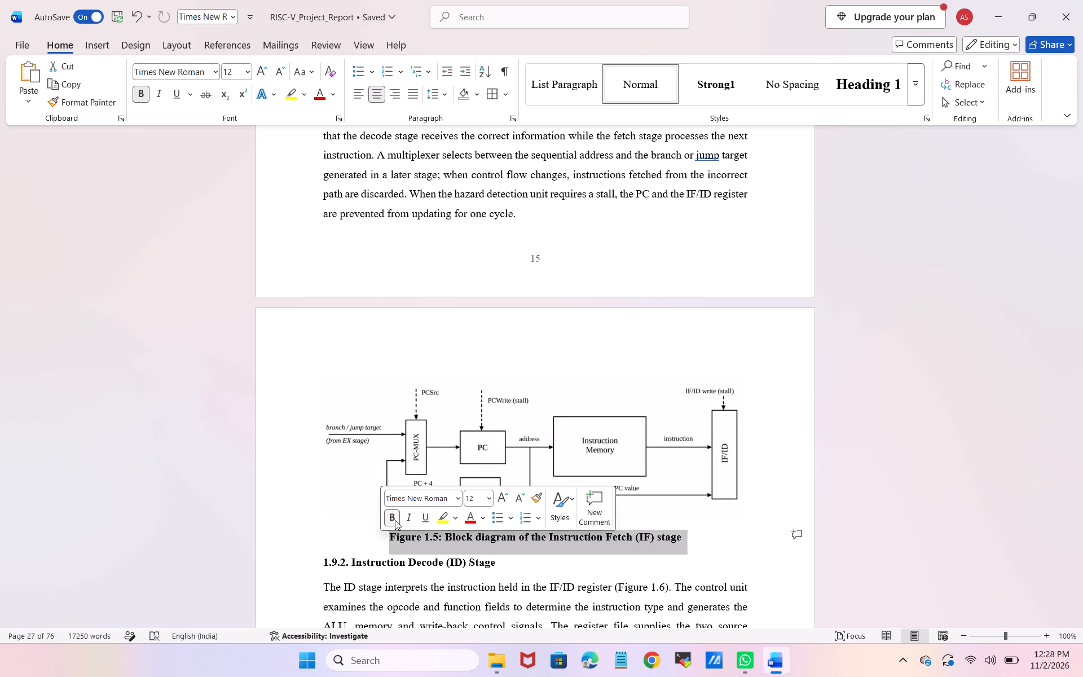
pyautogui.click(395, 520)
pyautogui.click(436, 361)
# Remove the bold formatting from the whole Table 1.9 caption, "Summary of the five pipeline stages".
pyautogui.scroll(1, 436, 361)
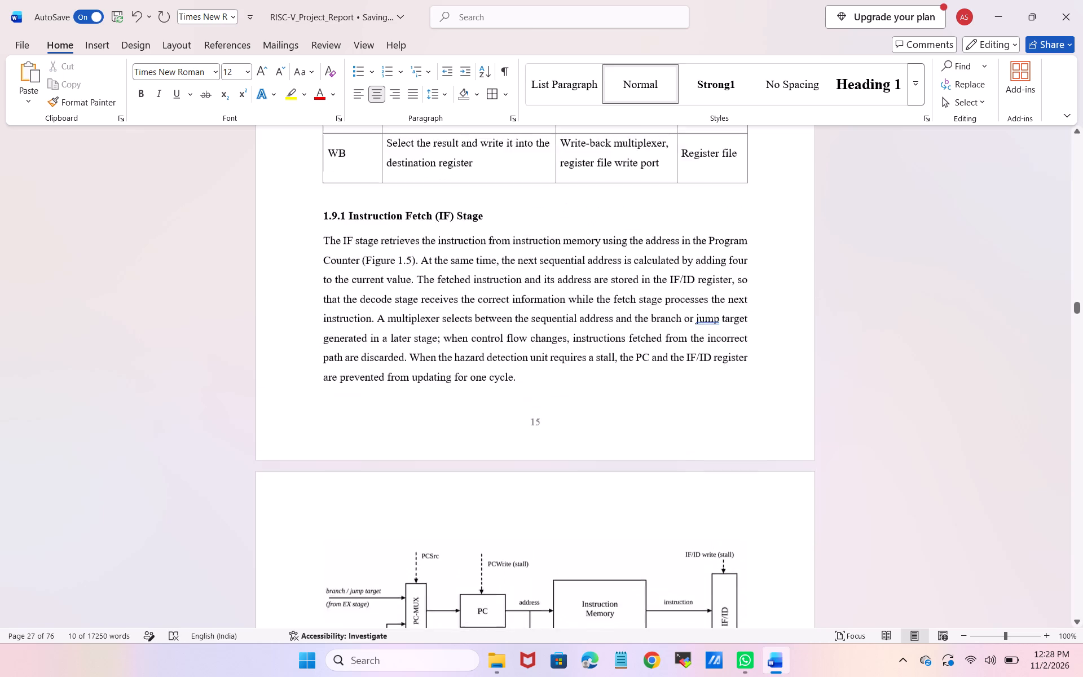
pyautogui.scroll(3, 436, 361)
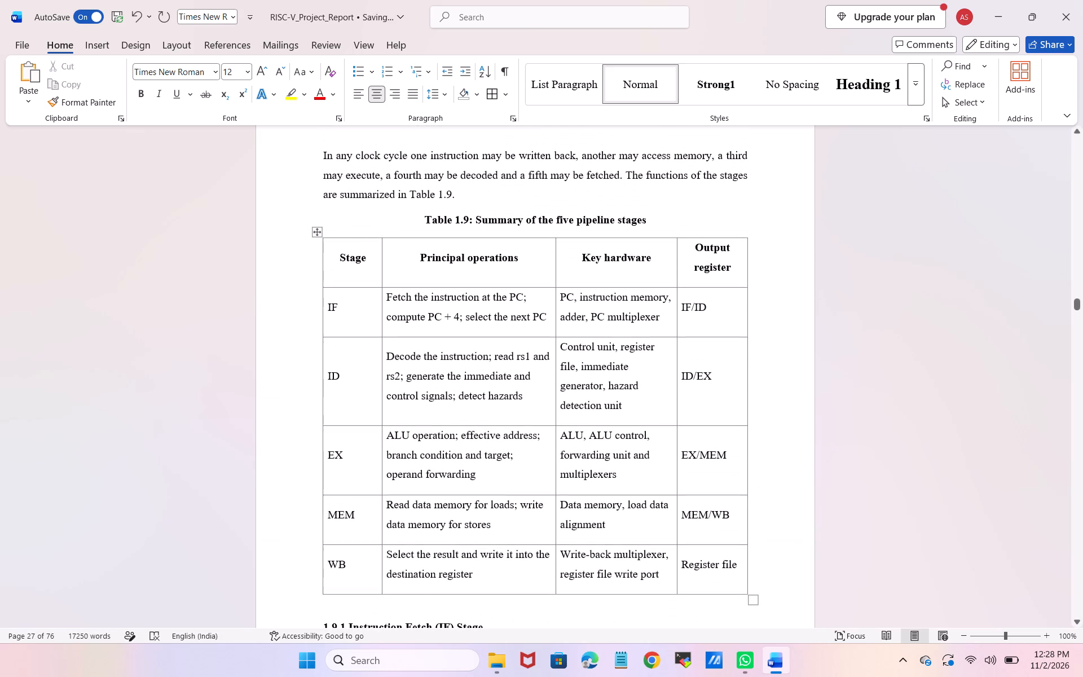
pyautogui.moveTo(654, 214); pyautogui.dragTo(435, 223)
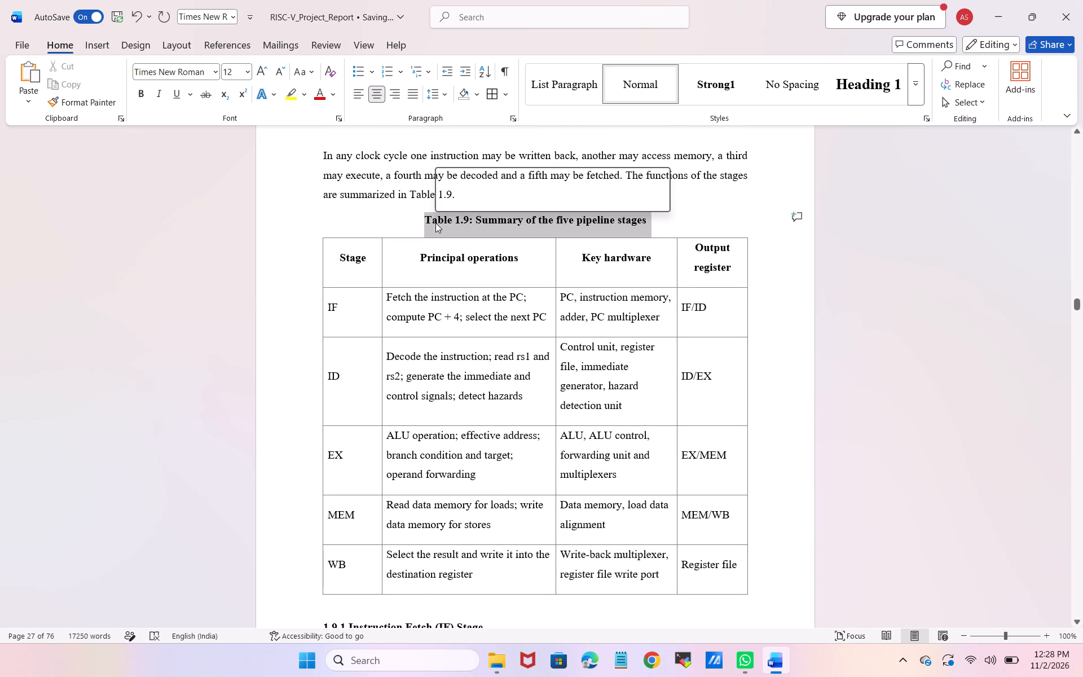
pyautogui.click(444, 201)
pyautogui.click(400, 216)
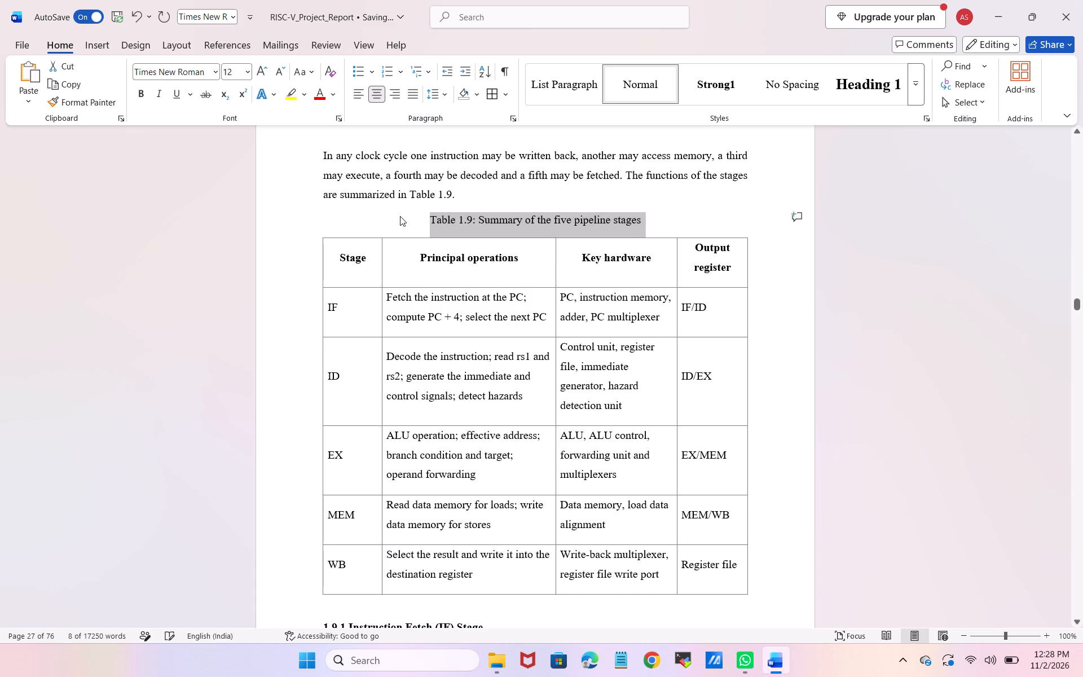
# Check the page layout from the section 1.9 opening paragraph through Figure 1.4 to the moved paragraph and Table 1.9.
pyautogui.scroll(3, 400, 216)
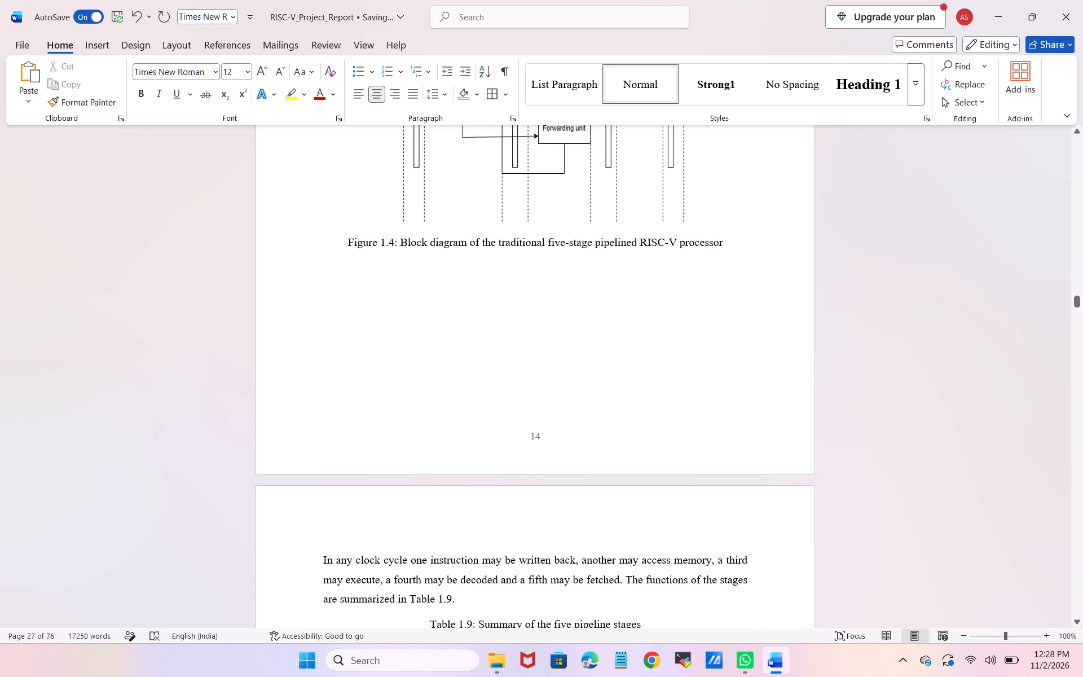
pyautogui.scroll(3, 400, 216)
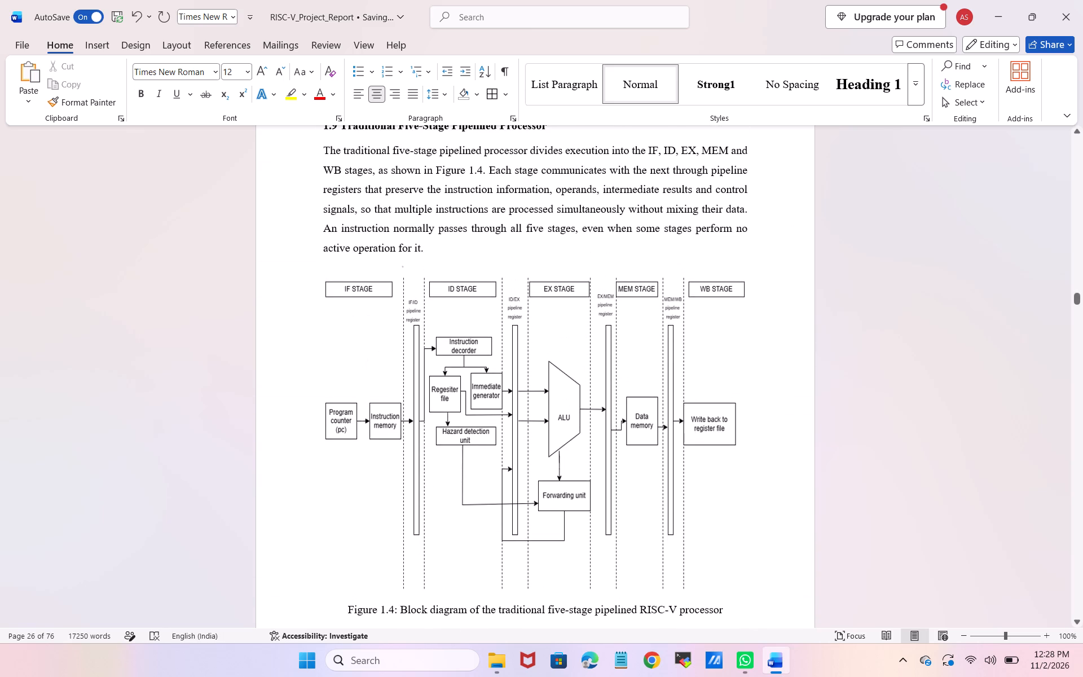
pyautogui.scroll(-5, 400, 216)
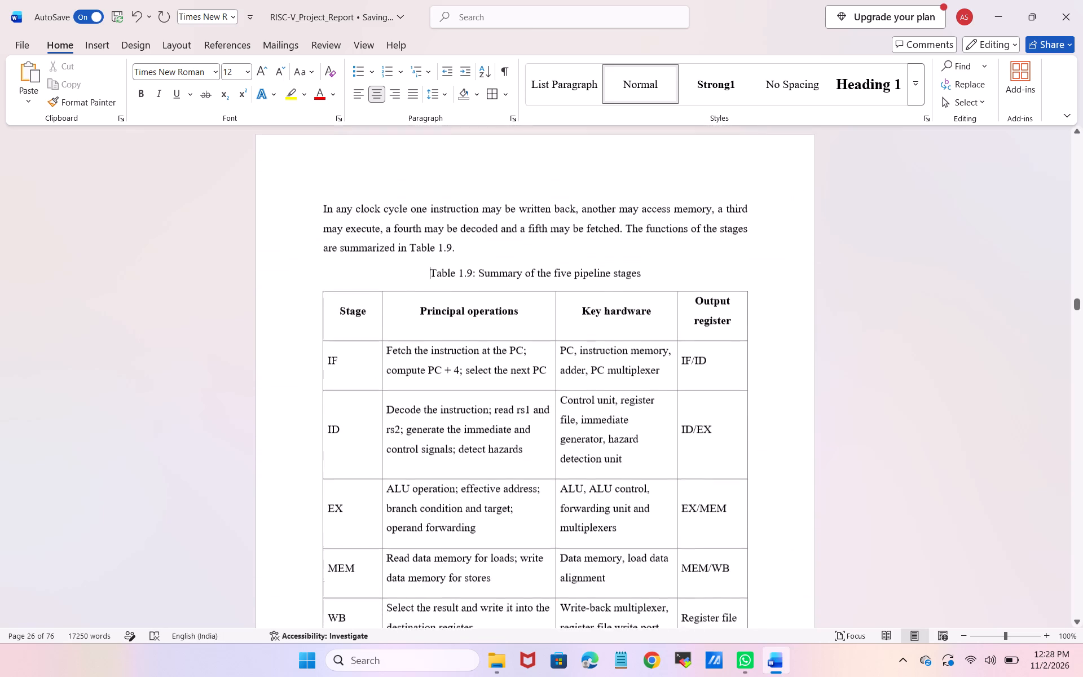
# Check the Figure 1.5 caption, then look over the List of Figures and List of Tables in the front matter.
pyautogui.scroll(-4, 400, 216)
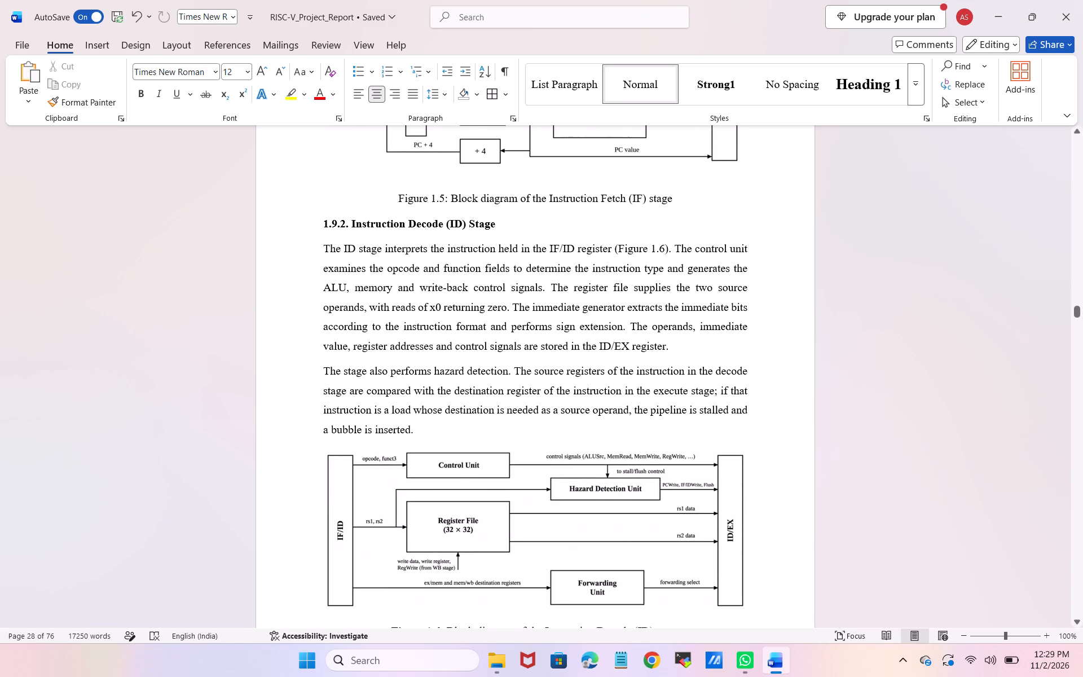
pyautogui.moveTo(450, 199); pyautogui.dragTo(405, 204)
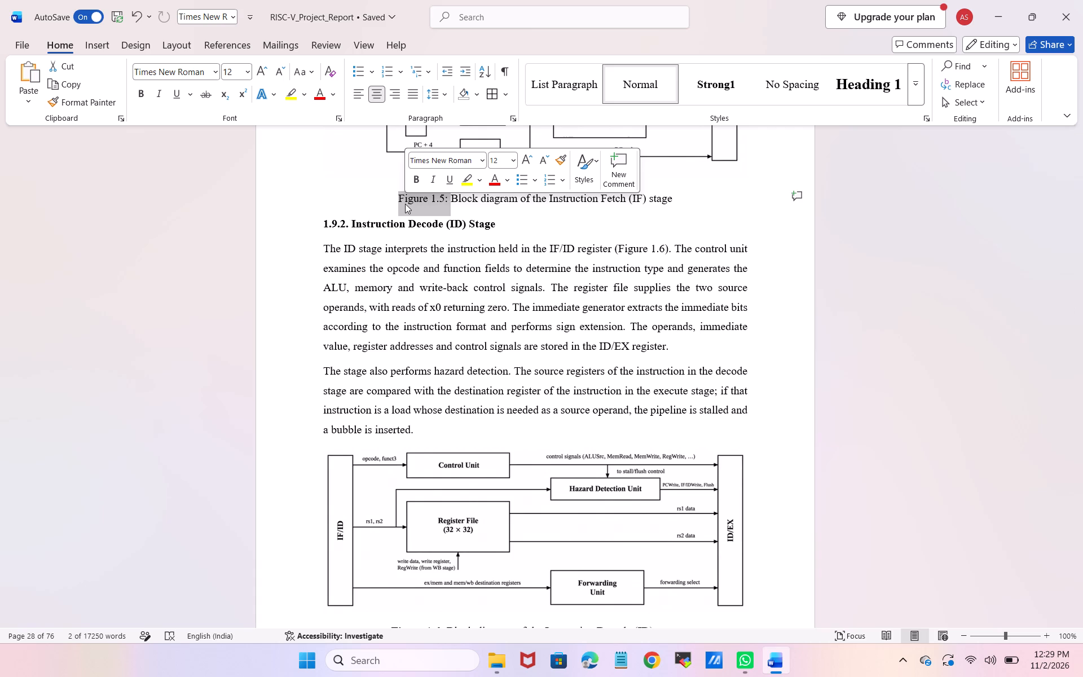
pyautogui.click(535, 261)
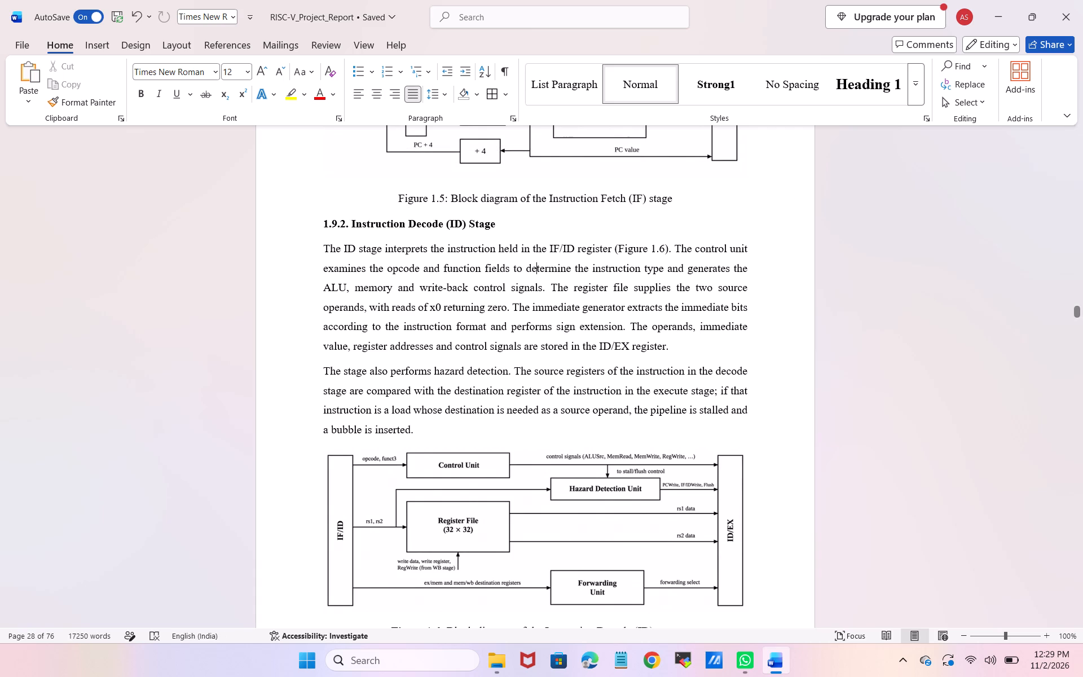
pyautogui.scroll(1, 535, 261)
pyautogui.scroll(20, 535, 261)
pyautogui.scroll(1, 535, 261)
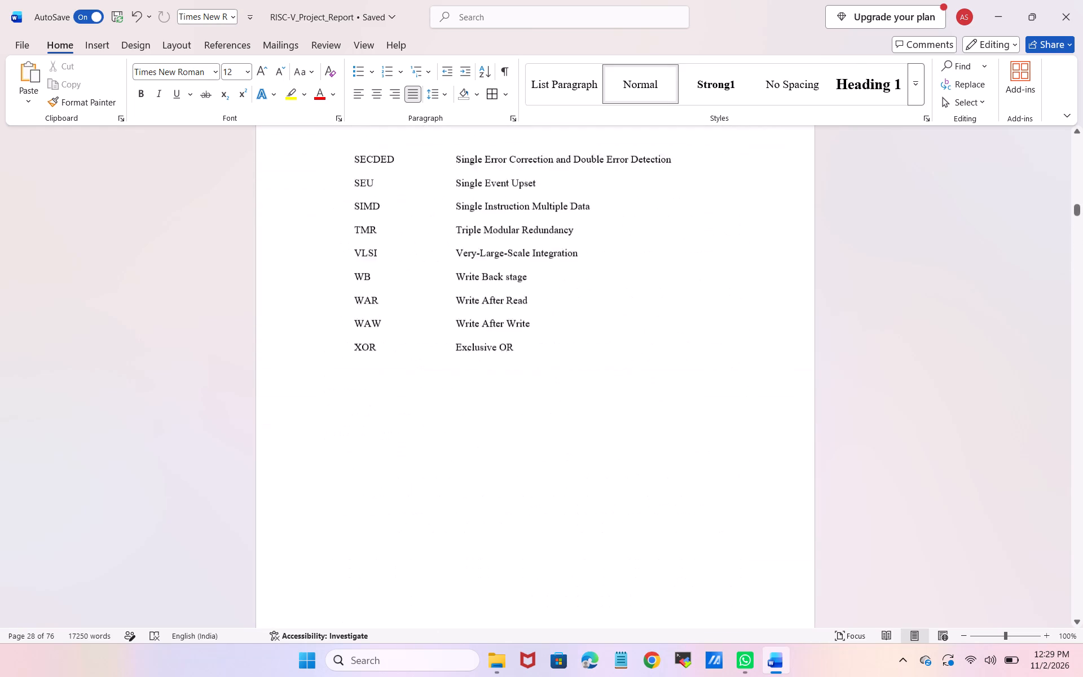
pyautogui.scroll(5, 535, 261)
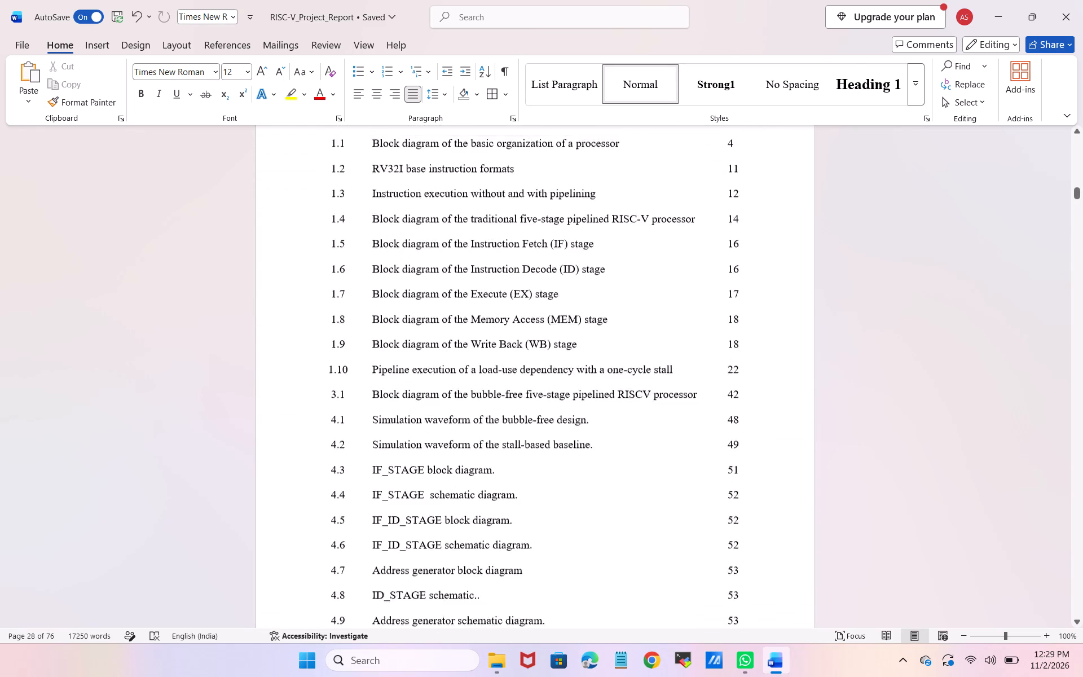
pyautogui.scroll(2, 535, 261)
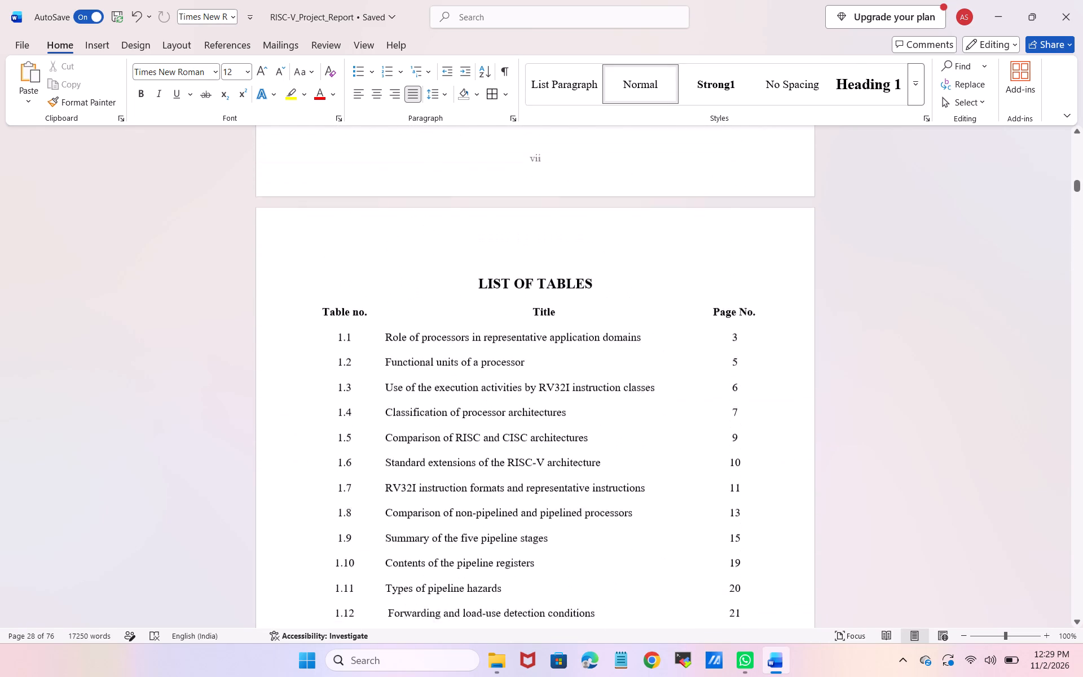
pyautogui.scroll(2, 535, 261)
# Review the pages from the front lists through sections 1.7 and 1.8 to Table 1.9 and Figure 1.5 for consistent captions and layout.
pyautogui.scroll(-8, 535, 261)
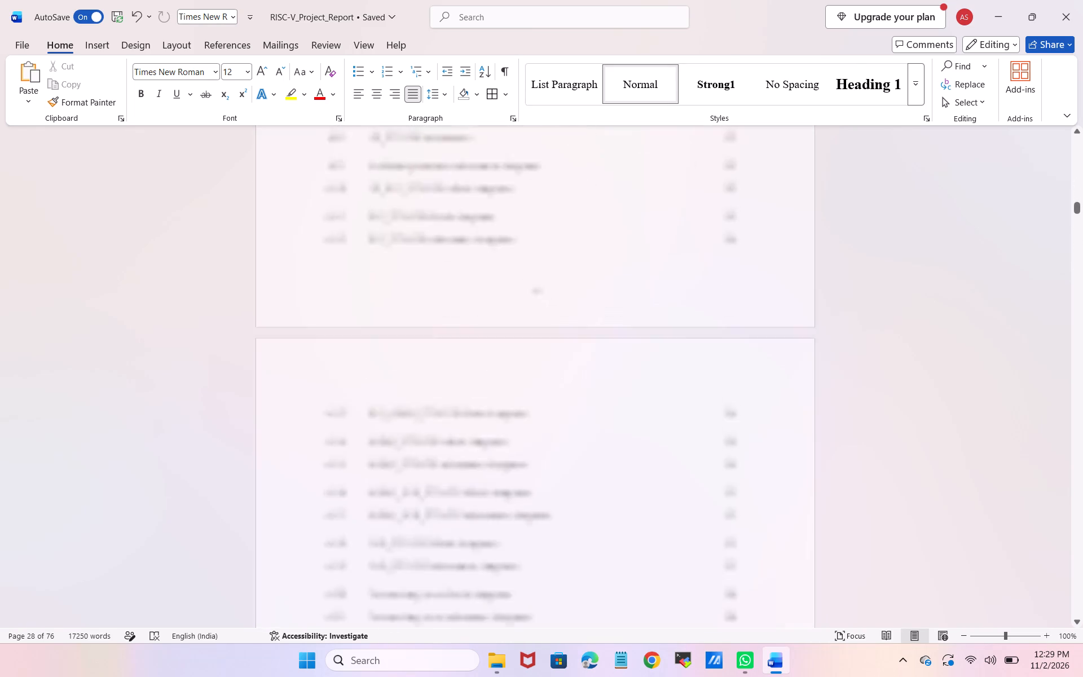
pyautogui.scroll(-12, 535, 261)
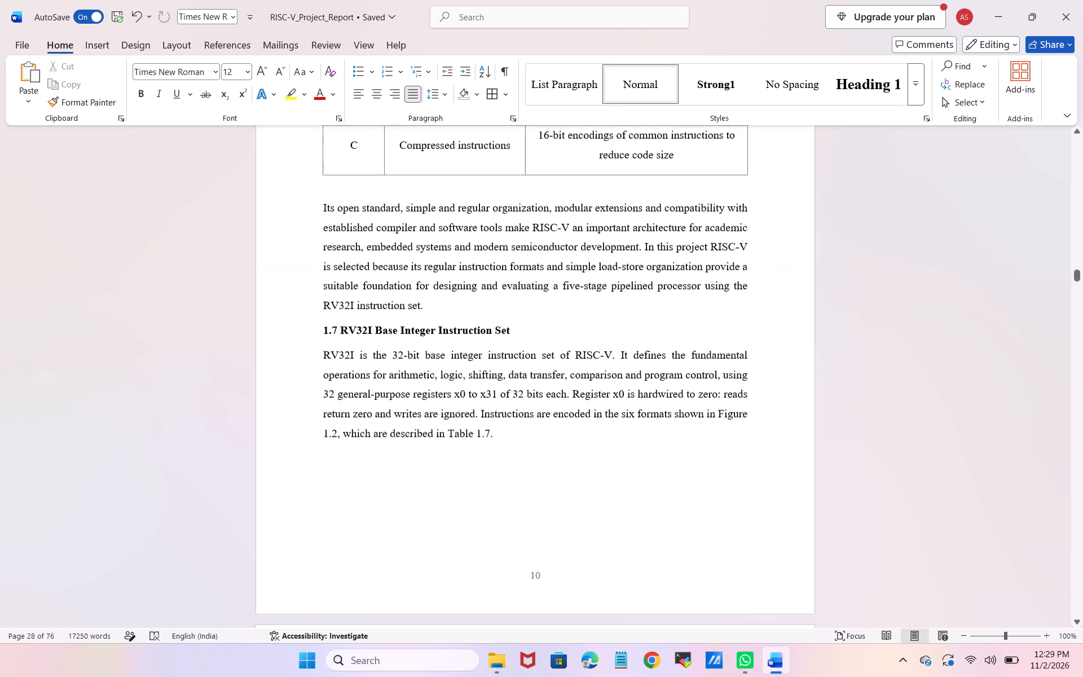
pyautogui.scroll(-5, 535, 261)
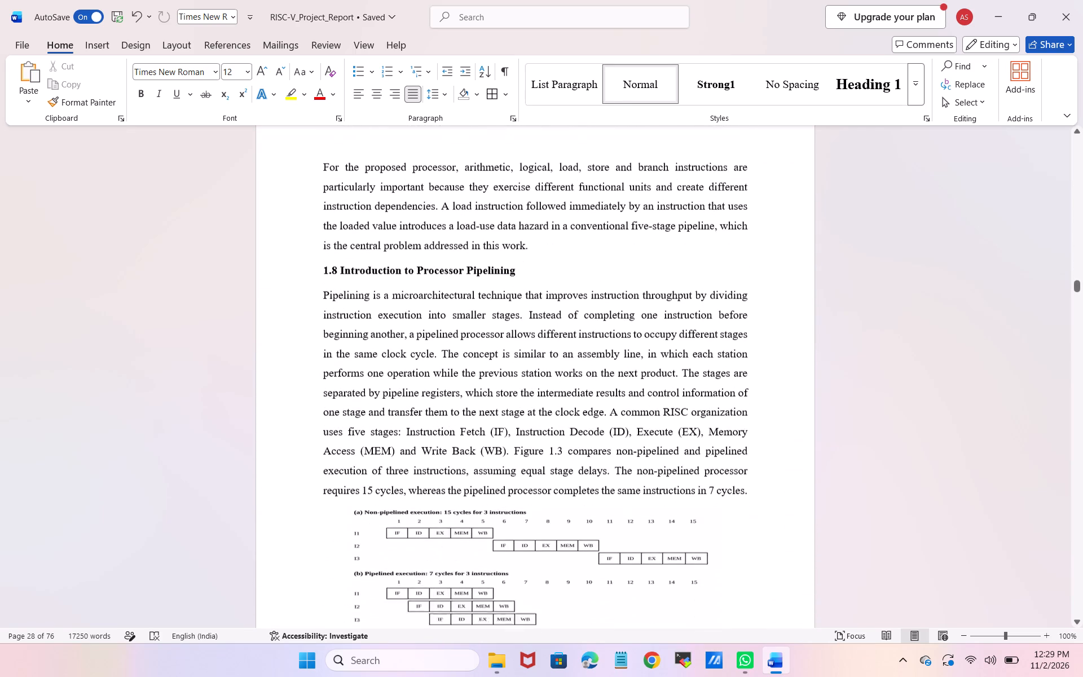
pyautogui.scroll(-1, 535, 261)
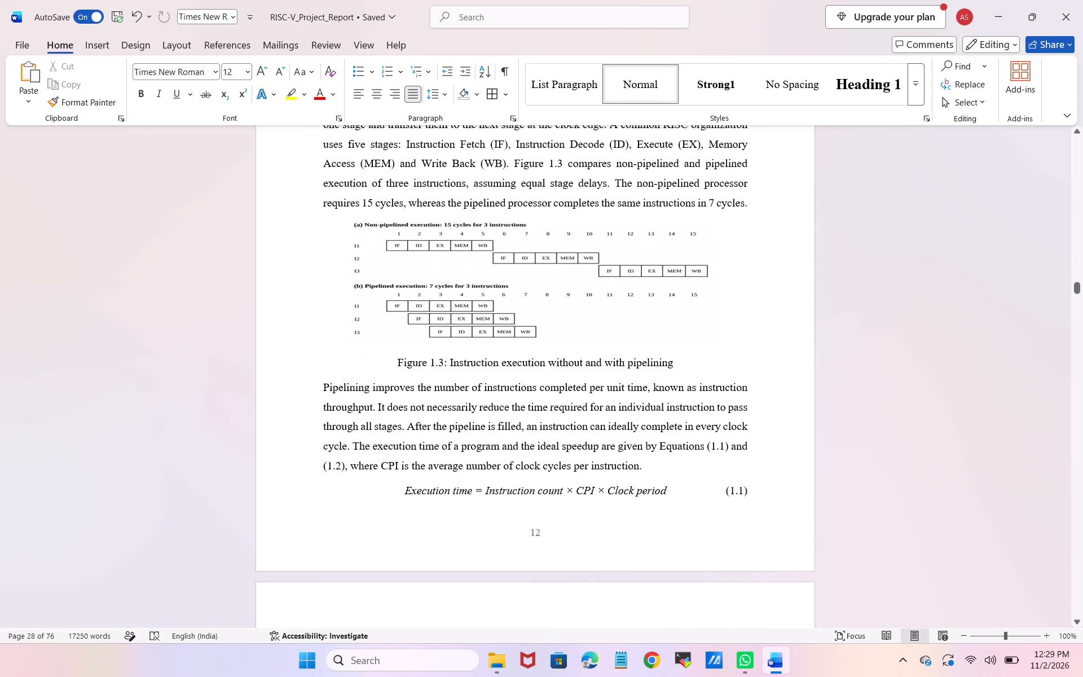
pyautogui.scroll(-9, 535, 261)
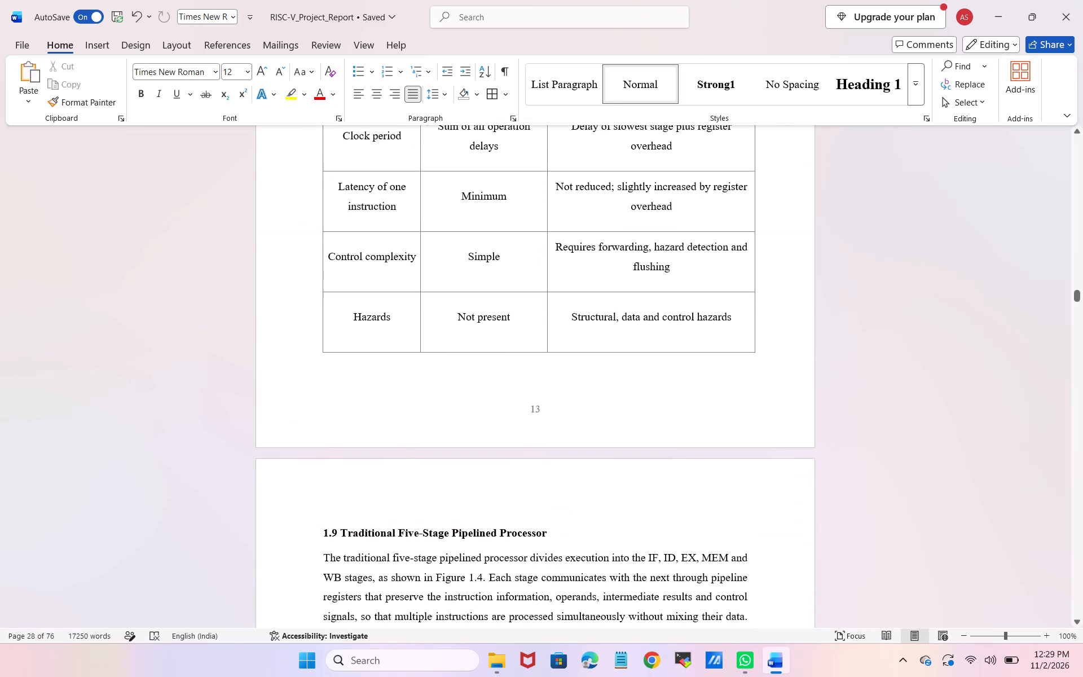
pyautogui.scroll(-3, 535, 261)
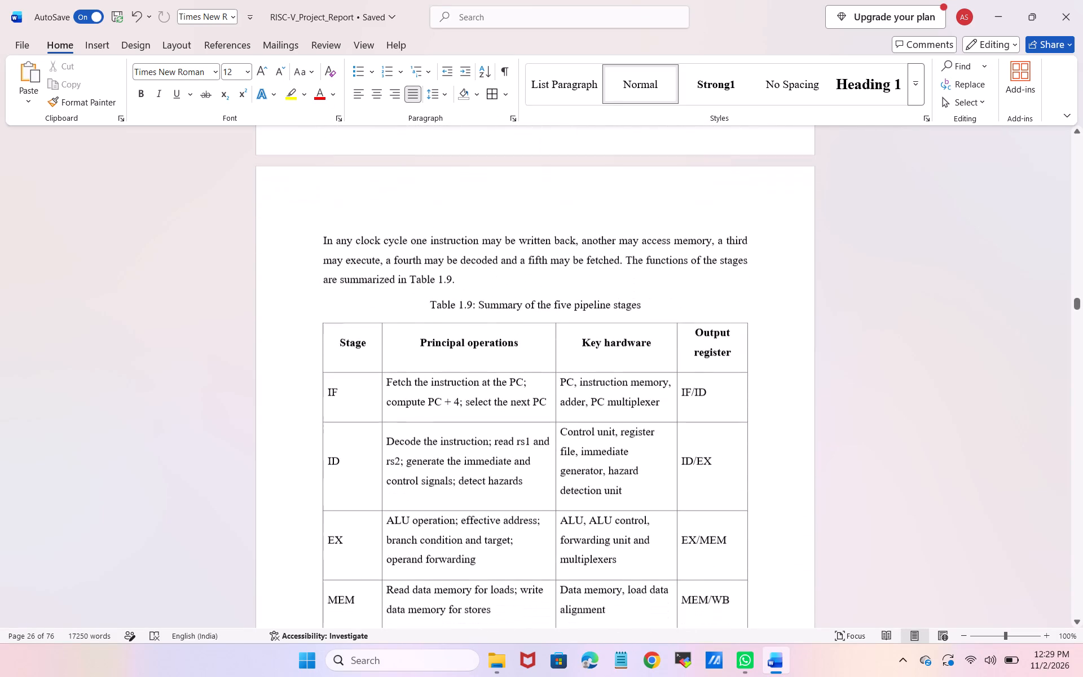
pyautogui.scroll(-3, 535, 261)
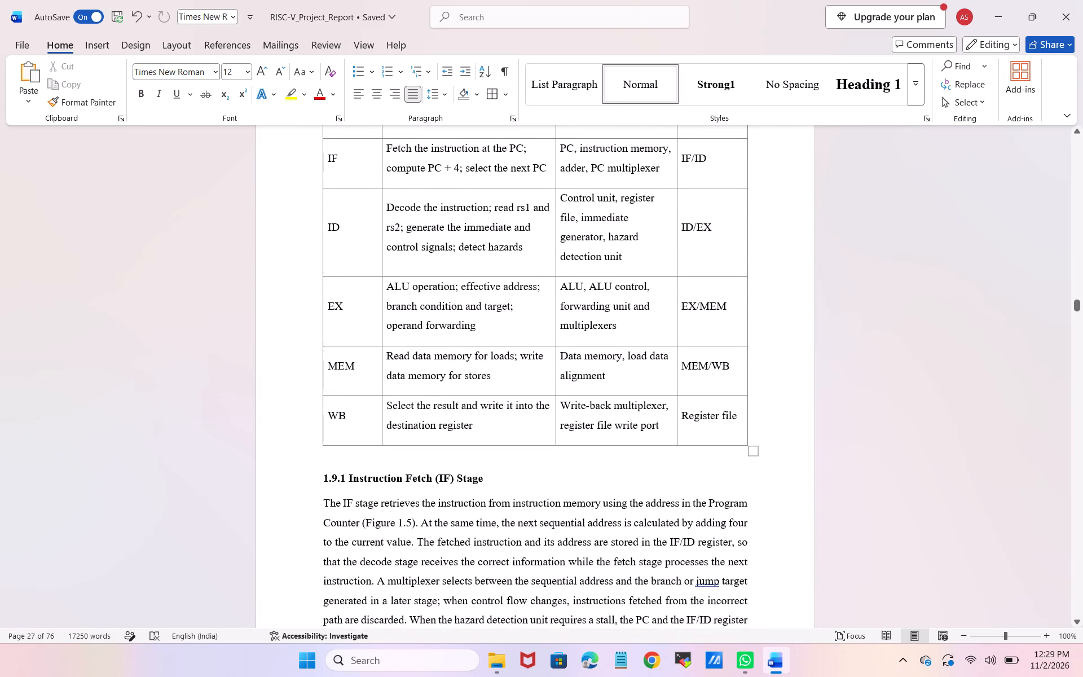
pyautogui.scroll(-5, 535, 261)
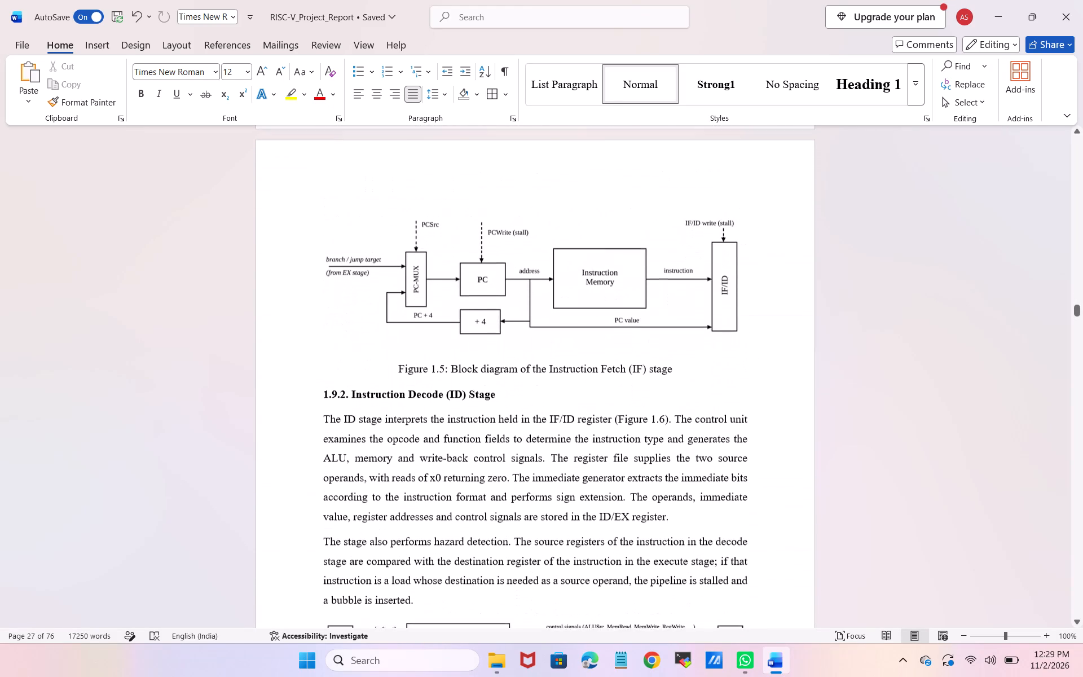
# Remove the bold formatting from the "Figure 1.6:" label in the Instruction Decode (ID) stage caption.
pyautogui.scroll(-2, 535, 261)
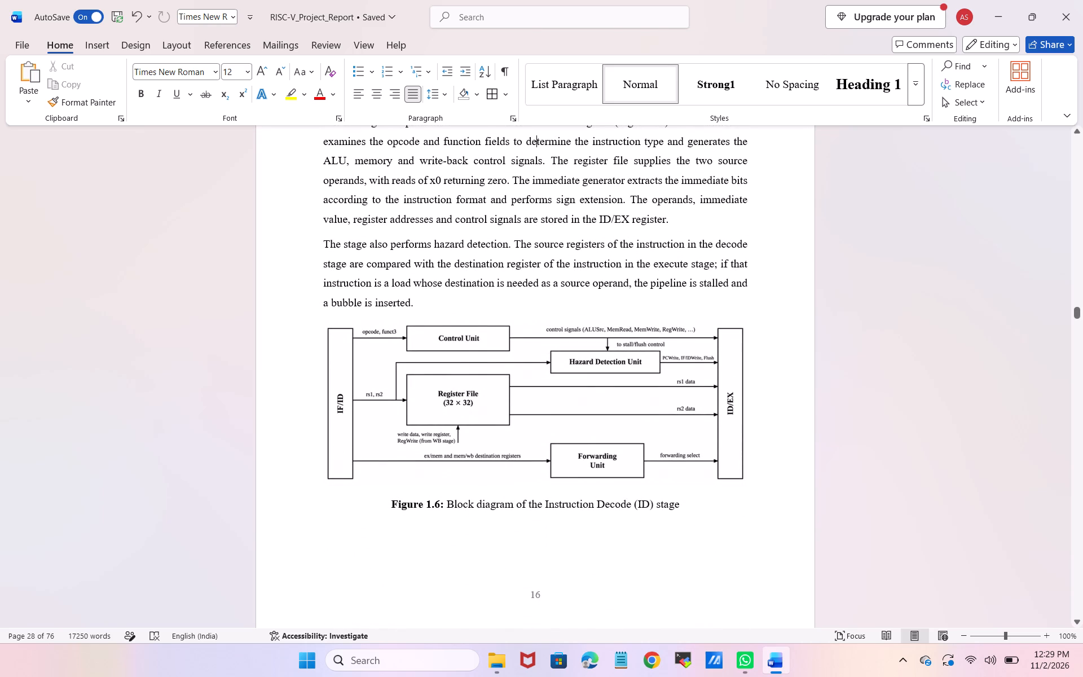
pyautogui.moveTo(444, 502); pyautogui.dragTo(379, 502)
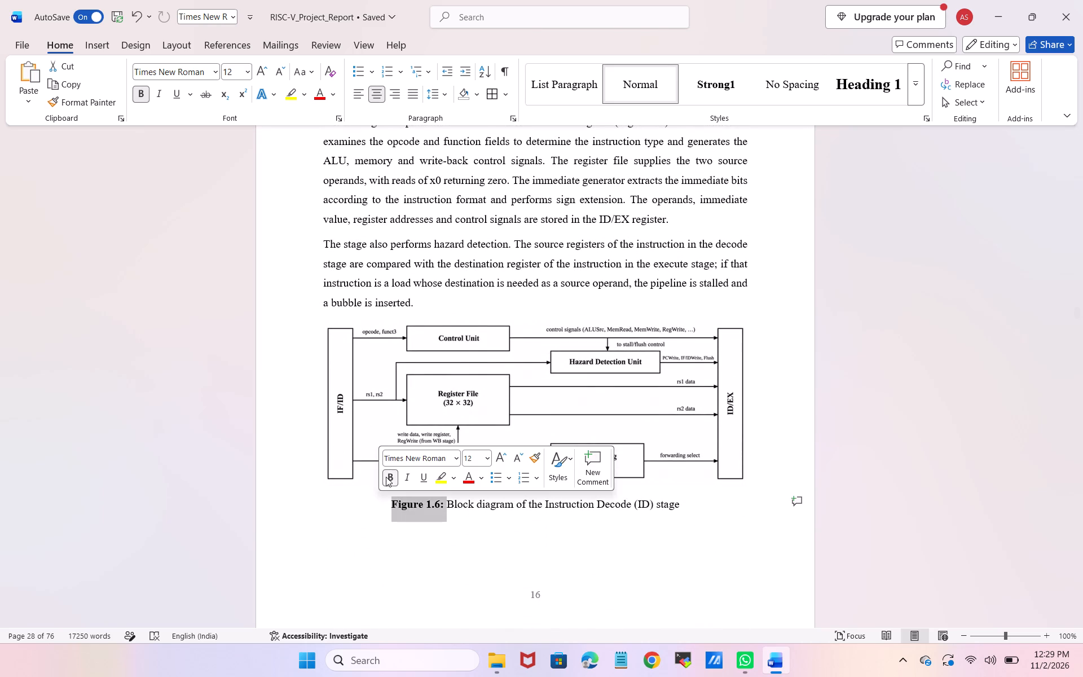
pyautogui.click(386, 477)
pyautogui.click(359, 514)
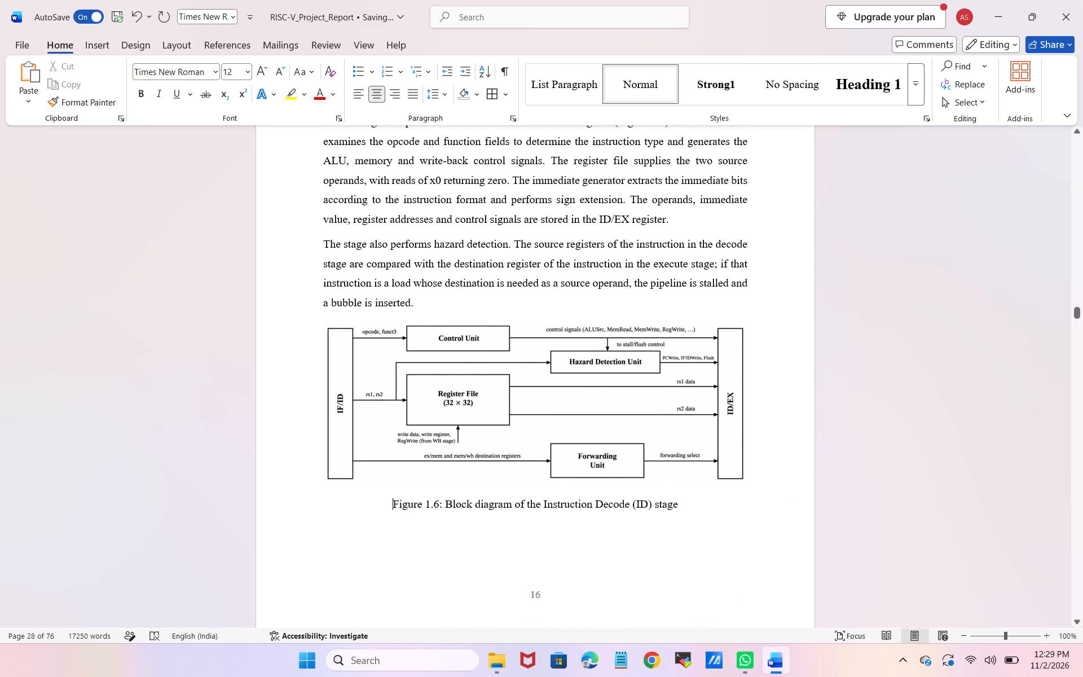
# Remove the bold formatting from the "Figure 1.7:" label in the Execute (EX) stage caption.
pyautogui.scroll(-4, 359, 514)
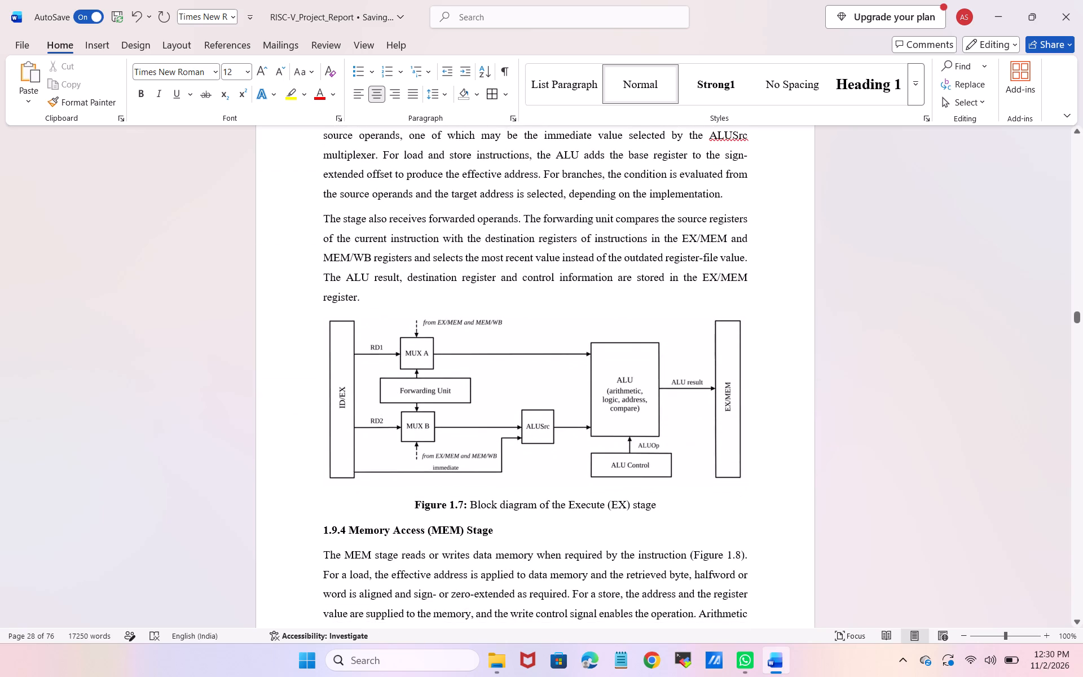
pyautogui.scroll(-1, 382, 493)
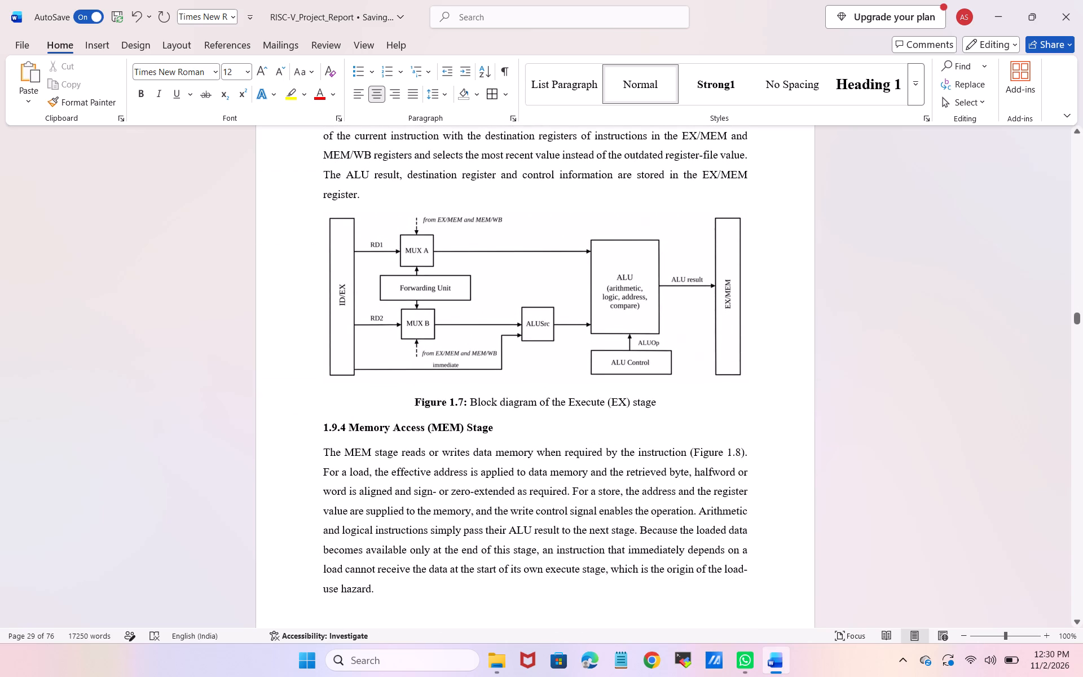
pyautogui.moveTo(471, 401); pyautogui.dragTo(404, 399)
pyautogui.click(416, 383)
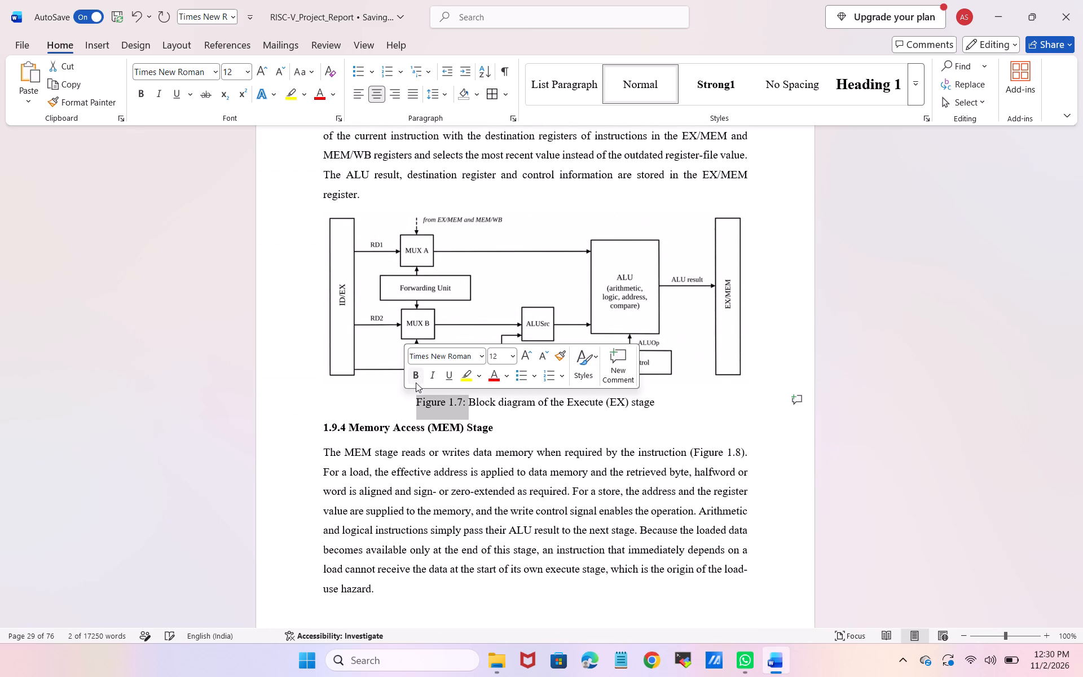
pyautogui.click(368, 415)
# Remove the bold formatting from the "Figure 1.8" label in the Memory Access (MEM) stage caption.
pyautogui.scroll(-1, 368, 415)
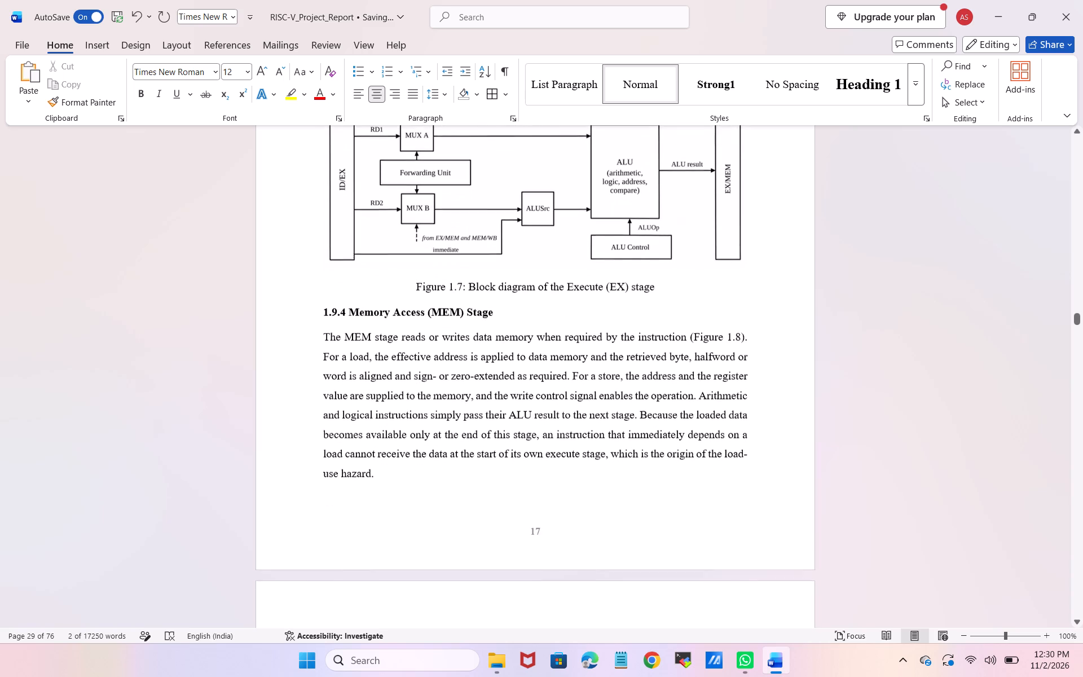
pyautogui.scroll(-2, 368, 415)
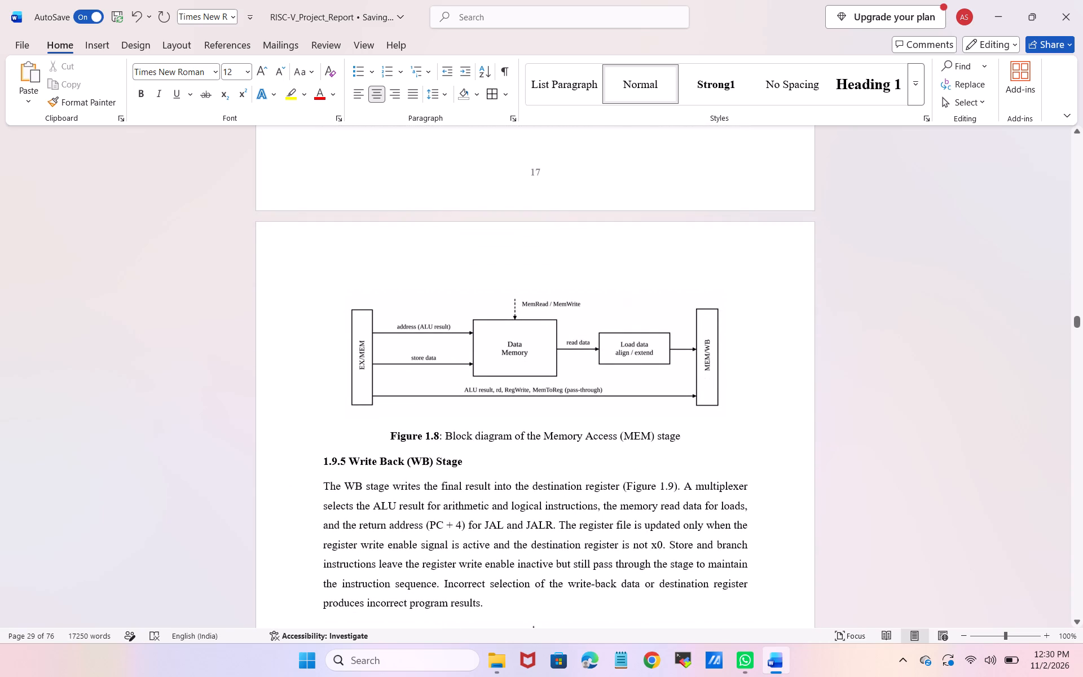
pyautogui.moveTo(444, 433); pyautogui.dragTo(389, 433)
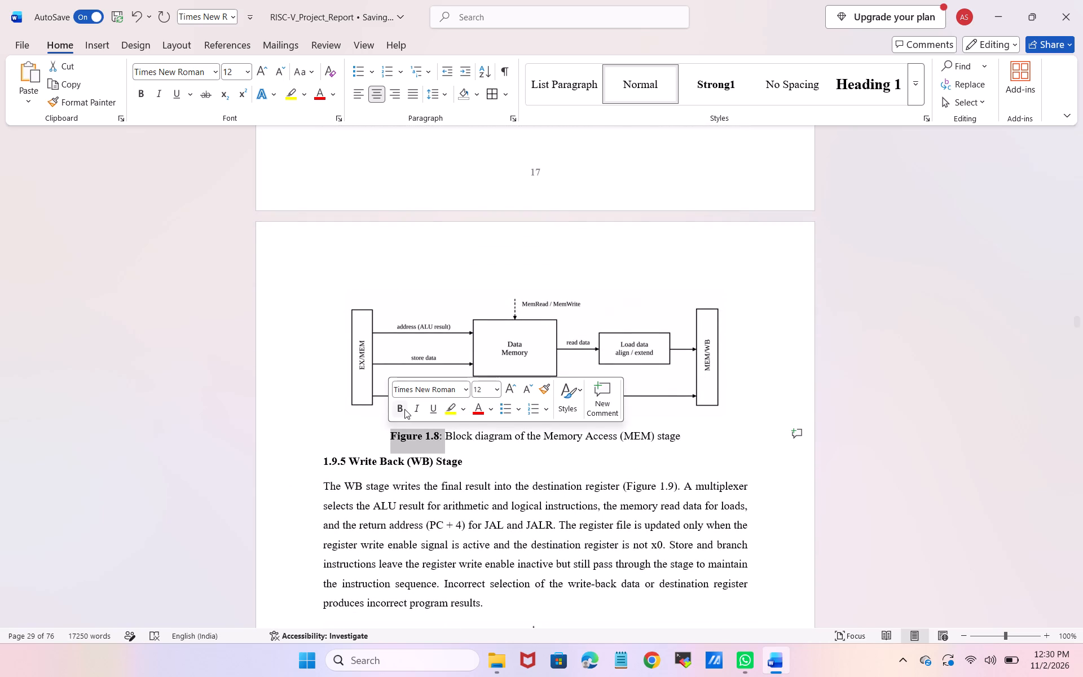
pyautogui.click(404, 409)
pyautogui.click(354, 434)
# Remove the bold formatting from the "Figure 1.9:" label in the Write Back (WB) stage caption.
pyautogui.scroll(-2, 354, 434)
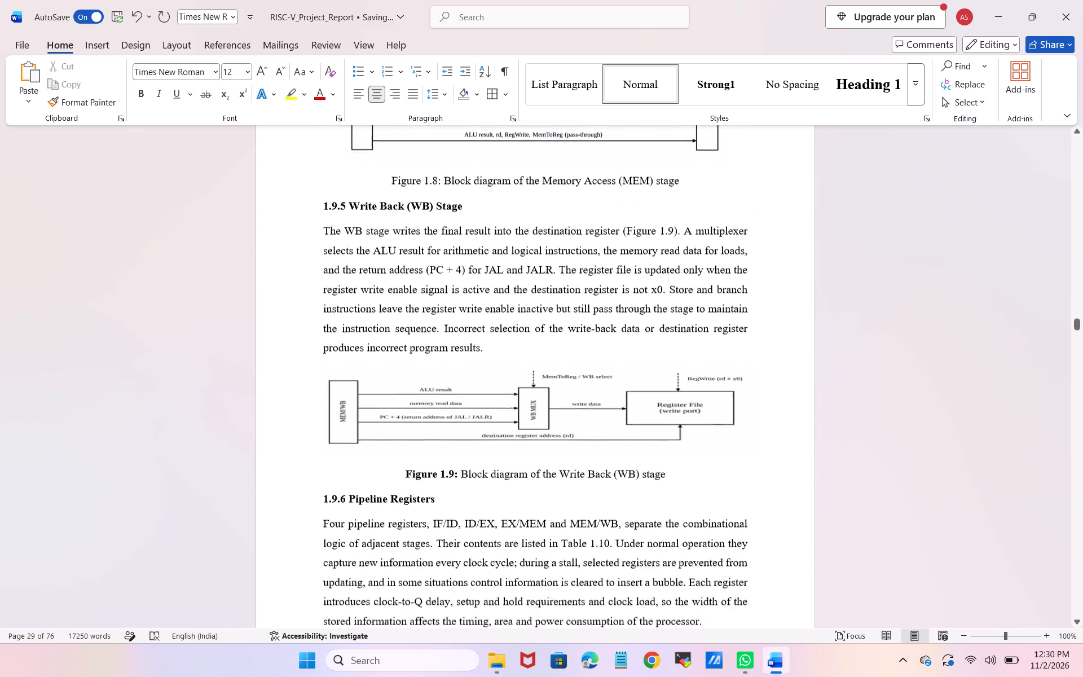
pyautogui.scroll(-1, 354, 434)
pyautogui.moveTo(461, 379); pyautogui.dragTo(391, 373)
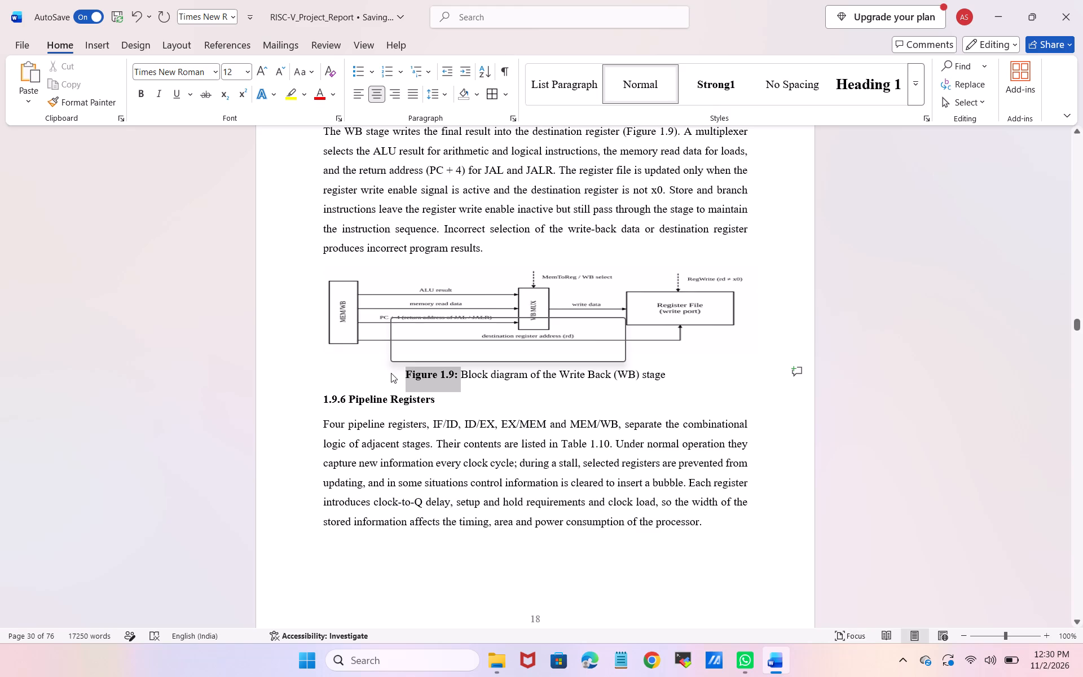
pyautogui.click(402, 357)
pyautogui.click(369, 384)
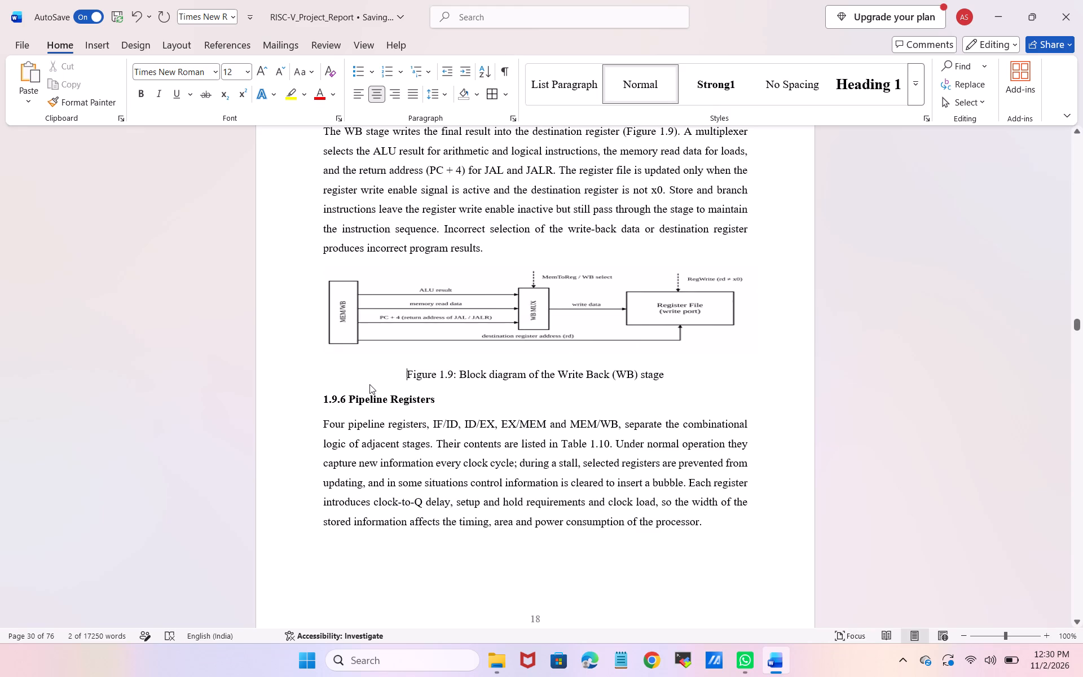
# Remove the bold formatting from the whole Table 1.10 caption, "Contents of the pipeline registers".
pyautogui.scroll(-3, 369, 384)
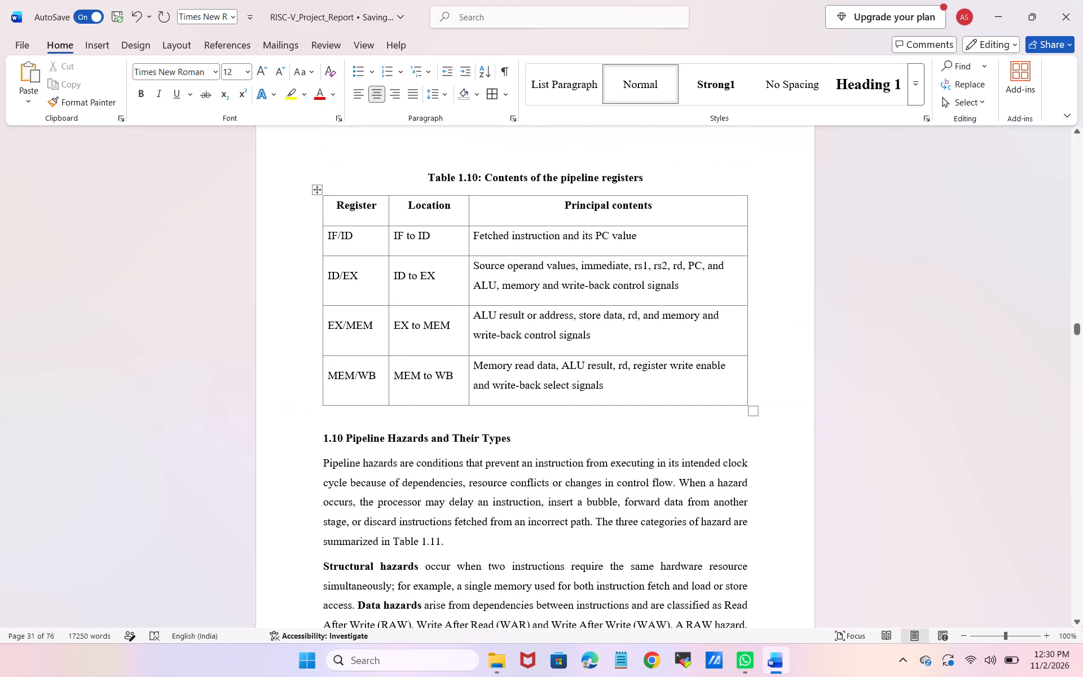
pyautogui.scroll(1, 436, 309)
pyautogui.moveTo(653, 245); pyautogui.dragTo(529, 244)
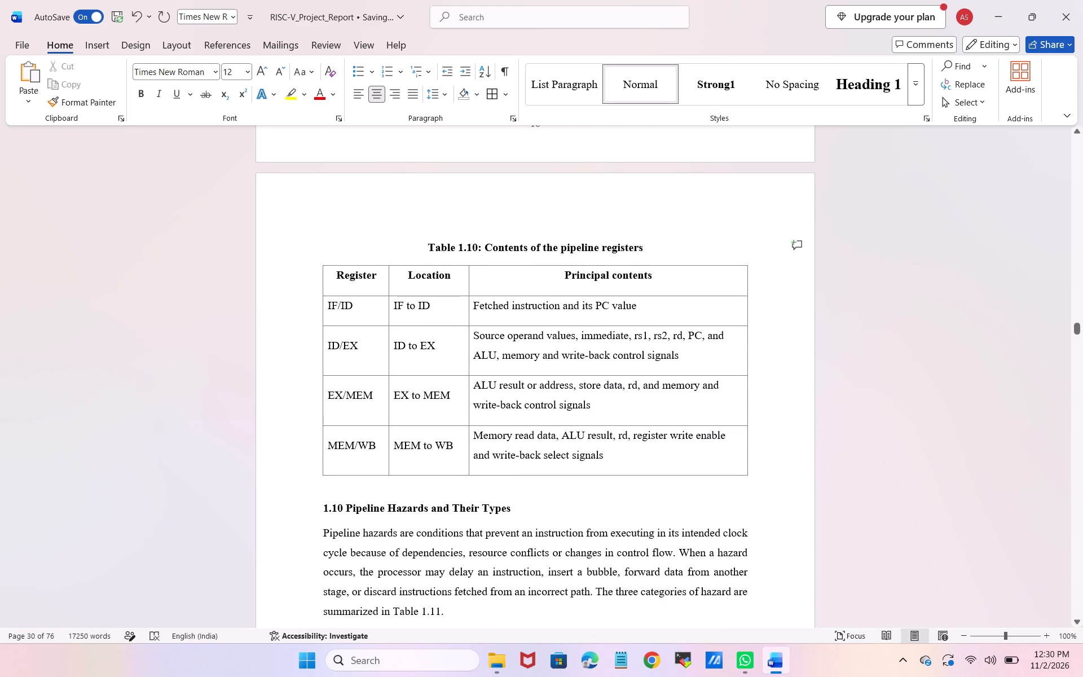
pyautogui.moveTo(529, 244); pyautogui.dragTo(424, 247)
pyautogui.click(438, 223)
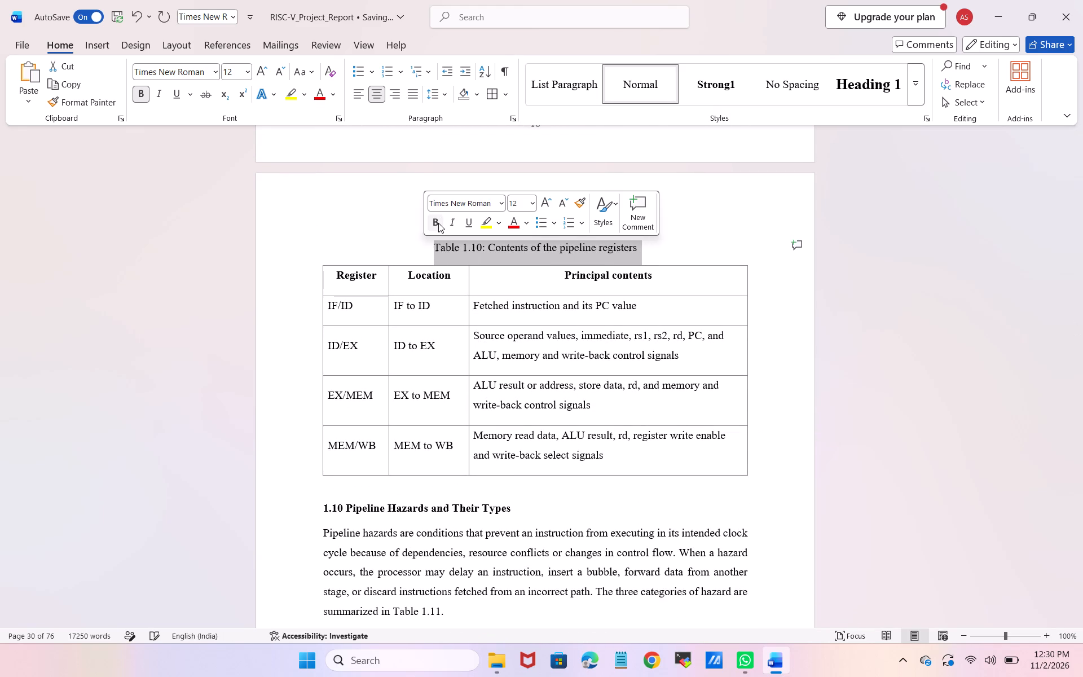
pyautogui.click(391, 222)
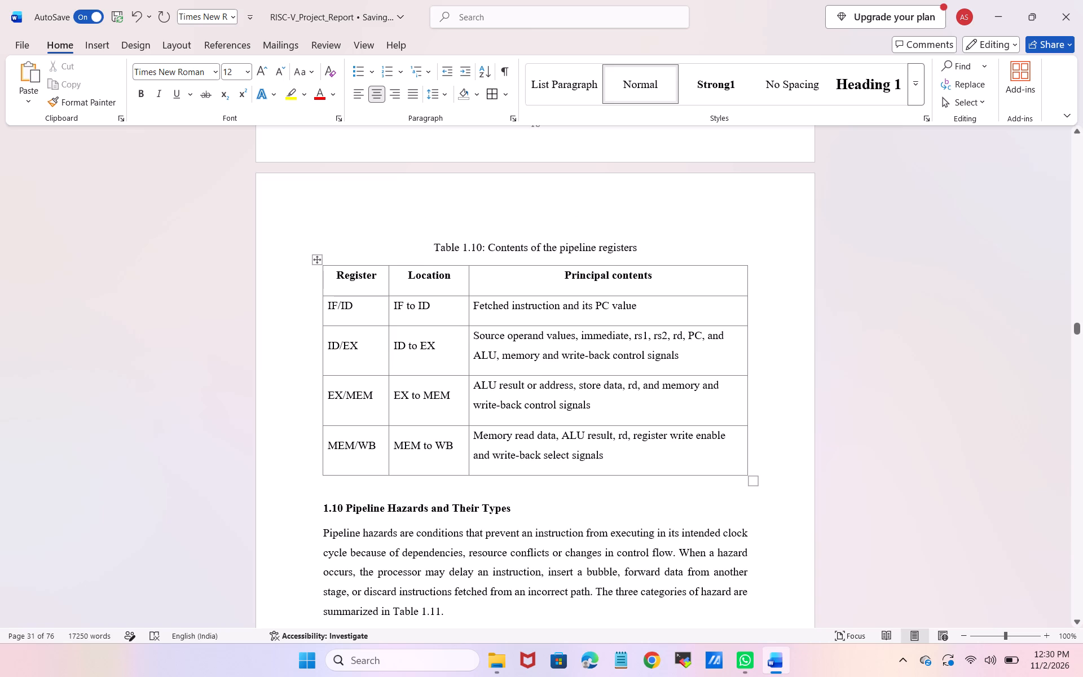
# Centre the text horizontally in all cells of Table 1.10.
pyautogui.moveTo(334, 277); pyautogui.dragTo(613, 446)
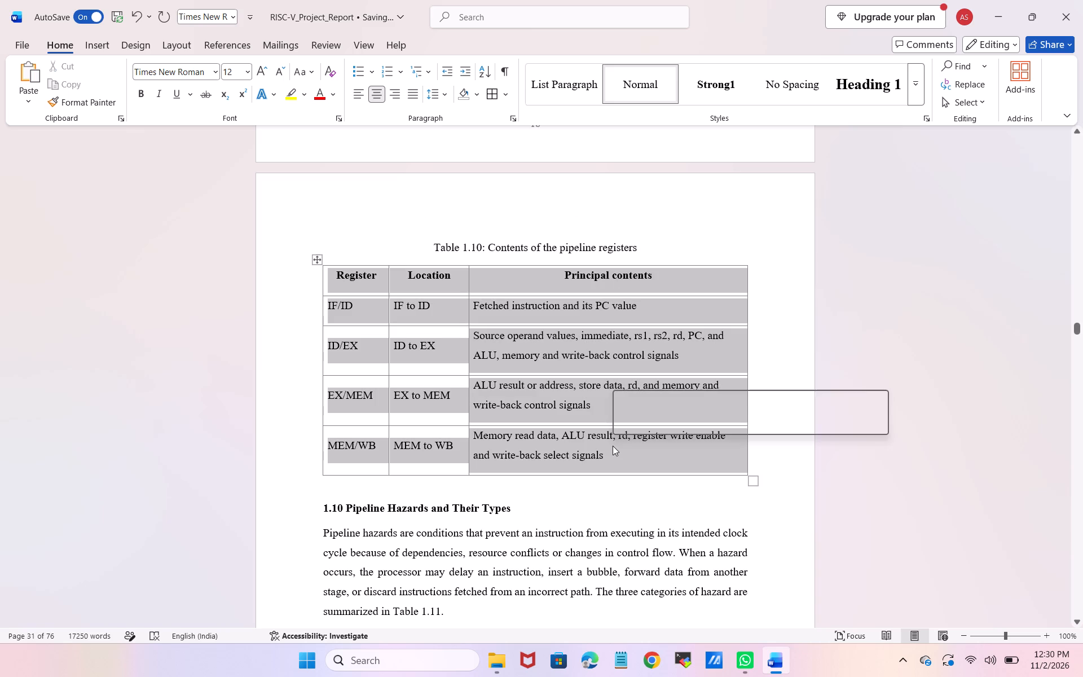
pyautogui.click(653, 422)
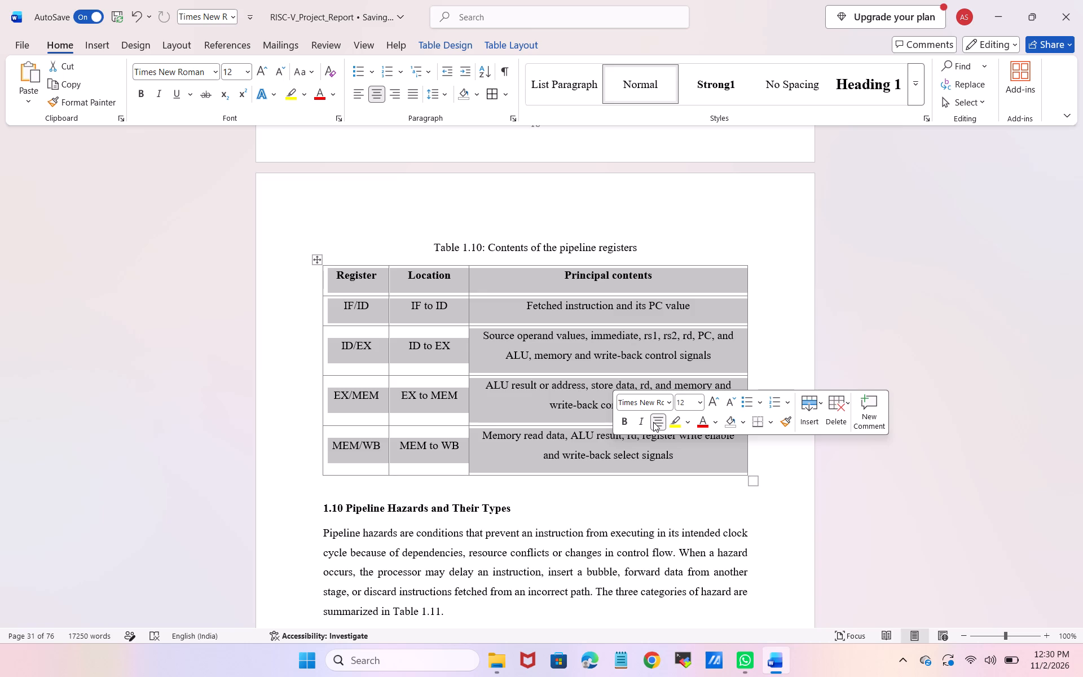
pyautogui.click(726, 226)
# Remove the bold from the terms "Structural hazards", "Data hazards" and "Control hazards" in the second paragraph of section 1.10.
pyautogui.scroll(-1, 726, 226)
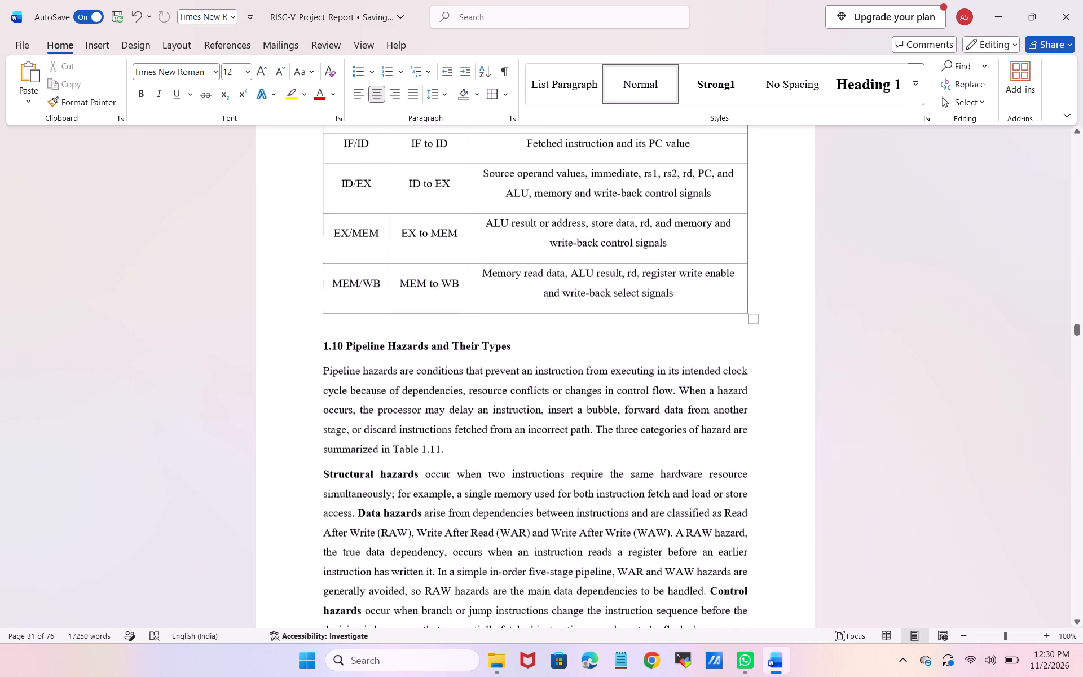
pyautogui.scroll(-1, 726, 226)
pyautogui.moveTo(322, 327); pyautogui.dragTo(686, 471)
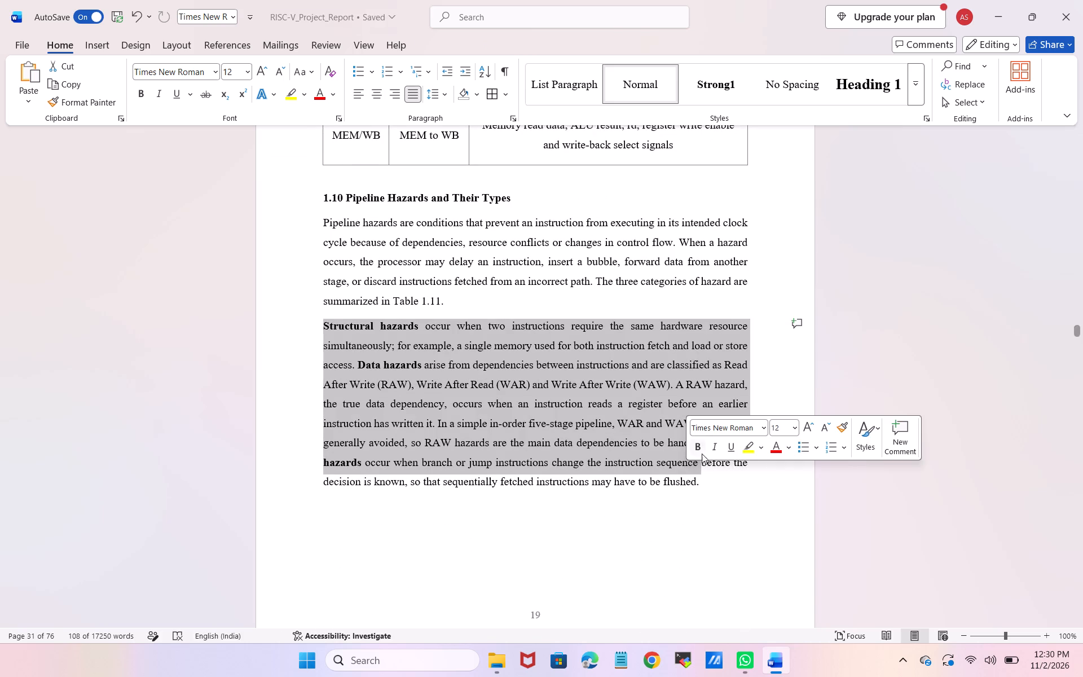
pyautogui.click(702, 449)
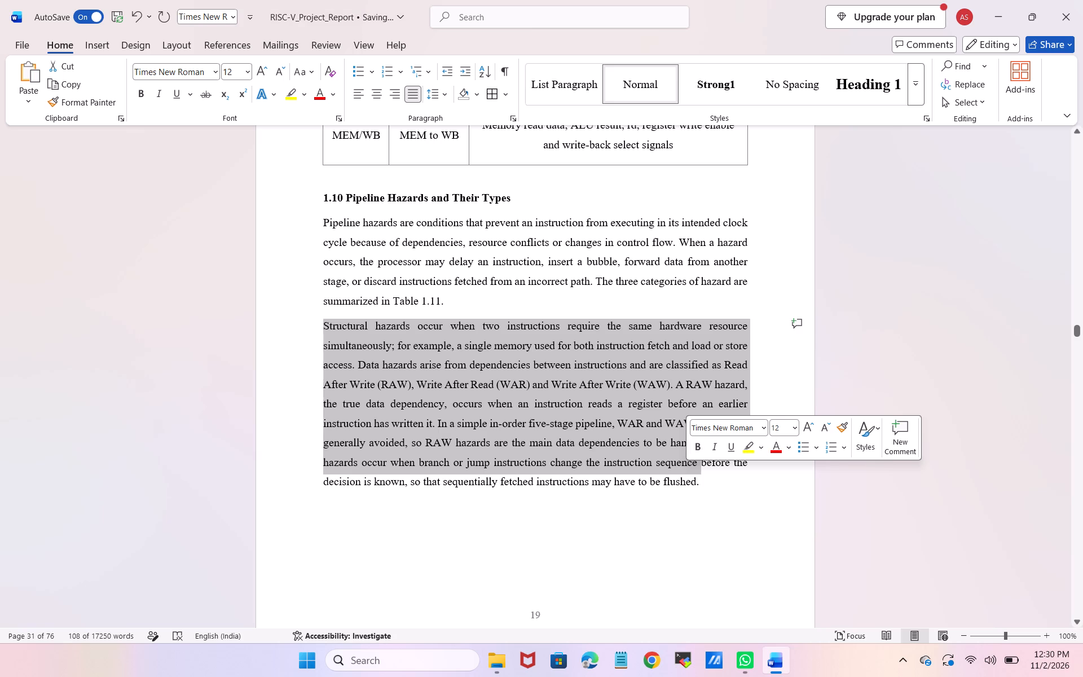
# Merge the "Structural hazards occur" paragraph of section 1.10 into the end of the section's first paragraph.
pyautogui.click(711, 493)
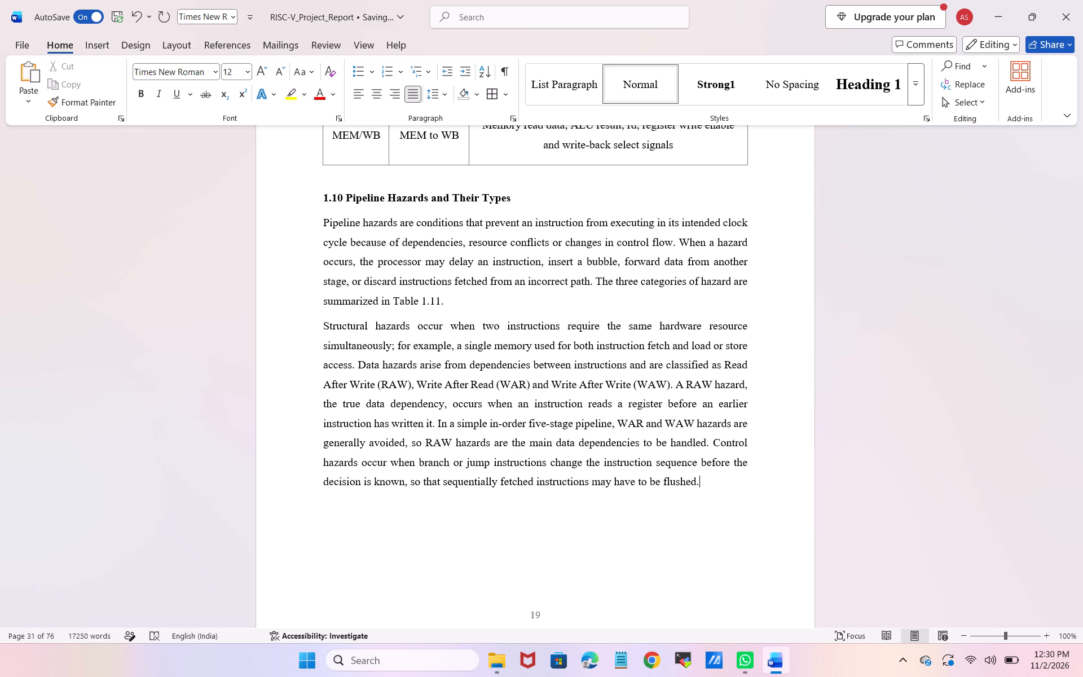
pyautogui.scroll(-1, 711, 493)
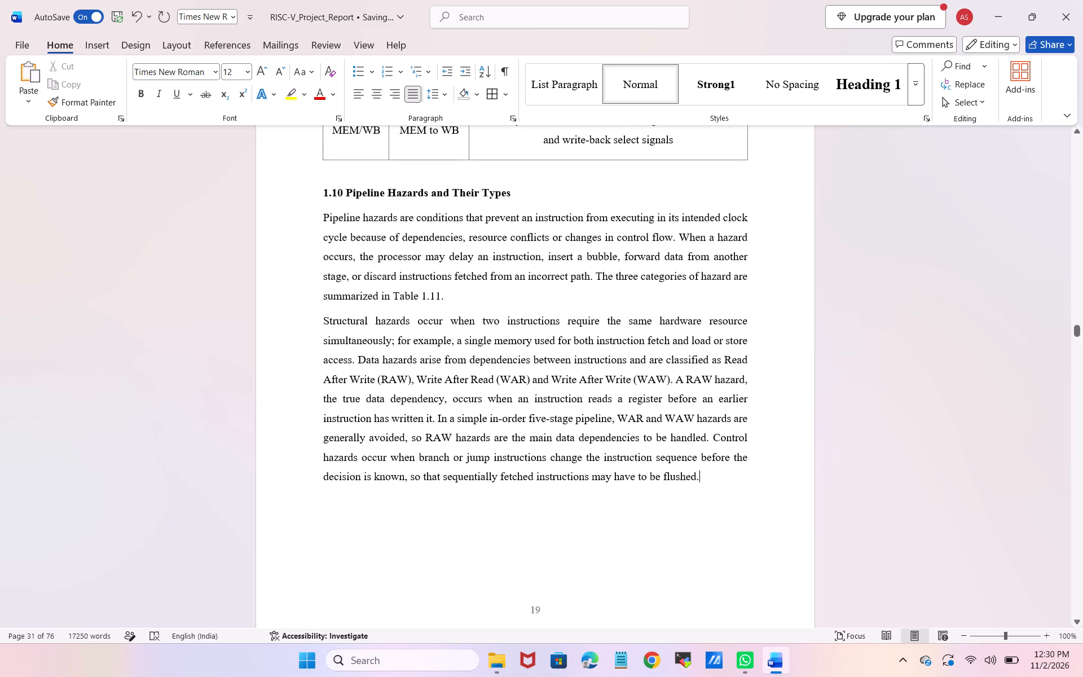
pyautogui.scroll(-1, 487, 360)
pyautogui.scroll(1, 487, 360)
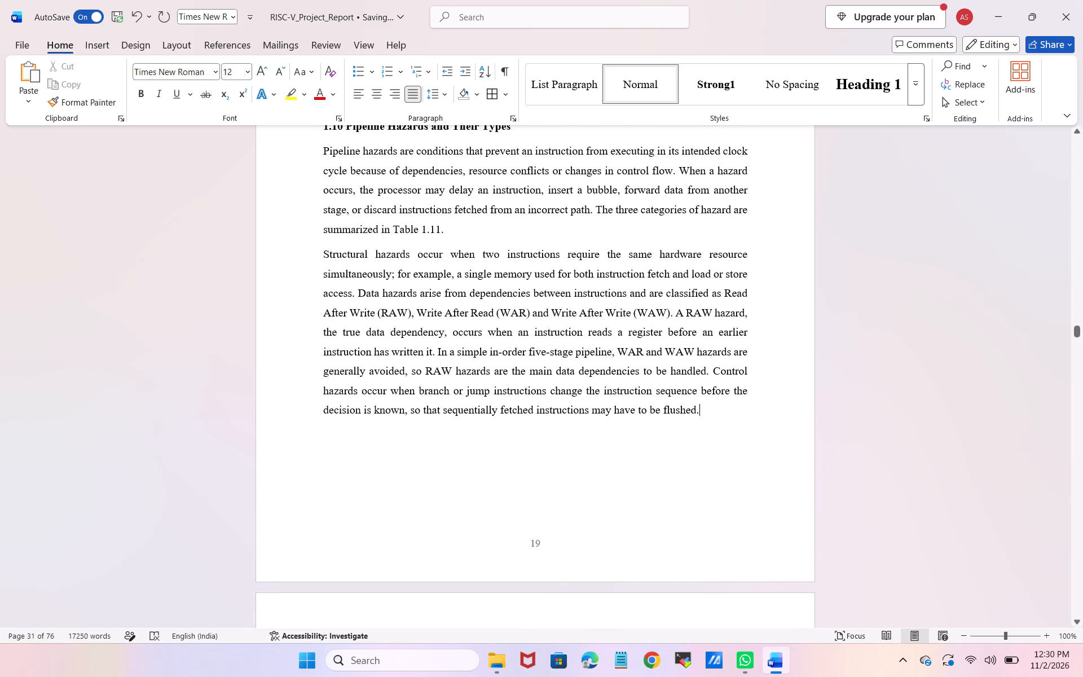
pyautogui.click(323, 254)
pyautogui.press('BackSpace')
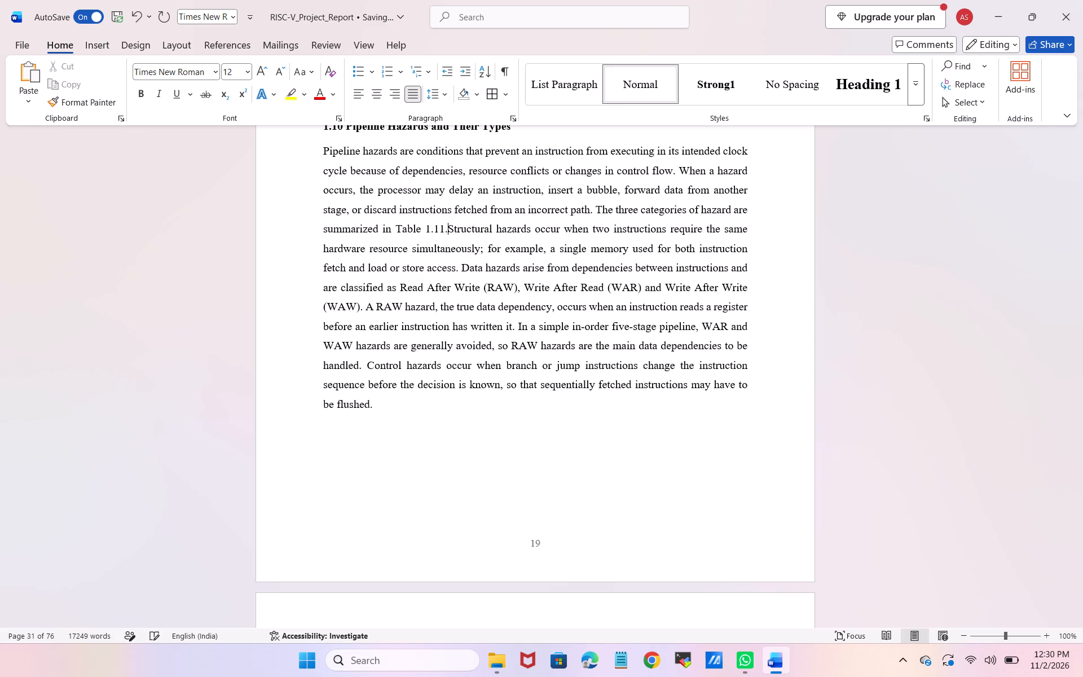
# Remove the bold formatting from the whole Table 1.11 caption, "Types of pipeline hazards".
pyautogui.scroll(-2, 323, 254)
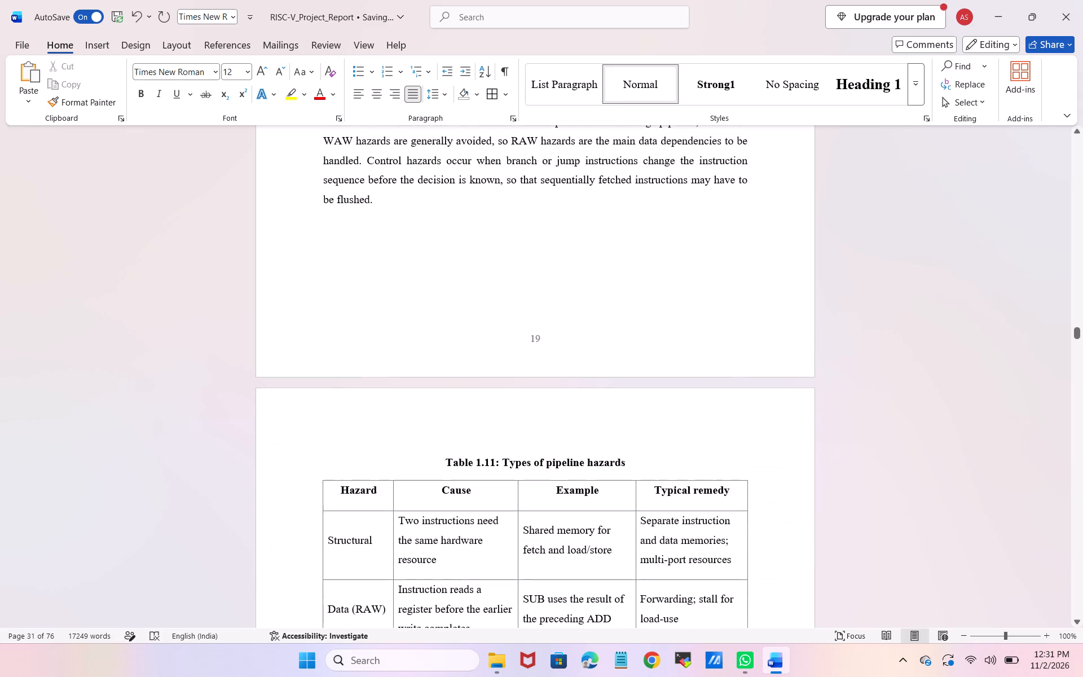
pyautogui.moveTo(644, 460); pyautogui.dragTo(472, 453)
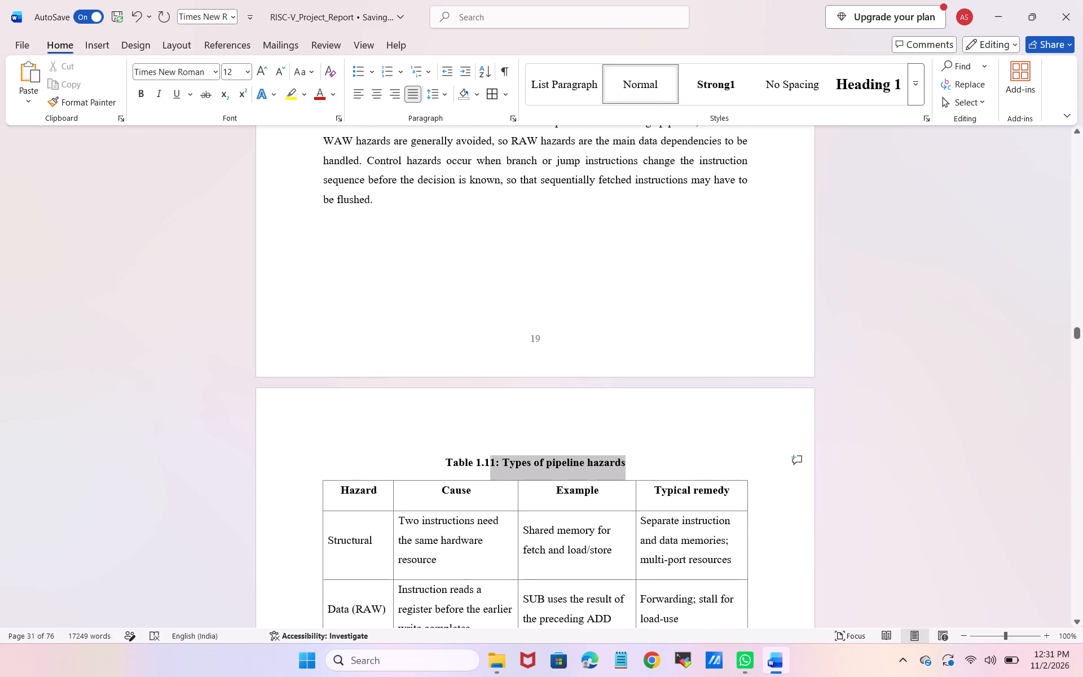
pyautogui.moveTo(472, 453); pyautogui.dragTo(445, 452)
pyautogui.click(455, 430)
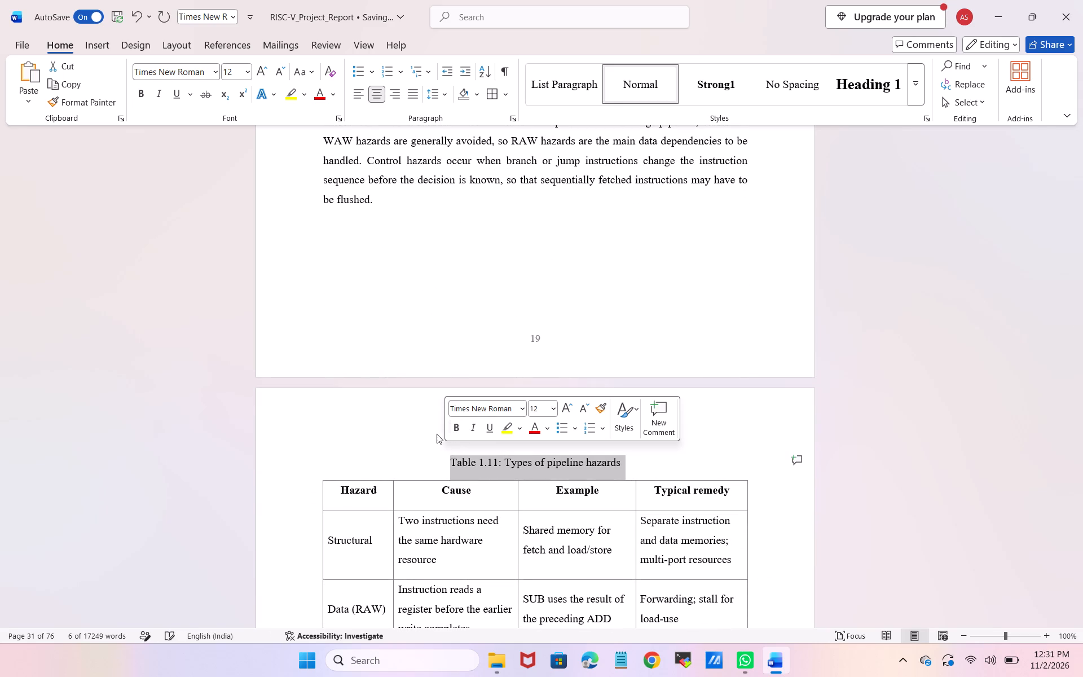
pyautogui.click(431, 435)
# Insert a space between "Table 1.11." and "Structural" in the merged paragraph of section 1.10.
pyautogui.scroll(1, 431, 435)
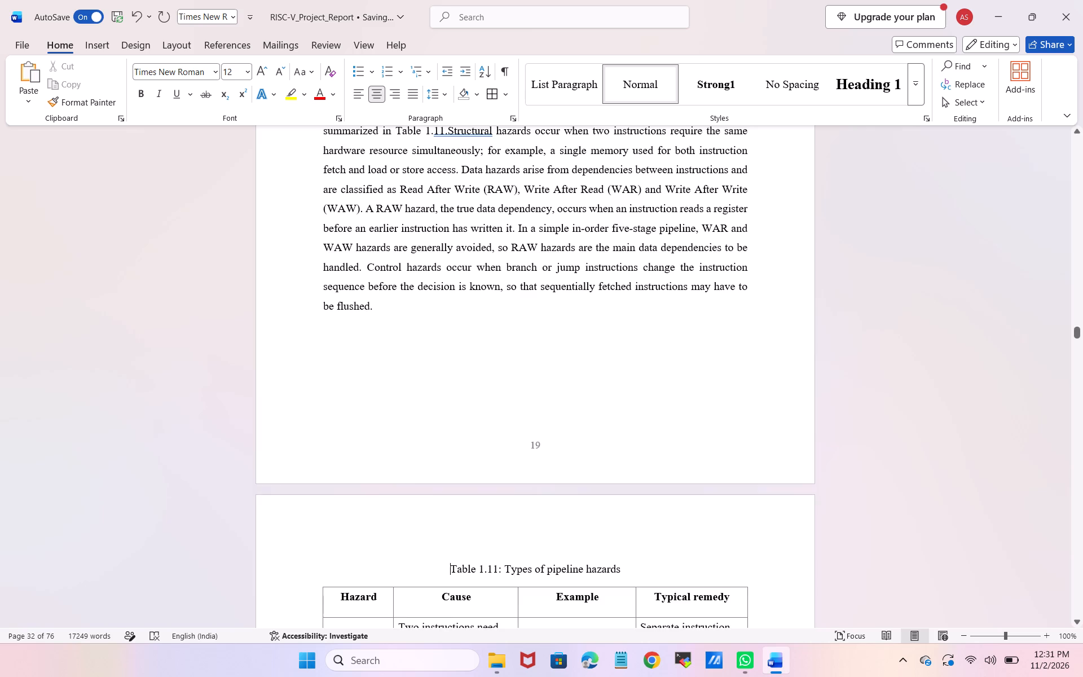
pyautogui.scroll(1, 431, 435)
pyautogui.click(468, 269)
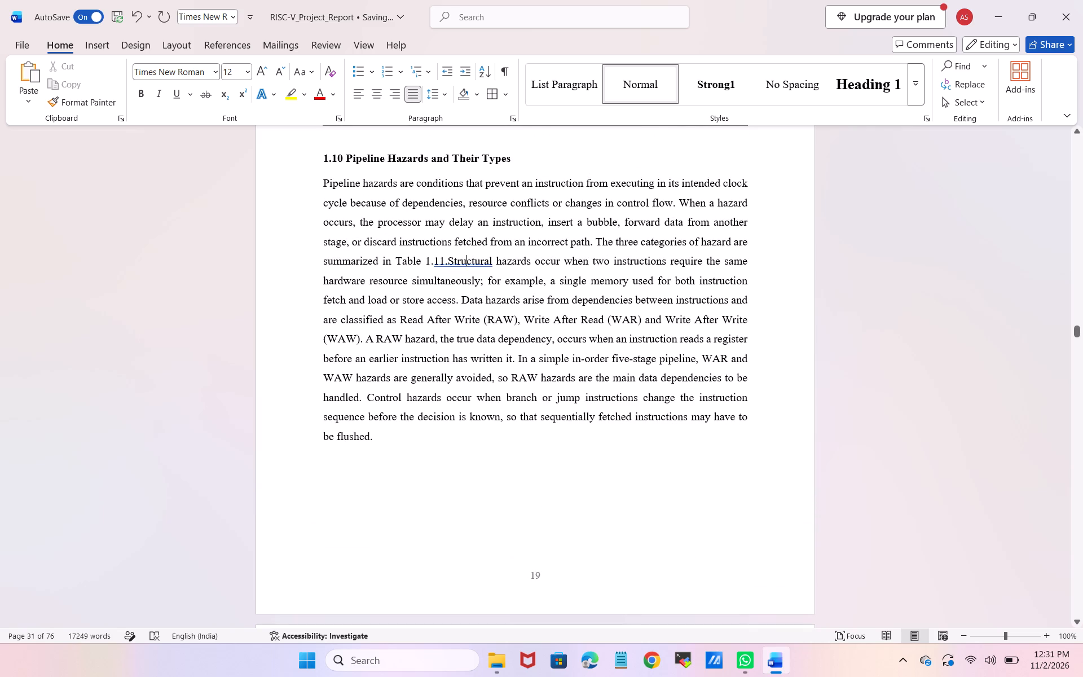
pyautogui.press('Left')
pyautogui.press('Left')
pyautogui.press('Left')
pyautogui.press('Left')
pyautogui.press('Left')
pyautogui.press('Right')
pyautogui.press('space')
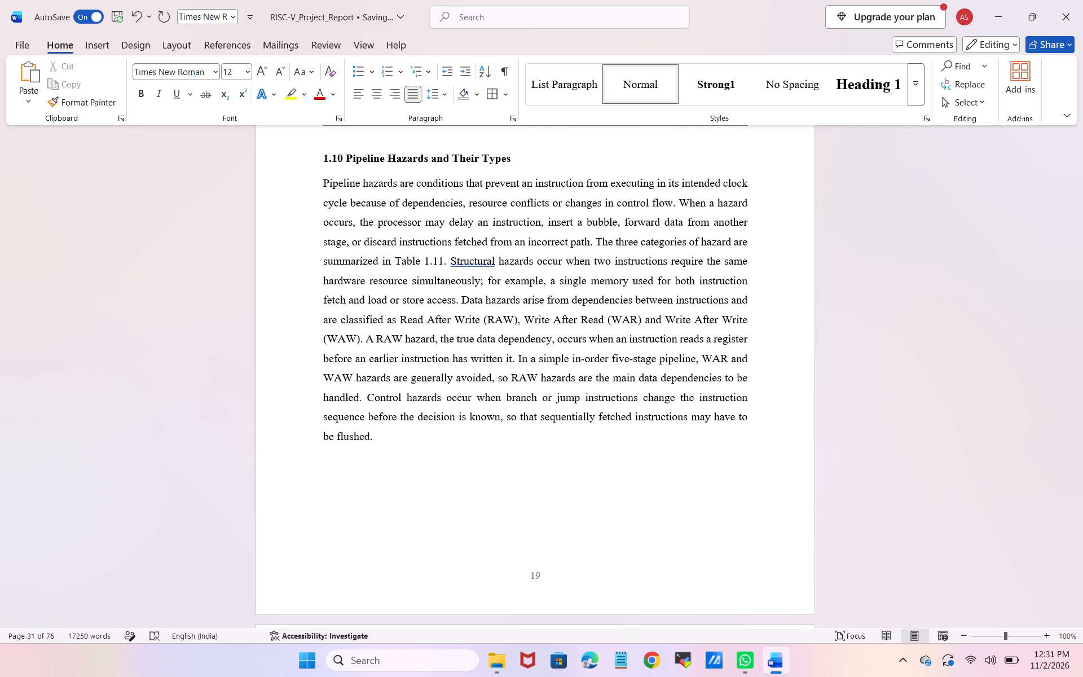
# Go to Table 1.11, "Types of pipeline hazards", and examine the formatting of its cells.
pyautogui.scroll(-1, 468, 269)
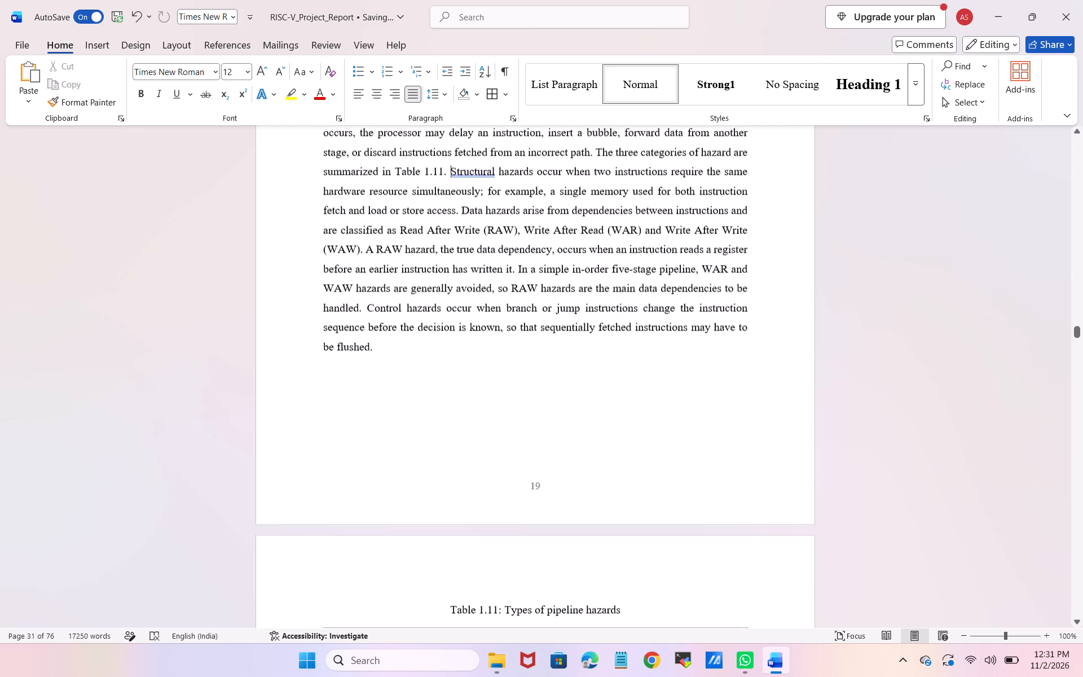
pyautogui.scroll(-1, 468, 269)
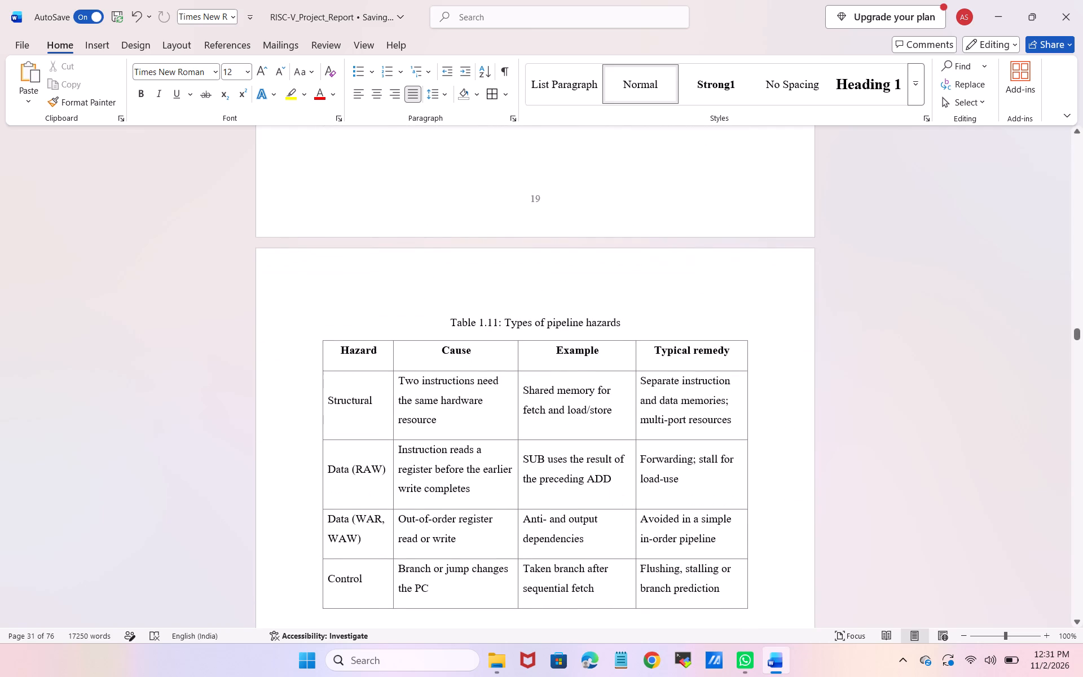
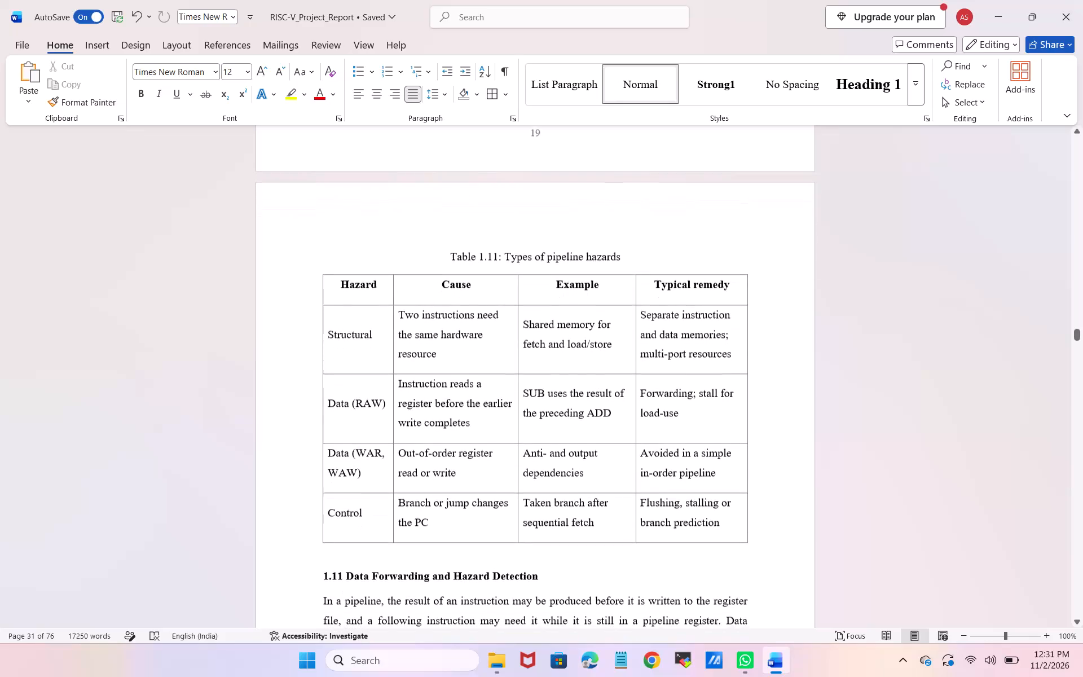
# Examine the Chapter 1 pages on pipelining, hazards and data forwarding, checking the tables, figures and captions.
pyautogui.scroll(-1, 468, 269)
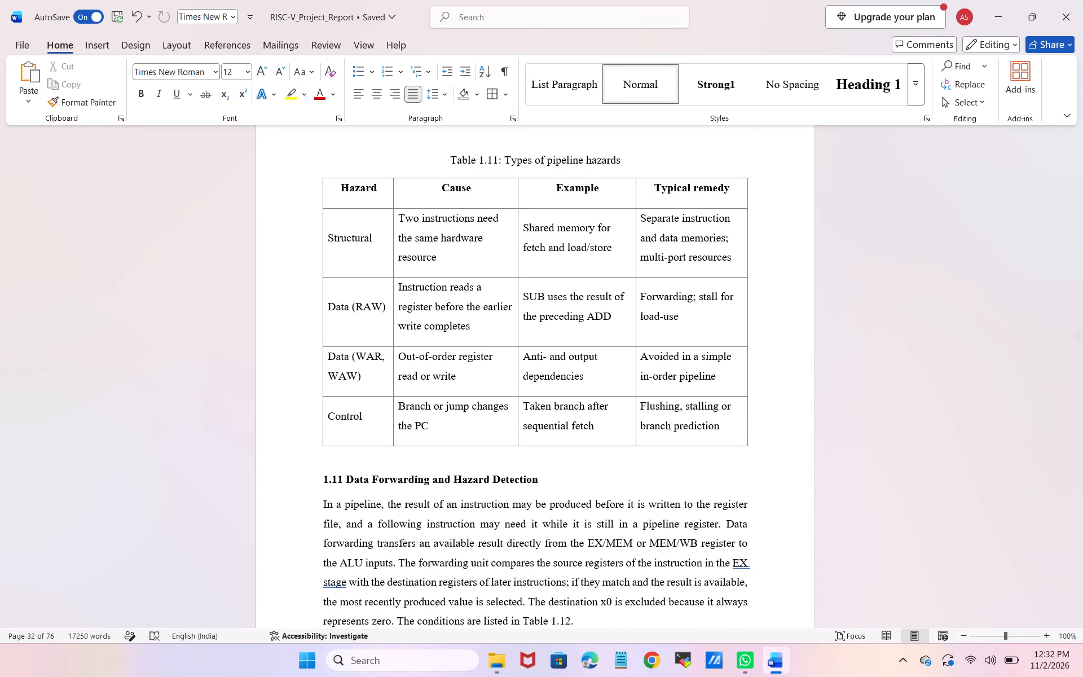
pyautogui.scroll(-6, 468, 269)
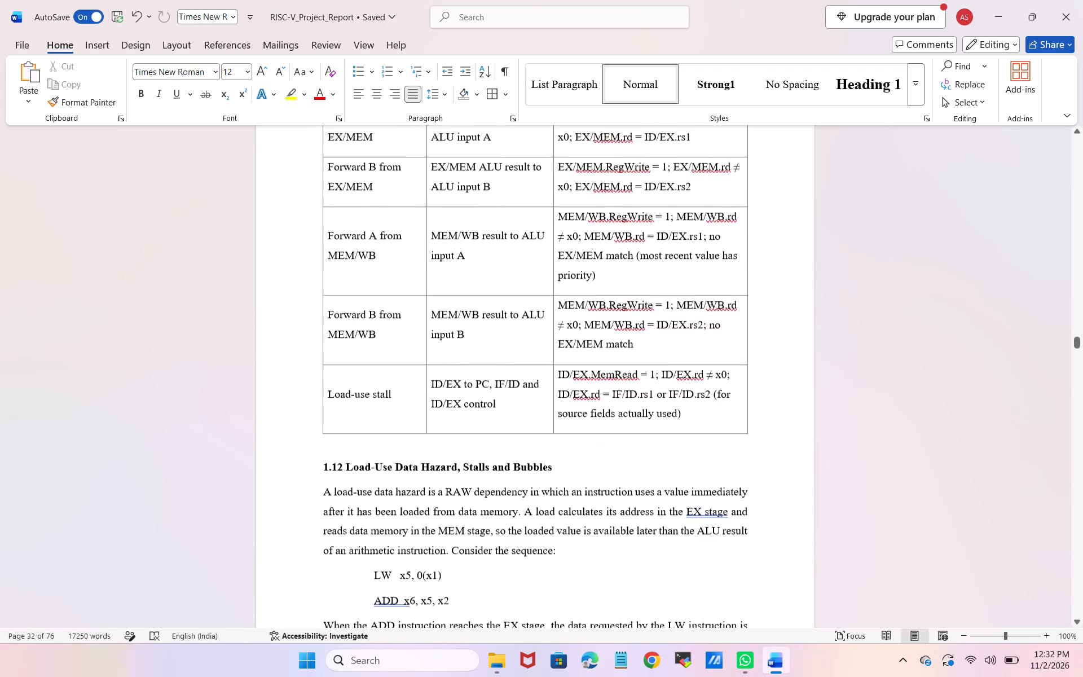
pyautogui.scroll(-6, 468, 269)
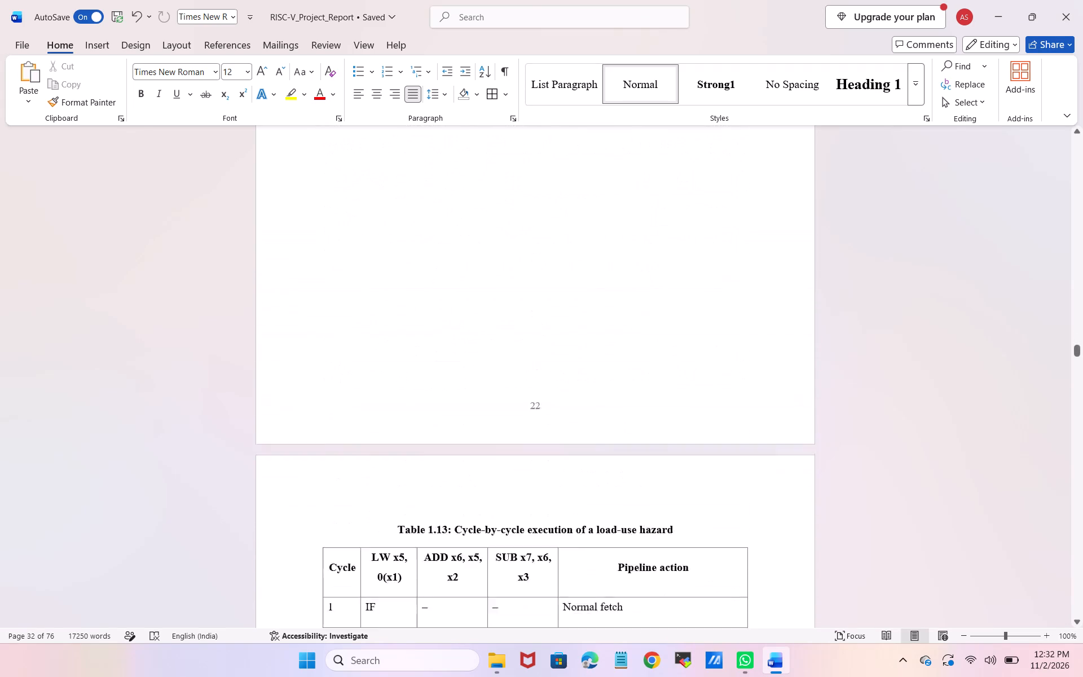
pyautogui.scroll(-4, 468, 269)
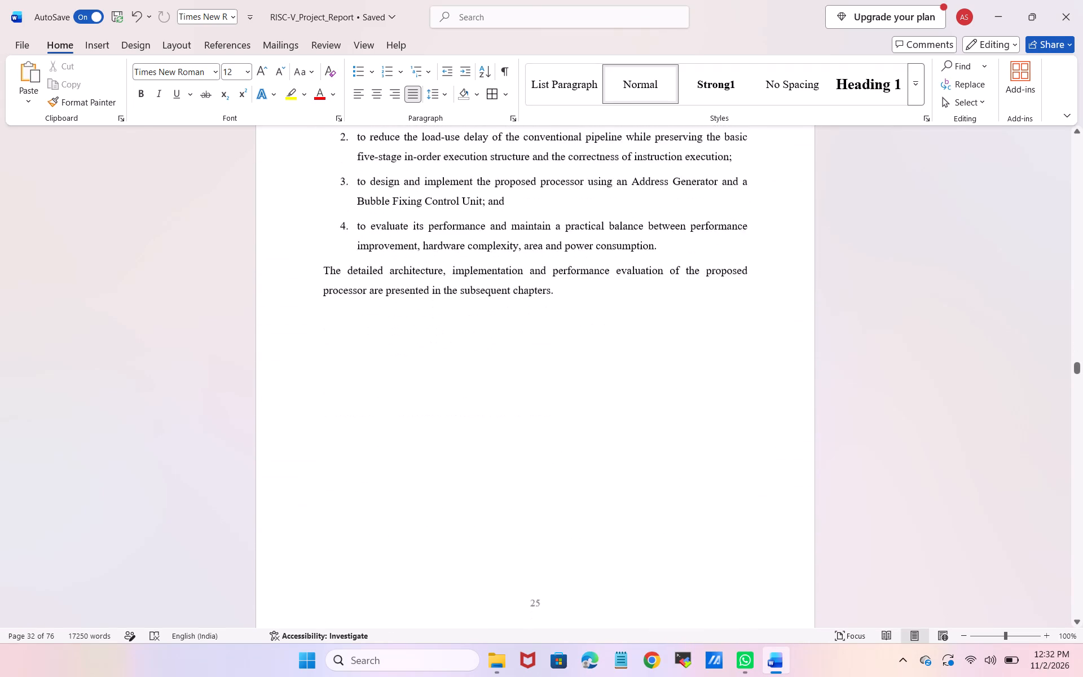
pyautogui.scroll(11, 468, 269)
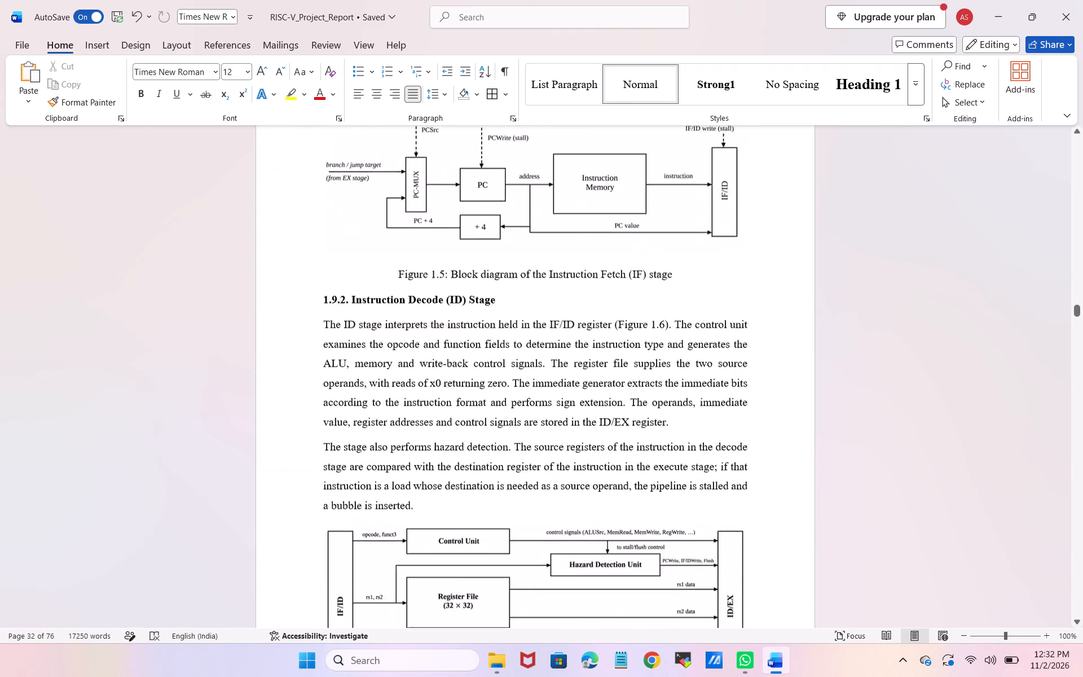
pyautogui.scroll(8, 468, 269)
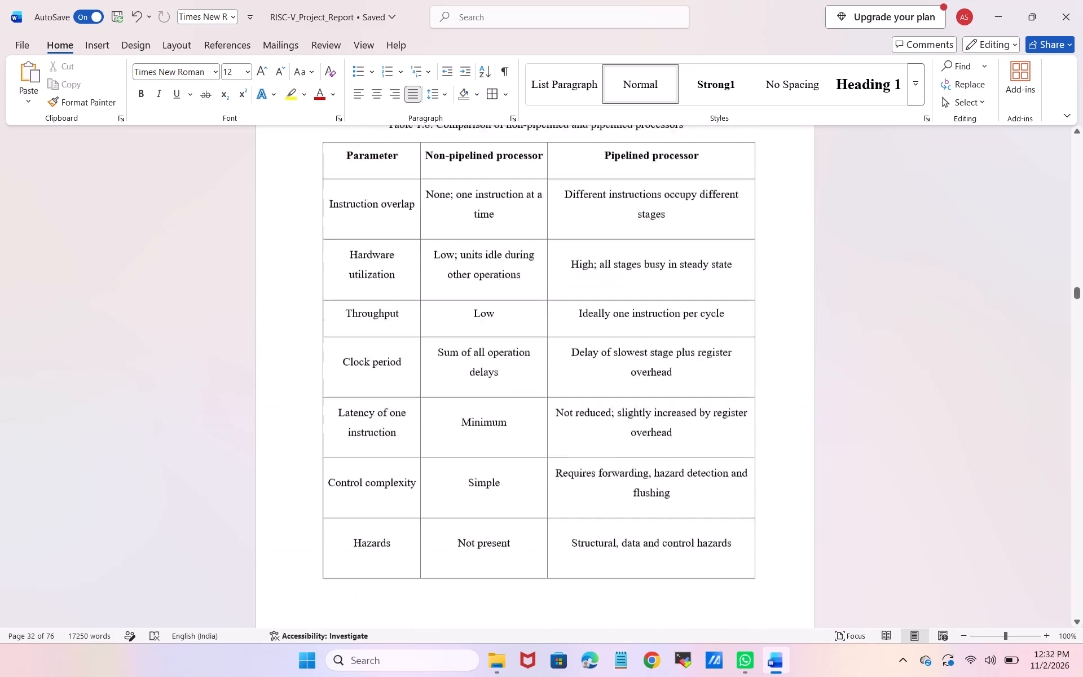
pyautogui.scroll(4, 468, 269)
pyautogui.scroll(-1, 468, 269)
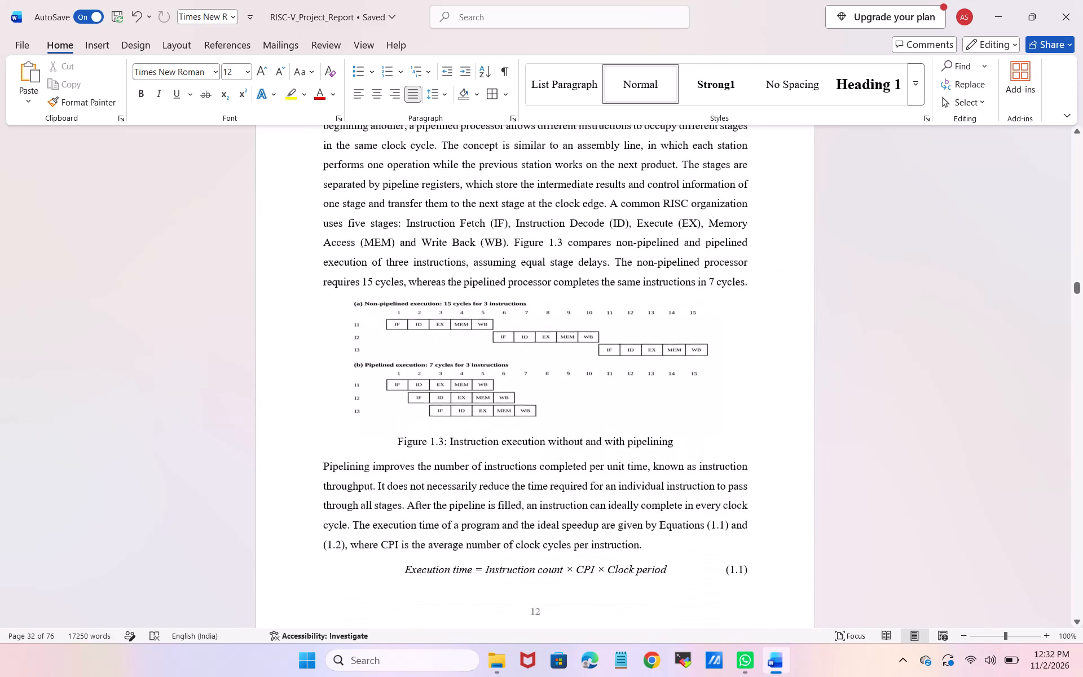
pyautogui.scroll(-1, 468, 269)
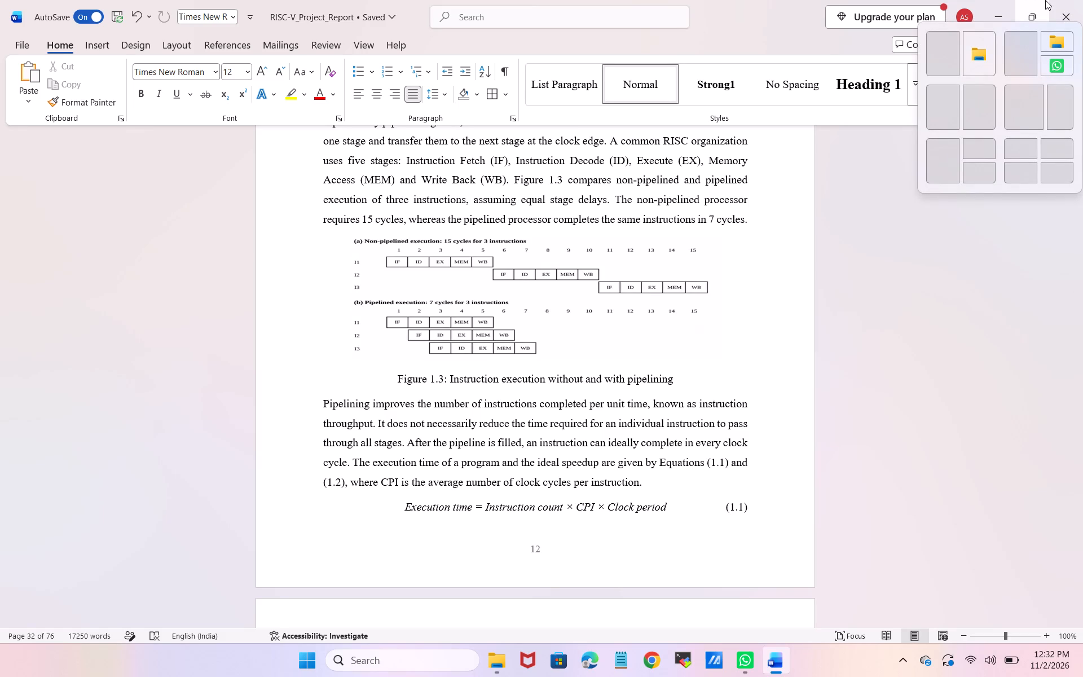
# Save the report.
pyautogui.hotkey('ctrl', 's')
# Remove the bold formatting from the whole Table 1.12 caption and save the report.
pyautogui.click(794, 252)
pyautogui.scroll(-10, 794, 252)
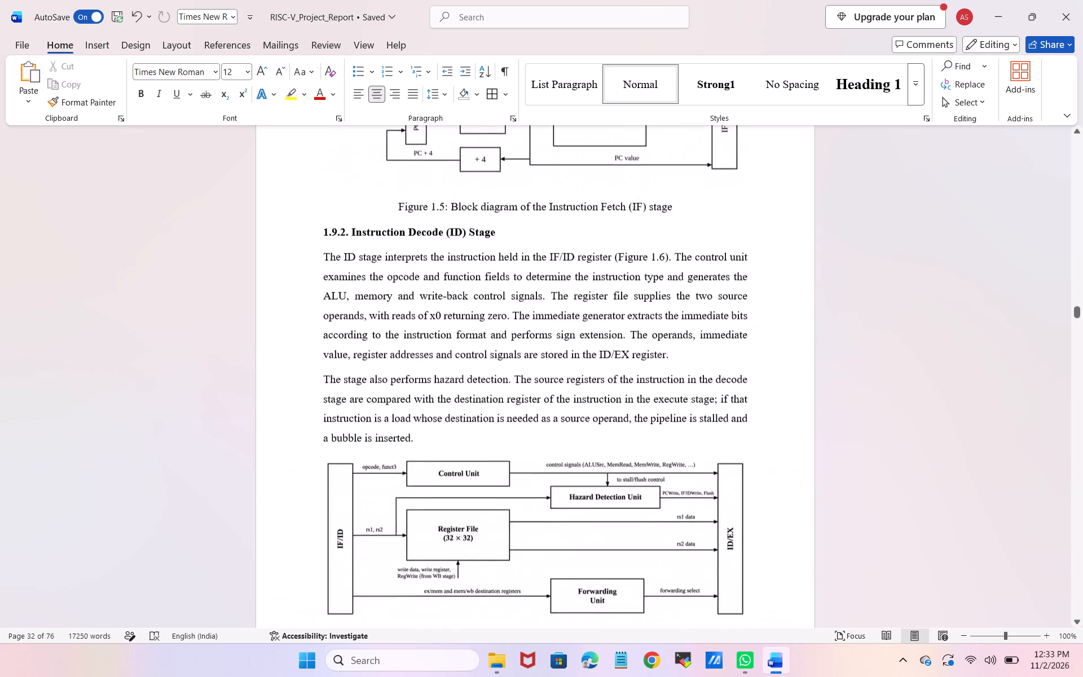
pyautogui.scroll(-2, 794, 252)
pyautogui.scroll(1, 794, 252)
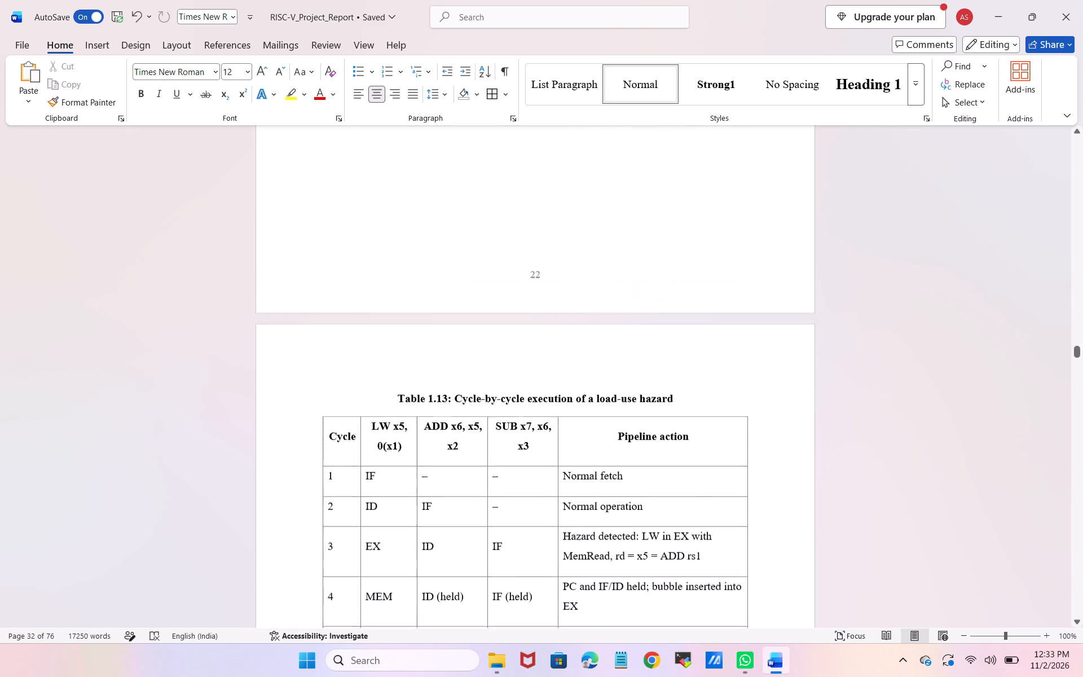
pyautogui.scroll(4, 794, 252)
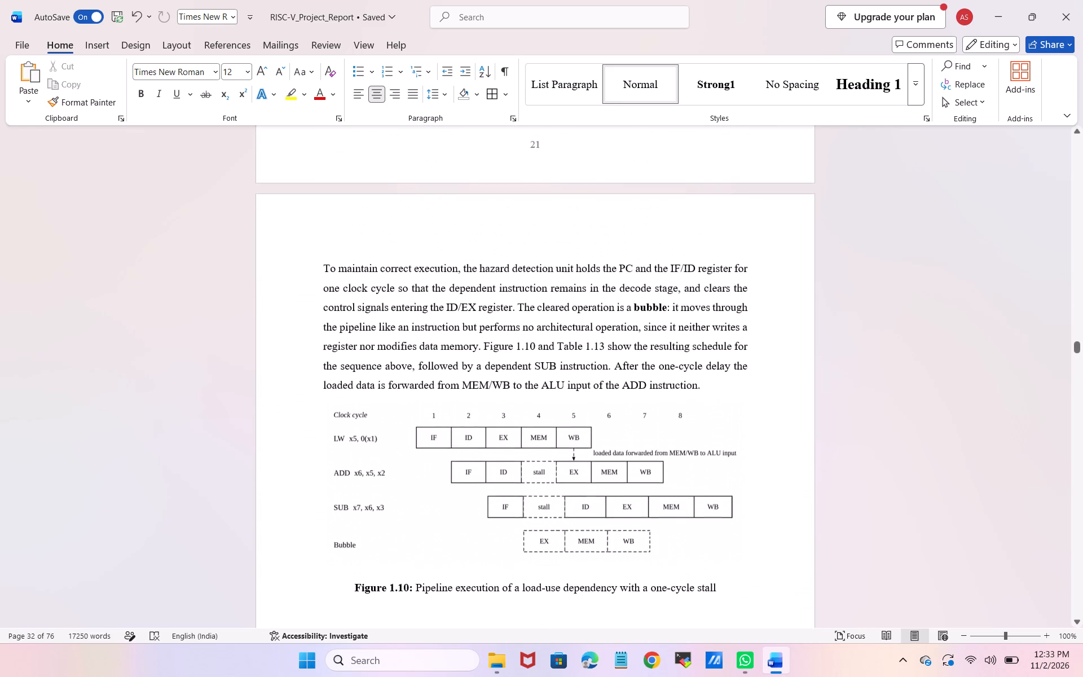
pyautogui.scroll(2, 794, 252)
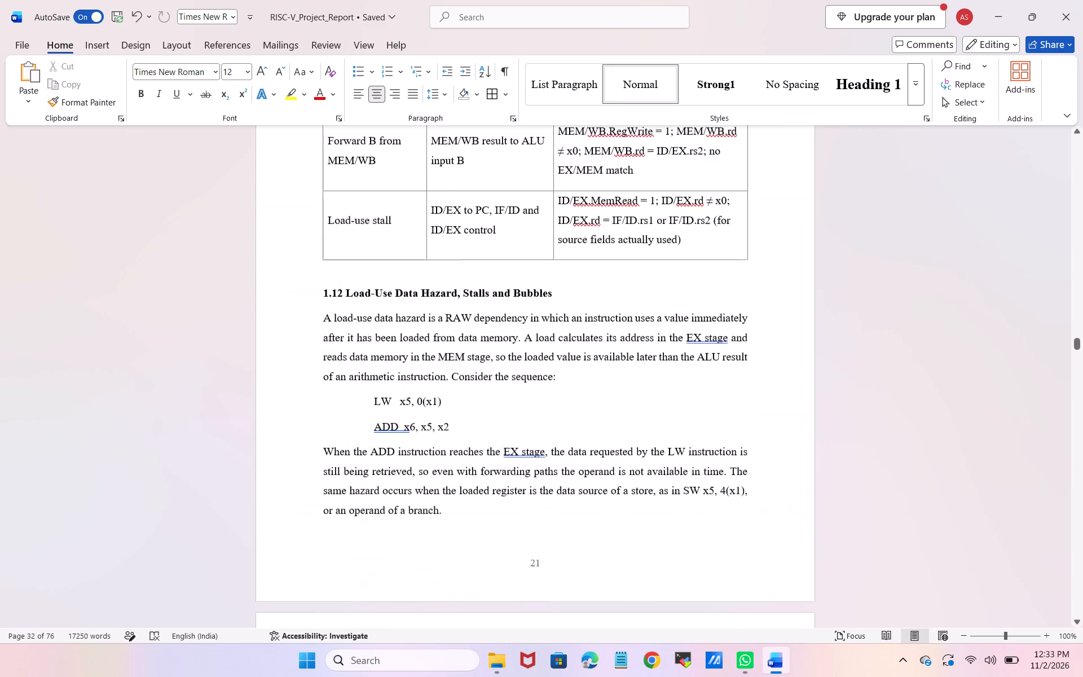
pyautogui.scroll(3, 794, 252)
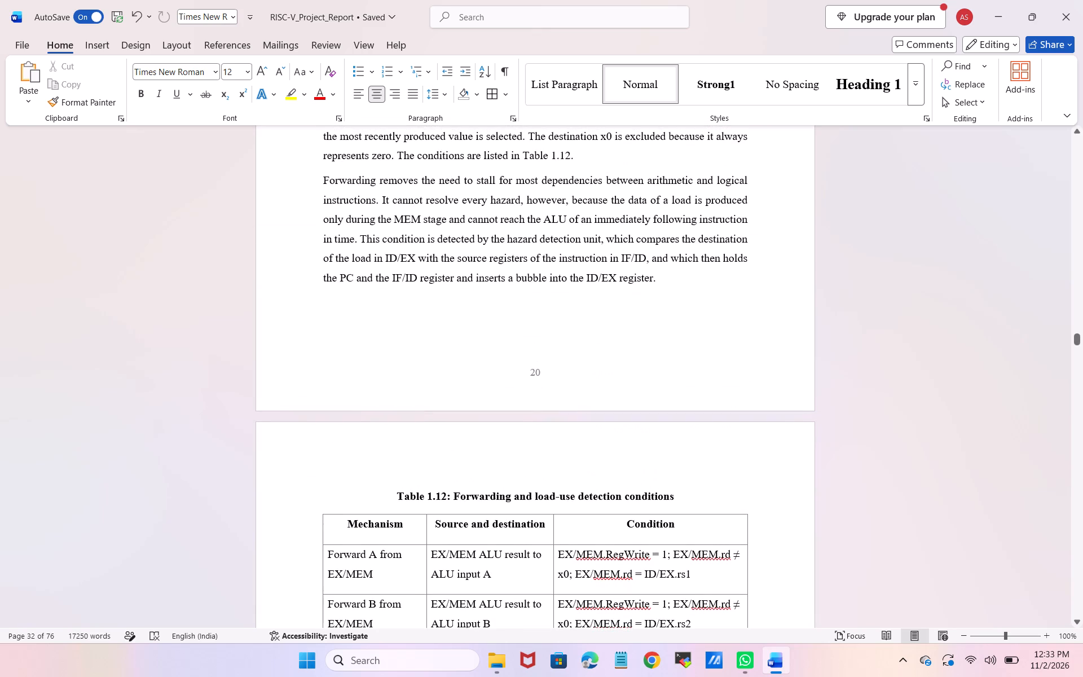
pyautogui.click(366, 478)
pyautogui.scroll(-1, 366, 478)
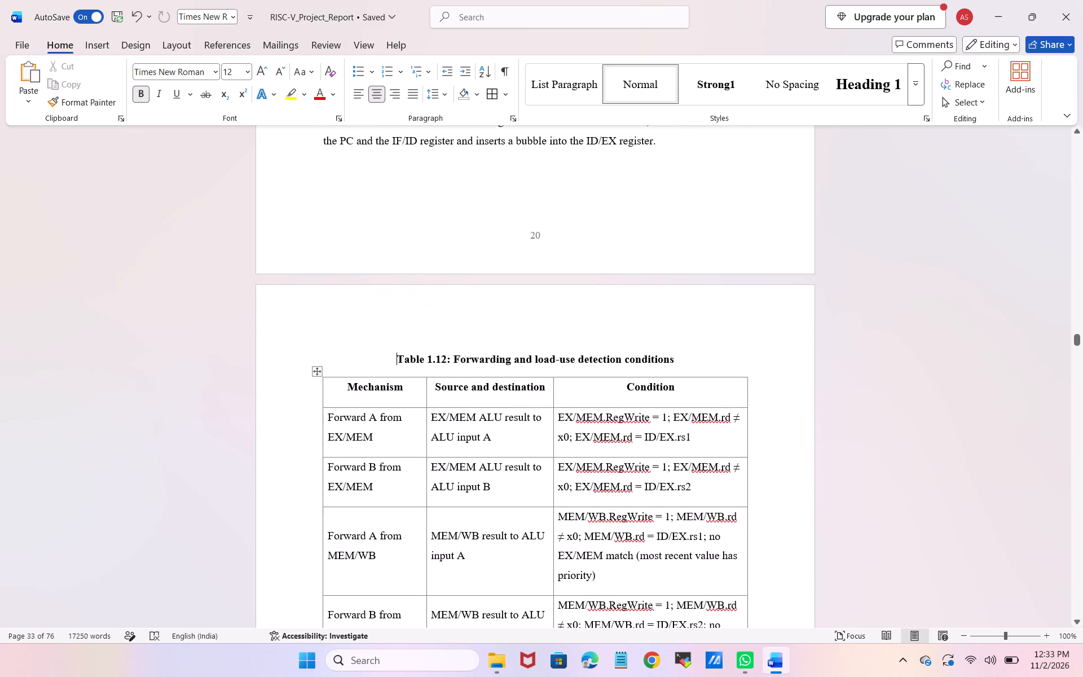
pyautogui.moveTo(684, 355); pyautogui.dragTo(447, 354)
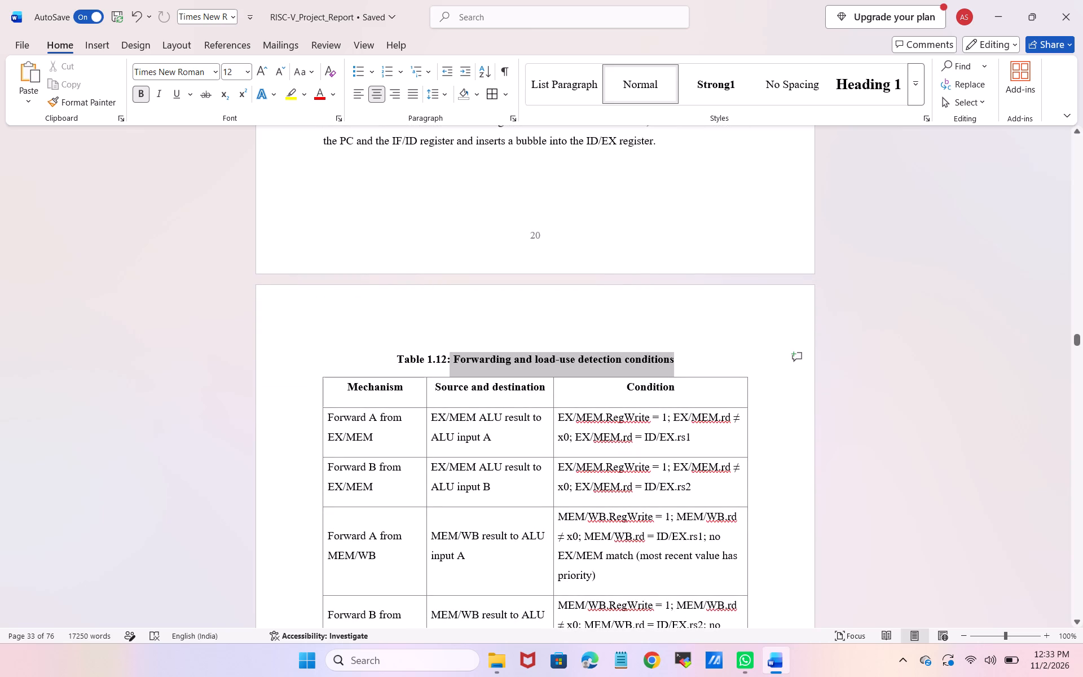
pyautogui.moveTo(447, 354); pyautogui.dragTo(387, 338)
pyautogui.click(396, 316)
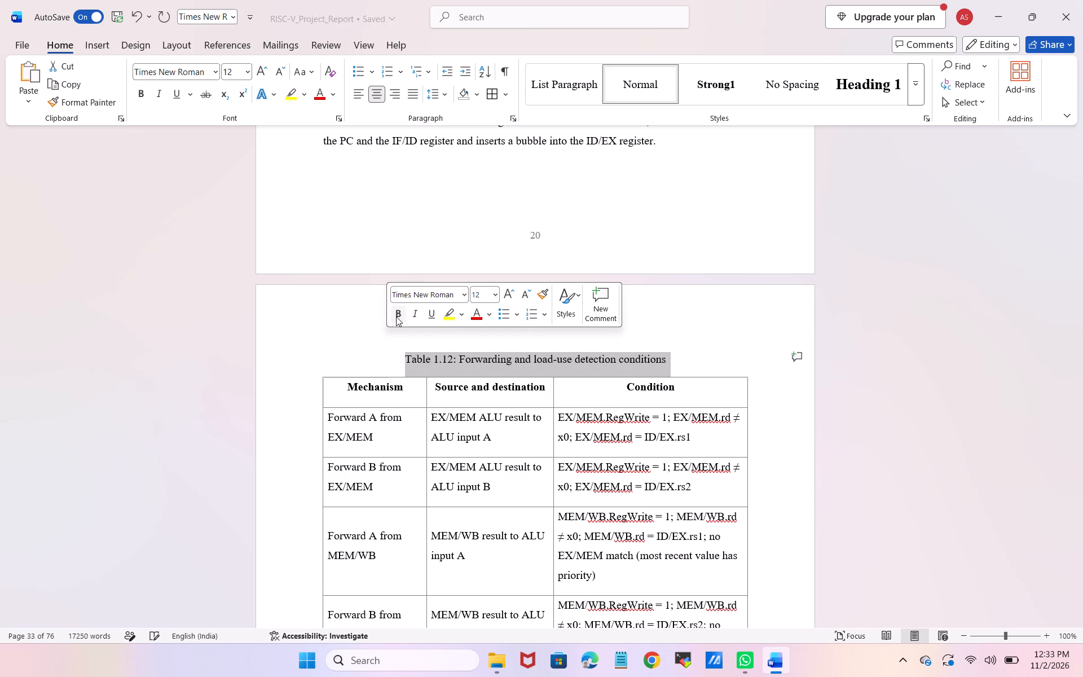
pyautogui.click(359, 323)
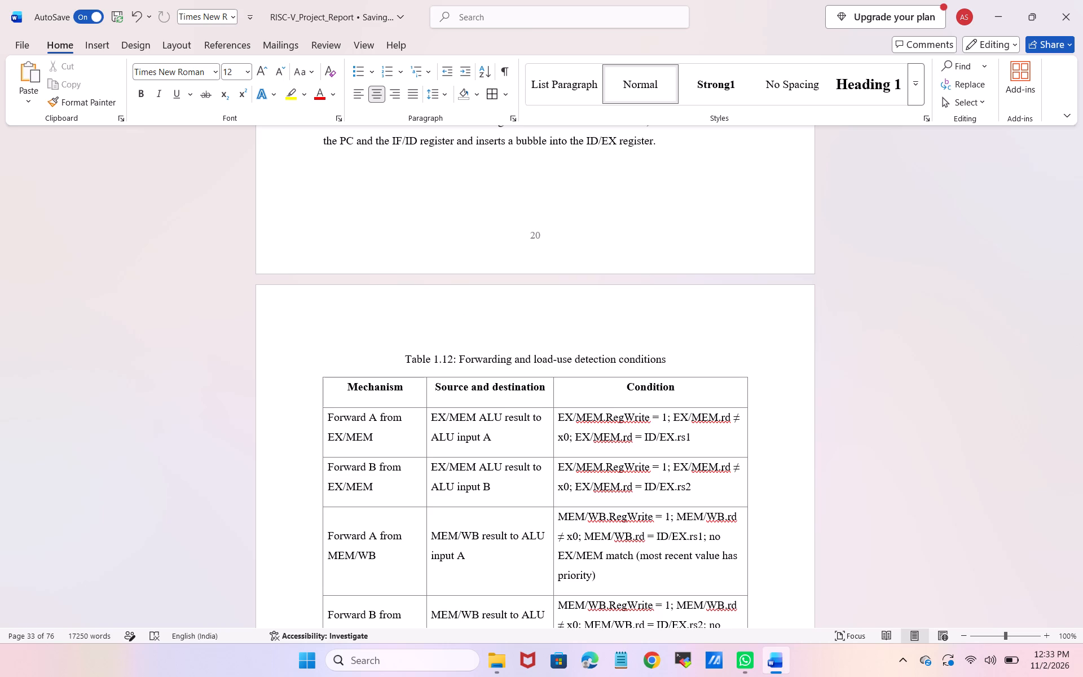
pyautogui.hotkey('ctrl', 's')
pyautogui.hotkey('ctrl', 's')
# Ignore all spelling flags on MEM.RegWrite and MEM.rd, starting from the Forward A from EX/MEM condition in Table 1.12.
pyautogui.click(596, 417)
pyautogui.rightClick(596, 417)
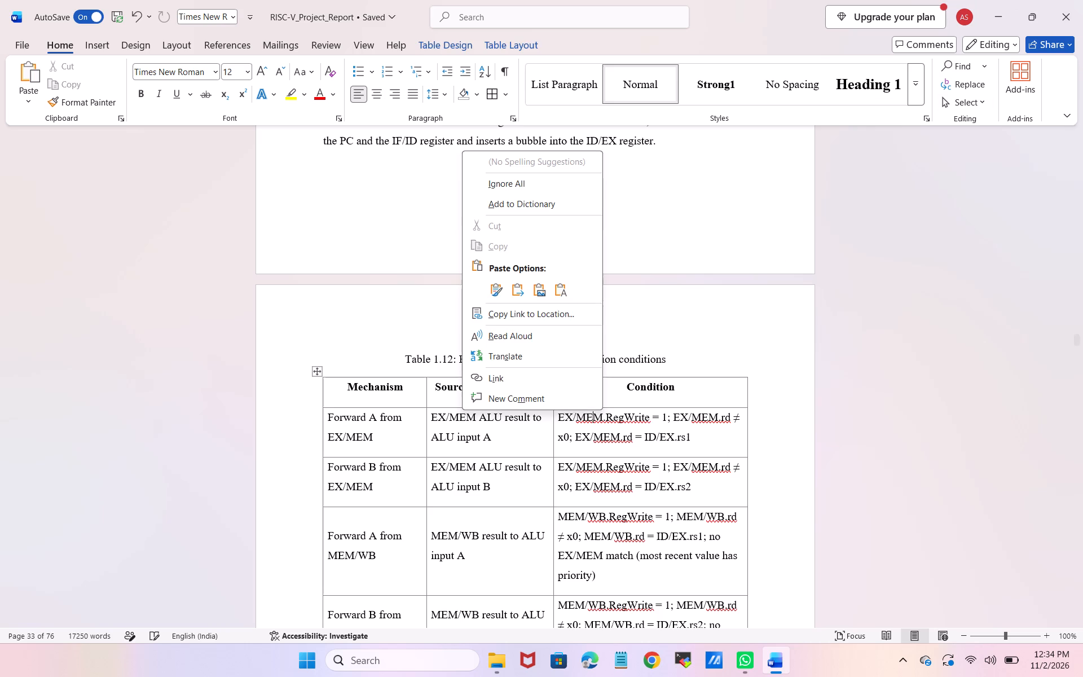
pyautogui.click(536, 187)
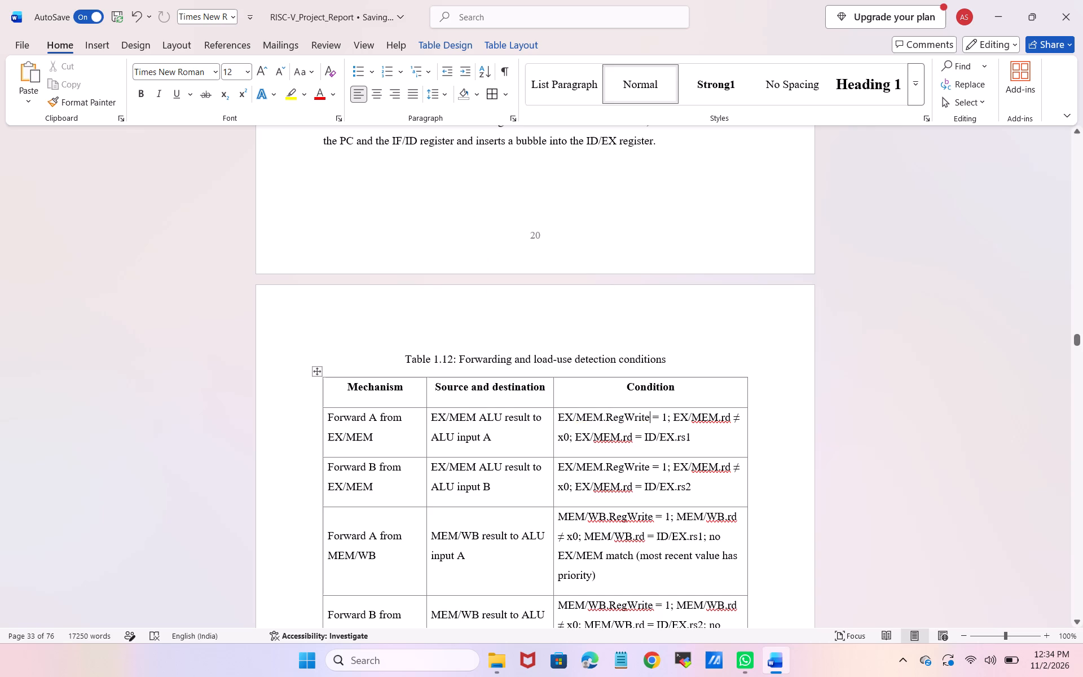
pyautogui.click(709, 423)
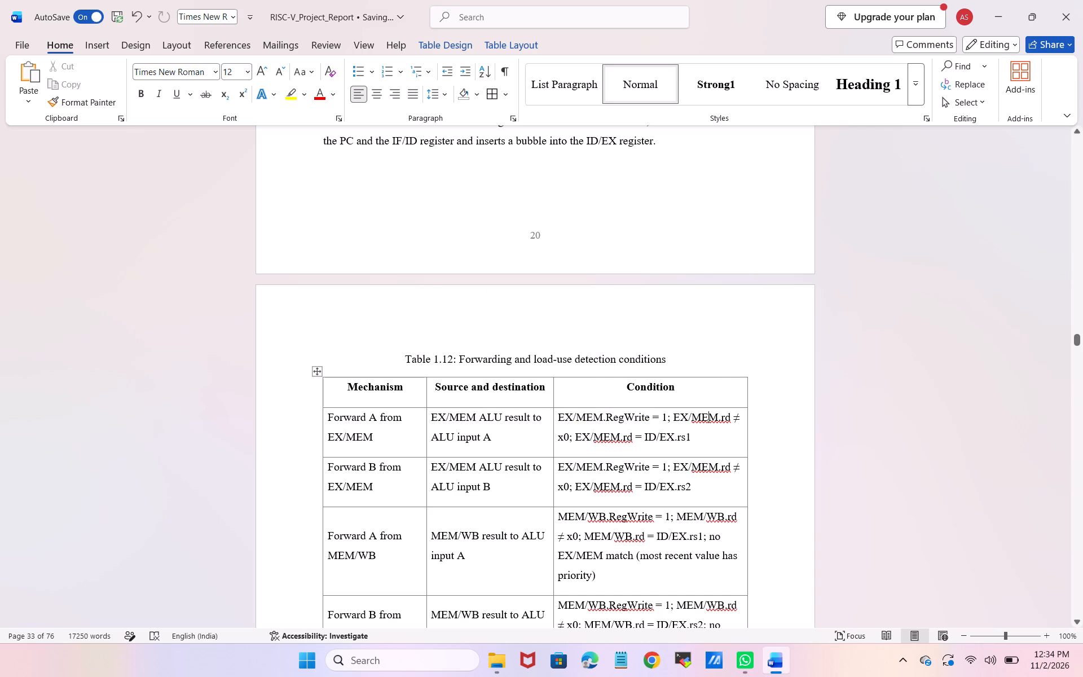
pyautogui.rightClick(709, 423)
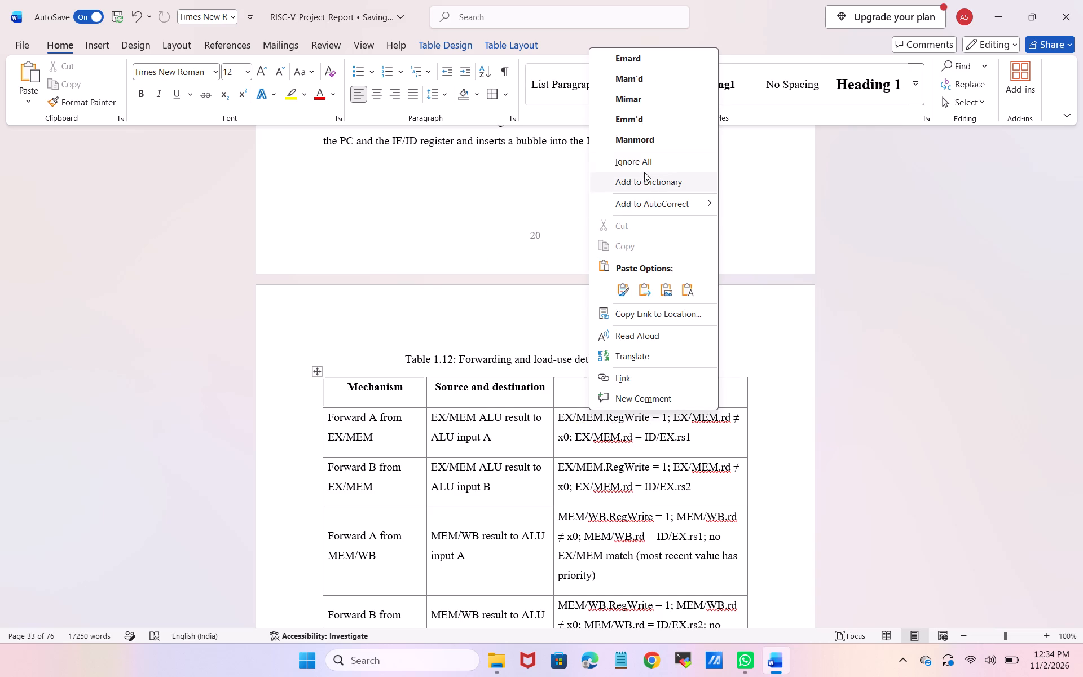
pyautogui.click(641, 163)
# Ignore all spelling flags on WB.RegWrite and WB.rd, starting from the Forward A from MEM/WB condition in Table 1.12.
pyautogui.scroll(-1, 648, 499)
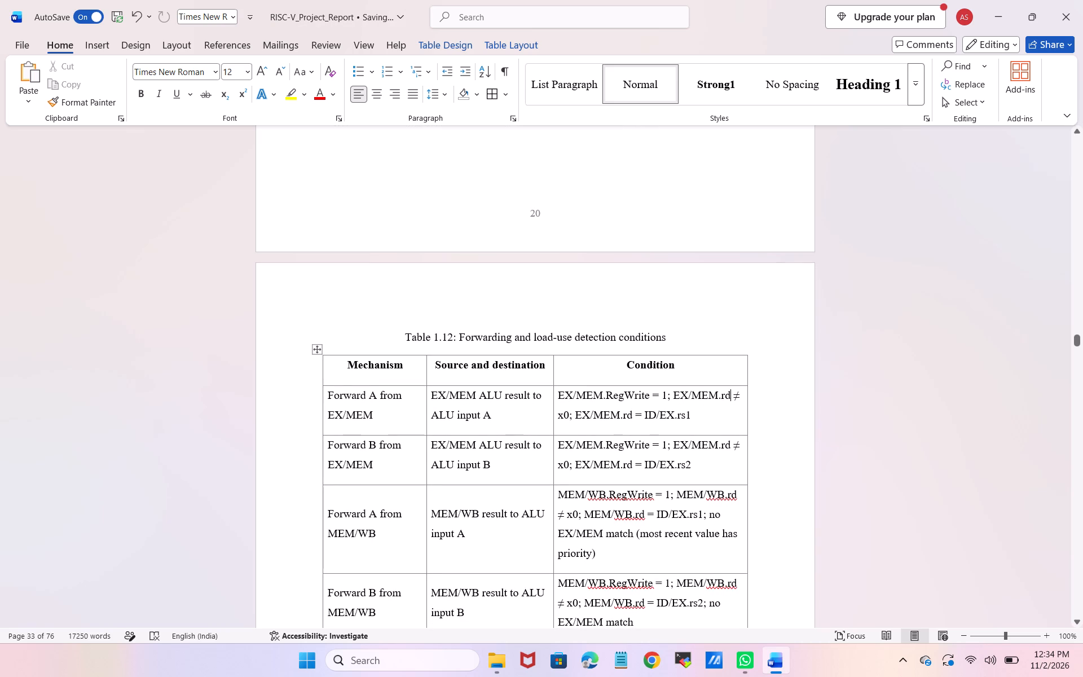
pyautogui.click(624, 498)
pyautogui.rightClick(624, 498)
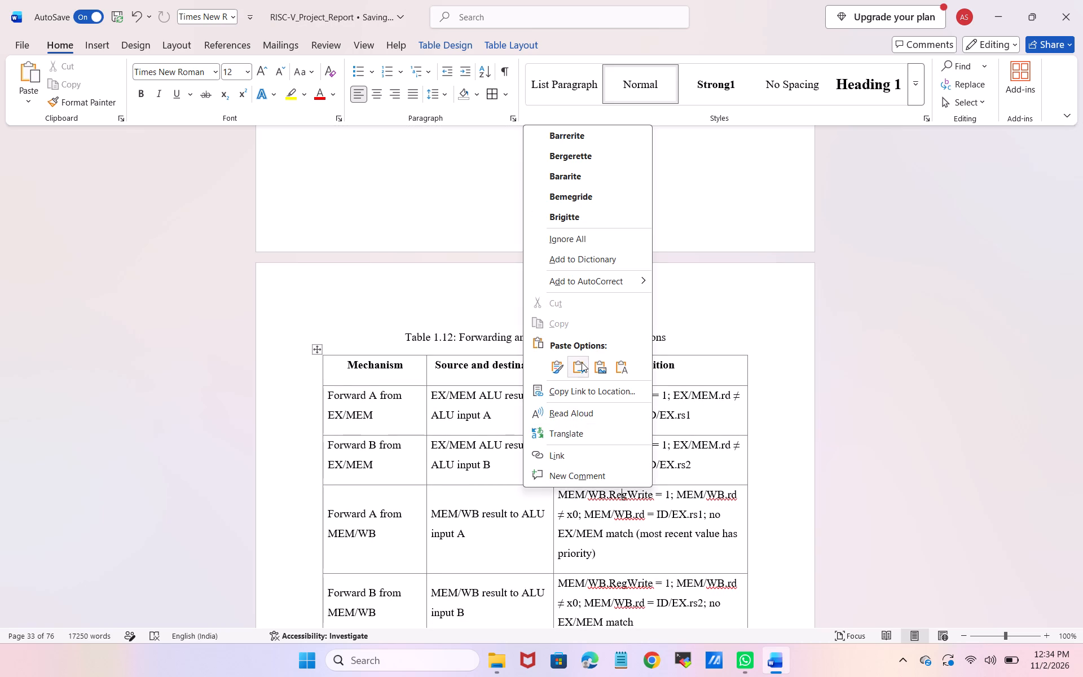
pyautogui.click(579, 244)
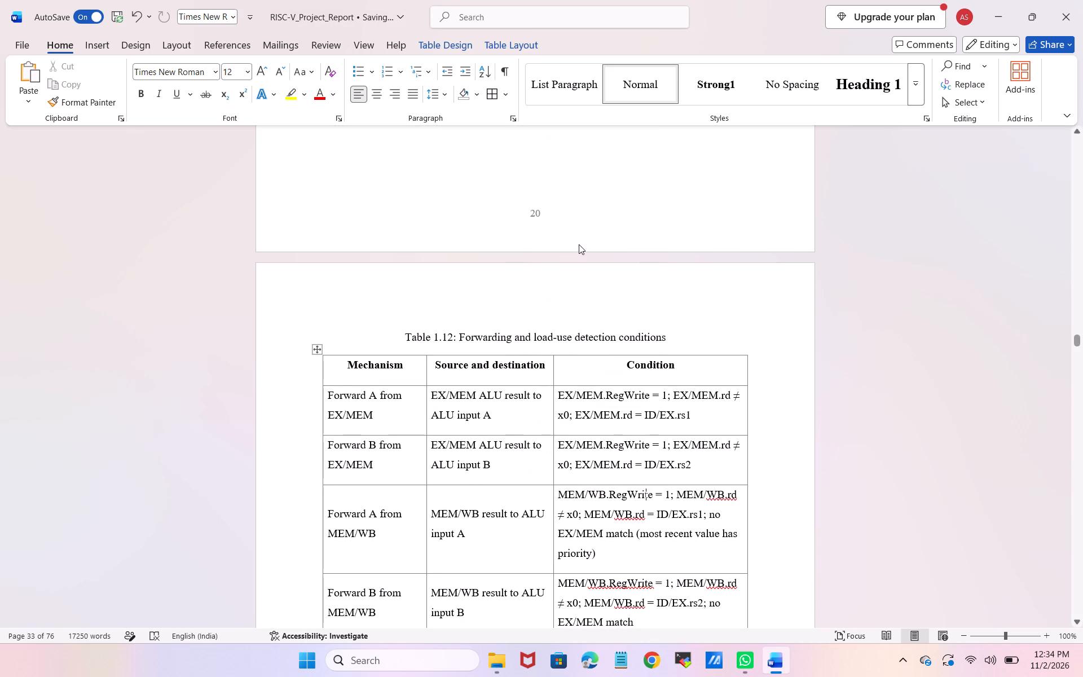
pyautogui.click(728, 495)
pyautogui.rightClick(728, 495)
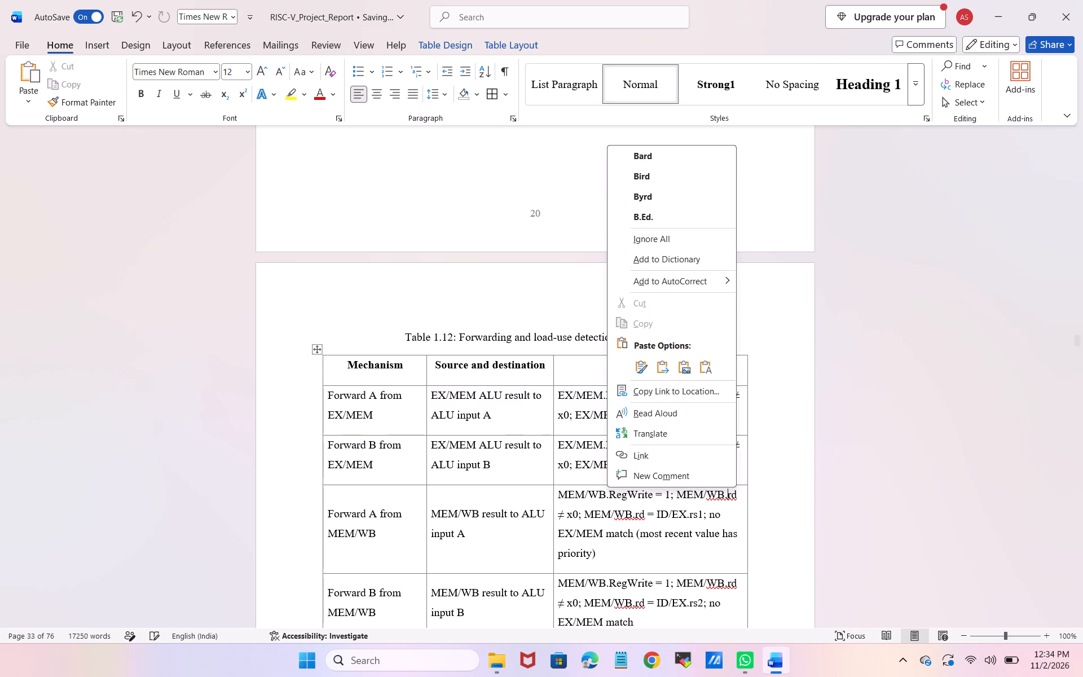
pyautogui.click(668, 239)
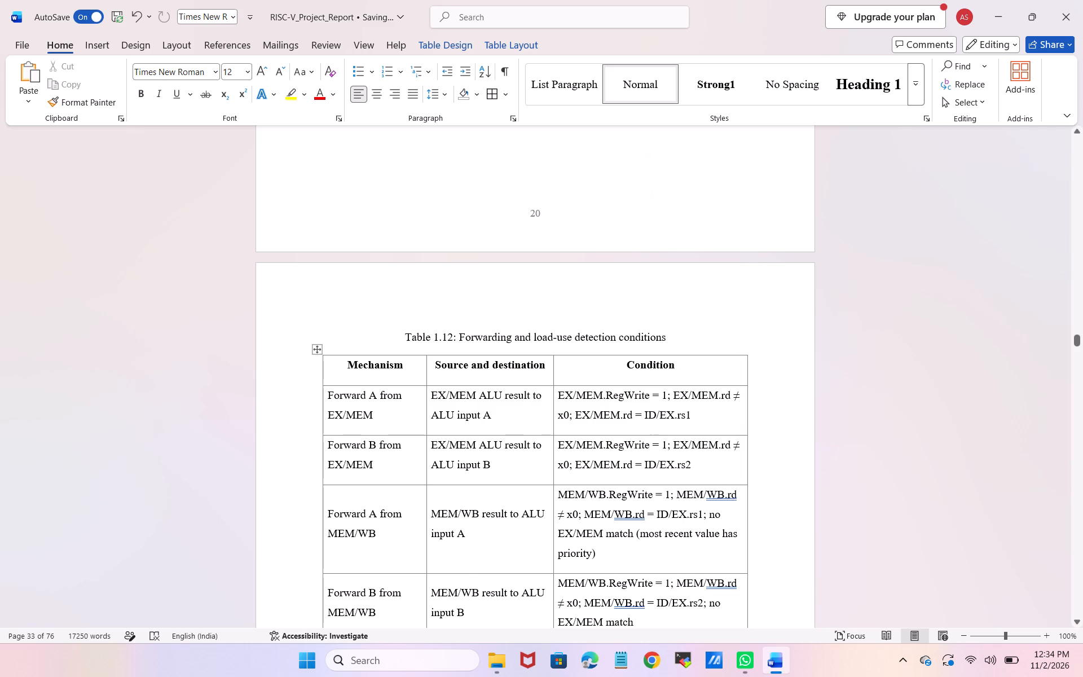
# Ignore all spelling flags on EX.MemRead and EX.rd in the Load-use stall condition of Table 1.12.
pyautogui.scroll(-1, 715, 485)
pyautogui.click(615, 502)
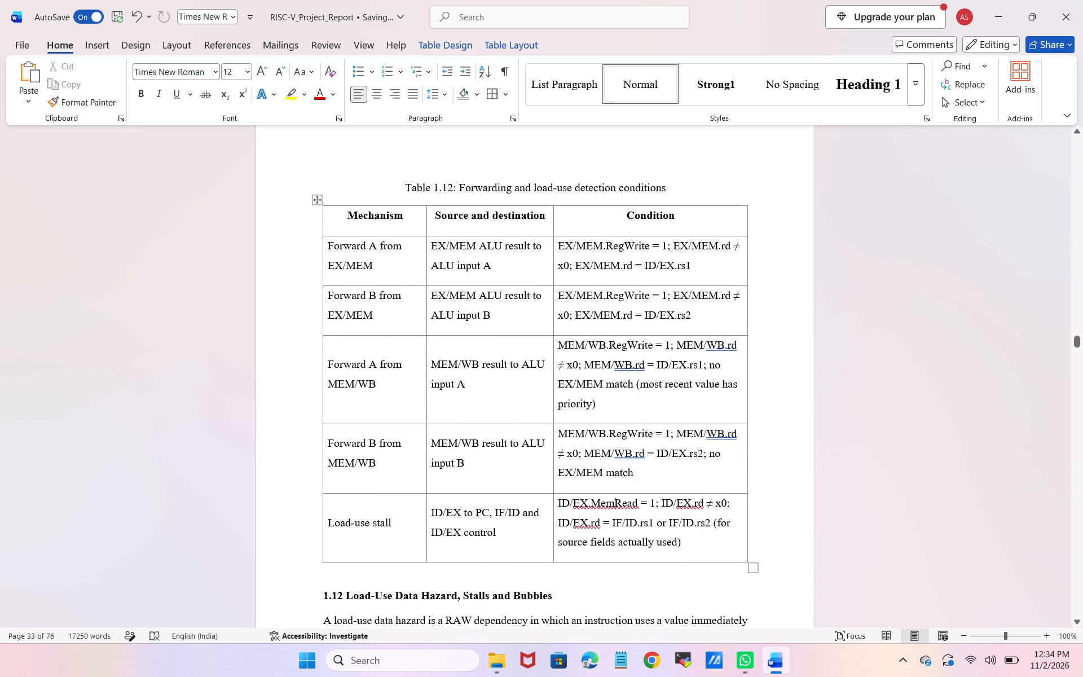
pyautogui.rightClick(615, 502)
pyautogui.click(582, 248)
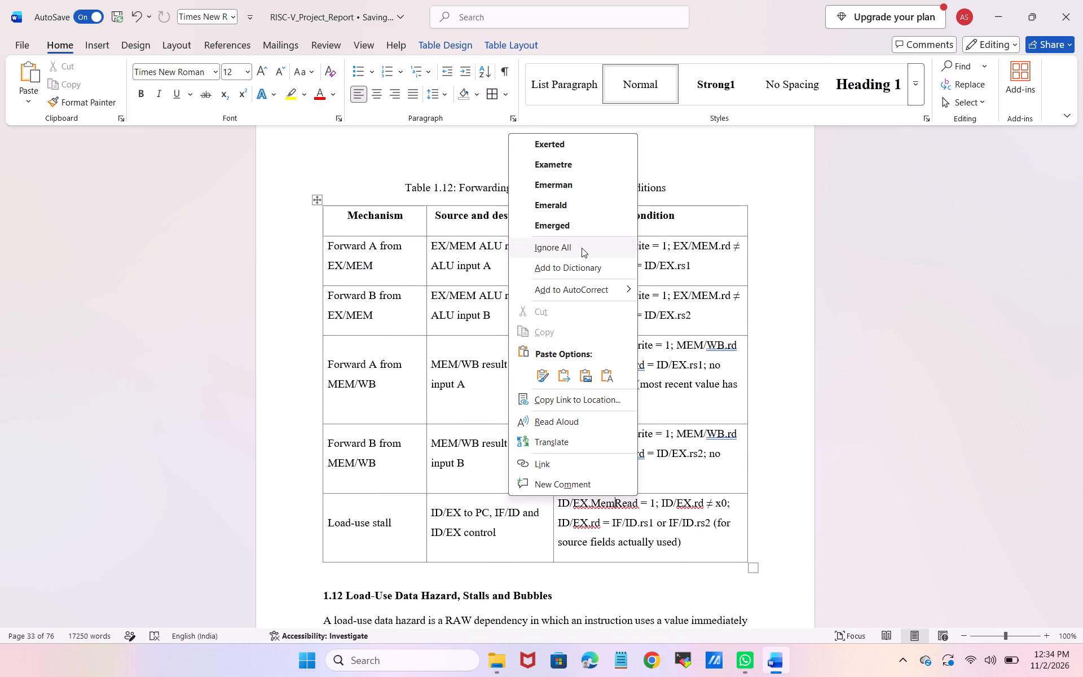
pyautogui.click(695, 498)
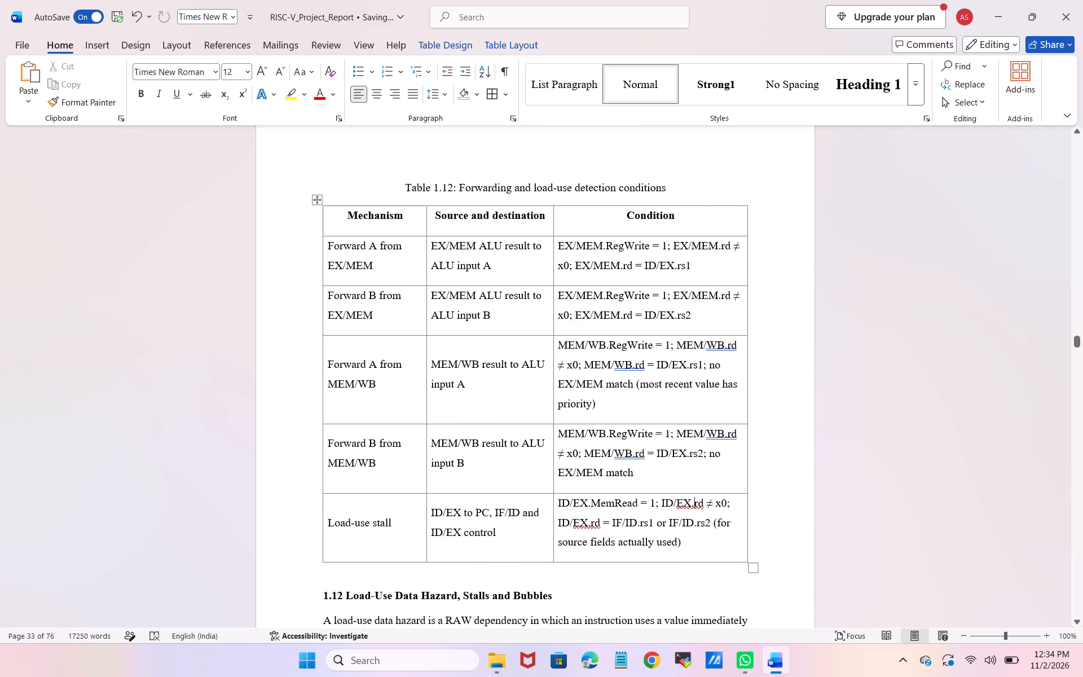
pyautogui.rightClick(695, 498)
pyautogui.click(634, 243)
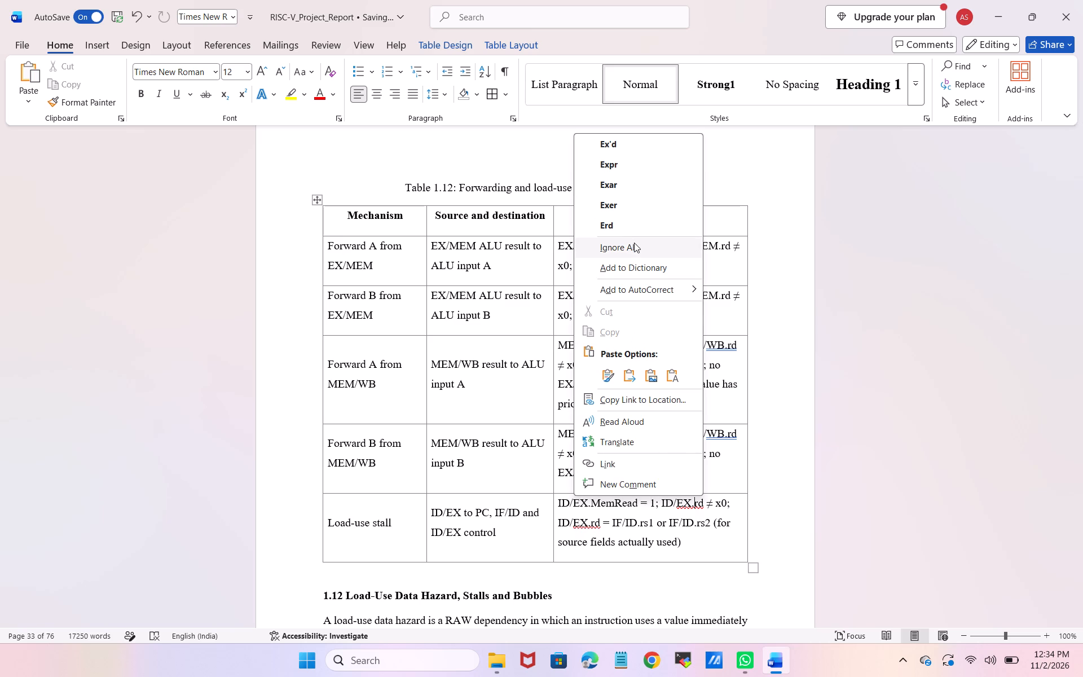
pyautogui.scroll(1, 636, 443)
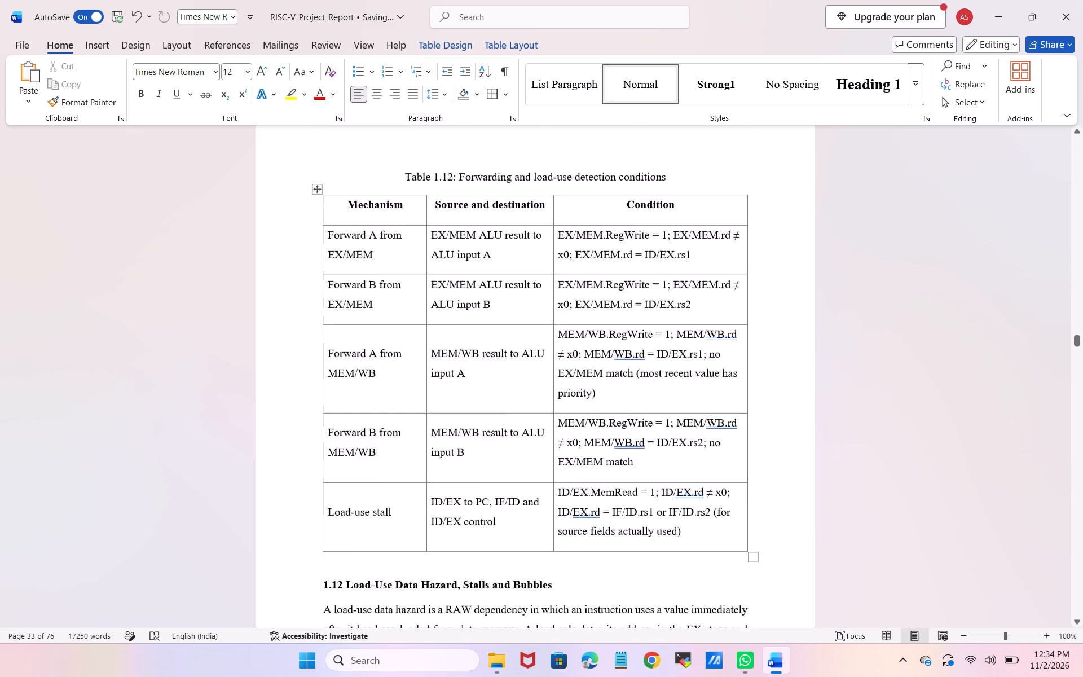
# Review the pages backwards from Table 1.12 to Figure 1.1, checking the tables, captions and figures.
pyautogui.scroll(2, 636, 443)
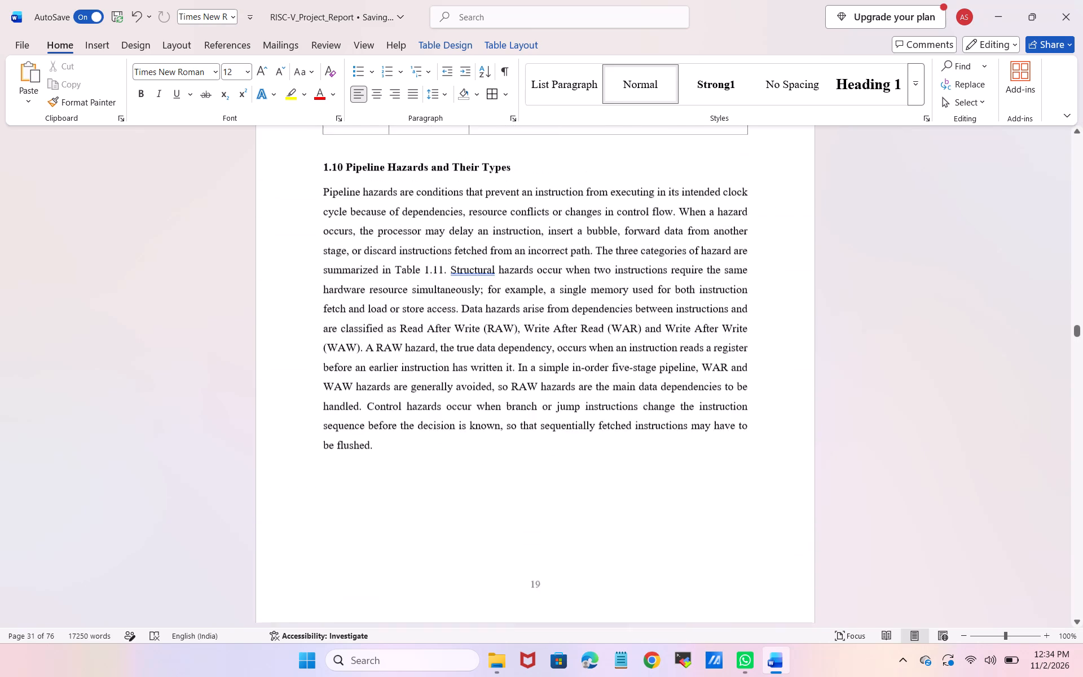
pyautogui.scroll(5, 636, 443)
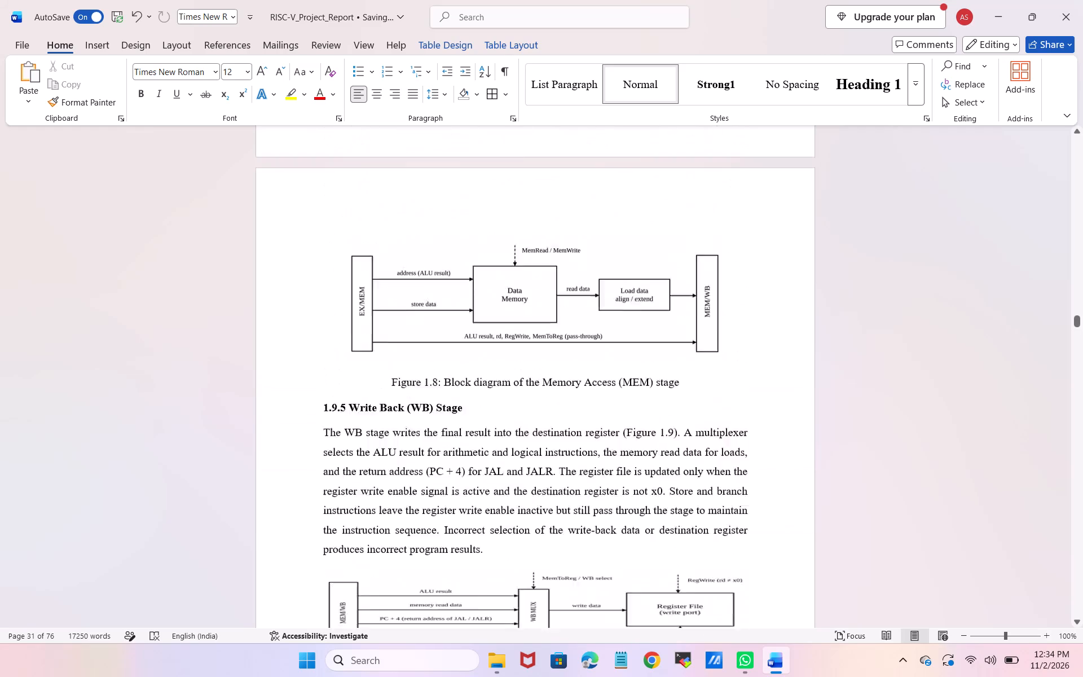
pyautogui.scroll(4, 636, 443)
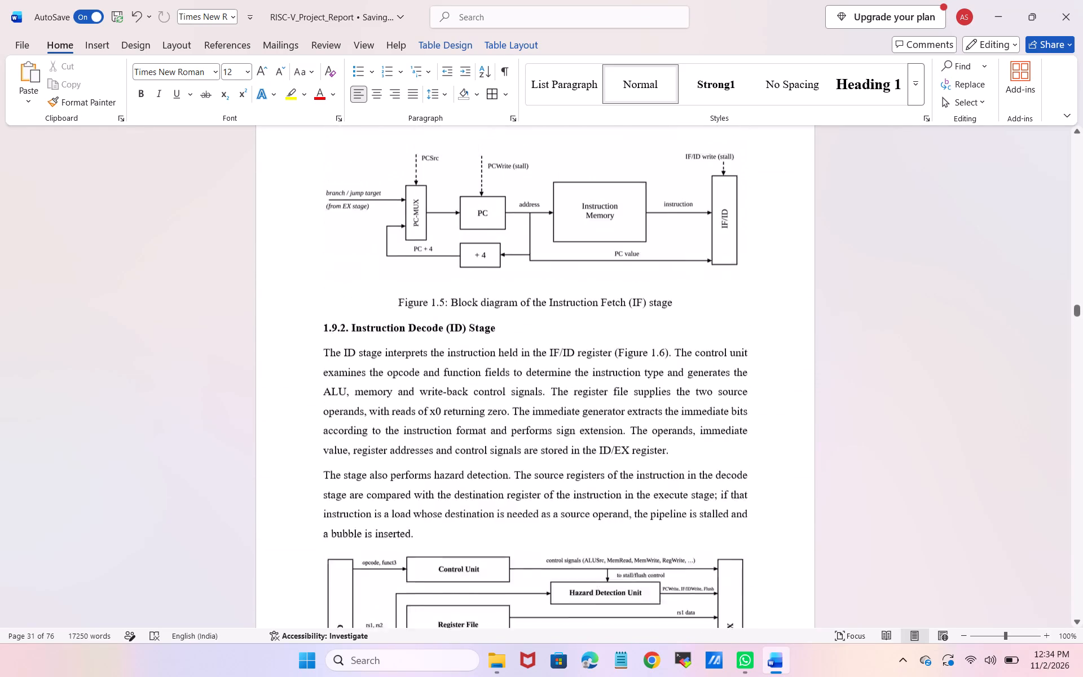
pyautogui.scroll(6, 636, 443)
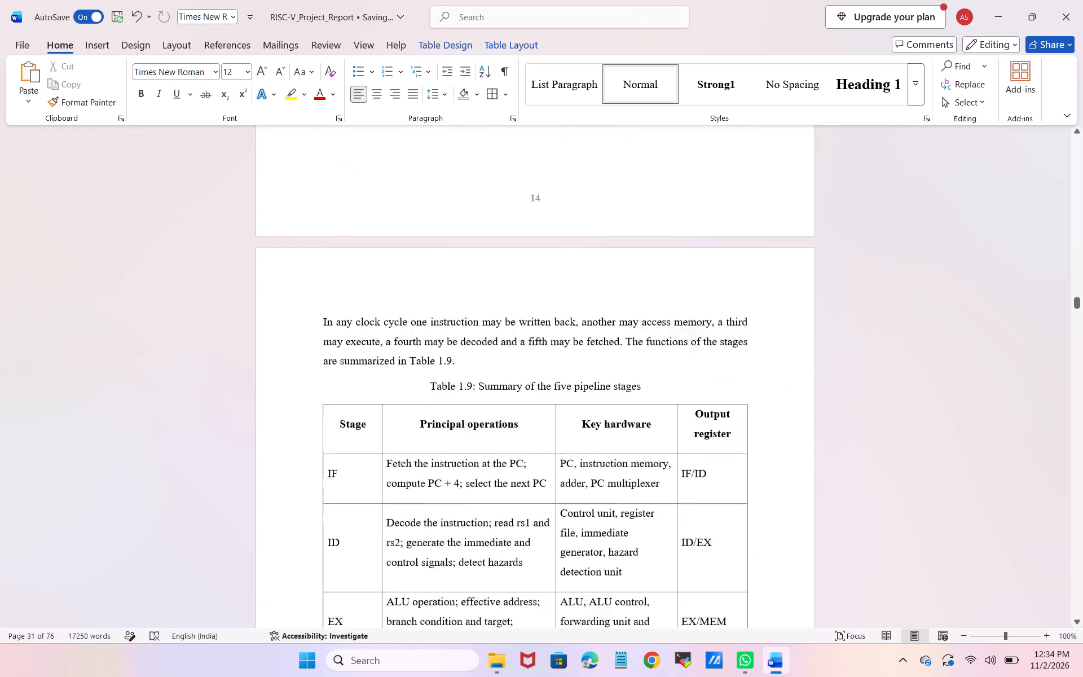
pyautogui.scroll(8, 636, 443)
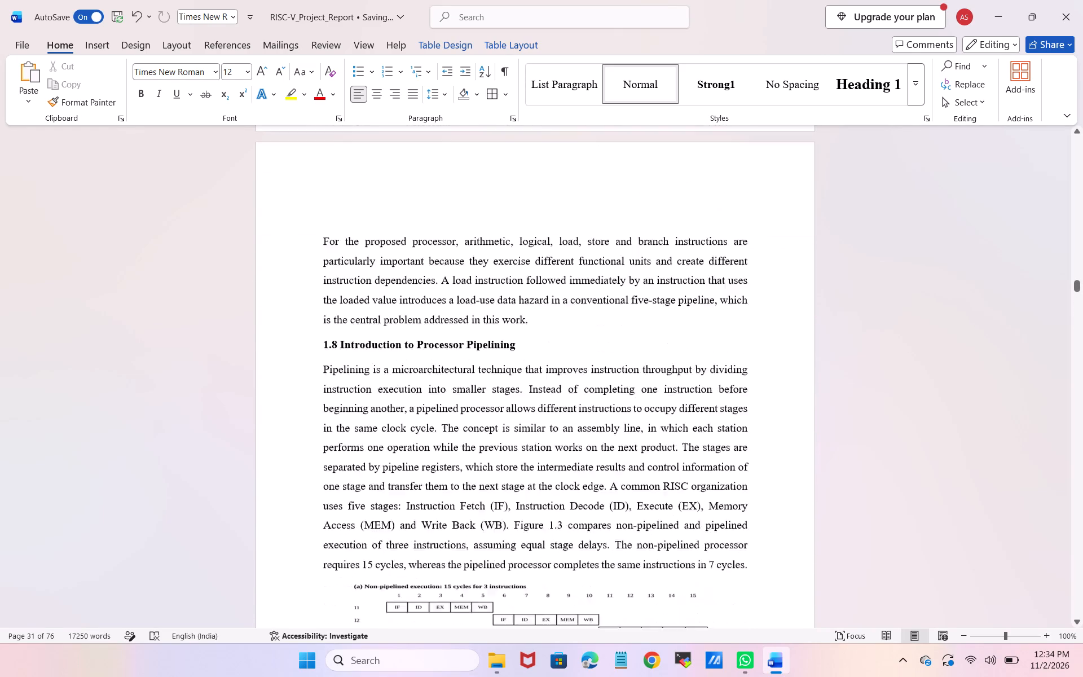
pyautogui.scroll(4, 636, 443)
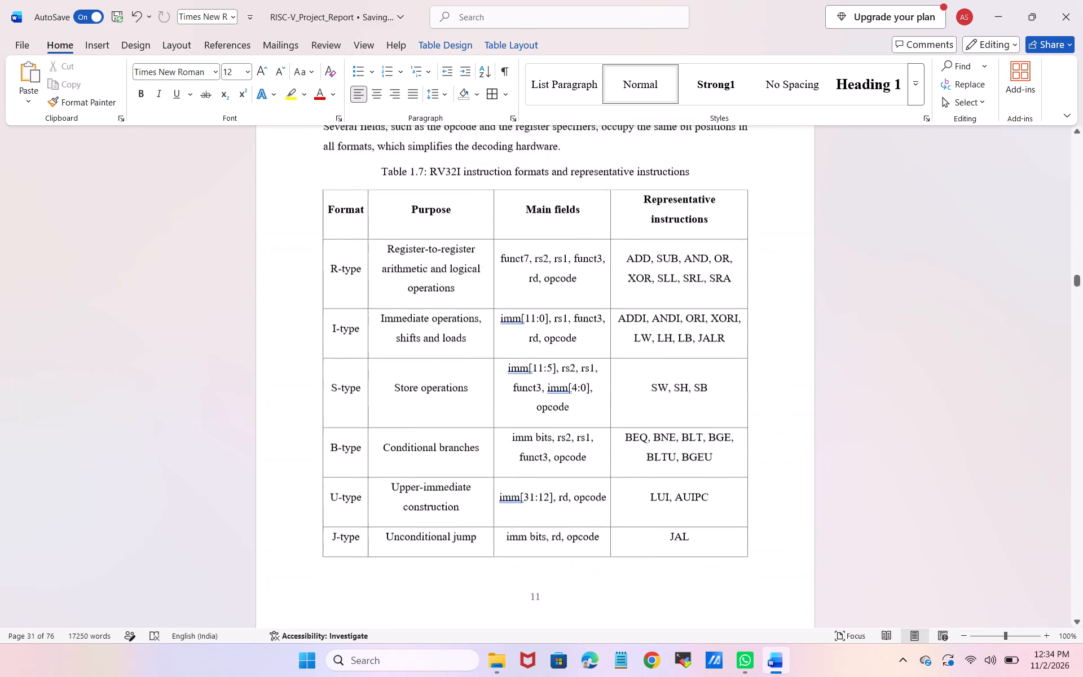
pyautogui.scroll(4, 636, 443)
pyautogui.scroll(-1, 636, 443)
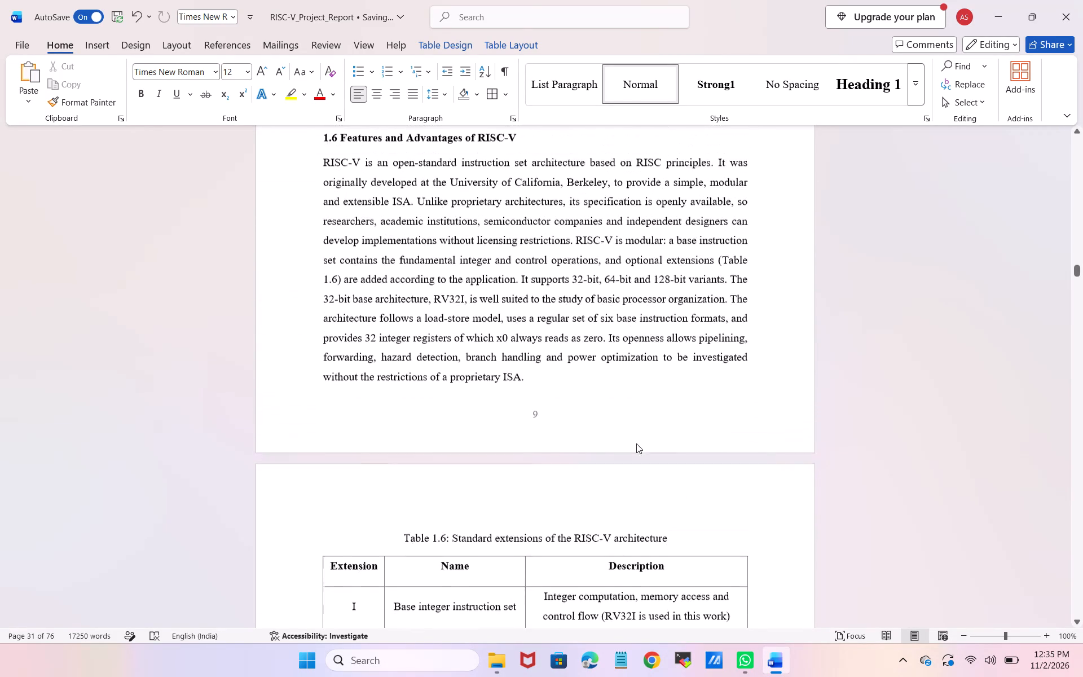
pyautogui.scroll(-1, 636, 443)
pyautogui.scroll(3, 636, 443)
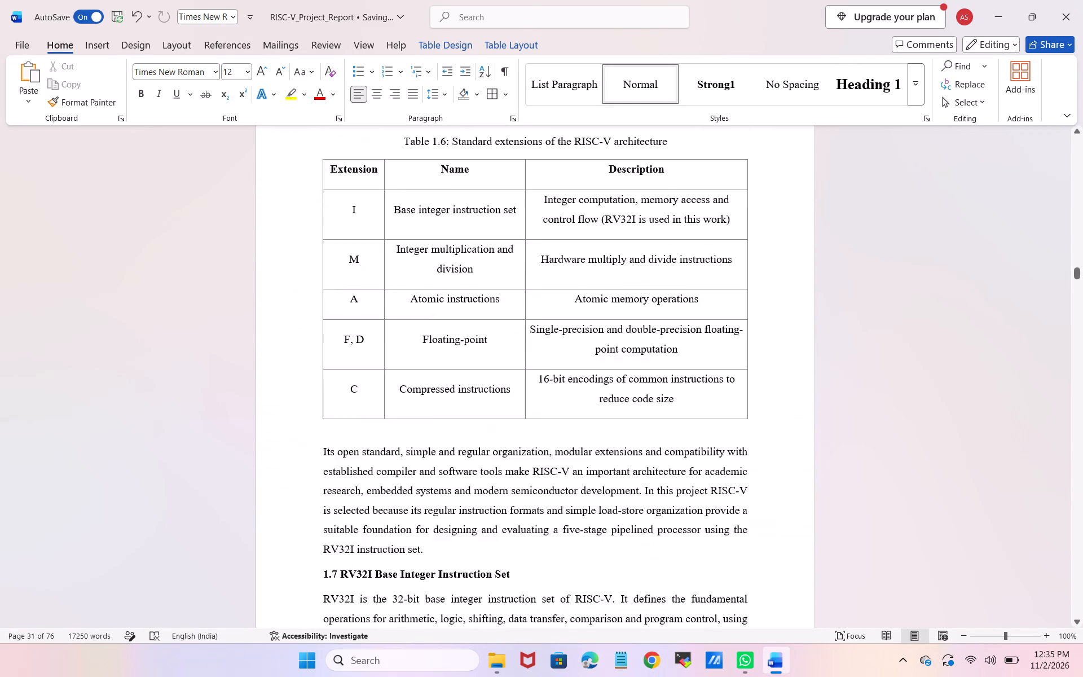
pyautogui.scroll(4, 636, 443)
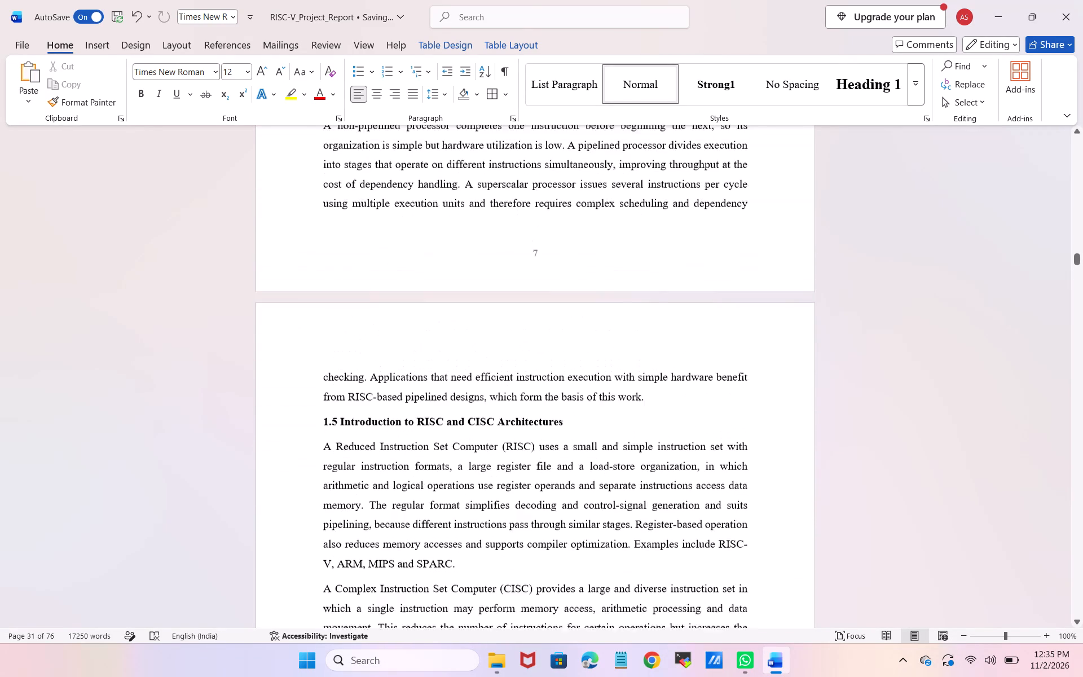
pyautogui.scroll(4, 636, 443)
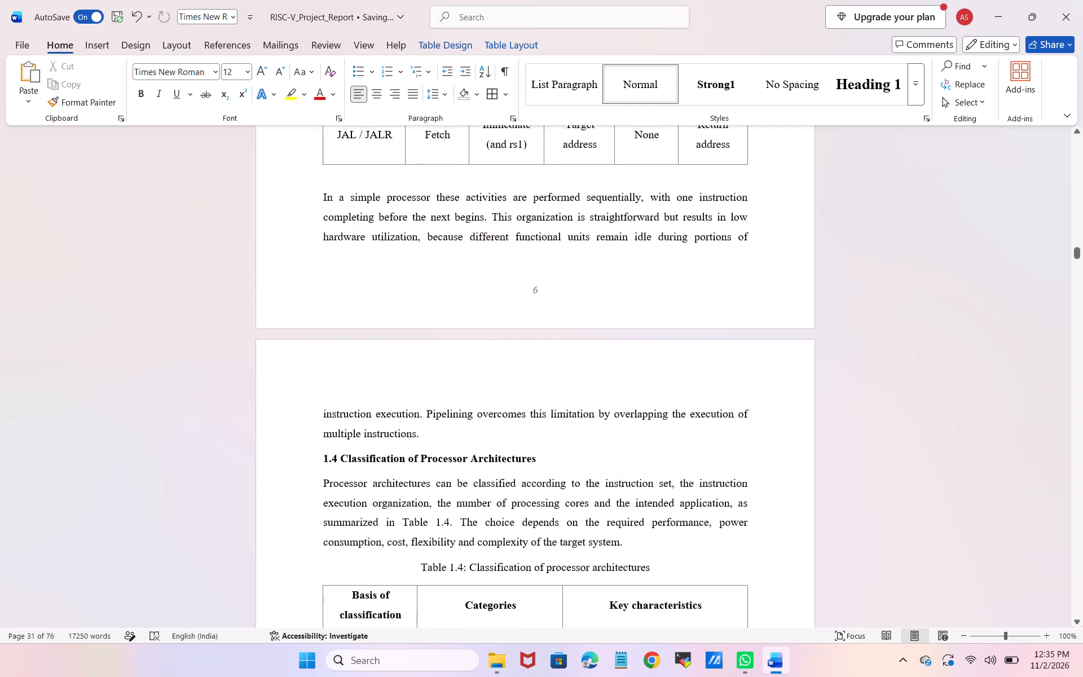
pyautogui.scroll(4, 636, 443)
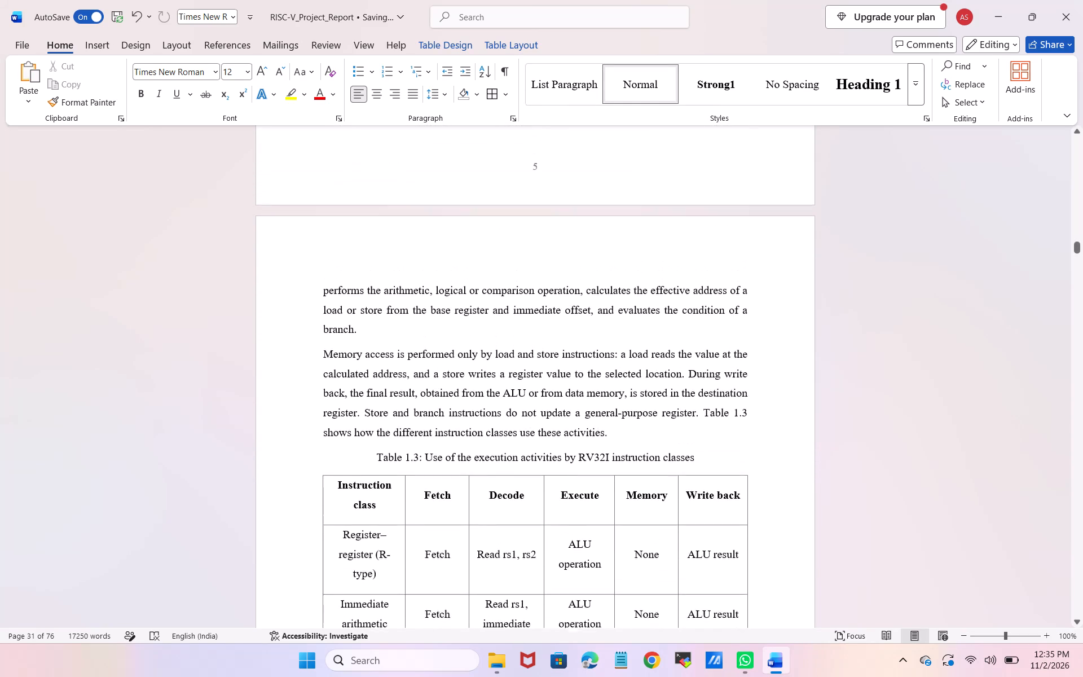
pyautogui.scroll(3, 636, 443)
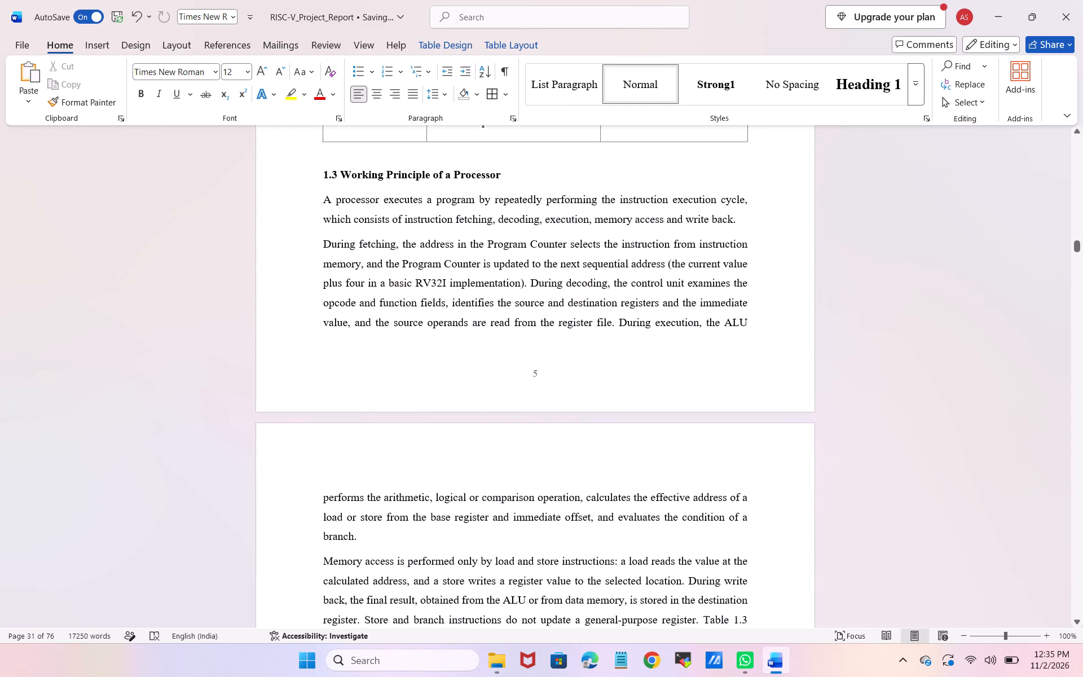
pyautogui.scroll(3, 636, 443)
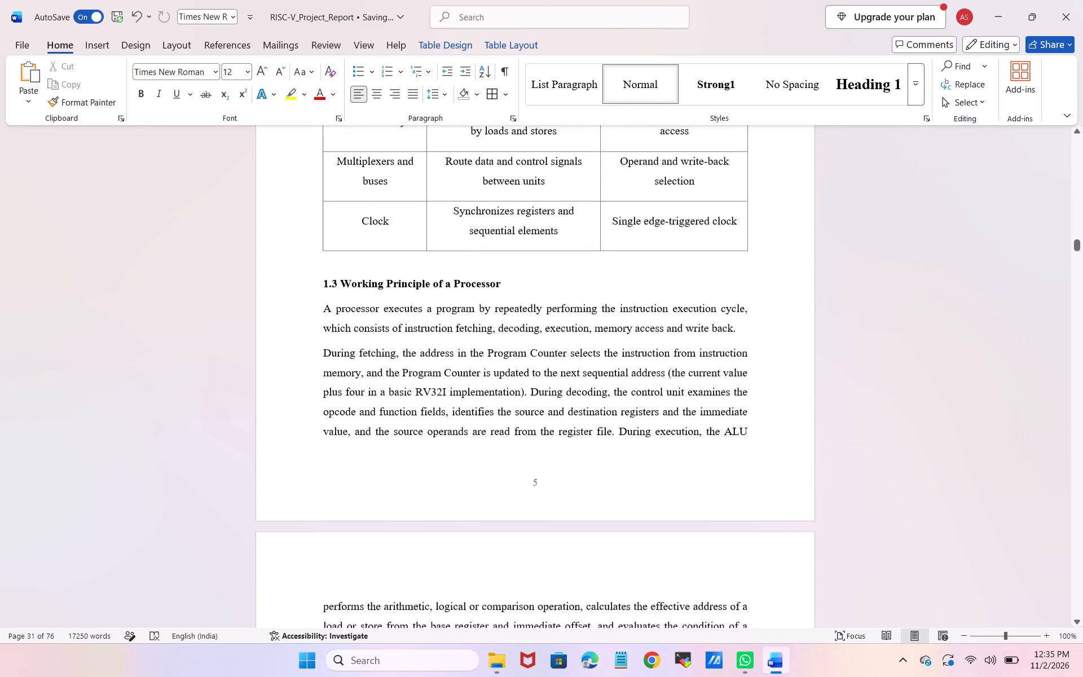
pyautogui.scroll(3, 636, 443)
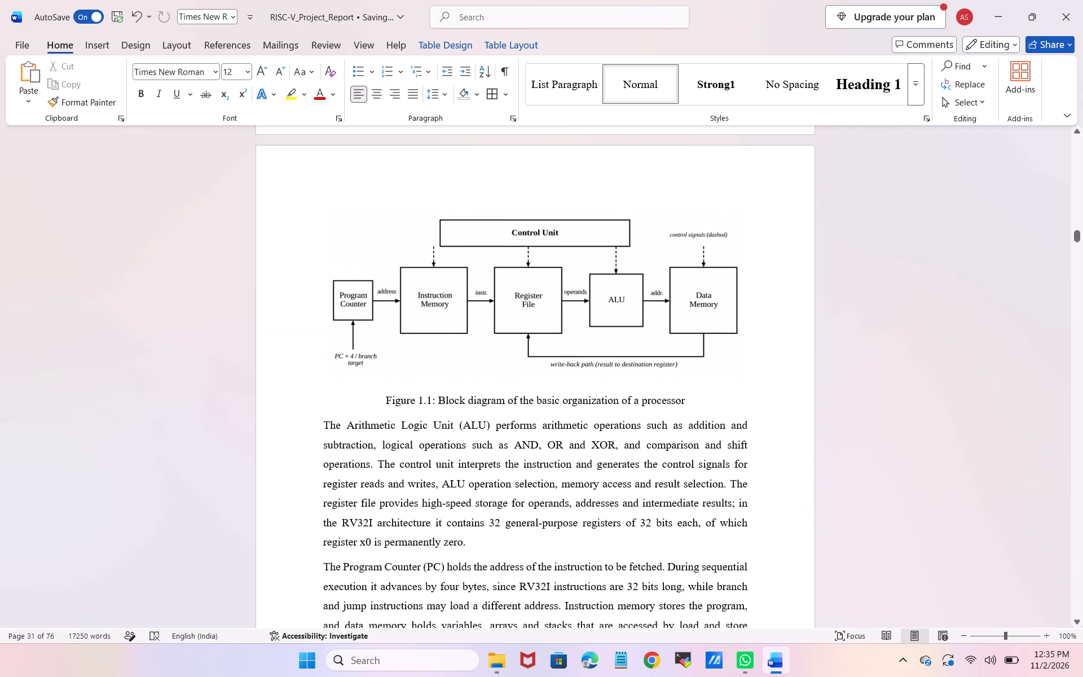
pyautogui.scroll(1, 636, 443)
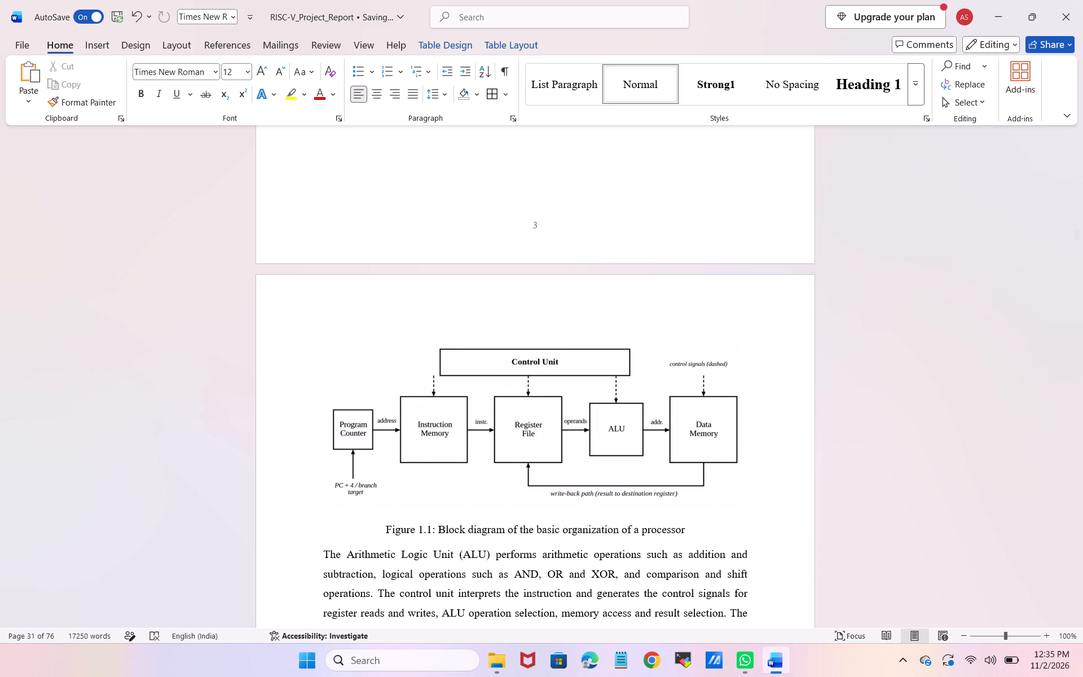
# Review Chapter 1 forwards from Table 1.2 to Figure 1.10 in section 1.12, comparing table layout, captions and flagged words.
pyautogui.scroll(-6, 636, 443)
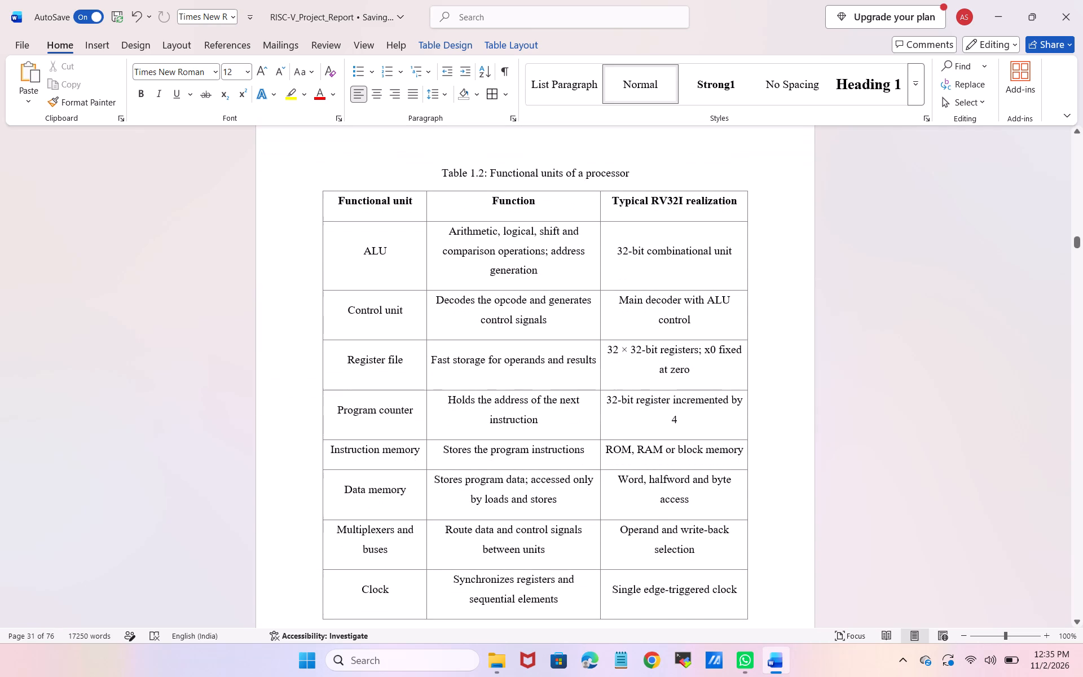
pyautogui.scroll(-2, 636, 443)
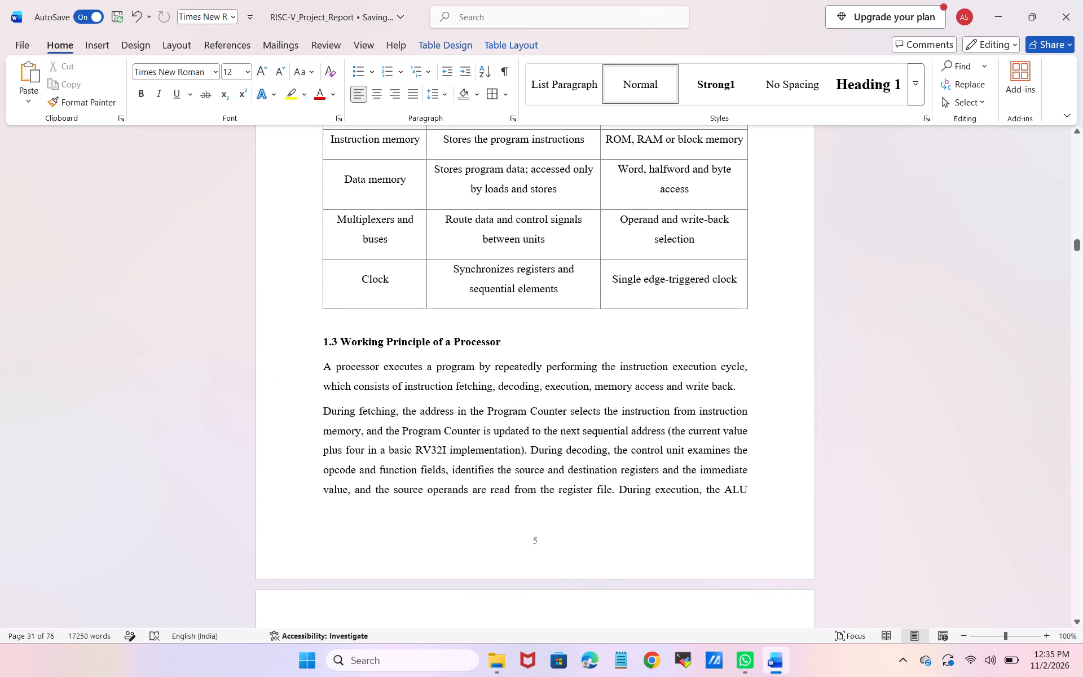
pyautogui.scroll(-10, 636, 443)
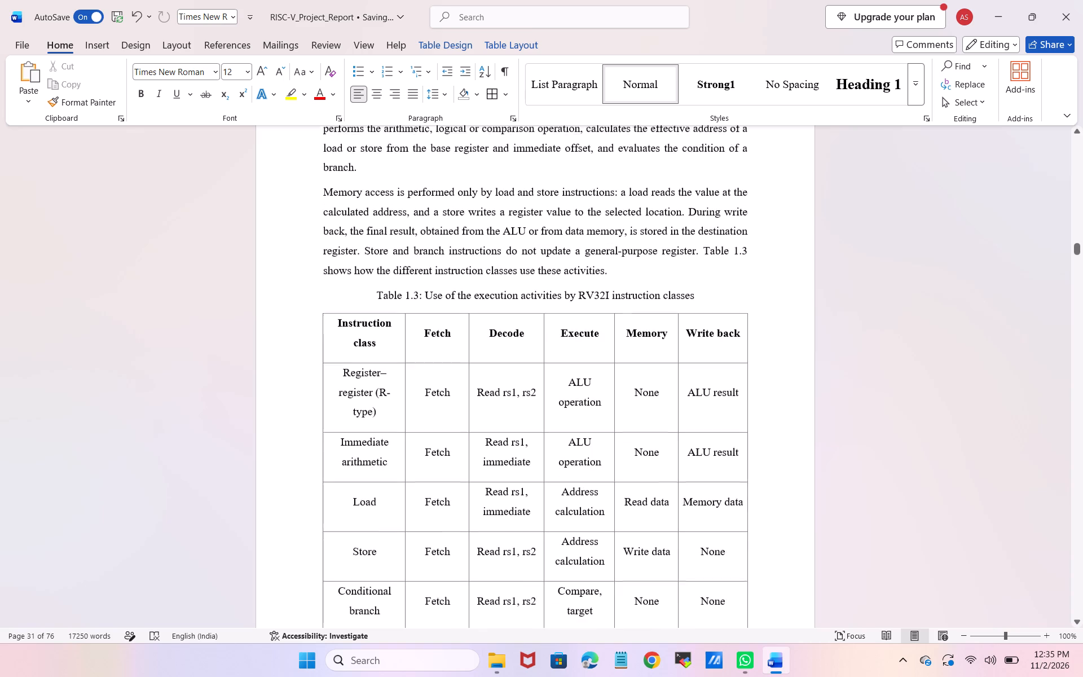
pyautogui.scroll(-6, 636, 443)
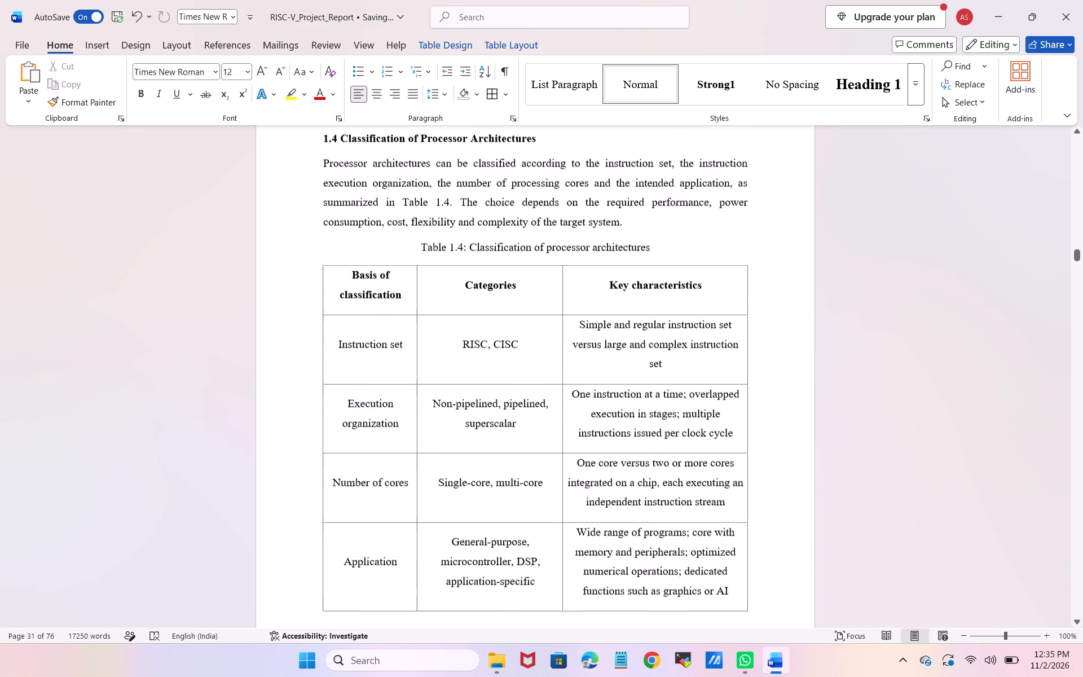
pyautogui.scroll(-9, 636, 443)
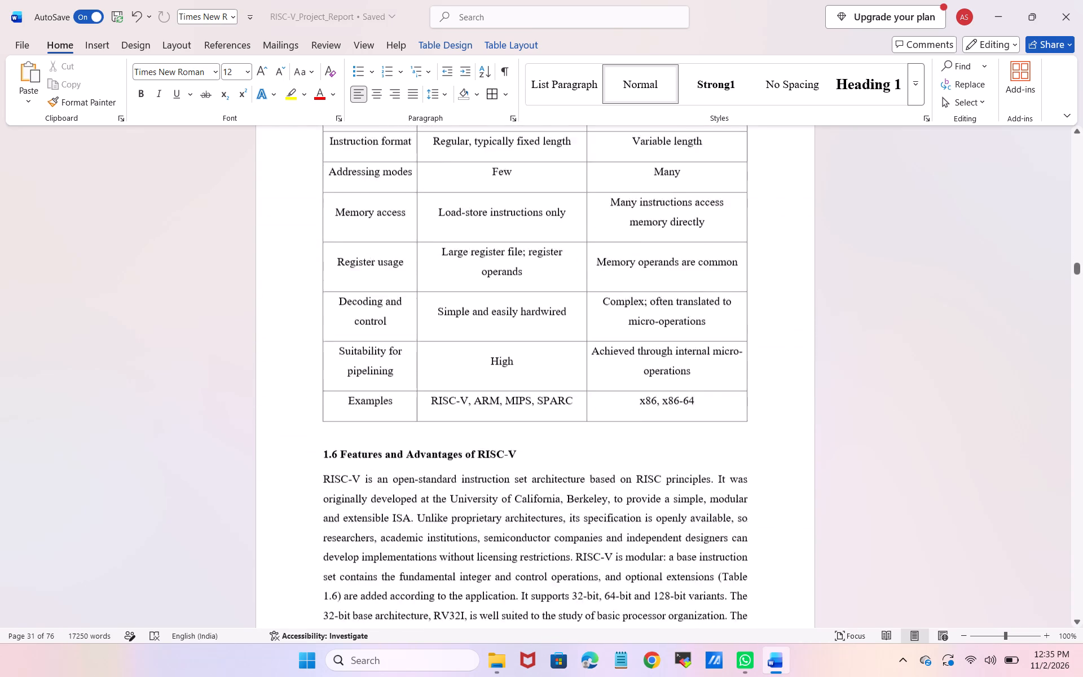
pyautogui.scroll(-4, 636, 443)
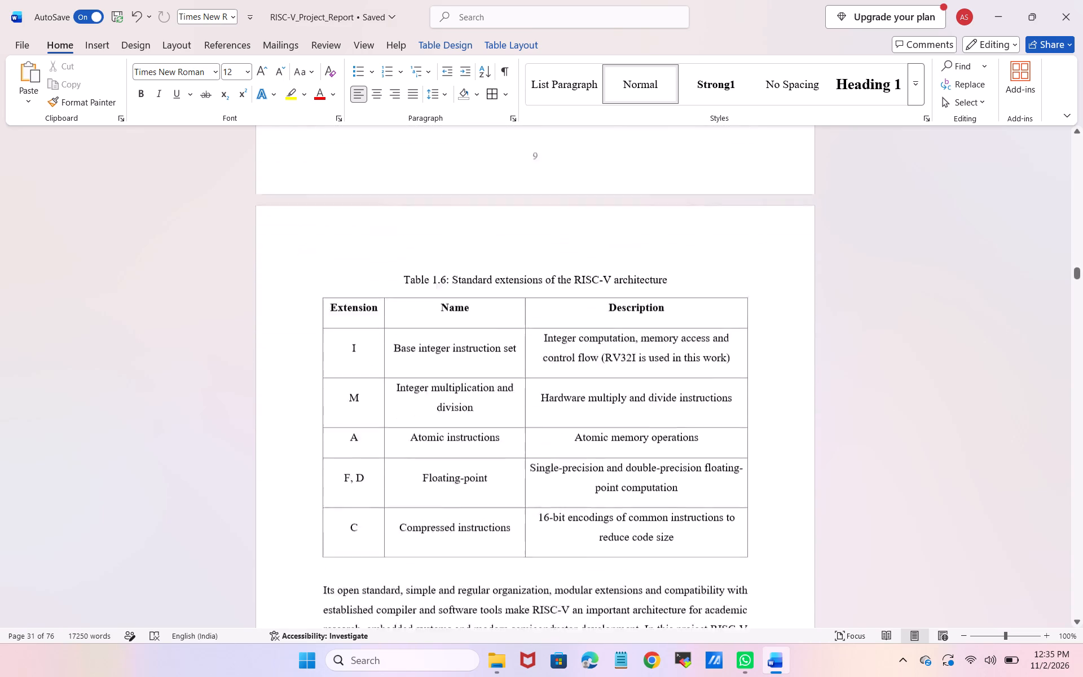
pyautogui.scroll(-5, 636, 443)
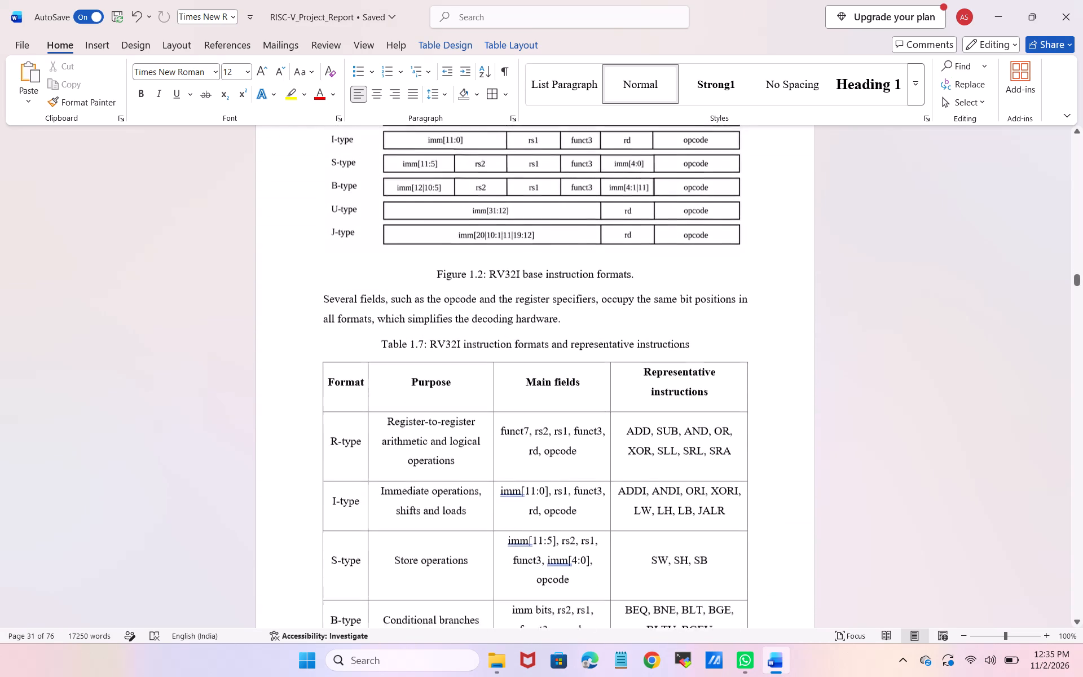
pyautogui.scroll(-6, 636, 443)
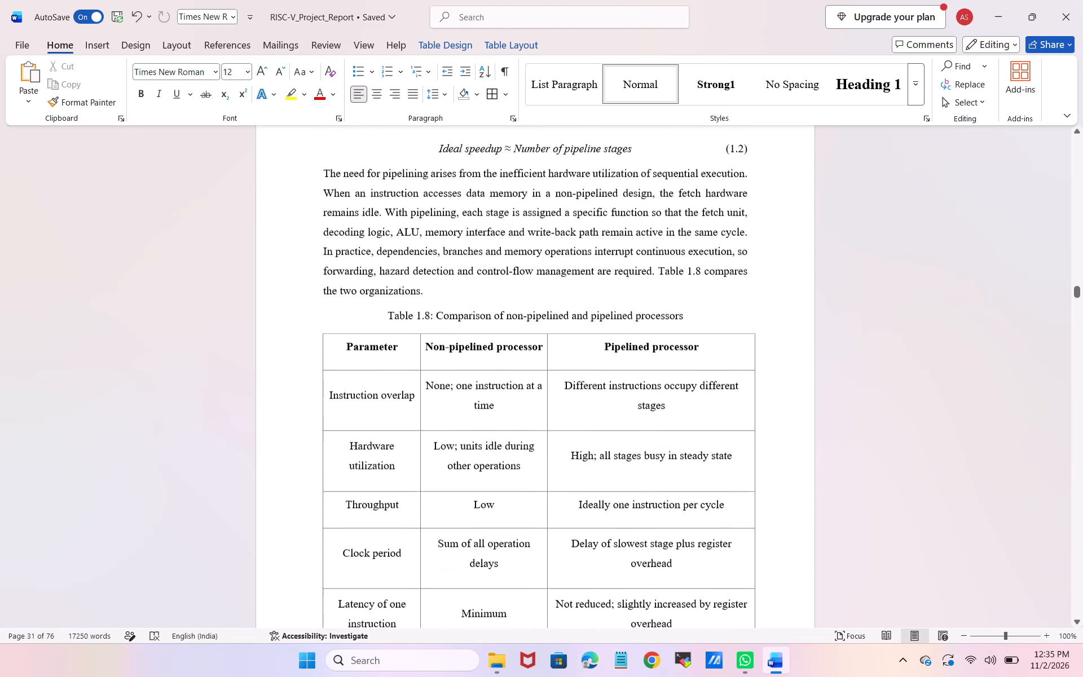
pyautogui.scroll(-4, 636, 443)
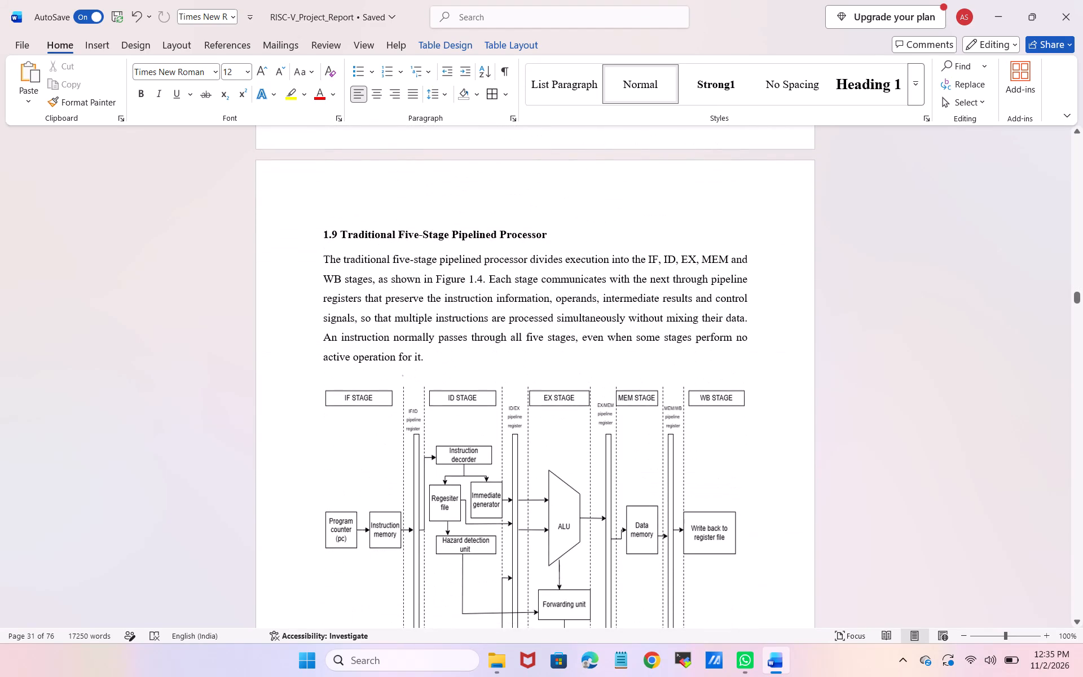
pyautogui.scroll(-3, 636, 443)
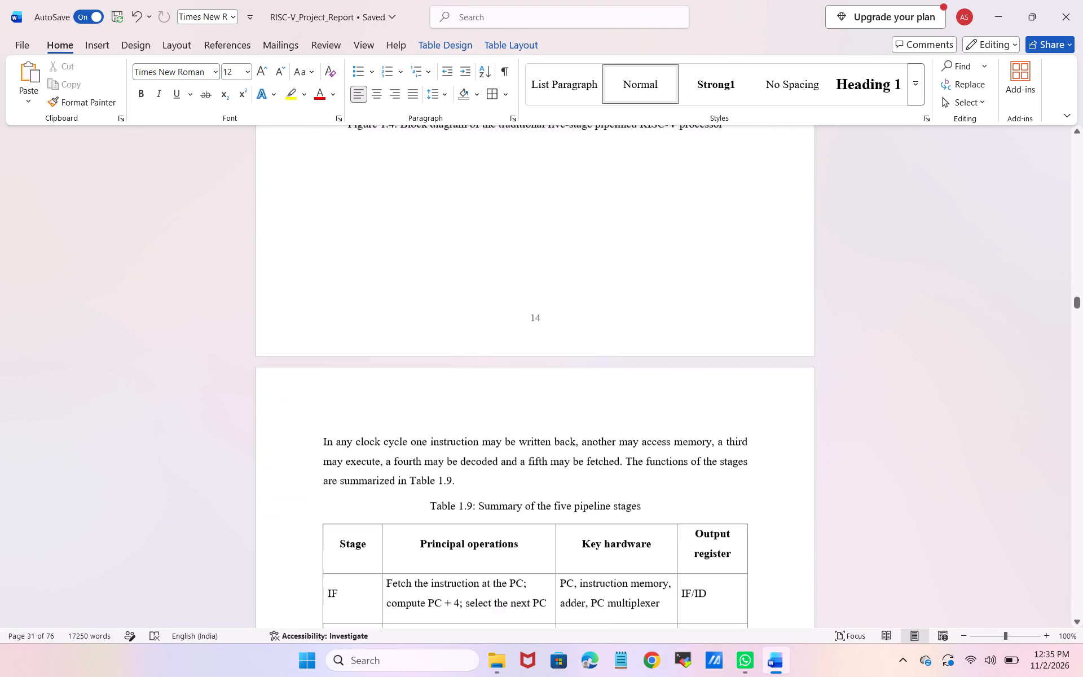
pyautogui.scroll(-5, 636, 443)
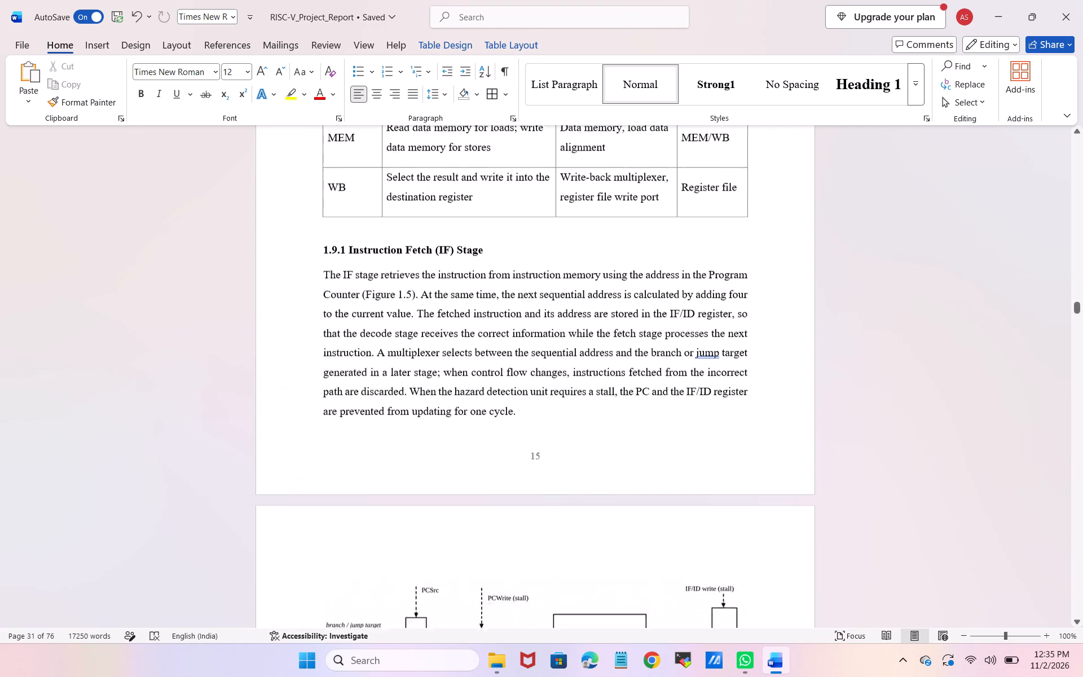
pyautogui.scroll(-4, 636, 443)
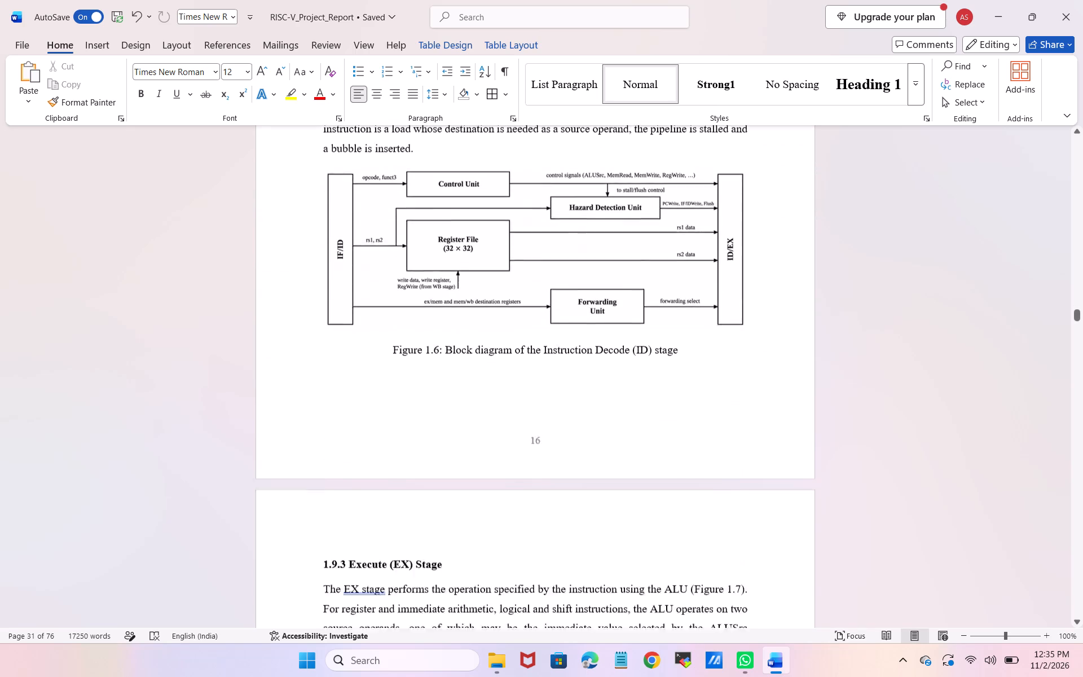
pyautogui.scroll(-5, 636, 443)
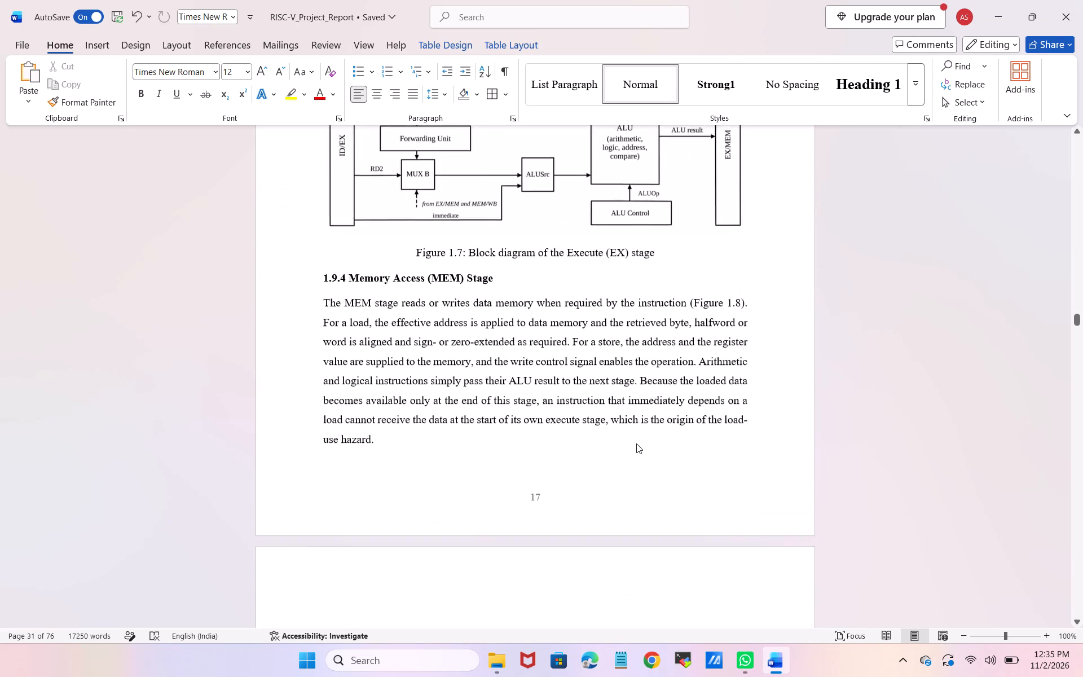
pyautogui.scroll(-4, 636, 443)
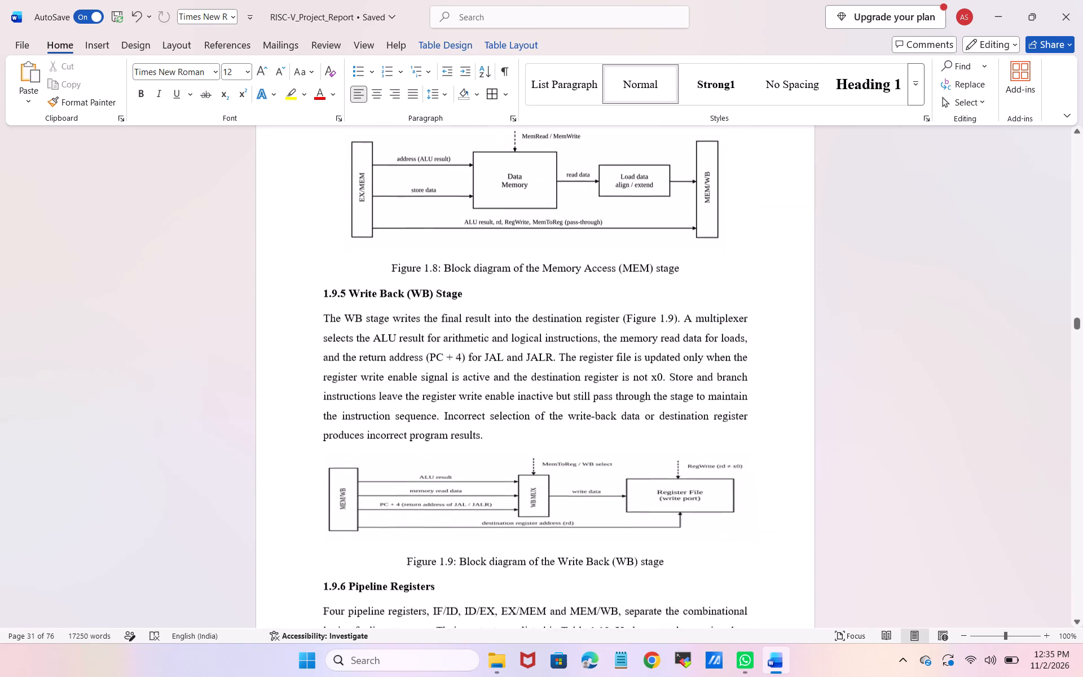
pyautogui.scroll(-4, 636, 443)
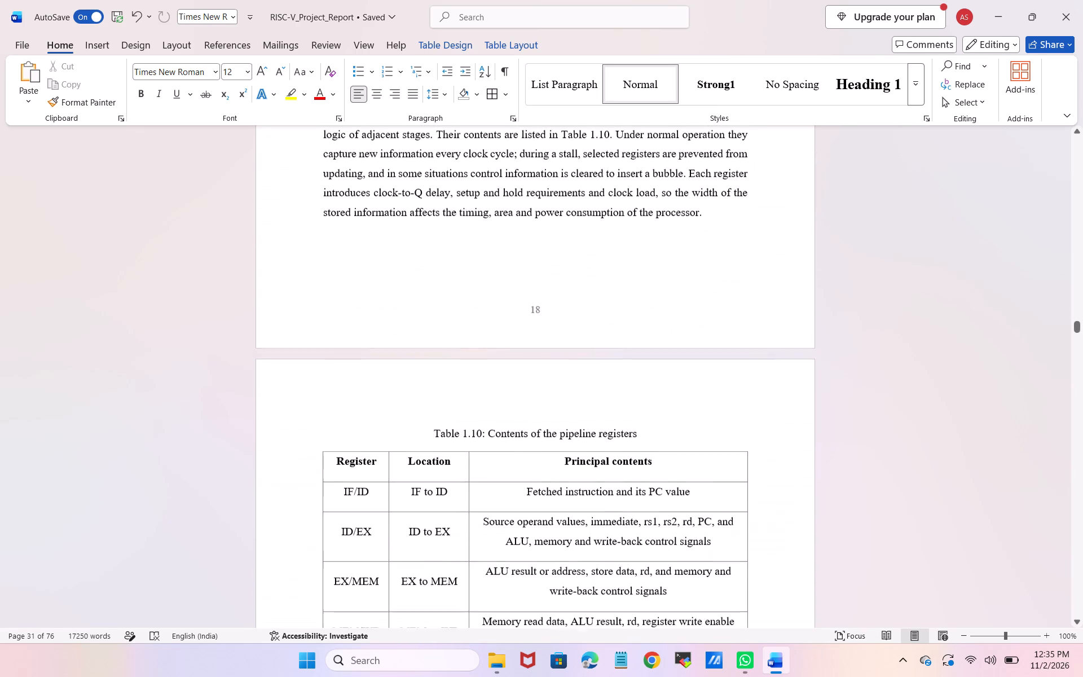
pyautogui.scroll(-4, 636, 443)
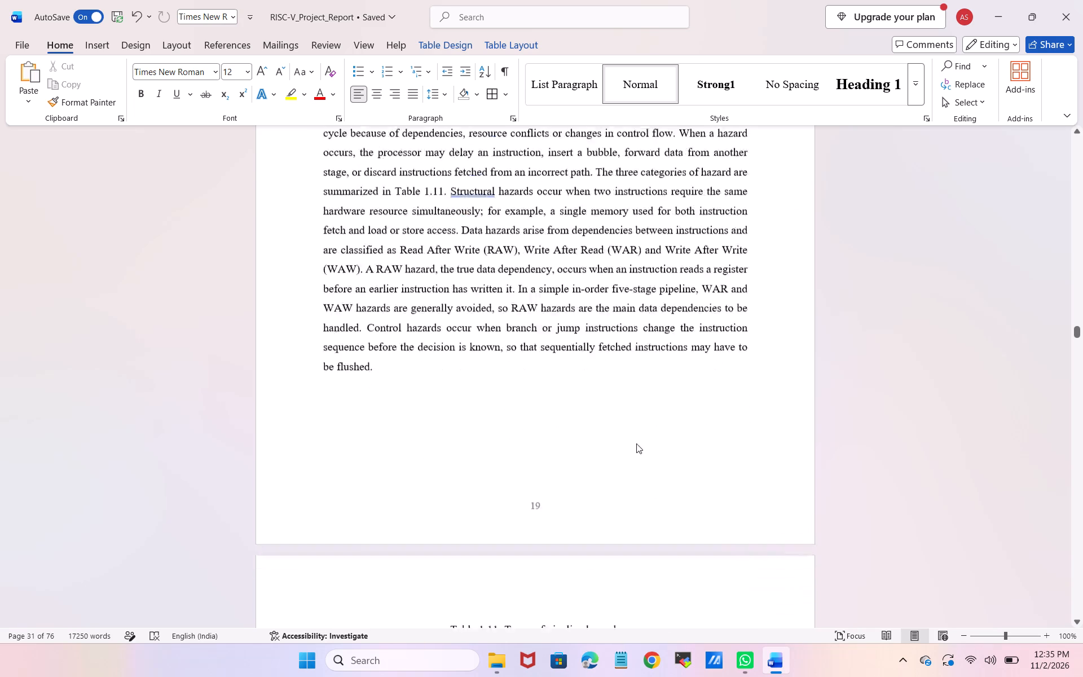
pyautogui.scroll(-5, 636, 443)
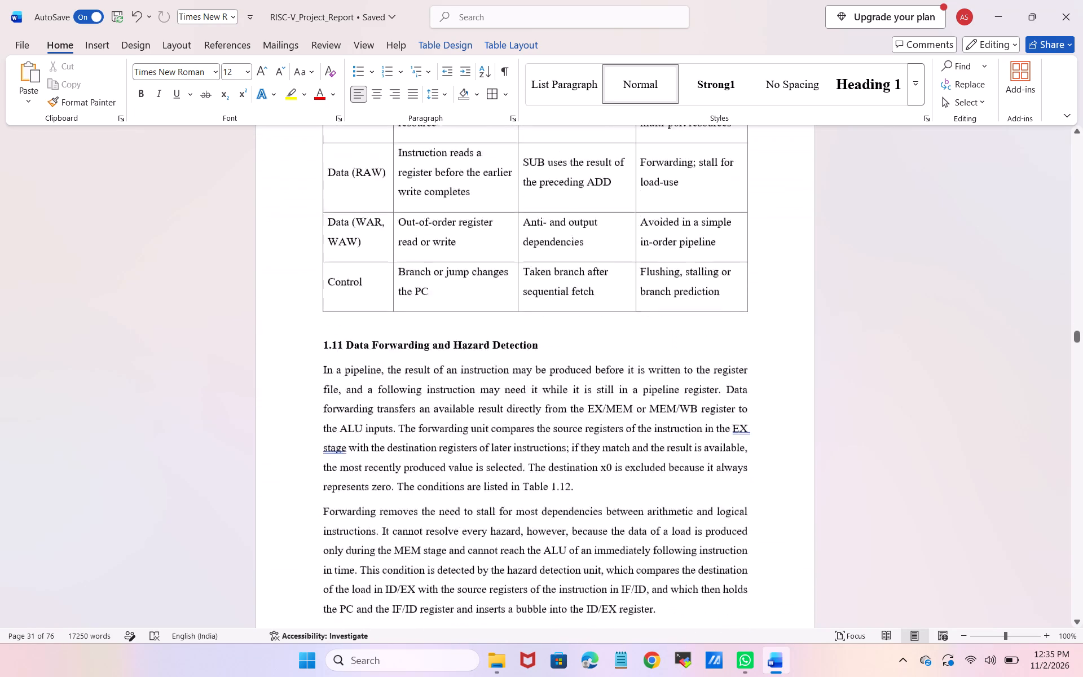
pyautogui.scroll(-9, 636, 443)
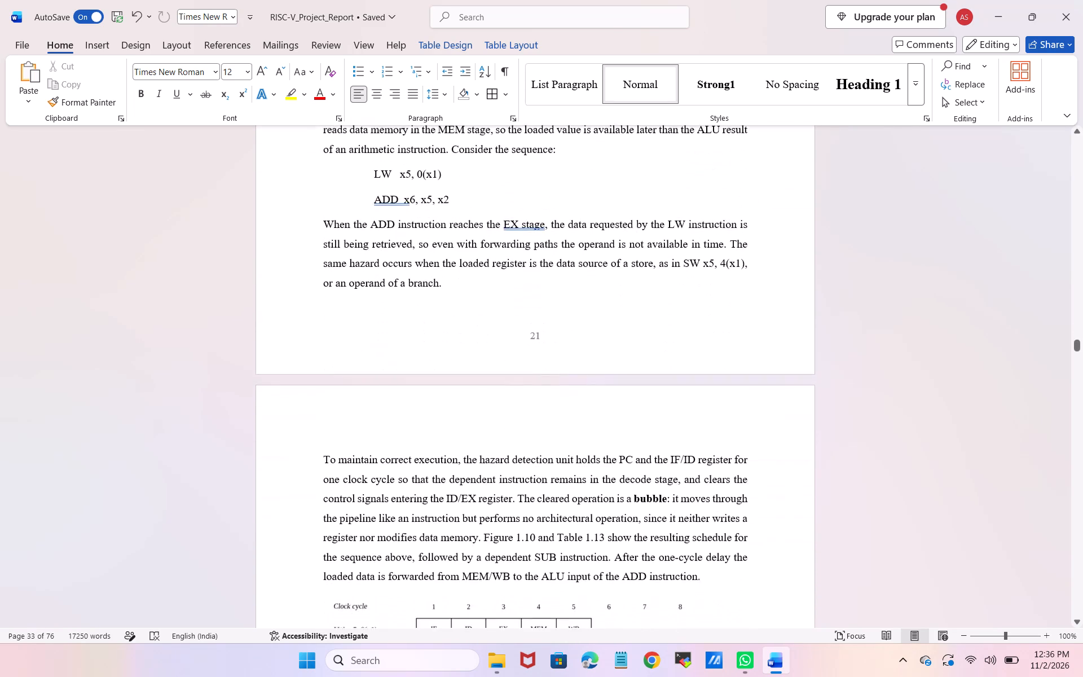
pyautogui.scroll(-4, 636, 443)
# Return to Table 1.12 and re-examine its caption, cell layout and Condition entries.
pyautogui.scroll(3, 636, 443)
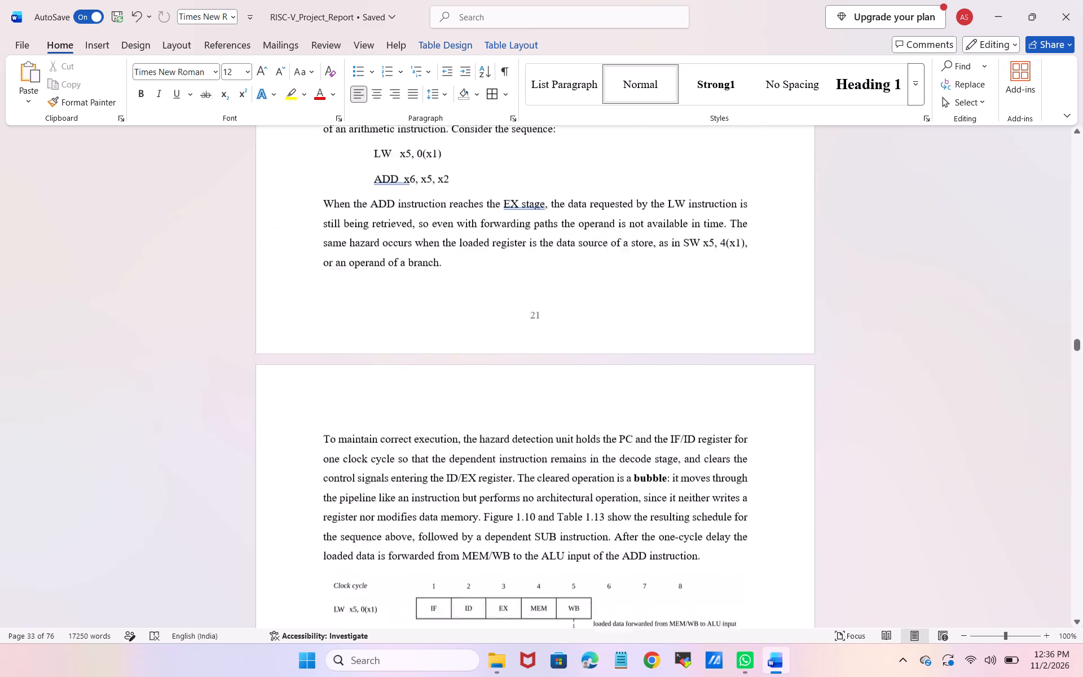
pyautogui.scroll(2, 636, 443)
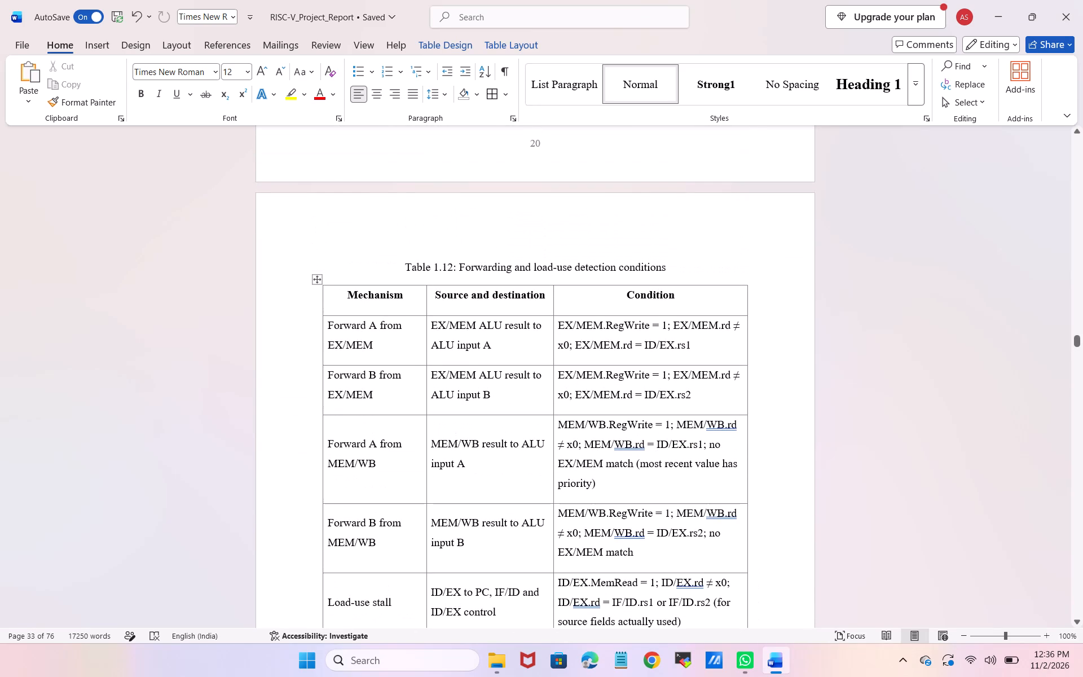
pyautogui.scroll(2, 636, 443)
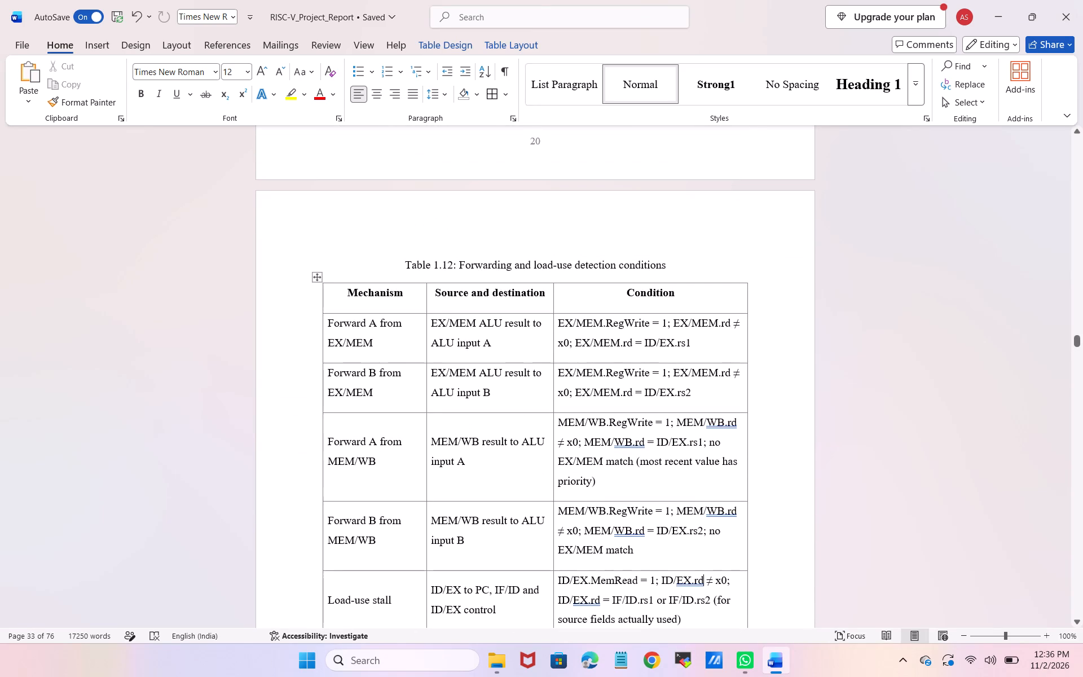
pyautogui.scroll(1, 636, 443)
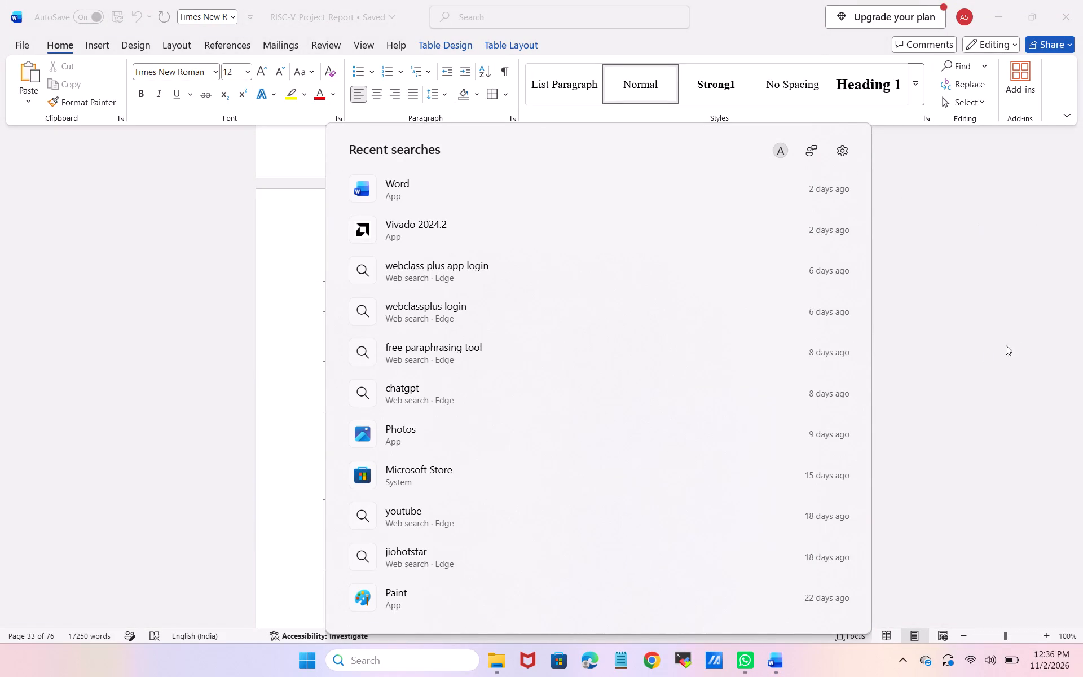
pyautogui.click(998, 375)
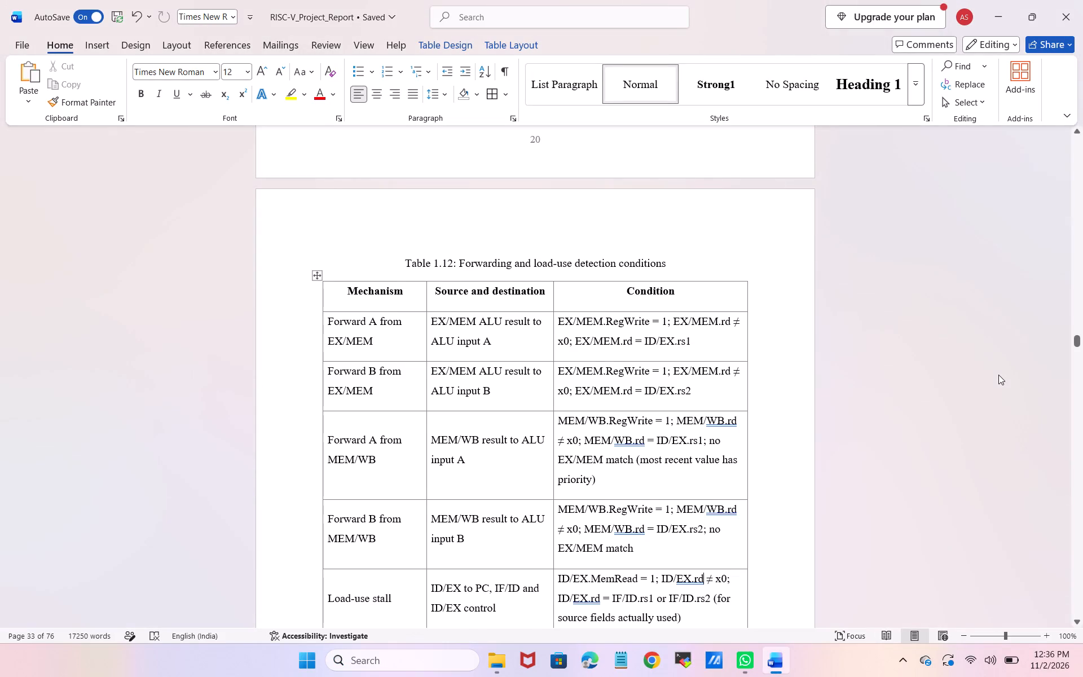
pyautogui.scroll(-1, 998, 375)
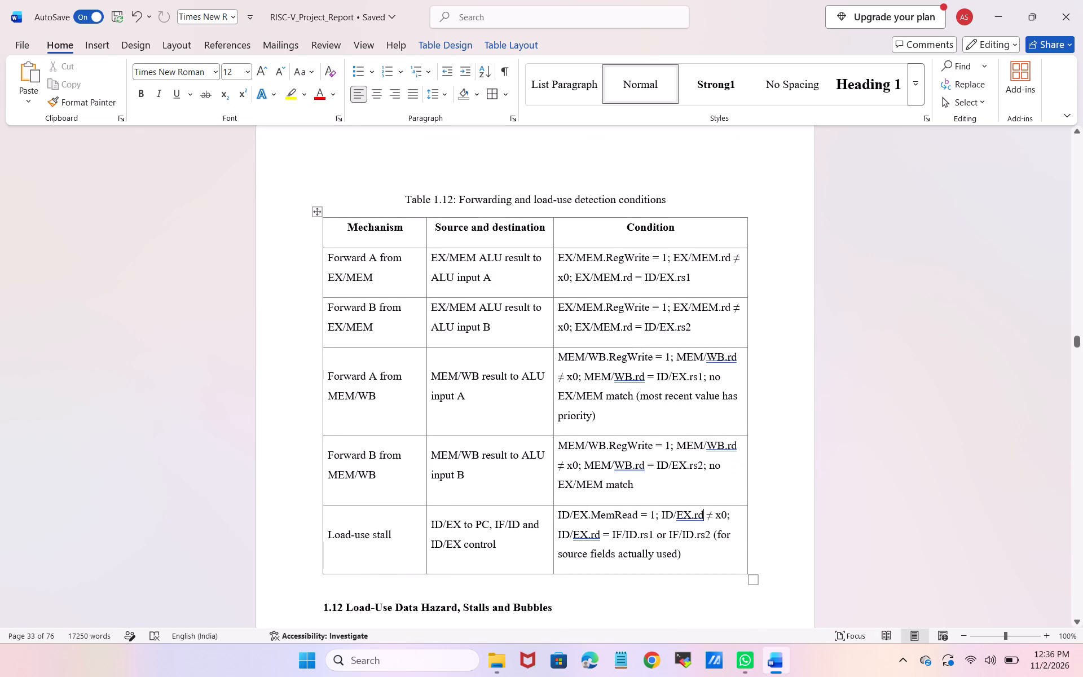
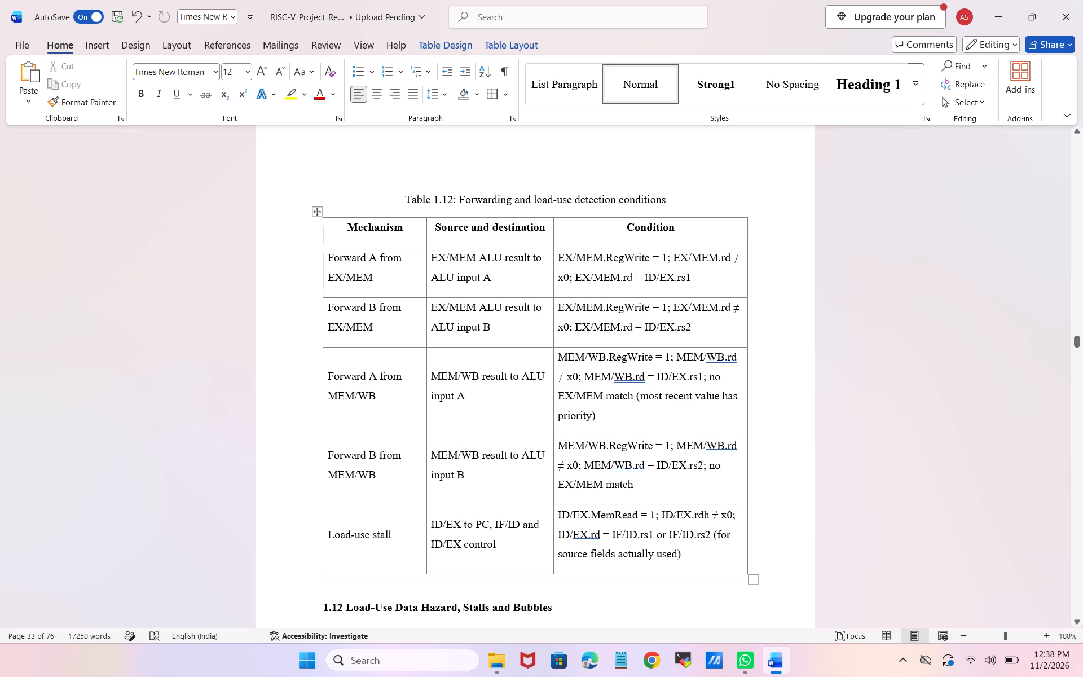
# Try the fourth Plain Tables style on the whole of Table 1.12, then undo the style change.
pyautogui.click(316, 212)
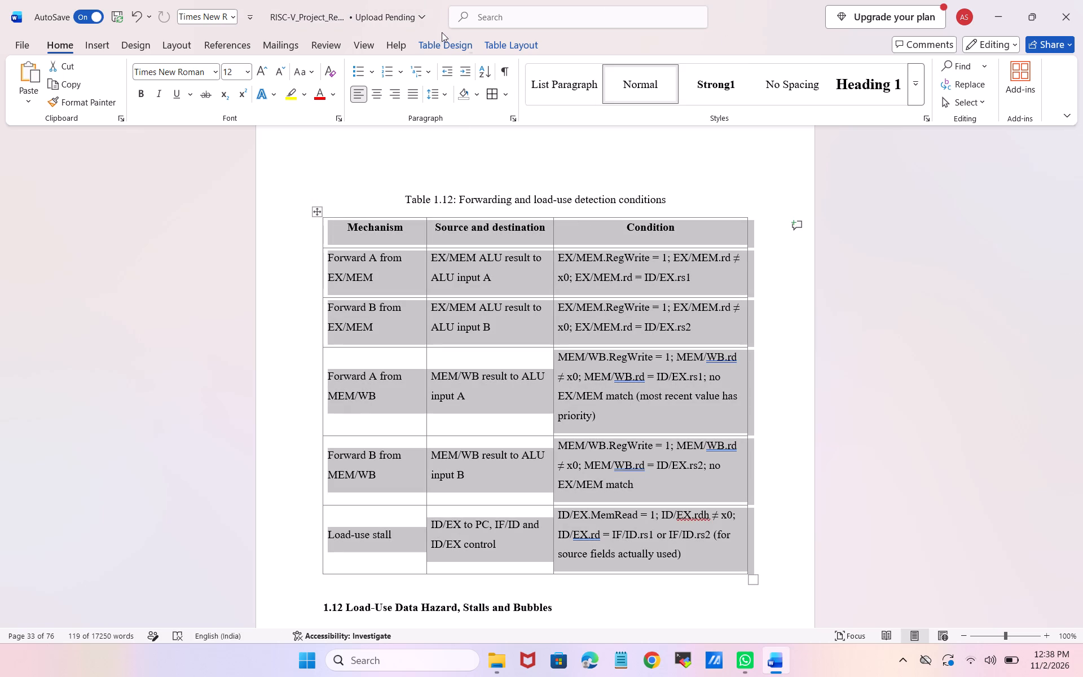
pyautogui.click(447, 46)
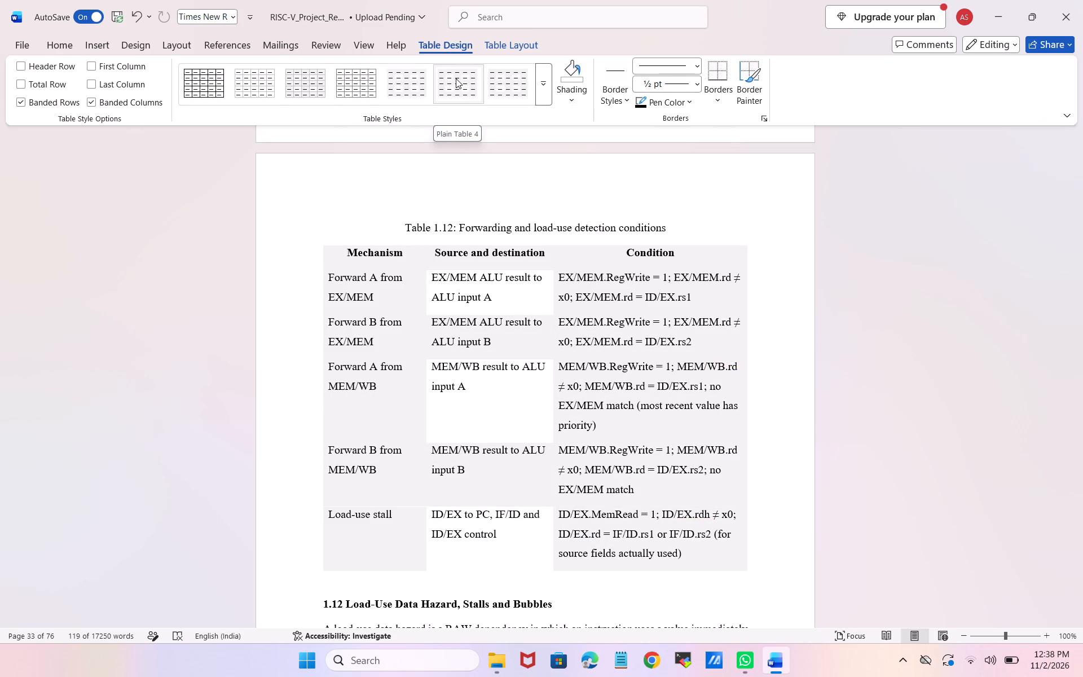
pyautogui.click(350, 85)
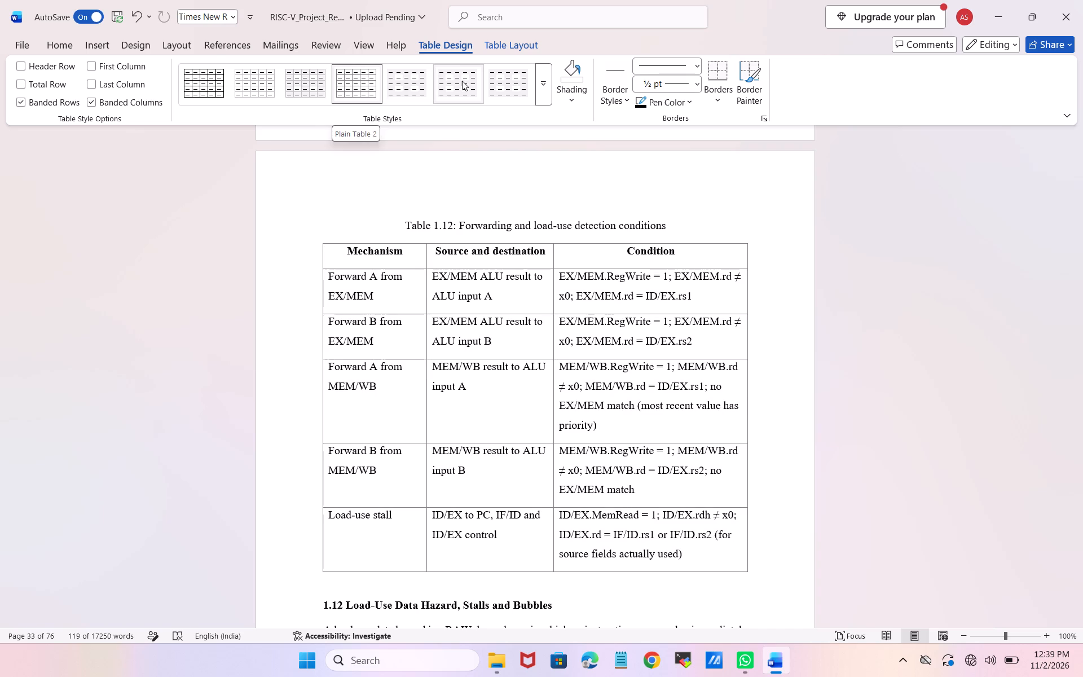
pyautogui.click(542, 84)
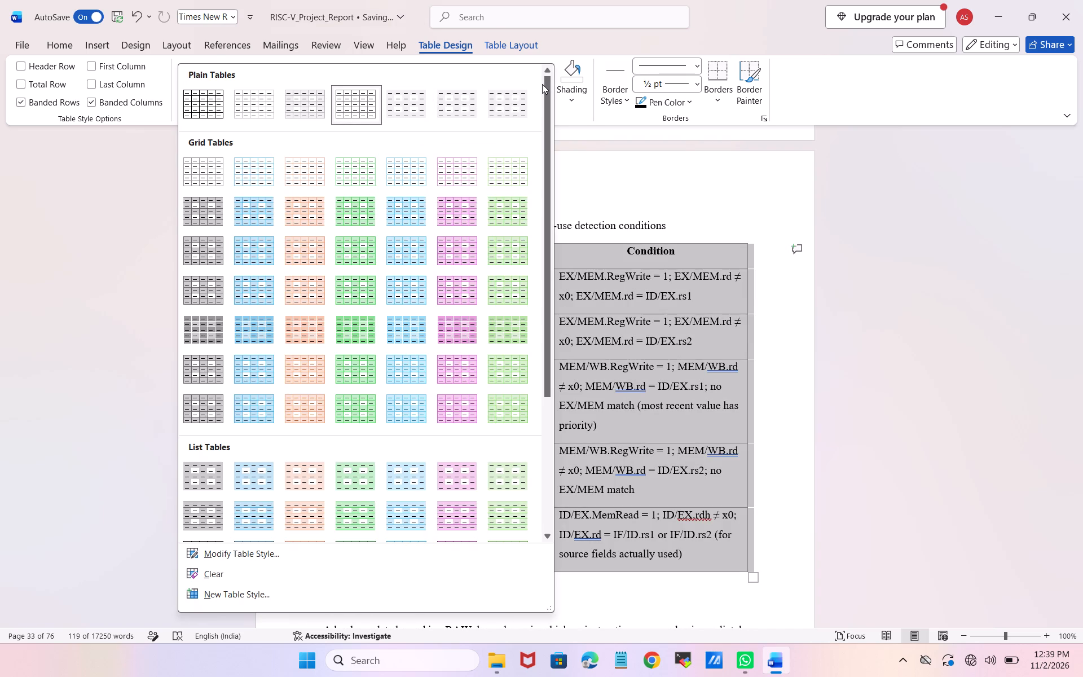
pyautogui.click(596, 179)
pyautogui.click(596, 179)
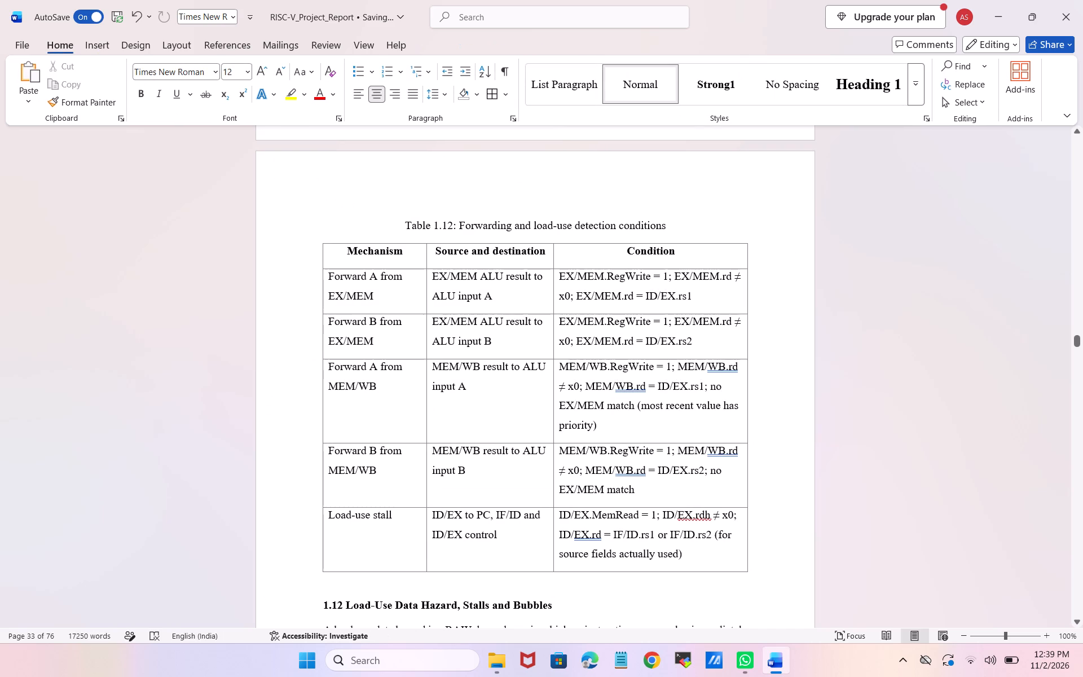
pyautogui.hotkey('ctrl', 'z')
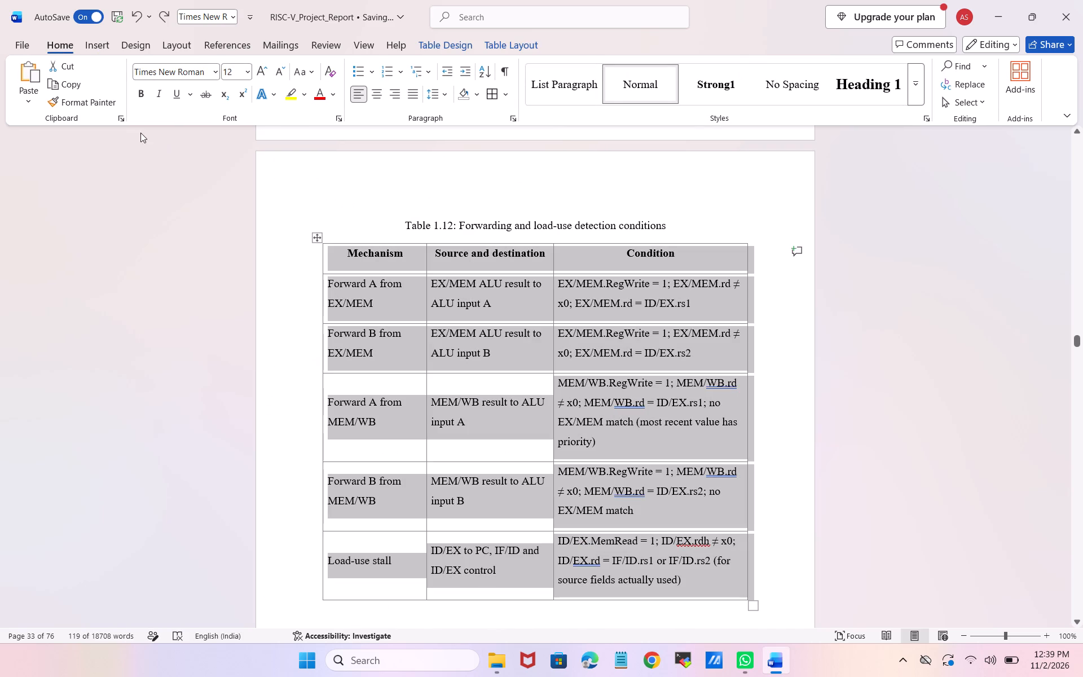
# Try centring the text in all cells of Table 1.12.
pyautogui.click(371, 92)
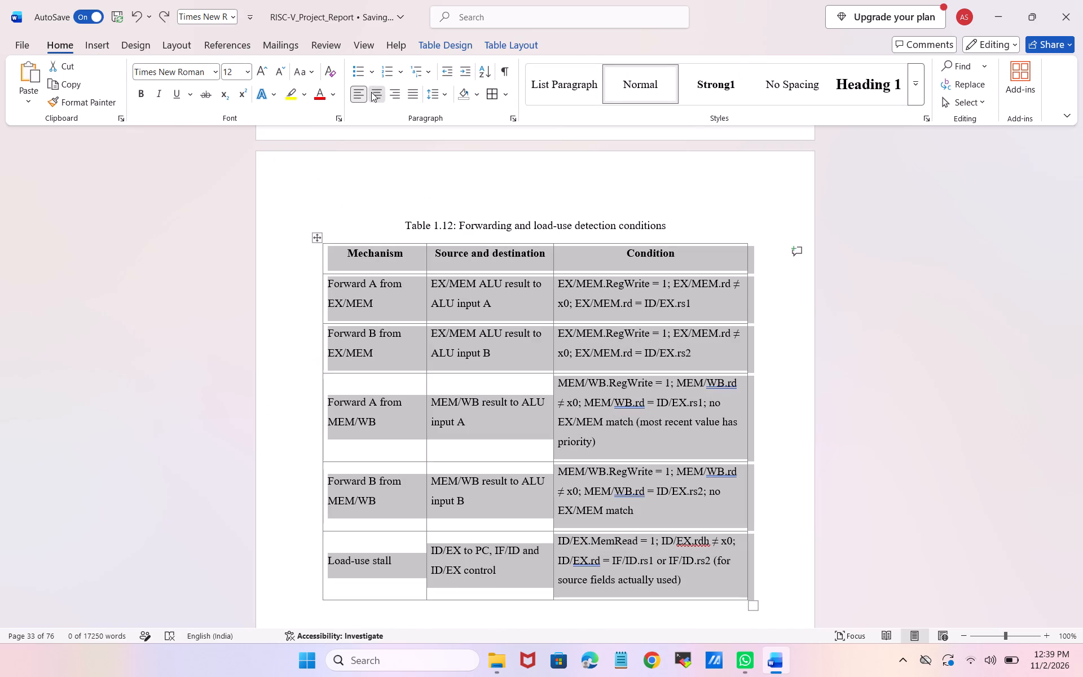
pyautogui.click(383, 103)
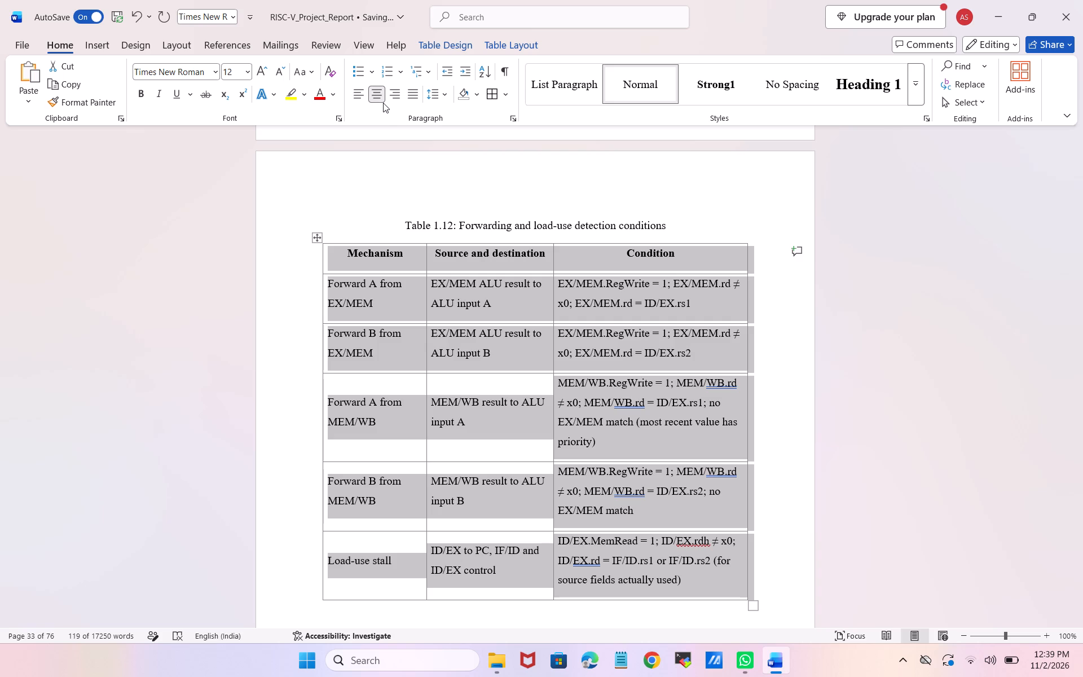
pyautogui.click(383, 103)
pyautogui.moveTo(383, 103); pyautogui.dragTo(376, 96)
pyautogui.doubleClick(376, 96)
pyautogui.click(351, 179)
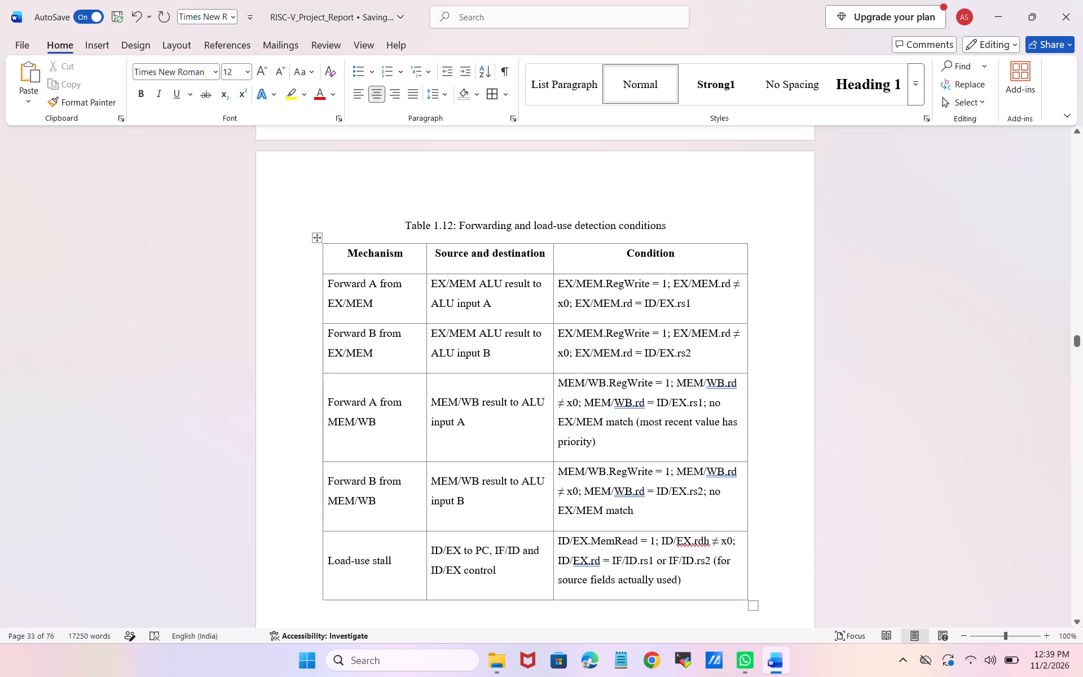
# Apply the fourth Plain Tables style to the whole of Table 1.12, Forwarding and load-use detection conditions.
pyautogui.click(318, 238)
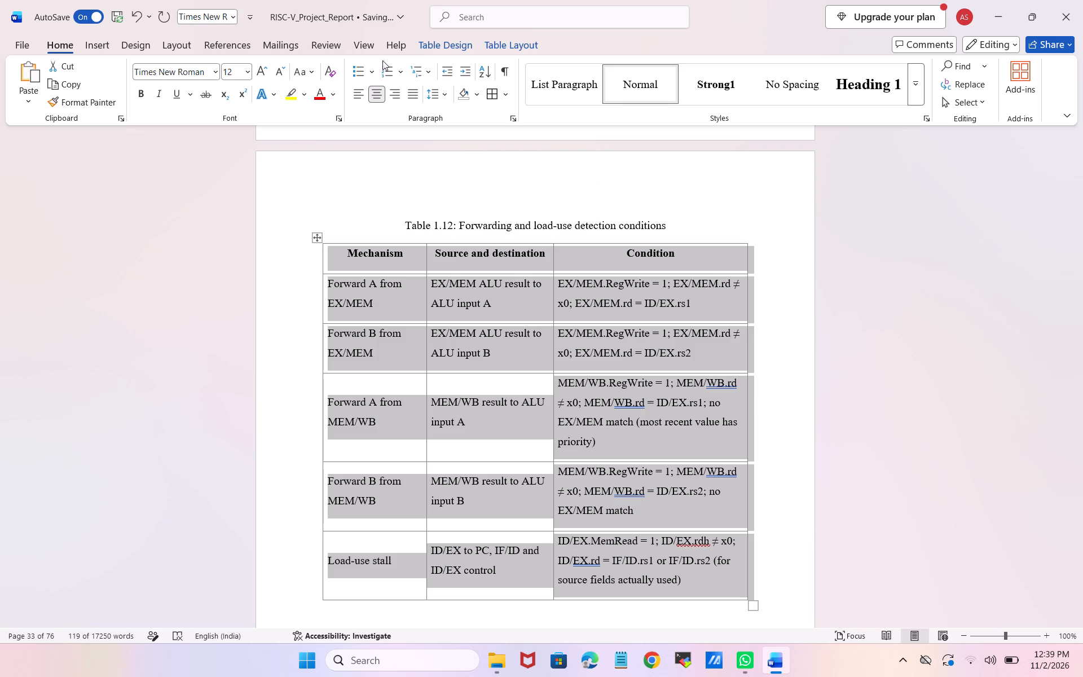
pyautogui.click(442, 42)
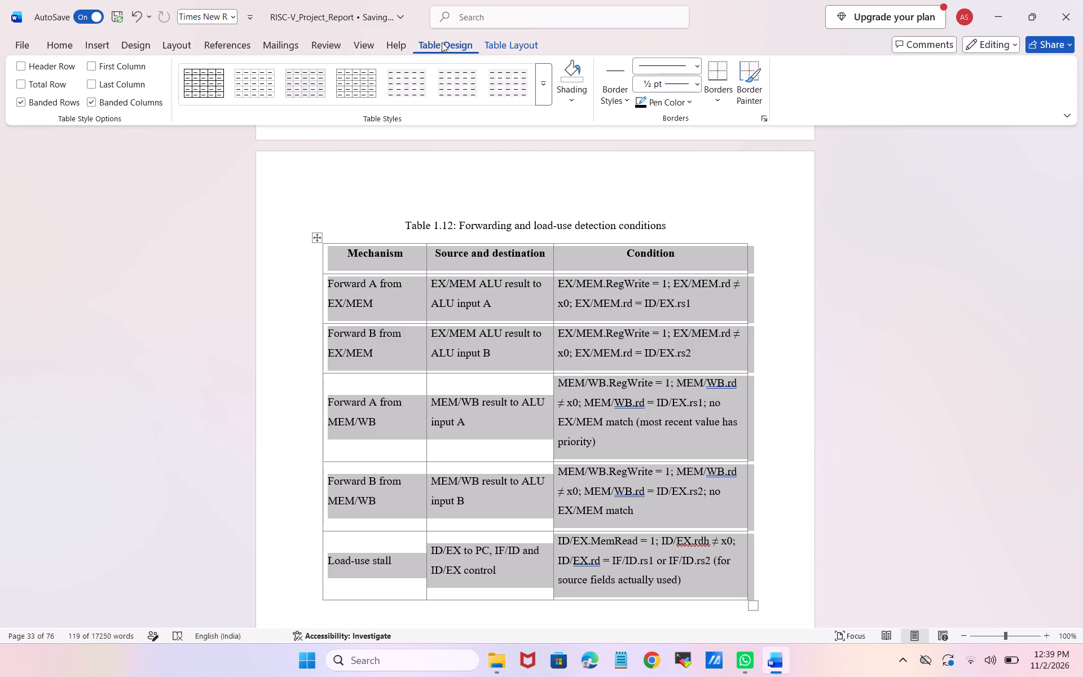
pyautogui.click(342, 89)
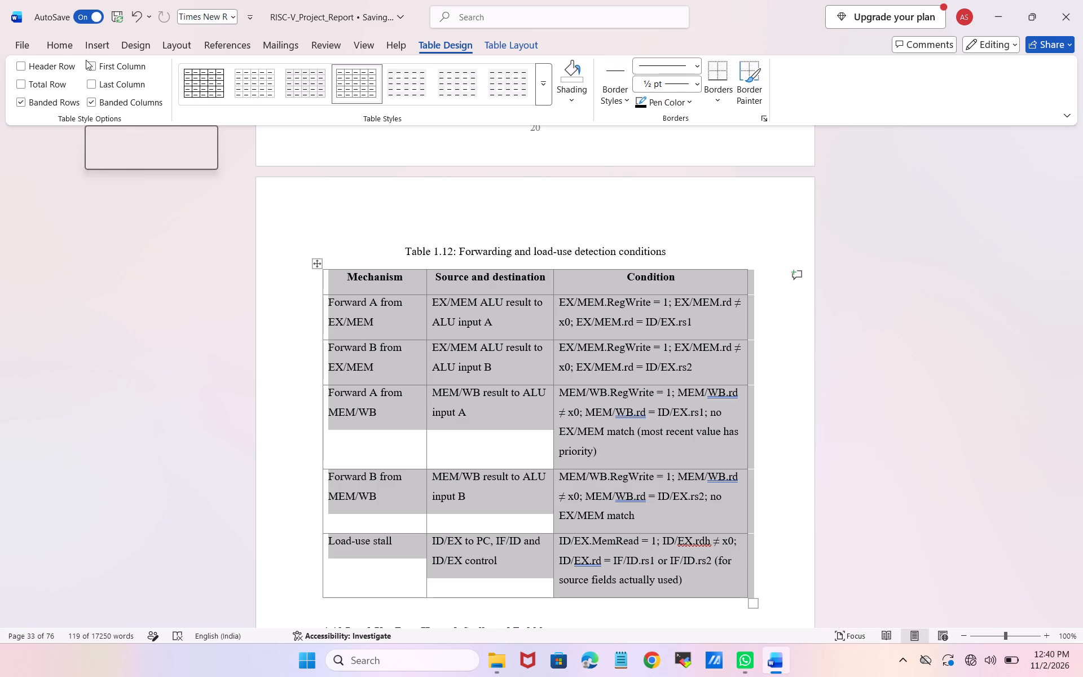
pyautogui.click(117, 246)
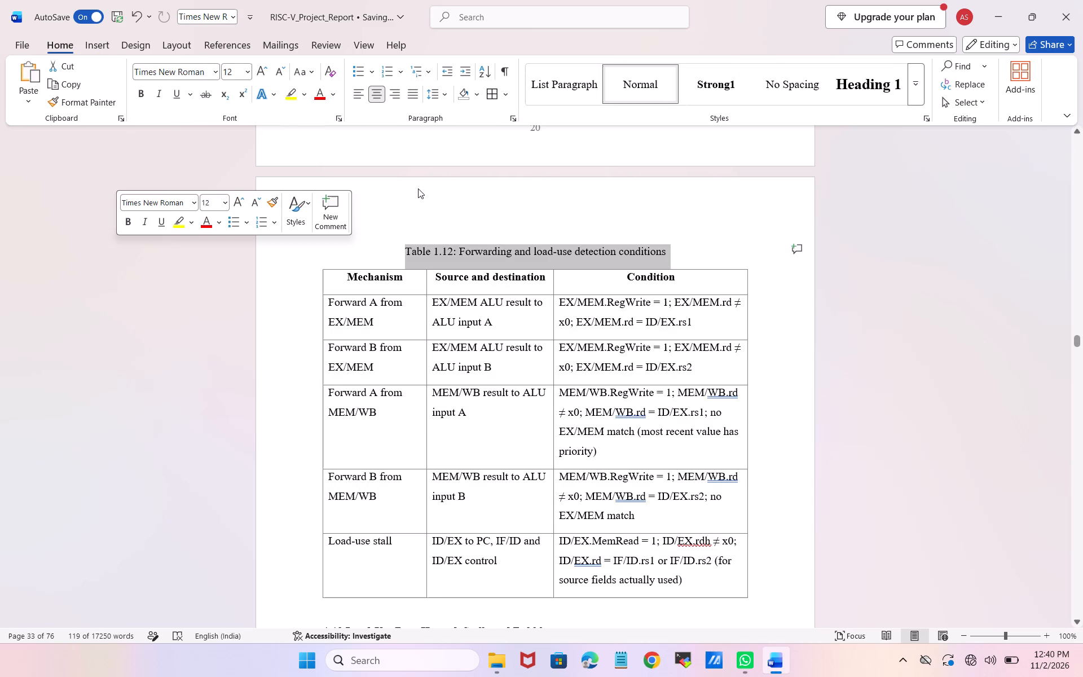
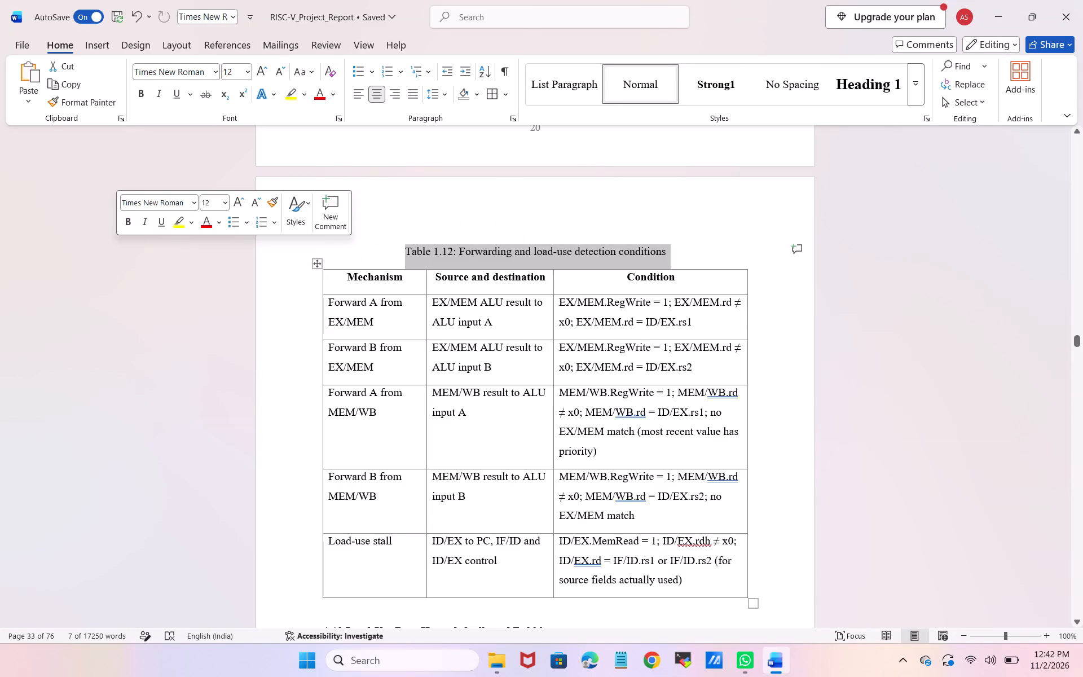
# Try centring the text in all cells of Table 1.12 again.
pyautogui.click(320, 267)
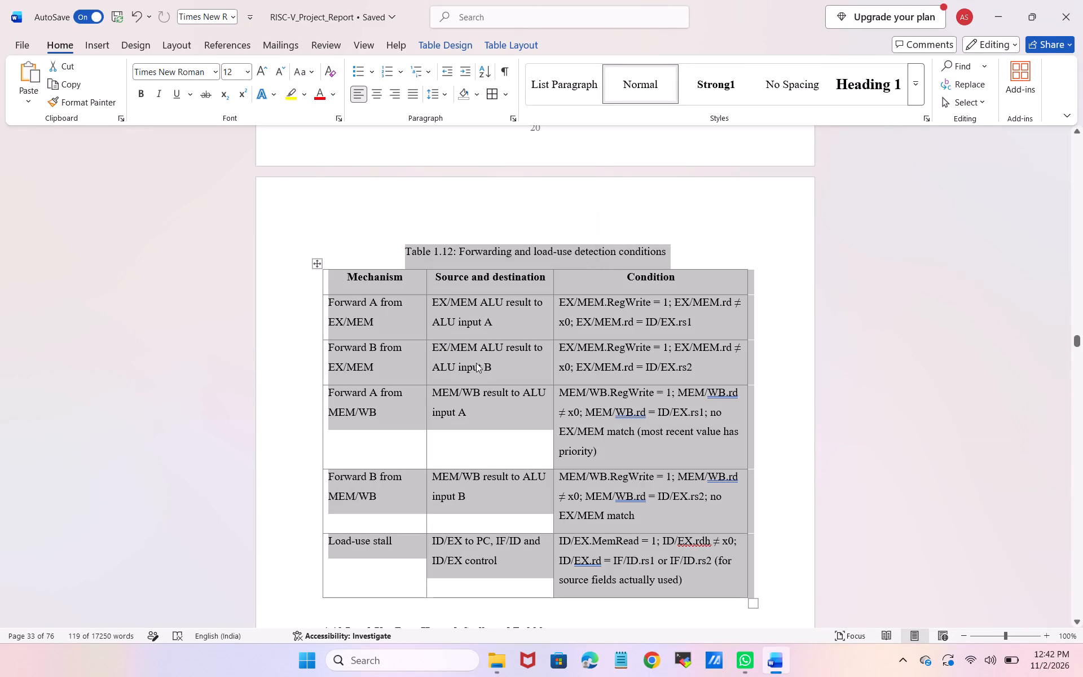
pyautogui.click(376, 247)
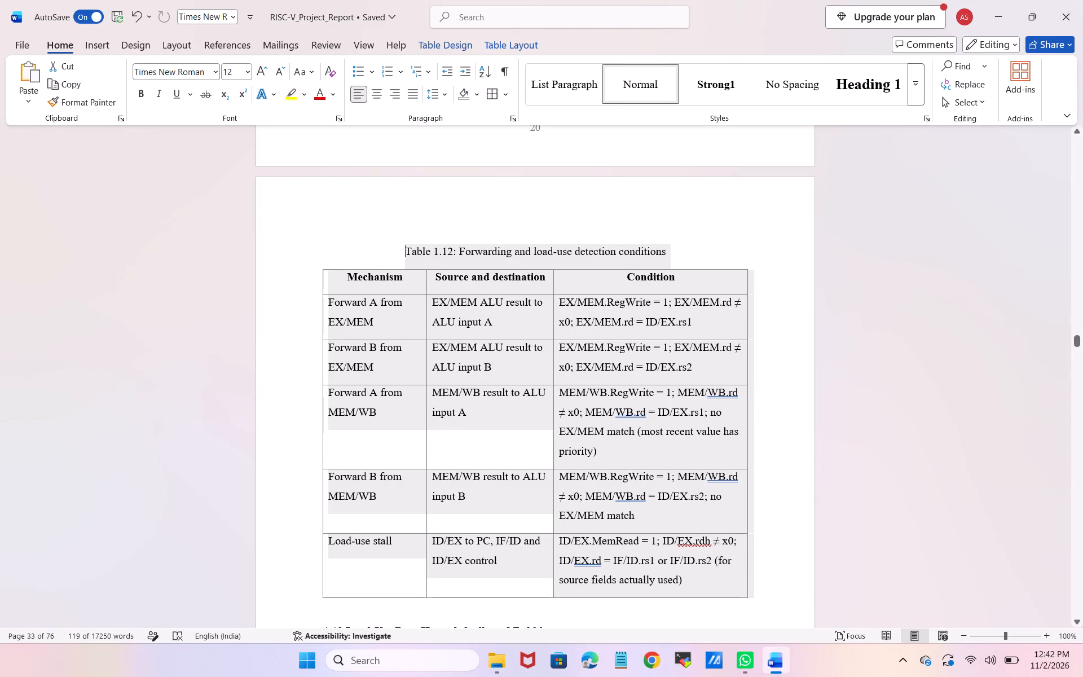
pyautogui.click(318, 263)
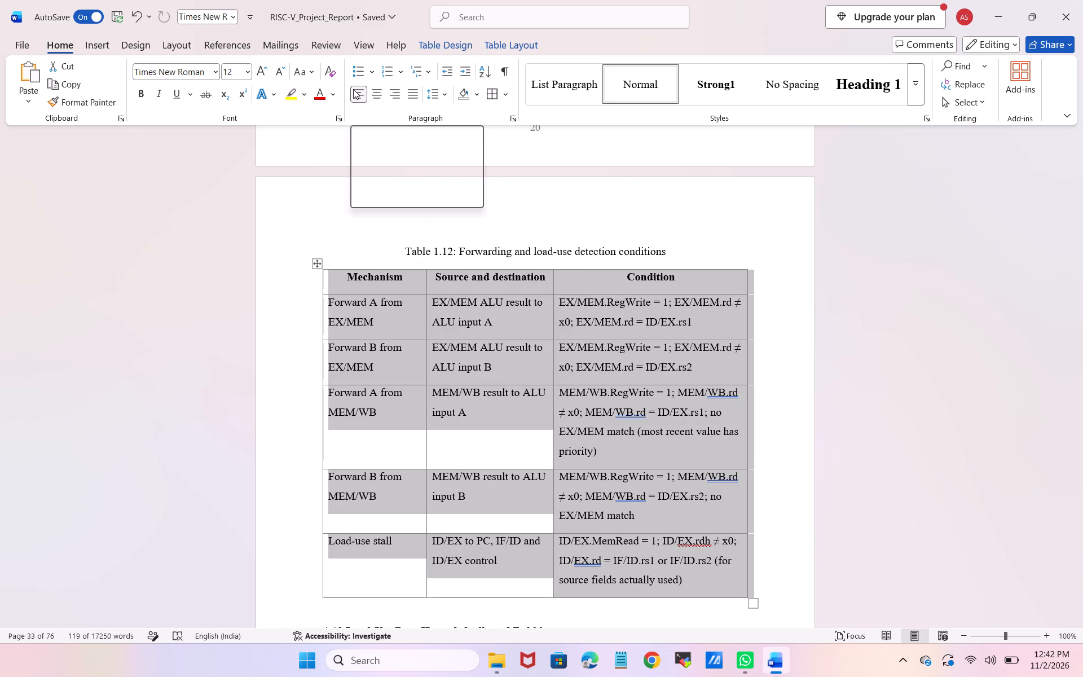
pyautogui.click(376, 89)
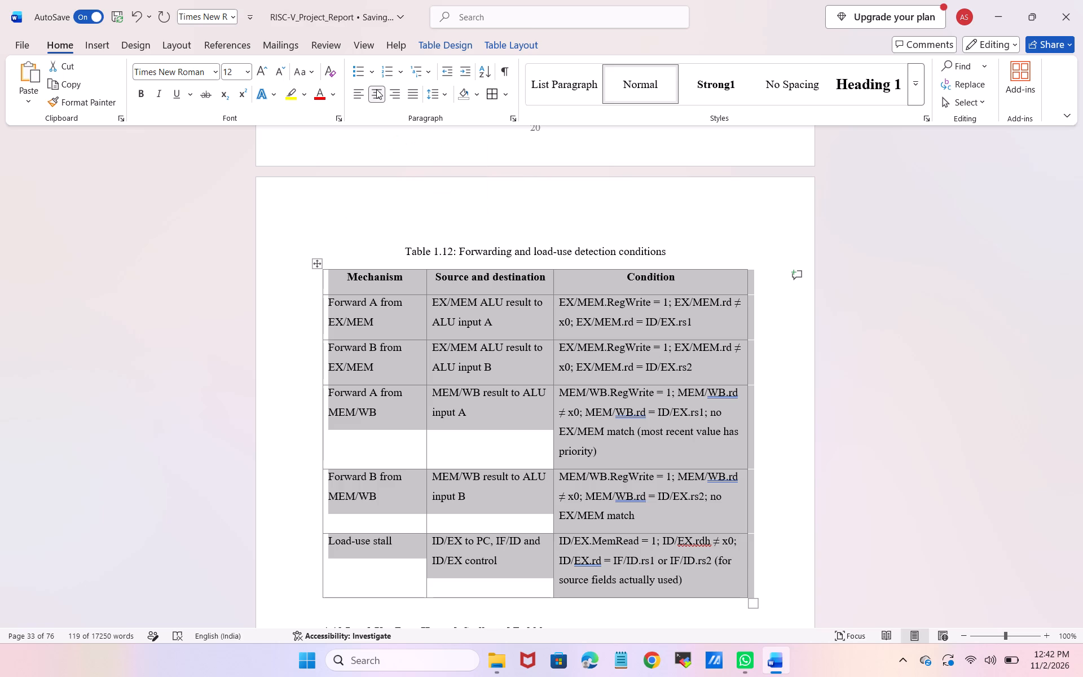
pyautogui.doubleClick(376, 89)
# Autofit the whole of Table 1.12 to the window width.
pyautogui.click(188, 38)
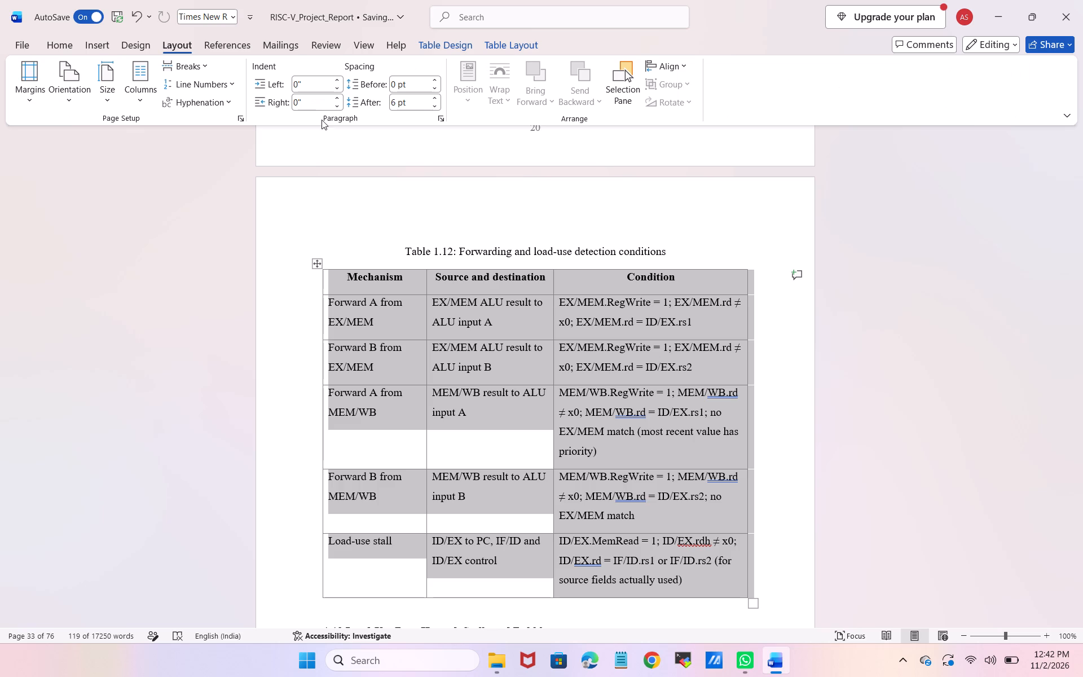
pyautogui.click(448, 44)
pyautogui.click(517, 39)
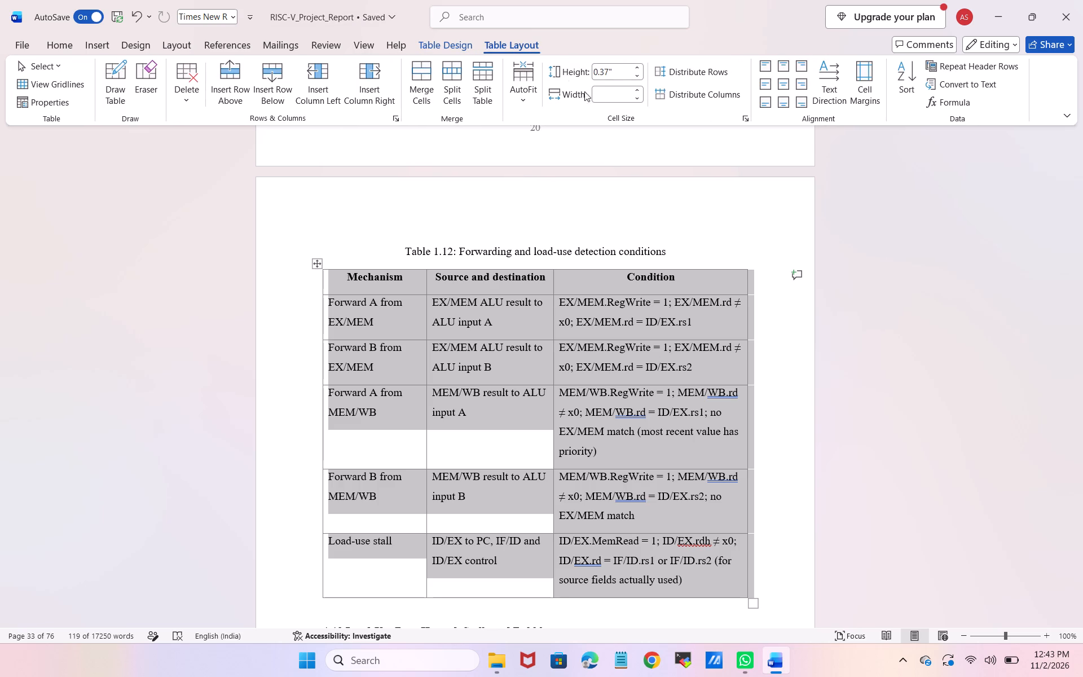
pyautogui.click(519, 89)
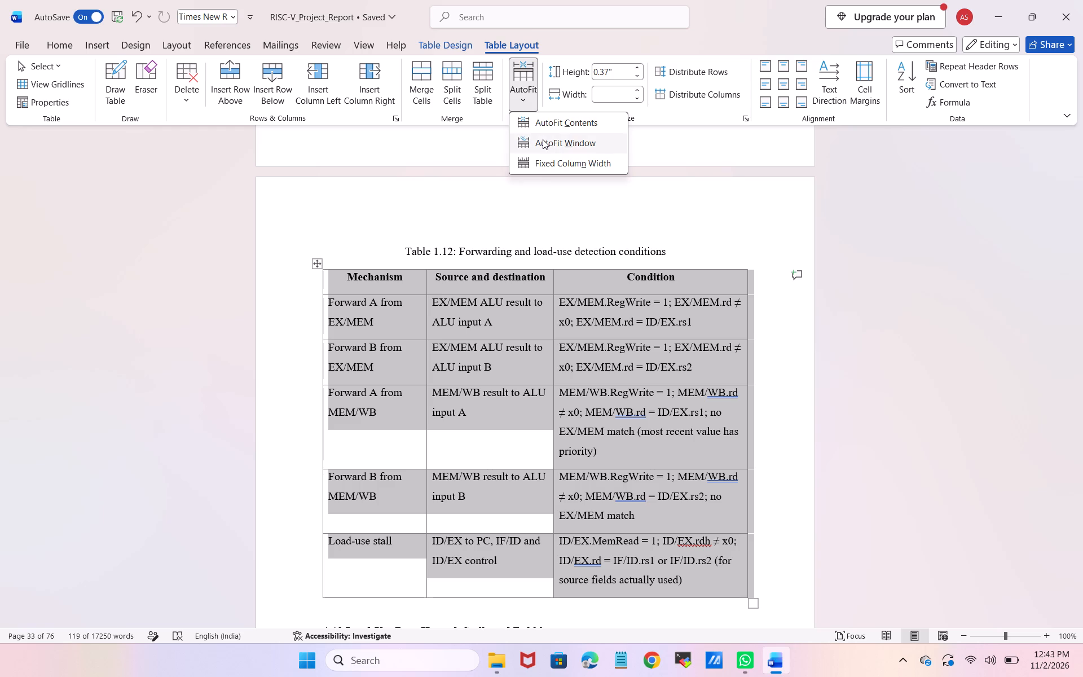
pyautogui.click(550, 143)
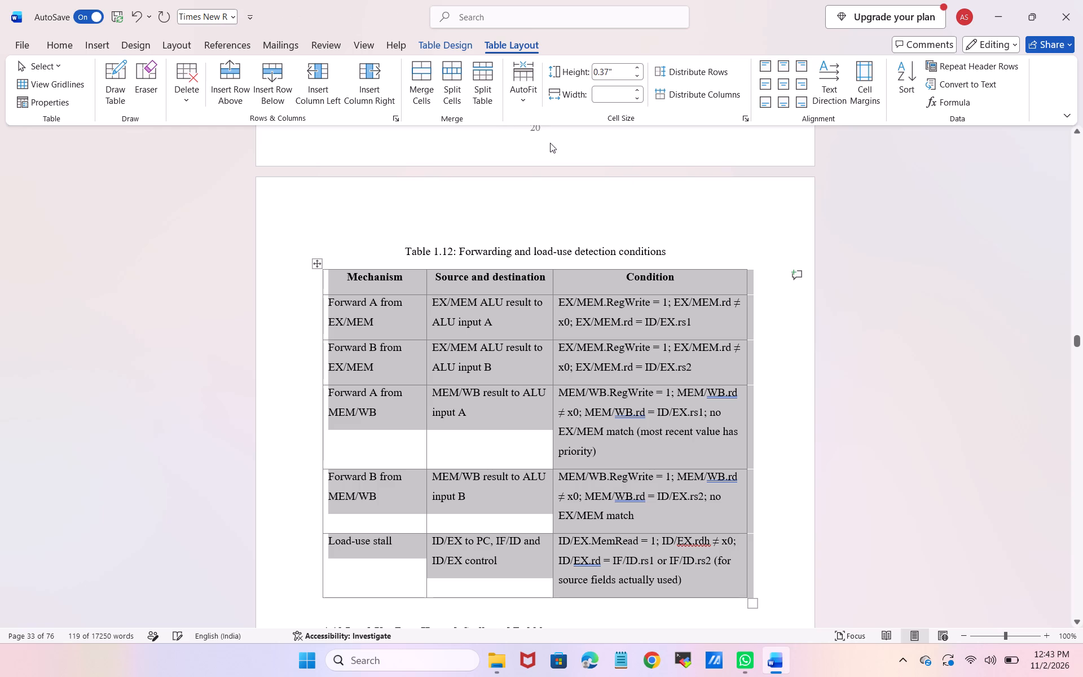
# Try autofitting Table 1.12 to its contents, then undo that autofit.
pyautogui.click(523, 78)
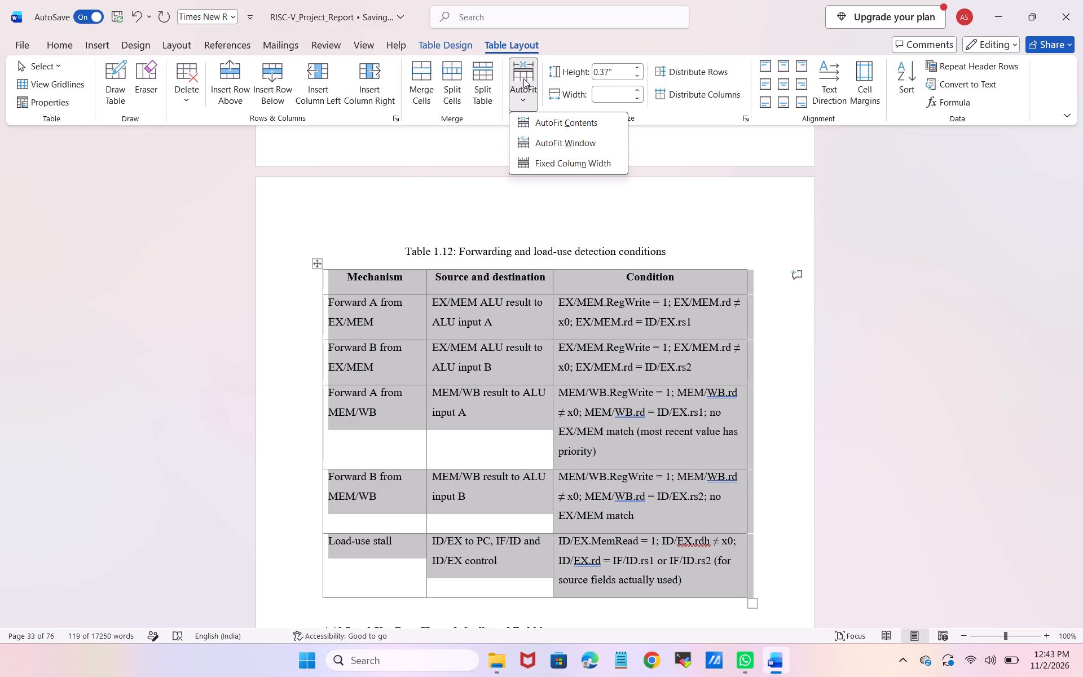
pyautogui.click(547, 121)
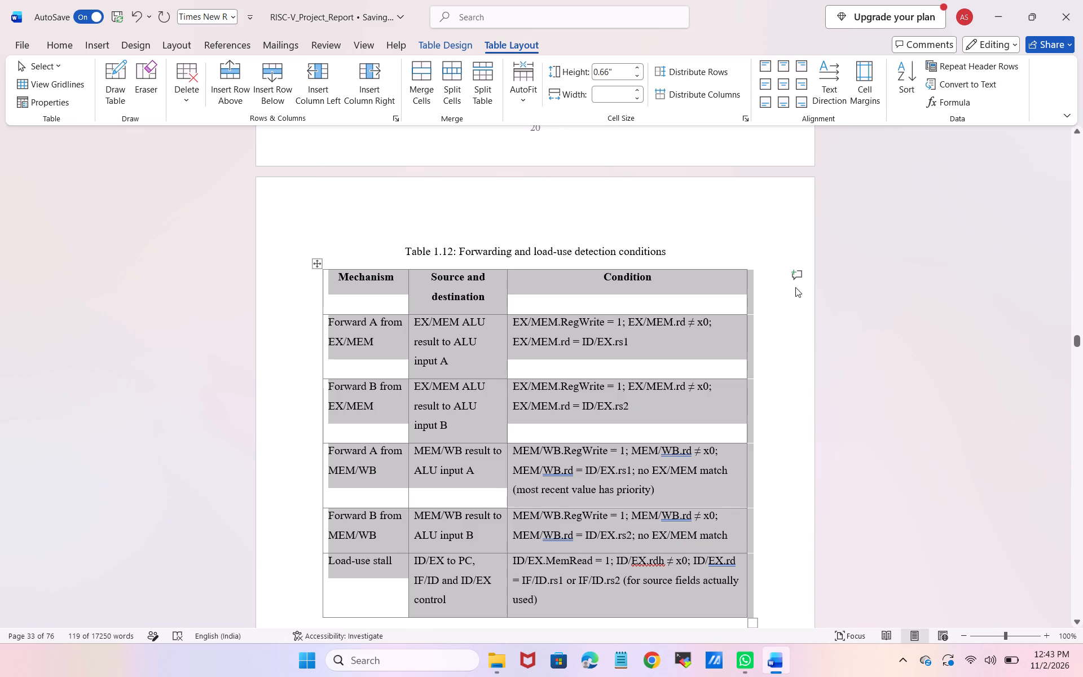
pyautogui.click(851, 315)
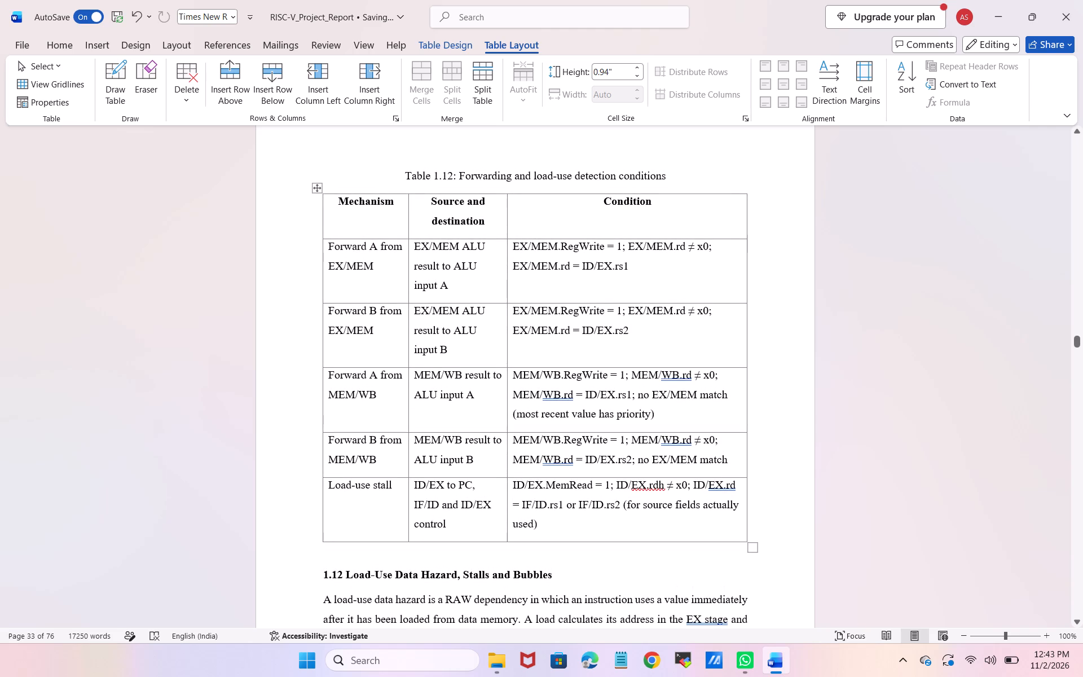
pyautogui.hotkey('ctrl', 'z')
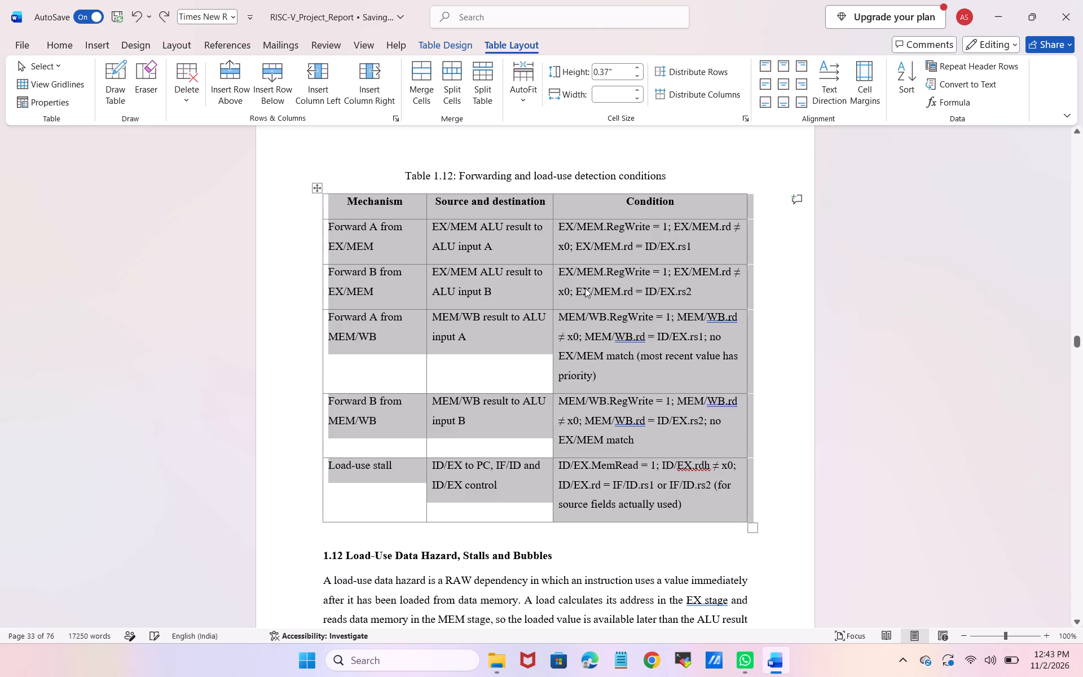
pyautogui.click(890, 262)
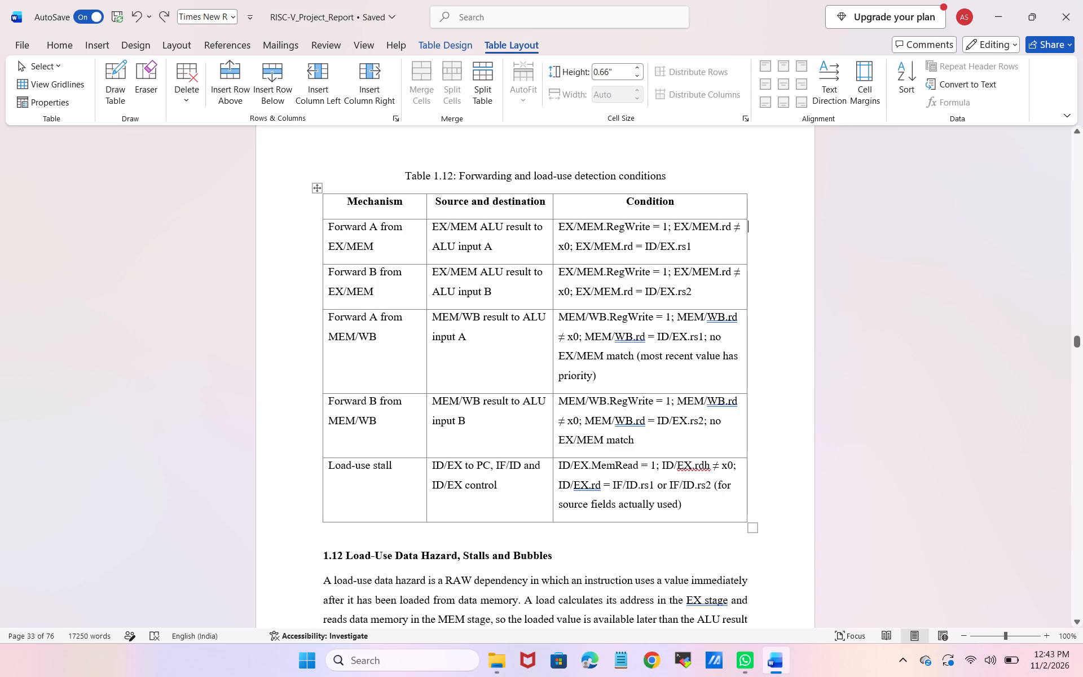
# Compare the layout of Tables 1.10 to 1.12 and review Section 1.12 through Figure 1.10 to Table 1.13.
pyautogui.scroll(-2, 483, 430)
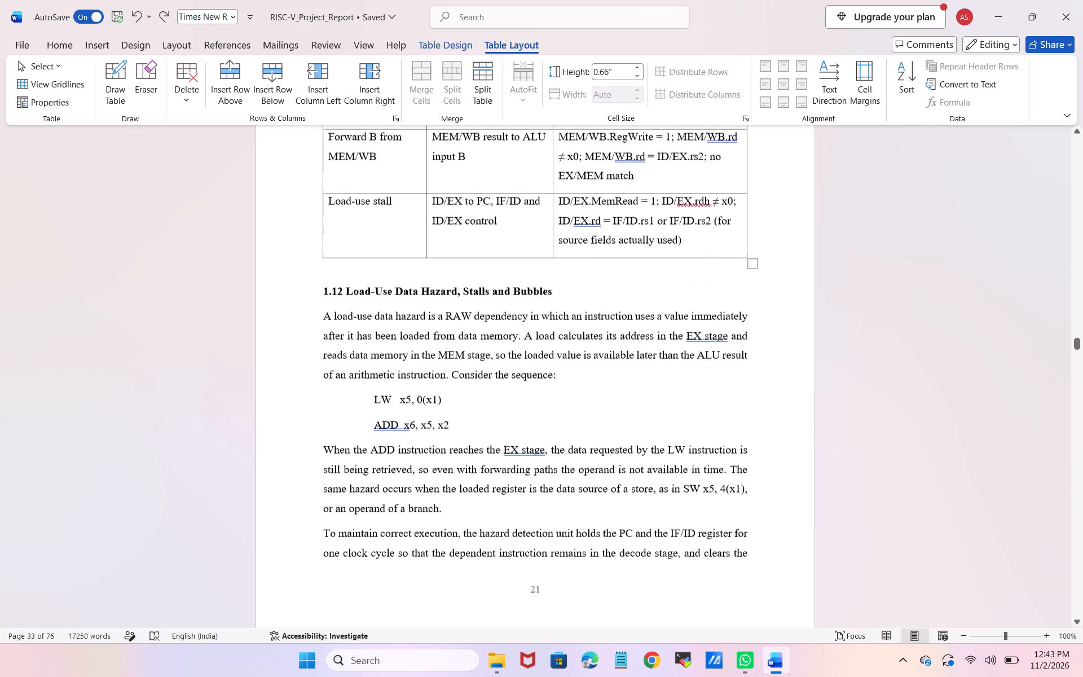
pyautogui.scroll(-2, 483, 430)
pyautogui.scroll(8, 483, 430)
pyautogui.scroll(-2, 483, 430)
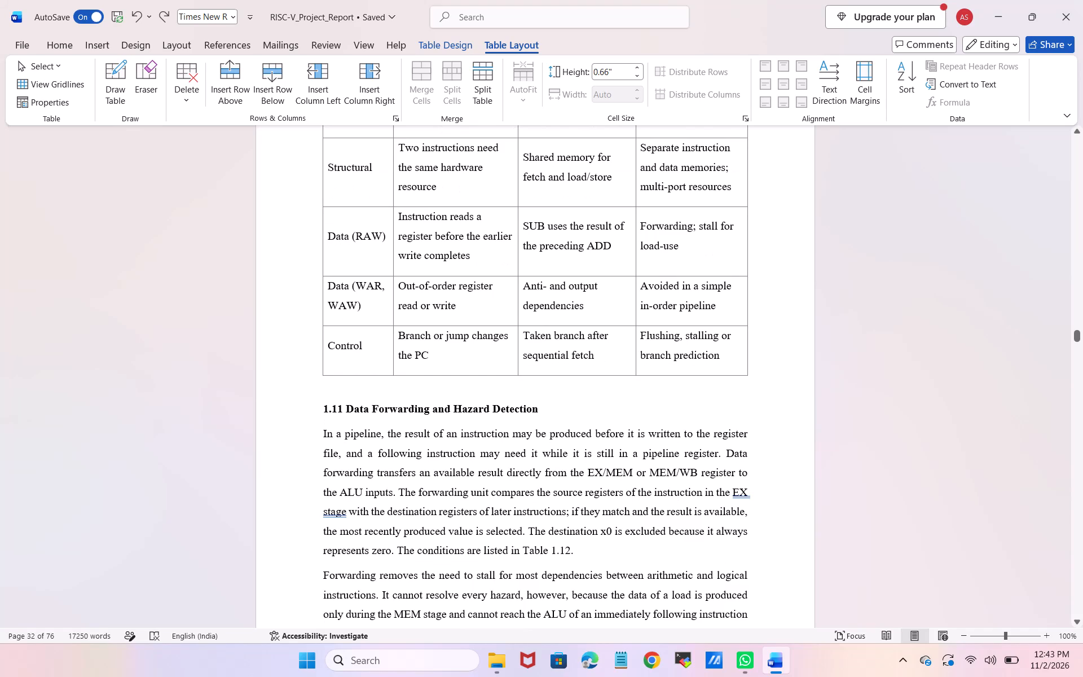
pyautogui.scroll(7, 483, 430)
pyautogui.scroll(-1, 483, 430)
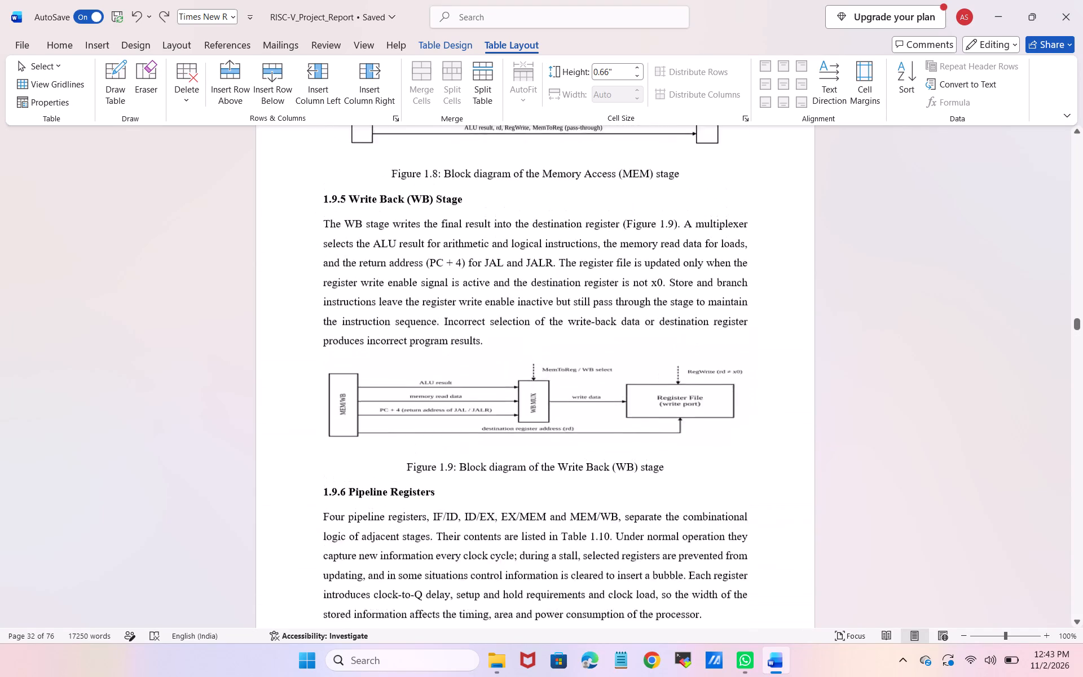
pyautogui.scroll(-5, 483, 430)
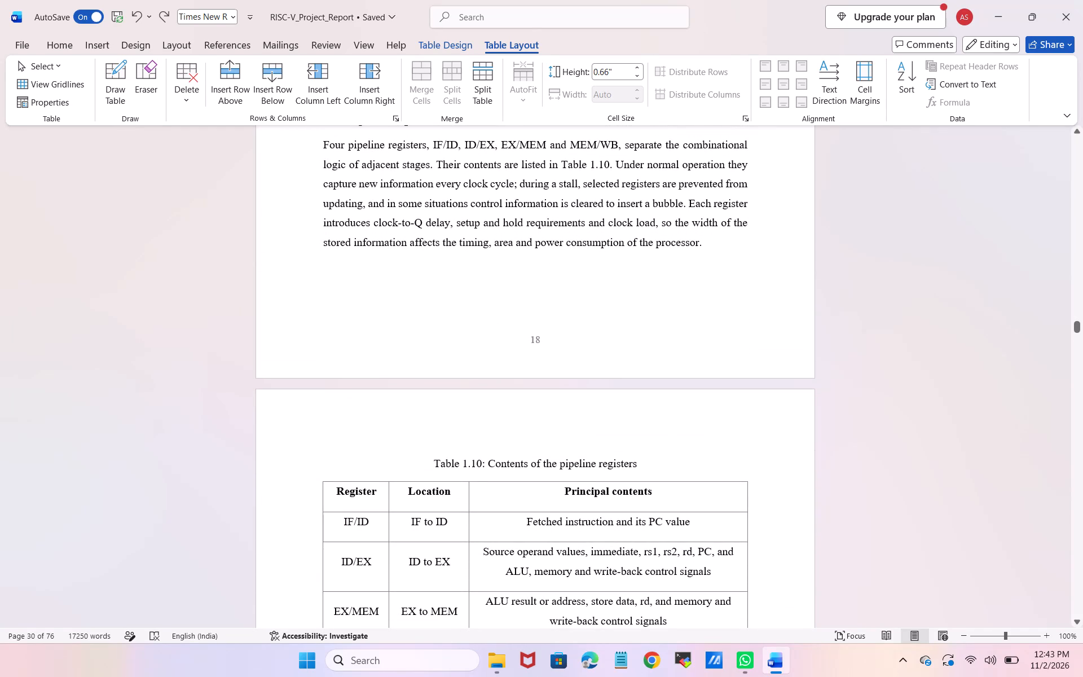
pyautogui.scroll(-8, 483, 430)
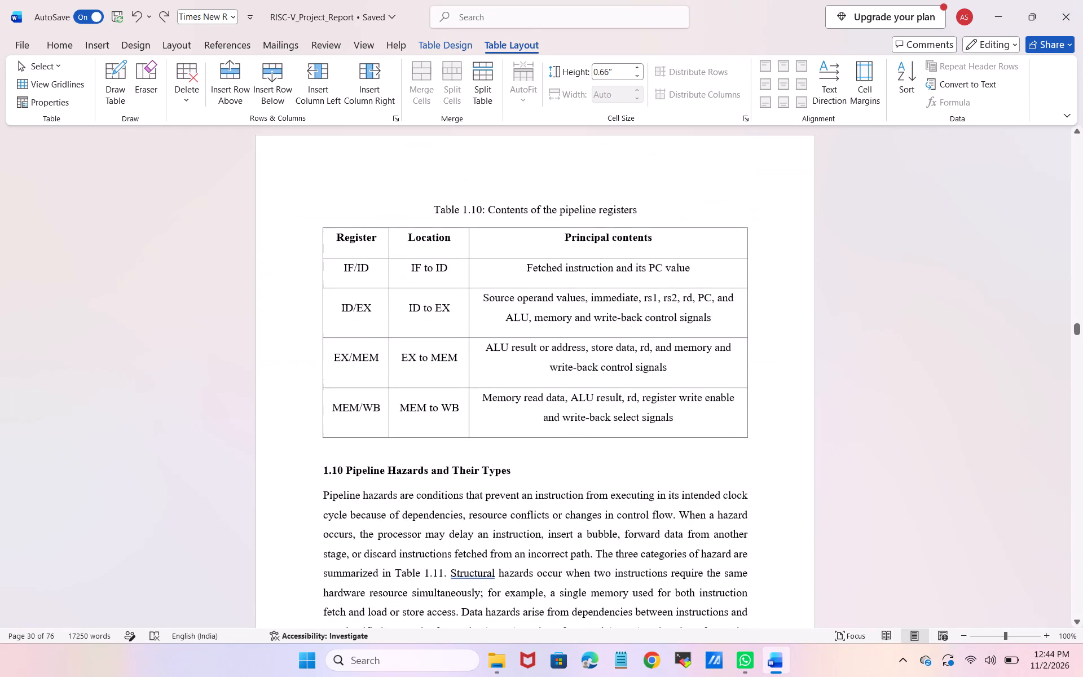
pyautogui.scroll(-2, 483, 430)
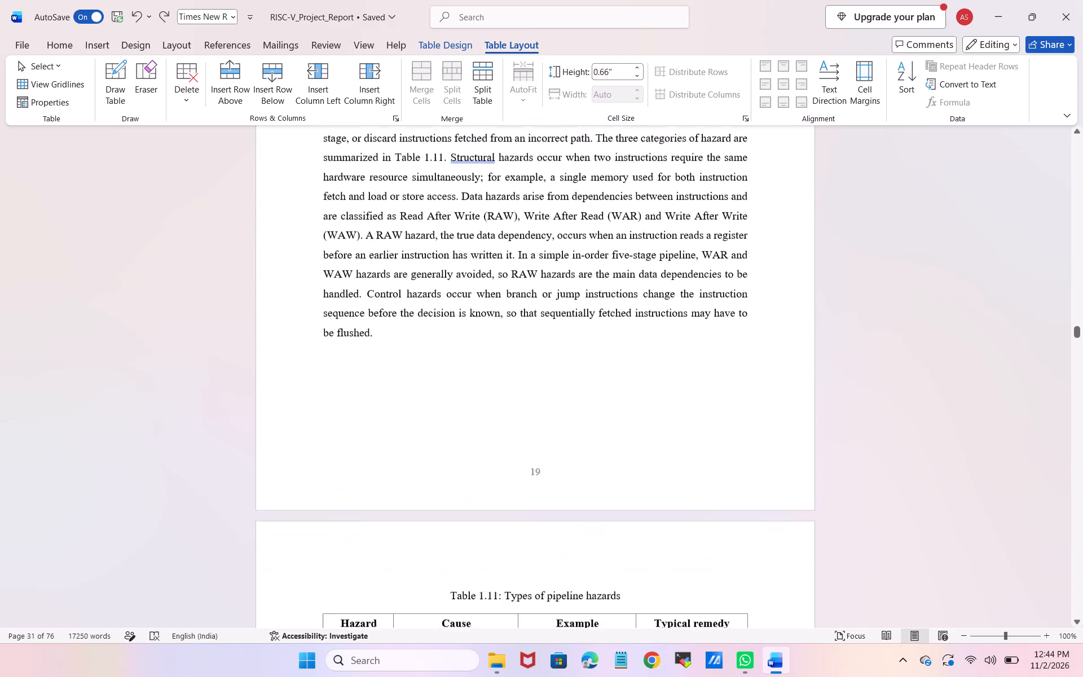
pyautogui.scroll(-2, 483, 430)
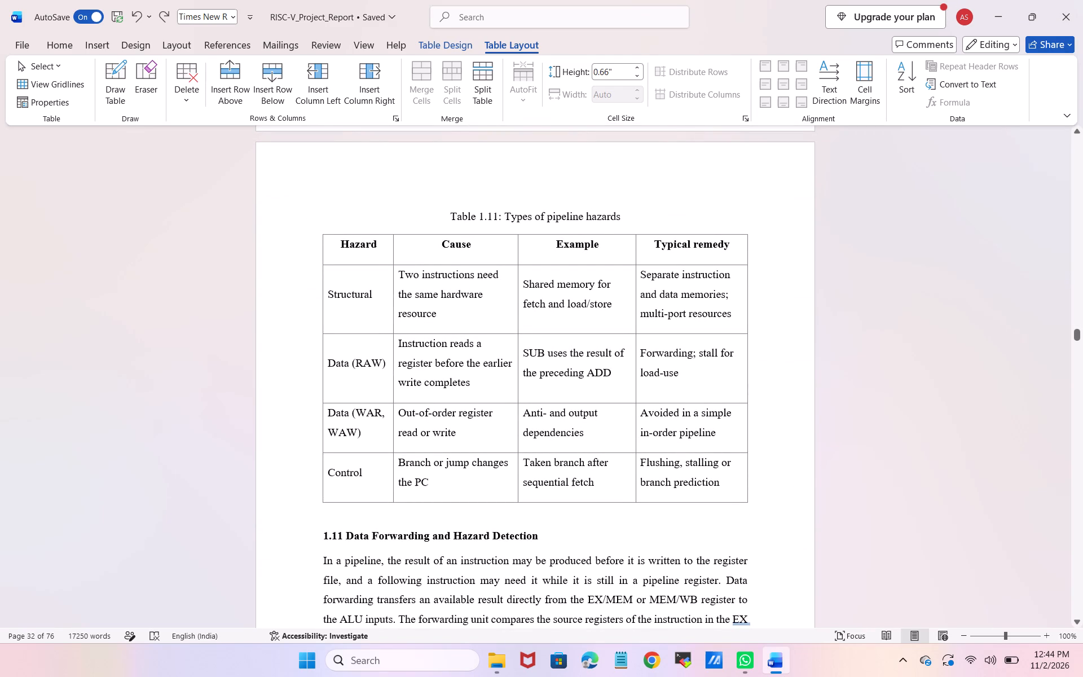
pyautogui.scroll(-2, 366, 303)
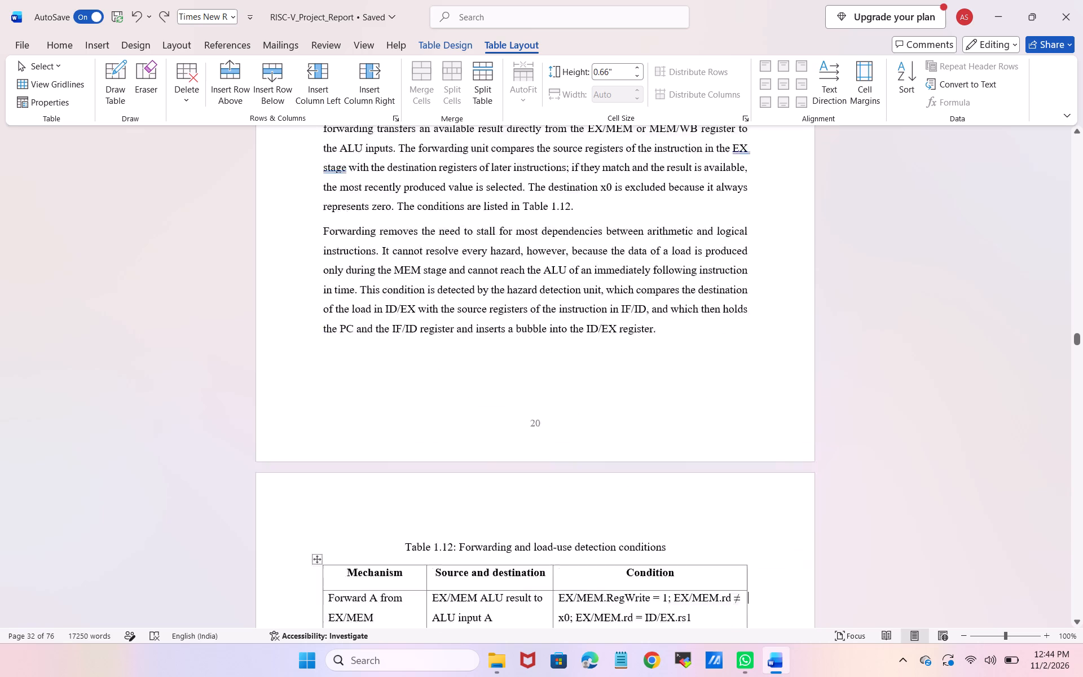
pyautogui.scroll(-3, 366, 303)
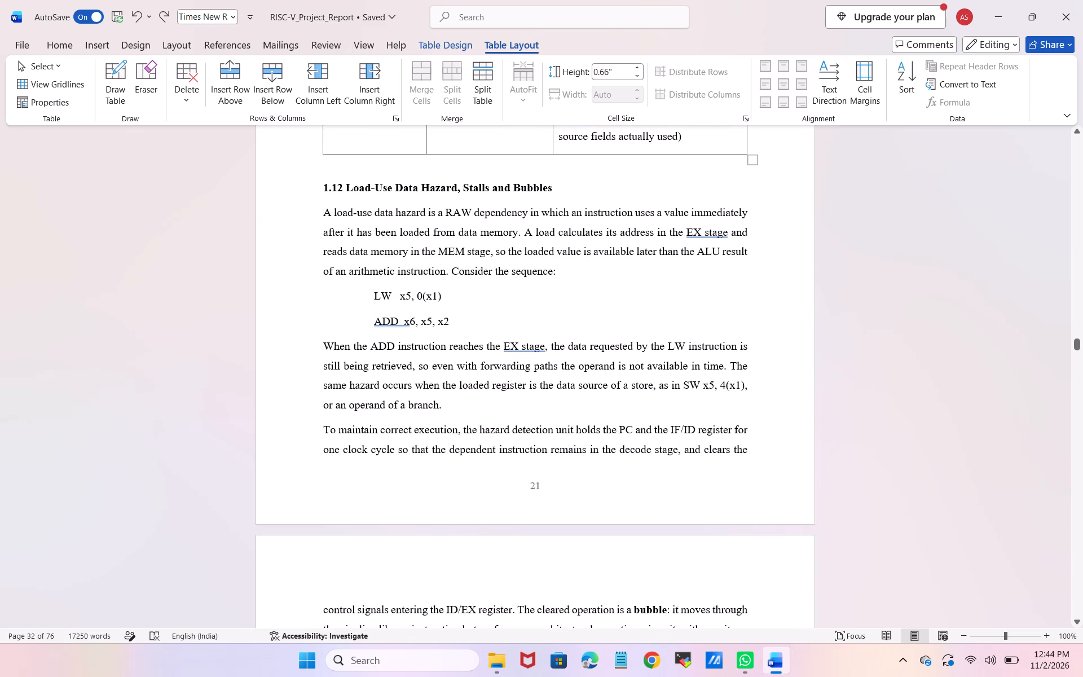
pyautogui.scroll(-1, 366, 303)
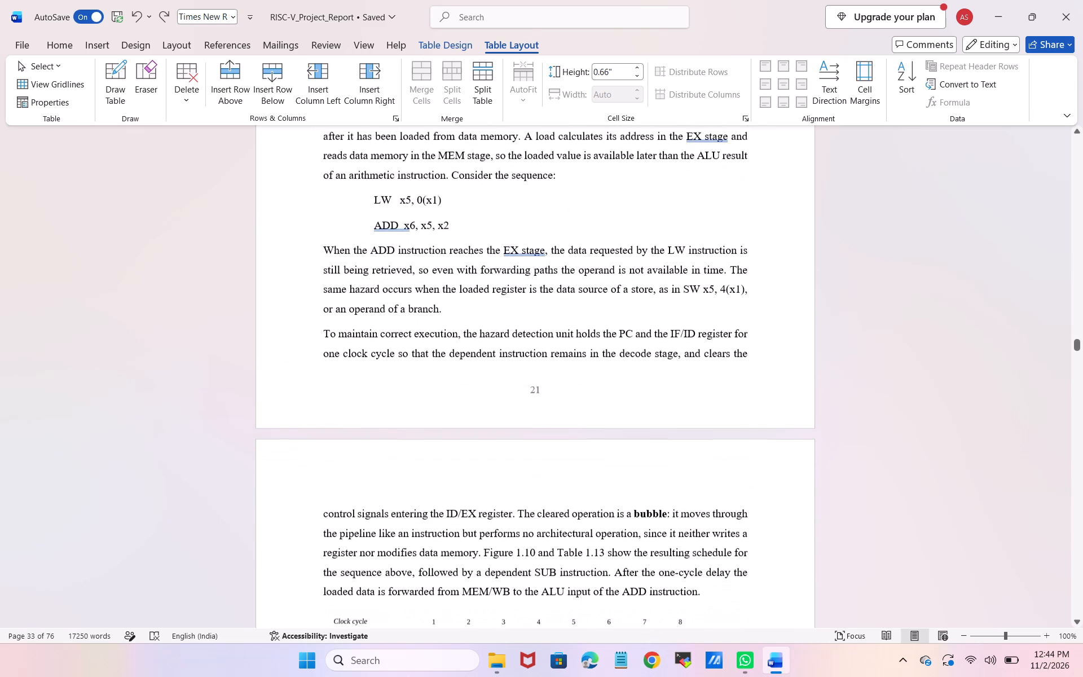
pyautogui.scroll(-3, 366, 303)
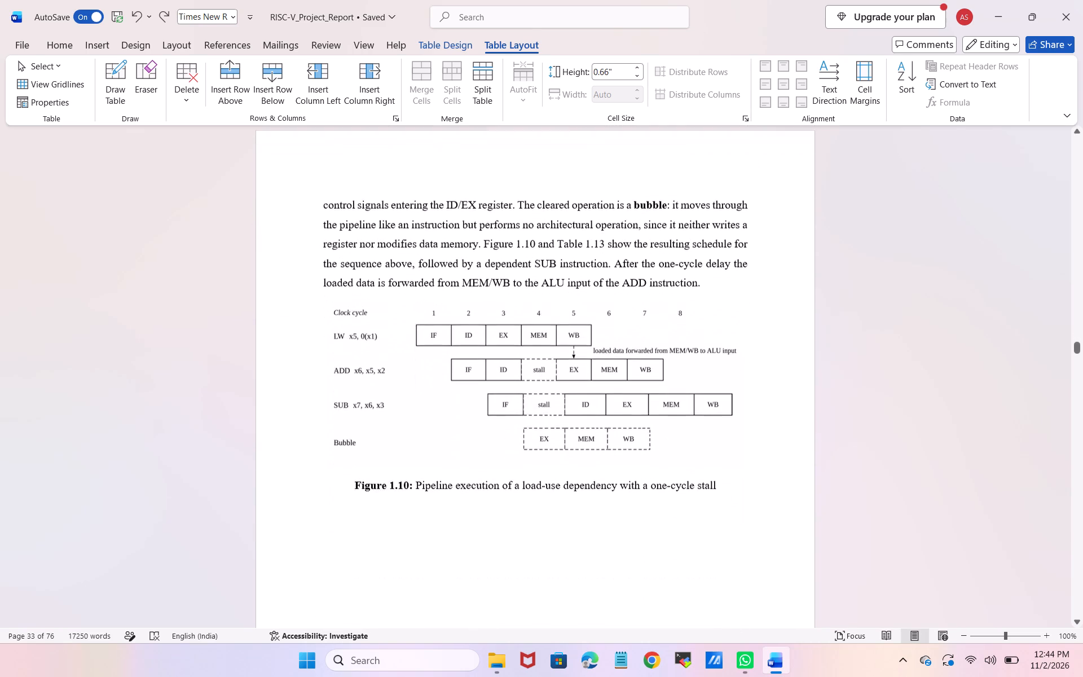
pyautogui.scroll(-3, 366, 303)
# Move the passage from "The cleared operation is a bubble" to "ADD instruction." into a new justified paragraph below the Figure 1.10 caption.
pyautogui.scroll(1, 366, 303)
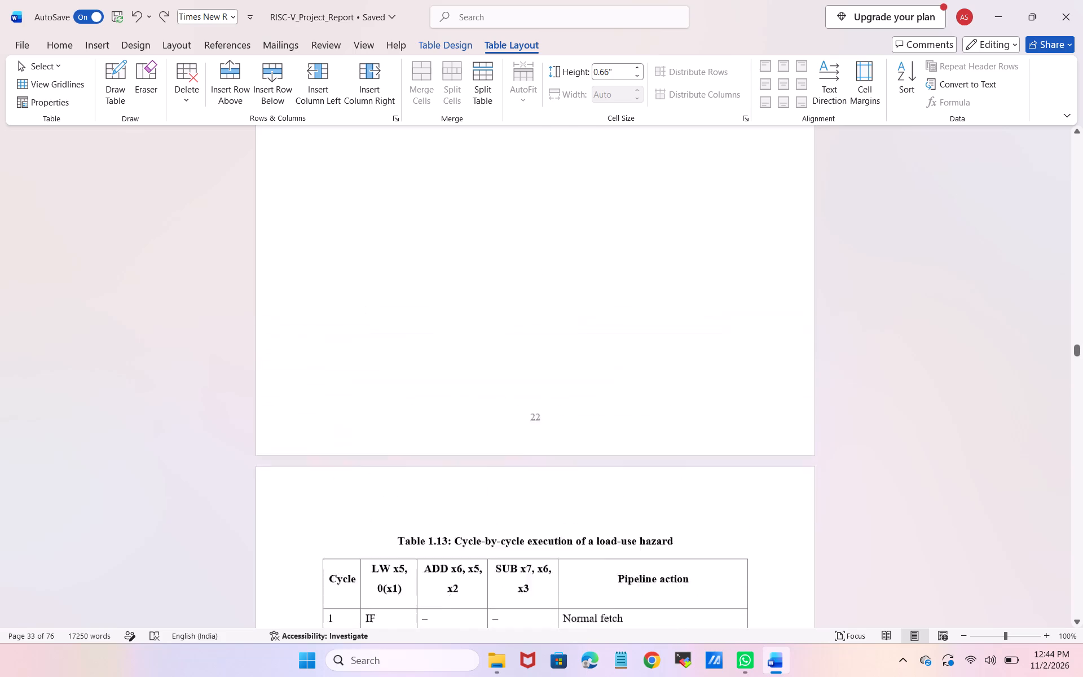
pyautogui.scroll(3, 366, 303)
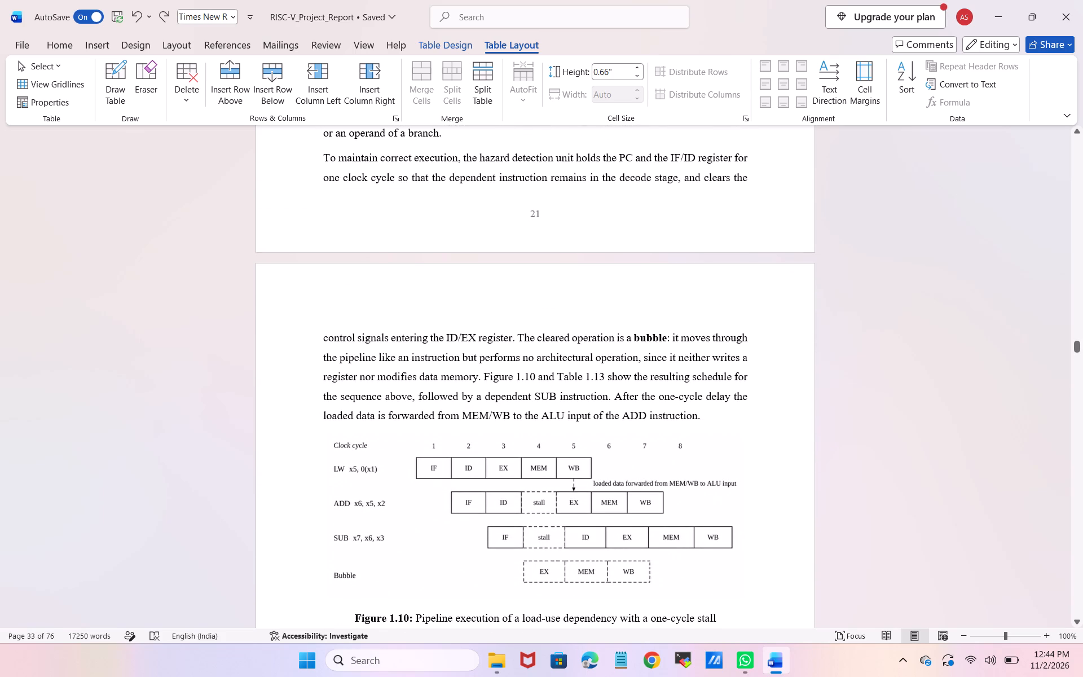
pyautogui.scroll(-1, 366, 303)
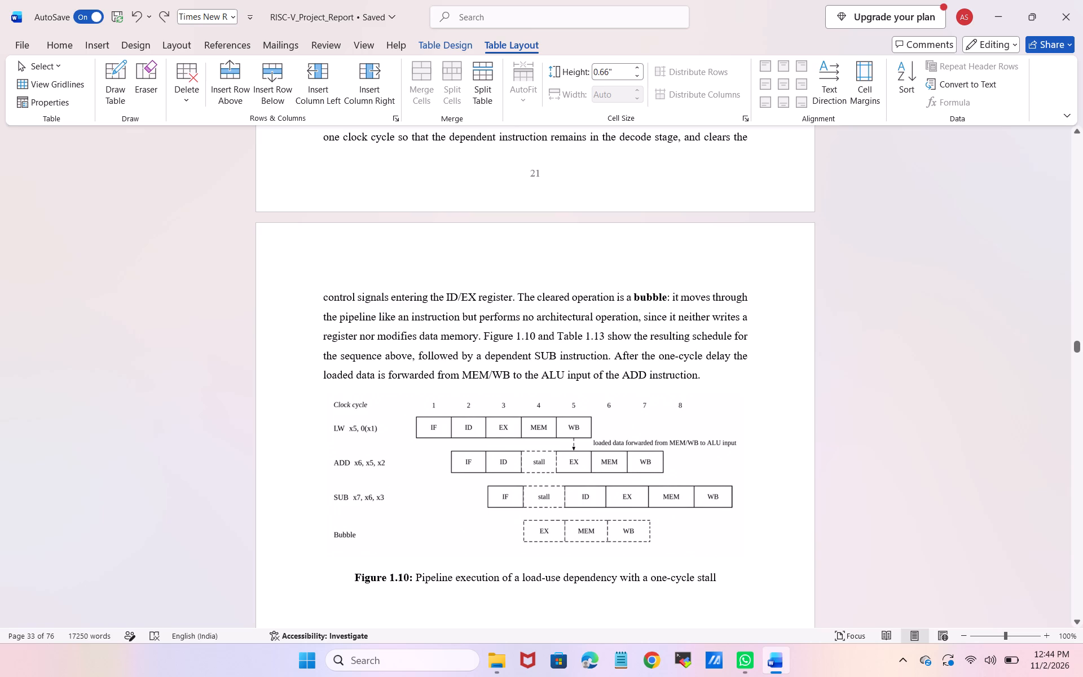
pyautogui.moveTo(518, 295); pyautogui.dragTo(704, 375)
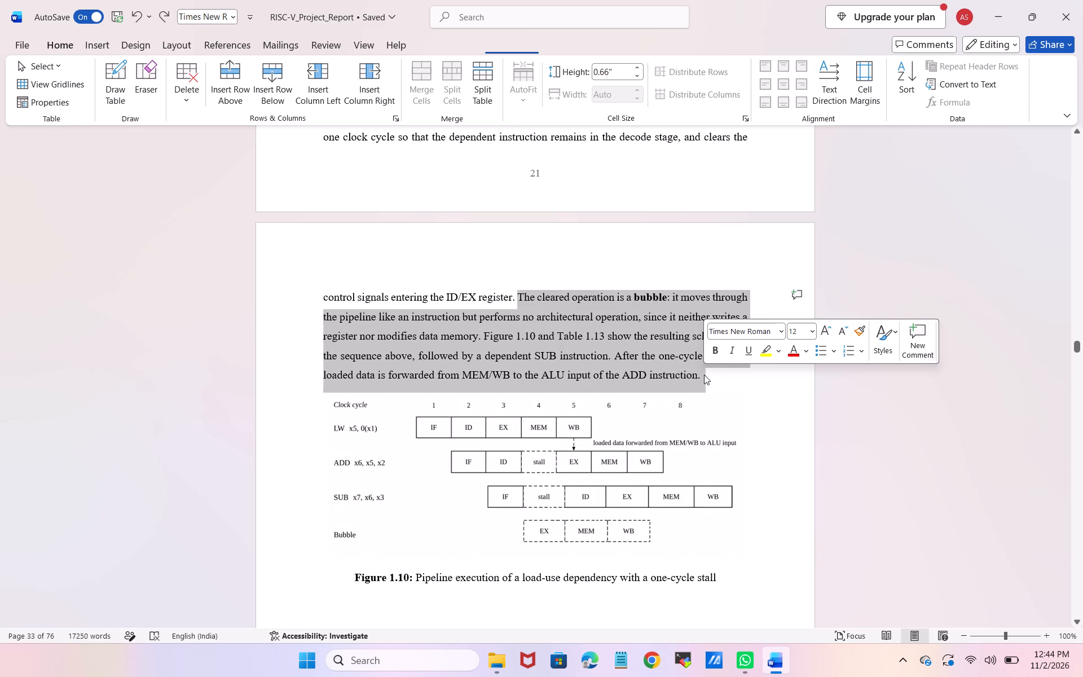
pyautogui.hotkey('ctrl', 'x')
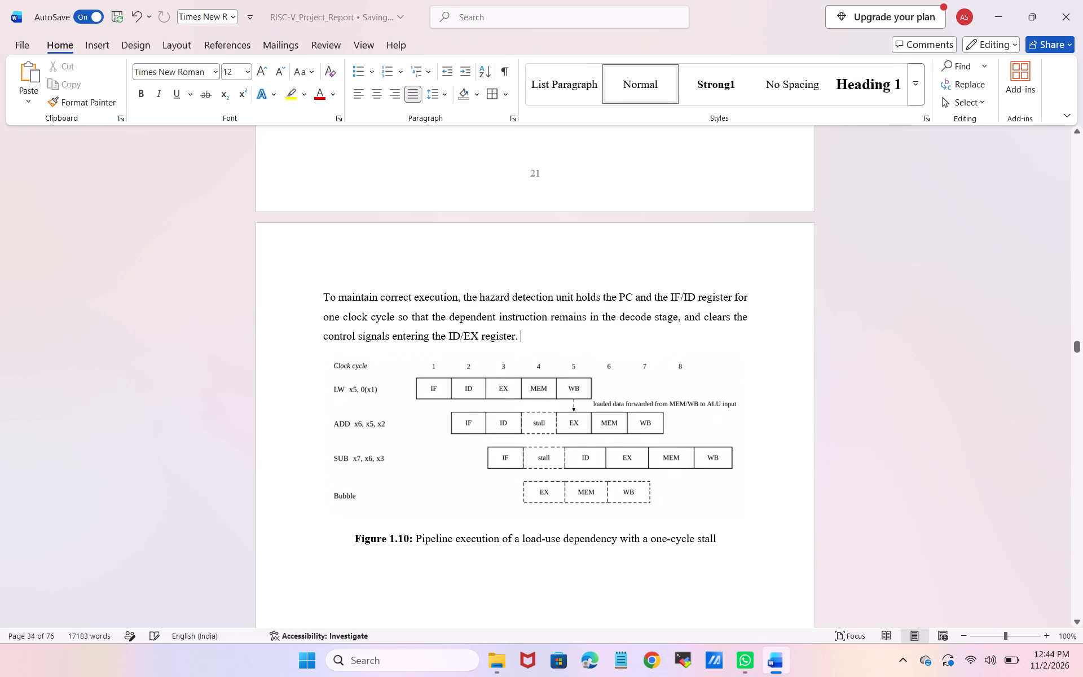
pyautogui.click(421, 584)
pyautogui.scroll(-2, 421, 584)
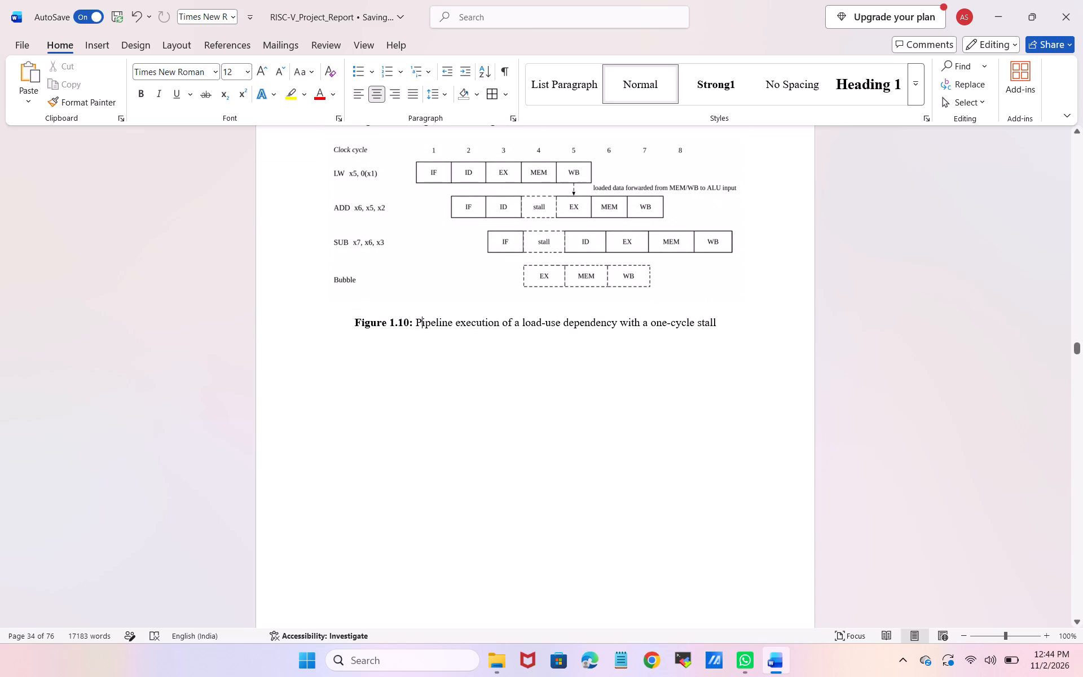
pyautogui.click(724, 320)
pyautogui.press('Return')
pyautogui.click(408, 95)
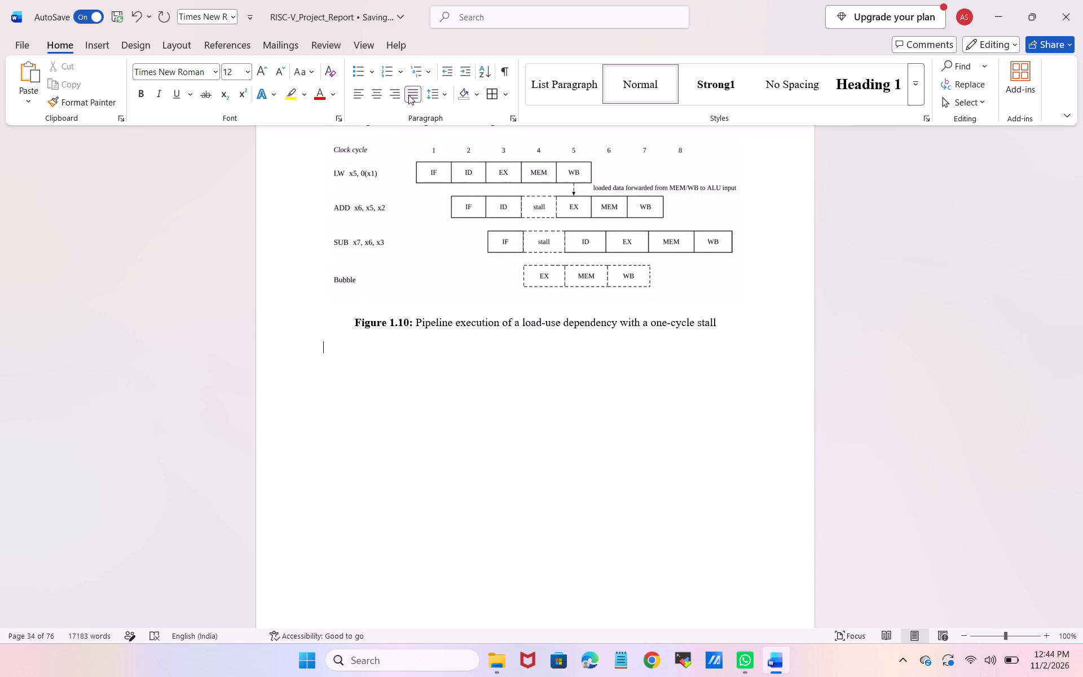
pyautogui.hotkey('ctrl', 'v')
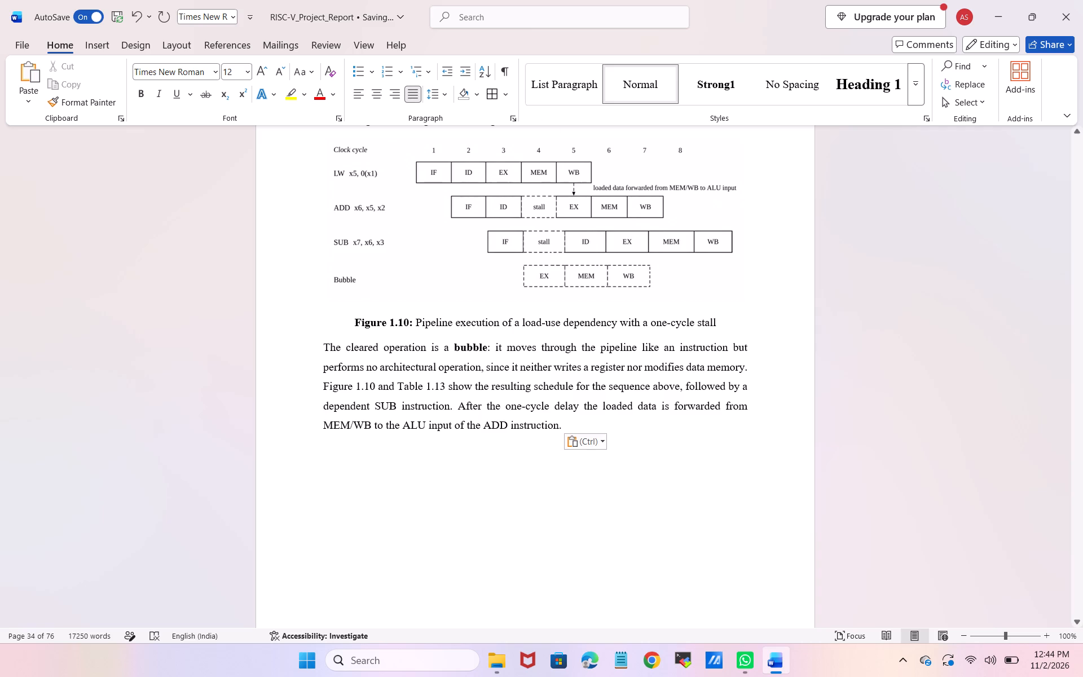
# Insert a blank line between the Figure 1.10 caption and the paragraph starting "The cleared operation is a bubble".
pyautogui.scroll(-4, 538, 131)
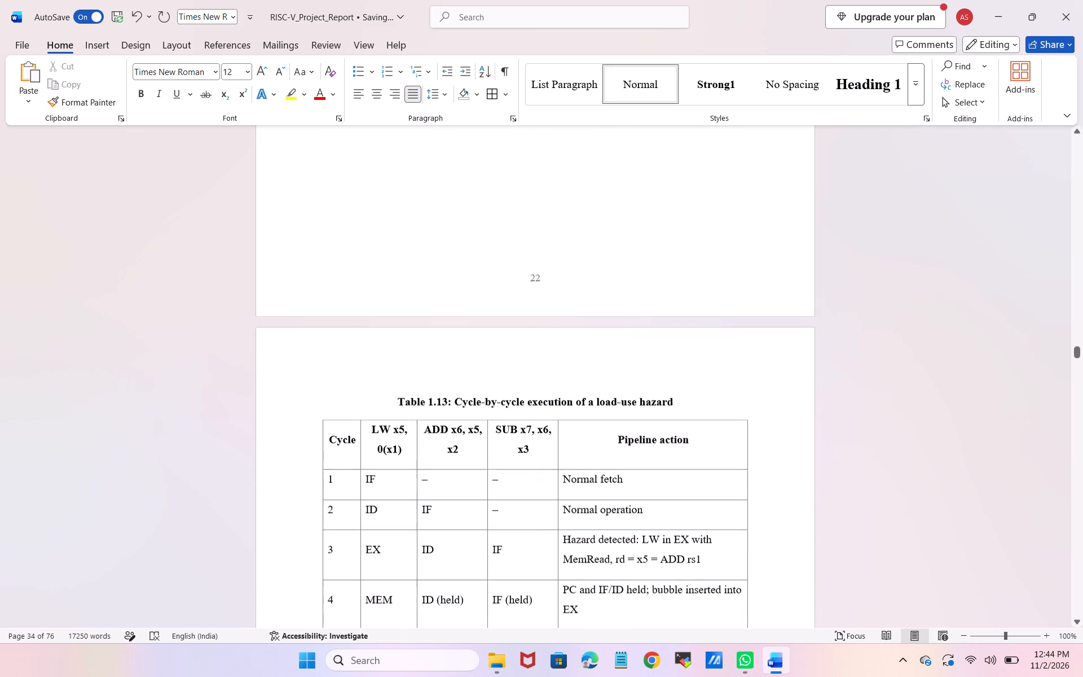
pyautogui.scroll(-1, 538, 131)
pyautogui.scroll(1, 538, 131)
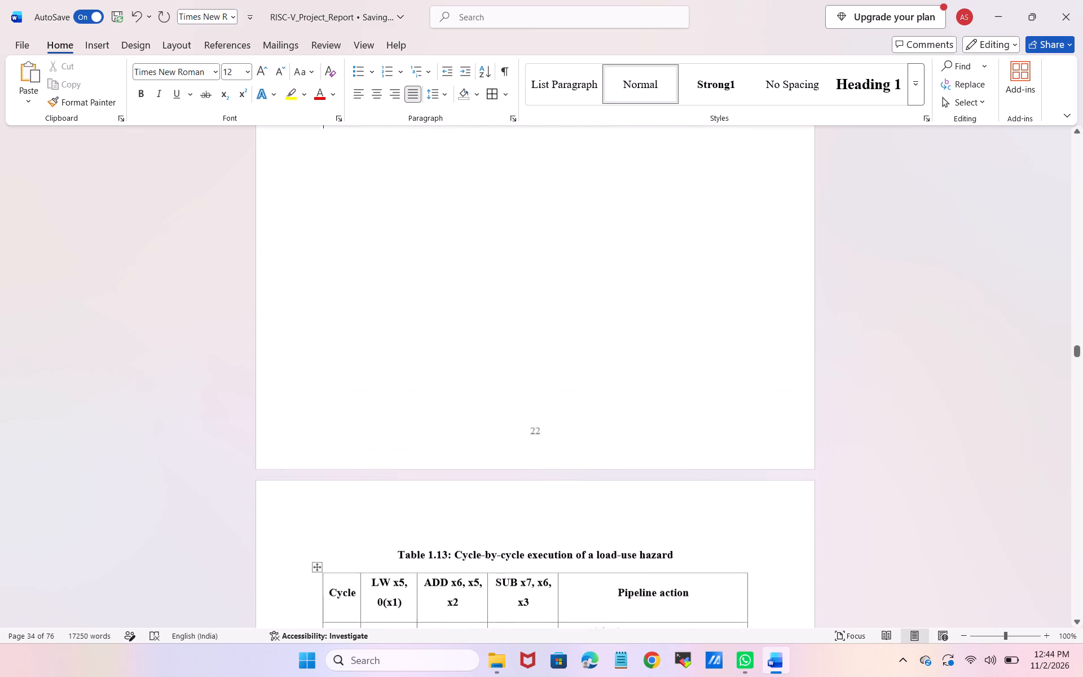
pyautogui.scroll(1, 538, 131)
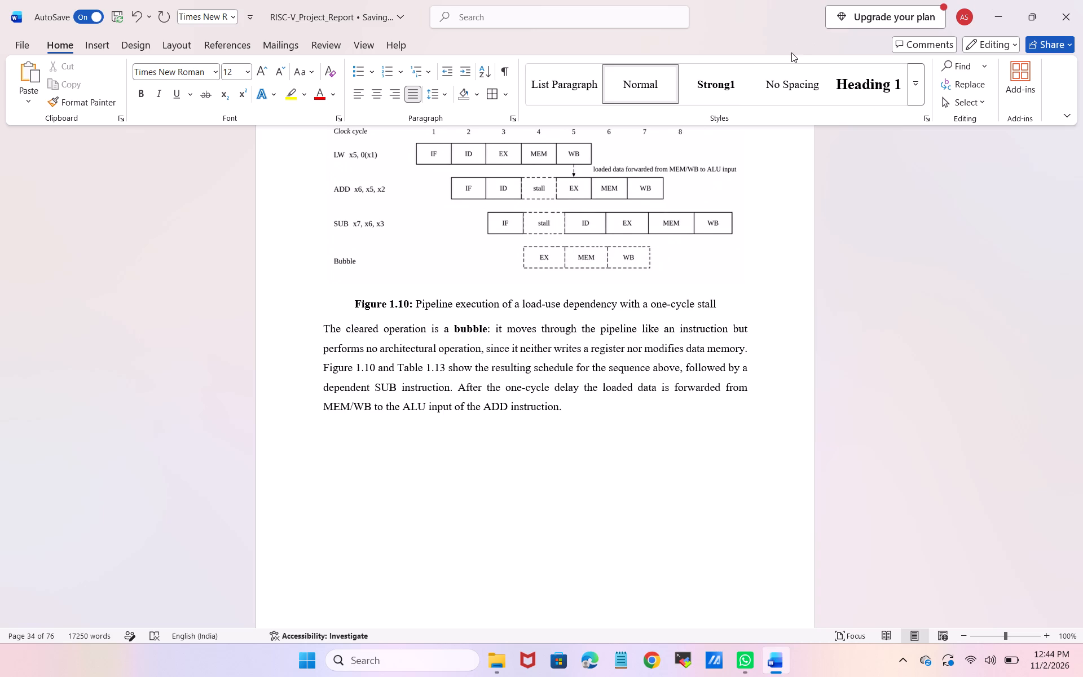
pyautogui.press('Up')
pyautogui.press('Up')
pyautogui.press('Up')
pyautogui.press('Up')
pyautogui.press('Up')
pyautogui.press('Up')
pyautogui.press('Down')
pyautogui.press('Return')
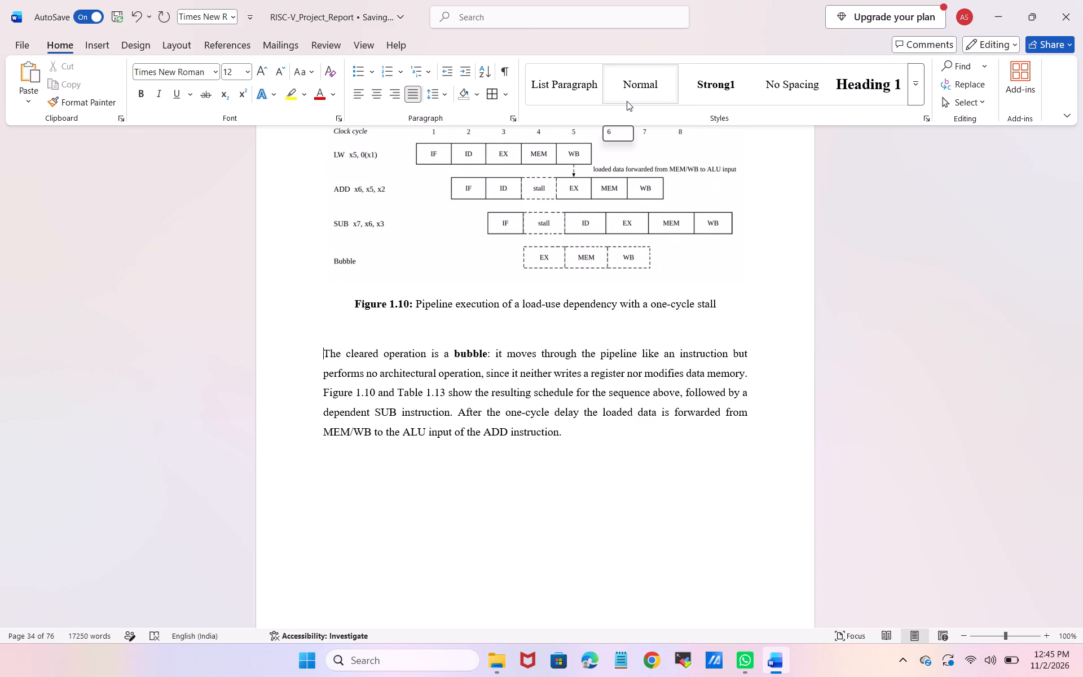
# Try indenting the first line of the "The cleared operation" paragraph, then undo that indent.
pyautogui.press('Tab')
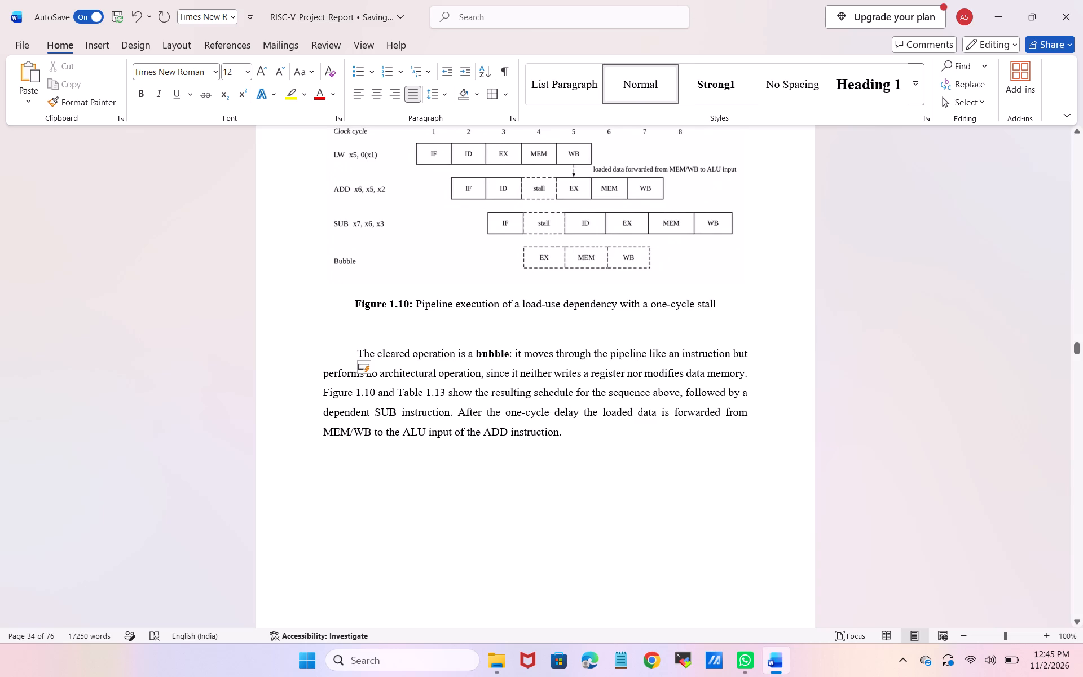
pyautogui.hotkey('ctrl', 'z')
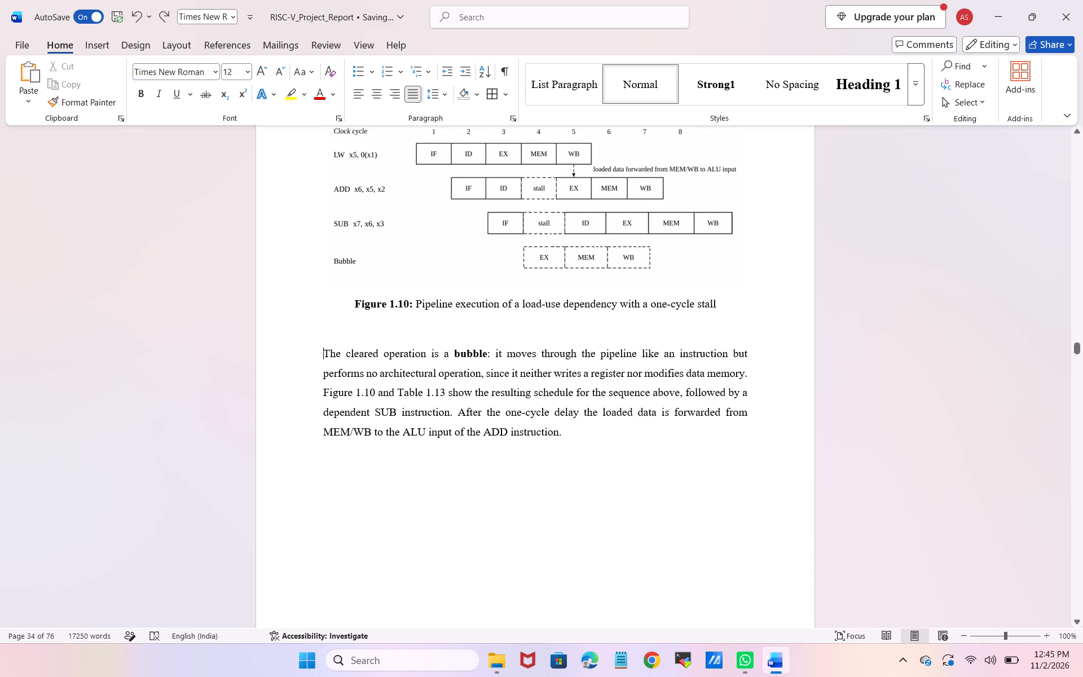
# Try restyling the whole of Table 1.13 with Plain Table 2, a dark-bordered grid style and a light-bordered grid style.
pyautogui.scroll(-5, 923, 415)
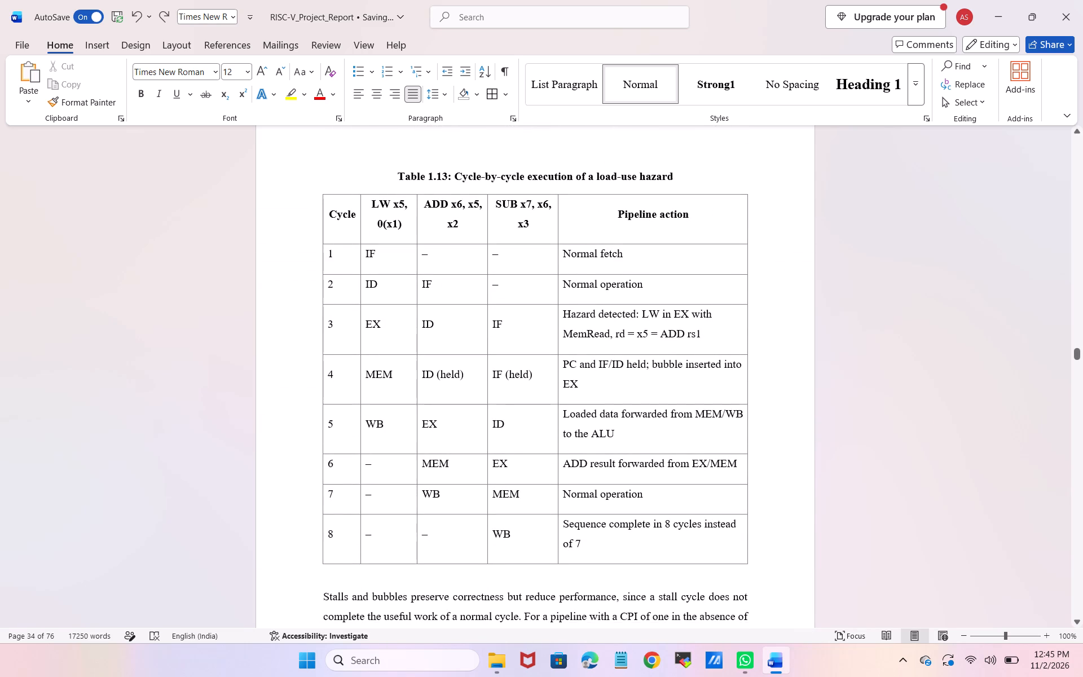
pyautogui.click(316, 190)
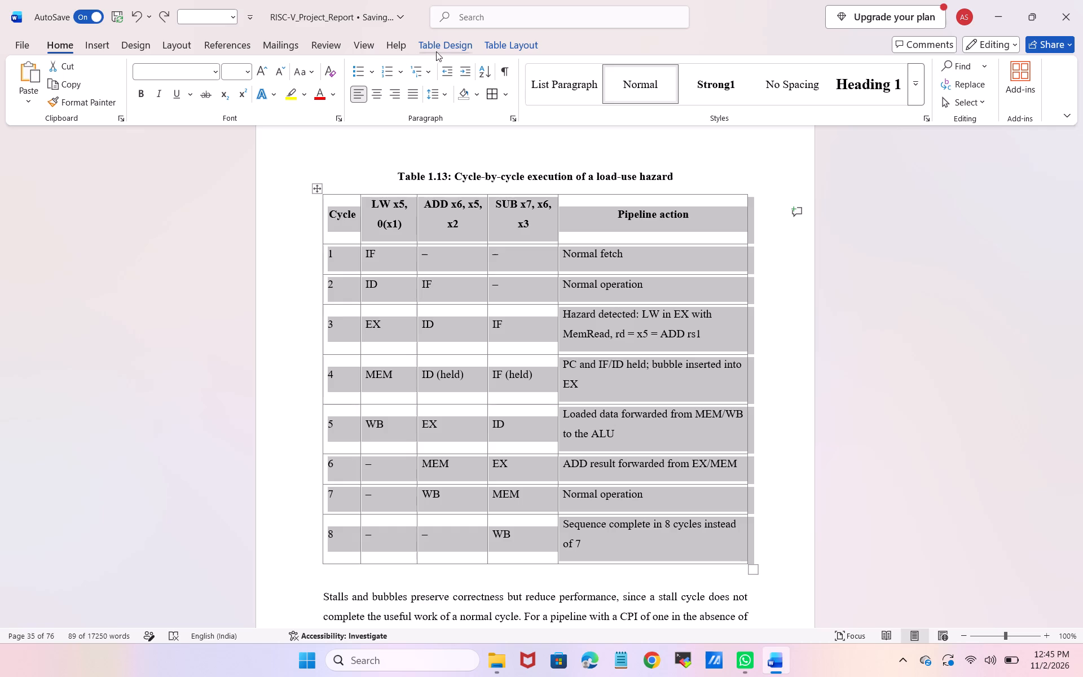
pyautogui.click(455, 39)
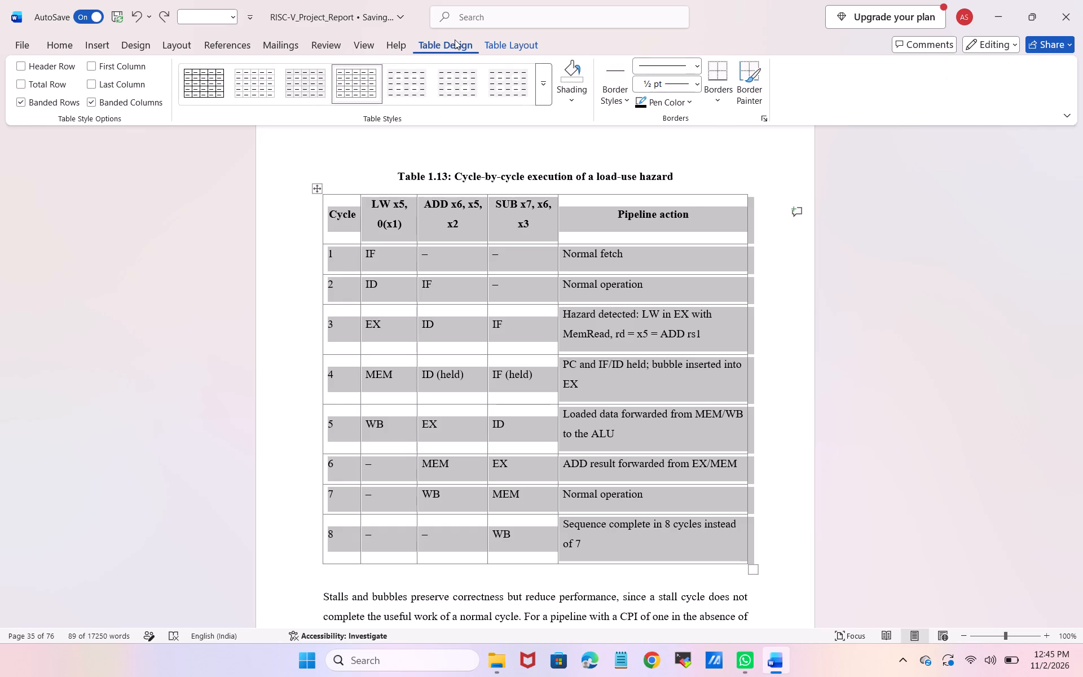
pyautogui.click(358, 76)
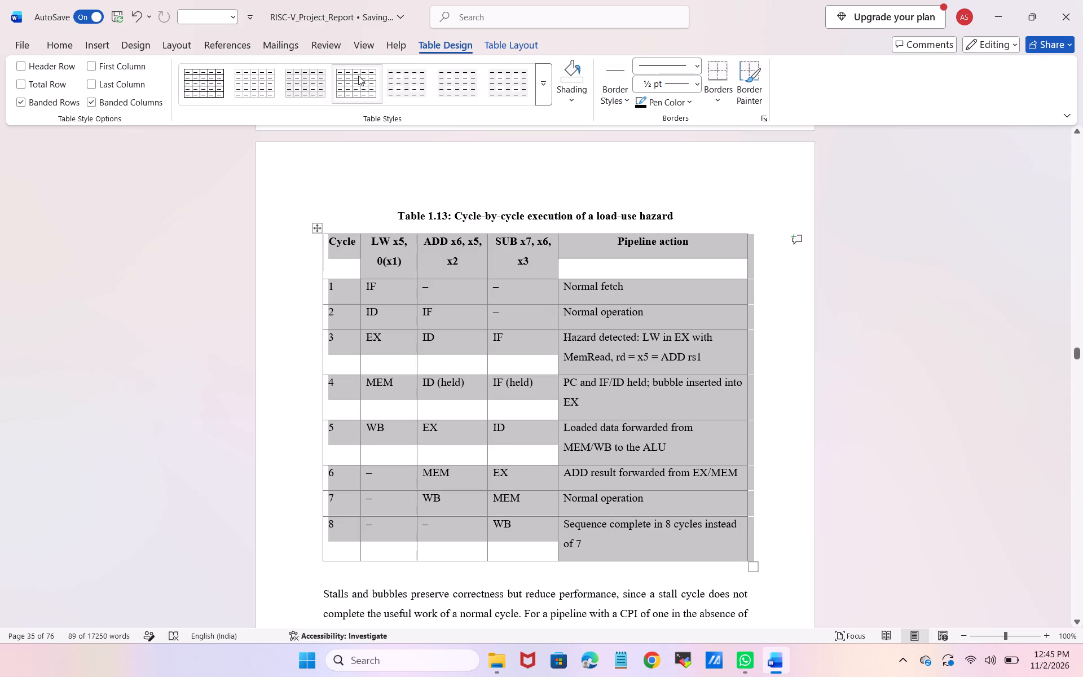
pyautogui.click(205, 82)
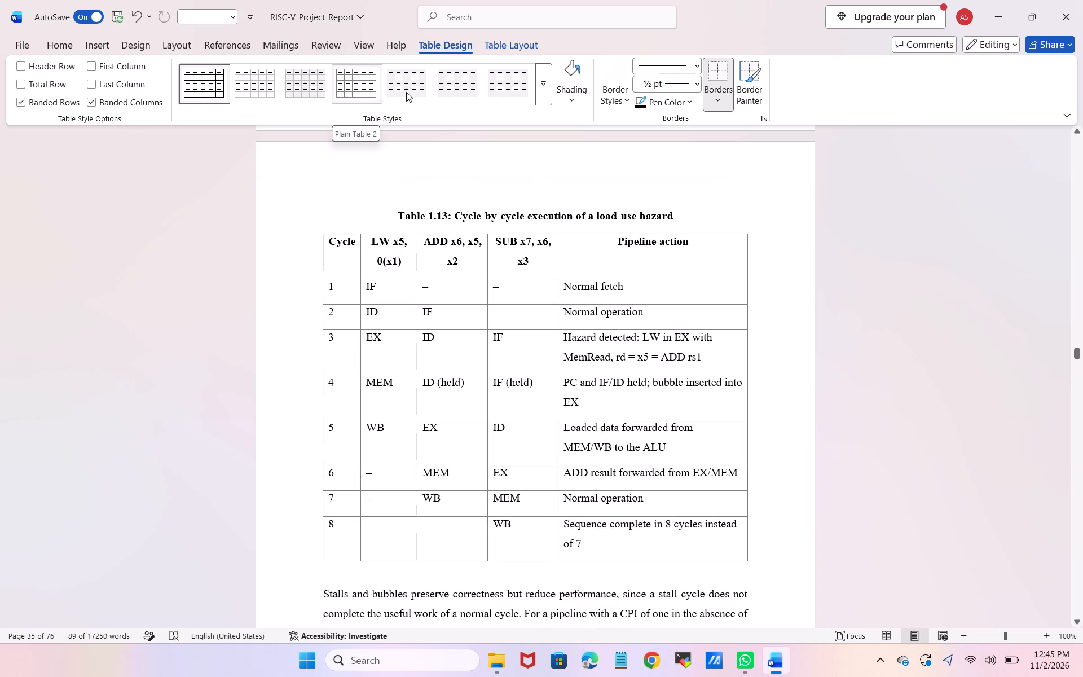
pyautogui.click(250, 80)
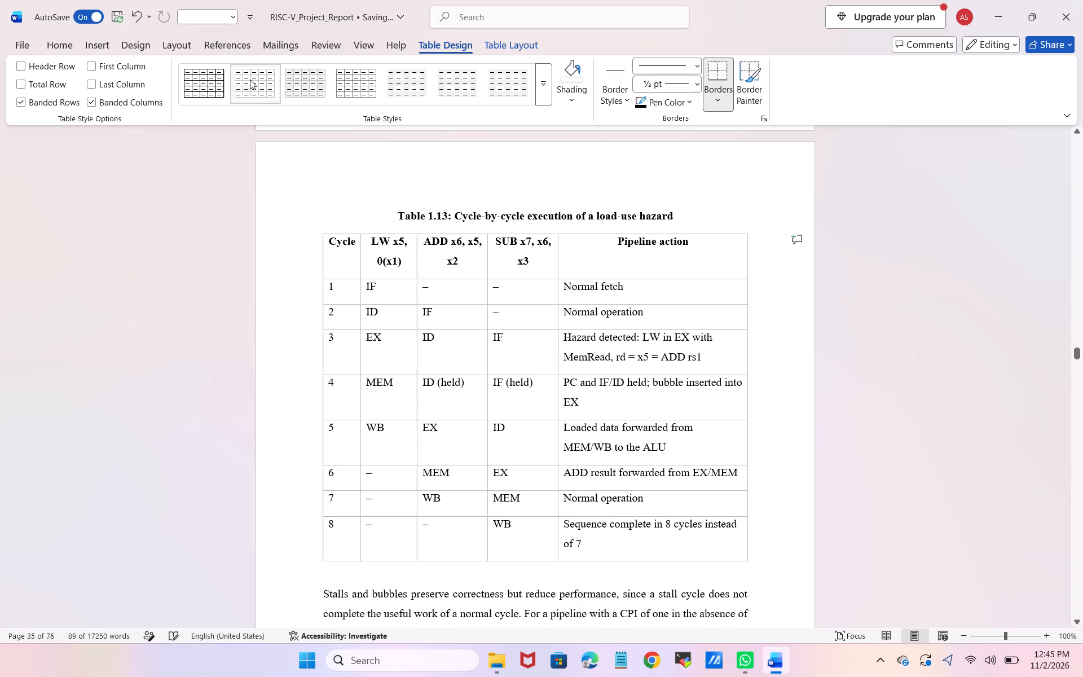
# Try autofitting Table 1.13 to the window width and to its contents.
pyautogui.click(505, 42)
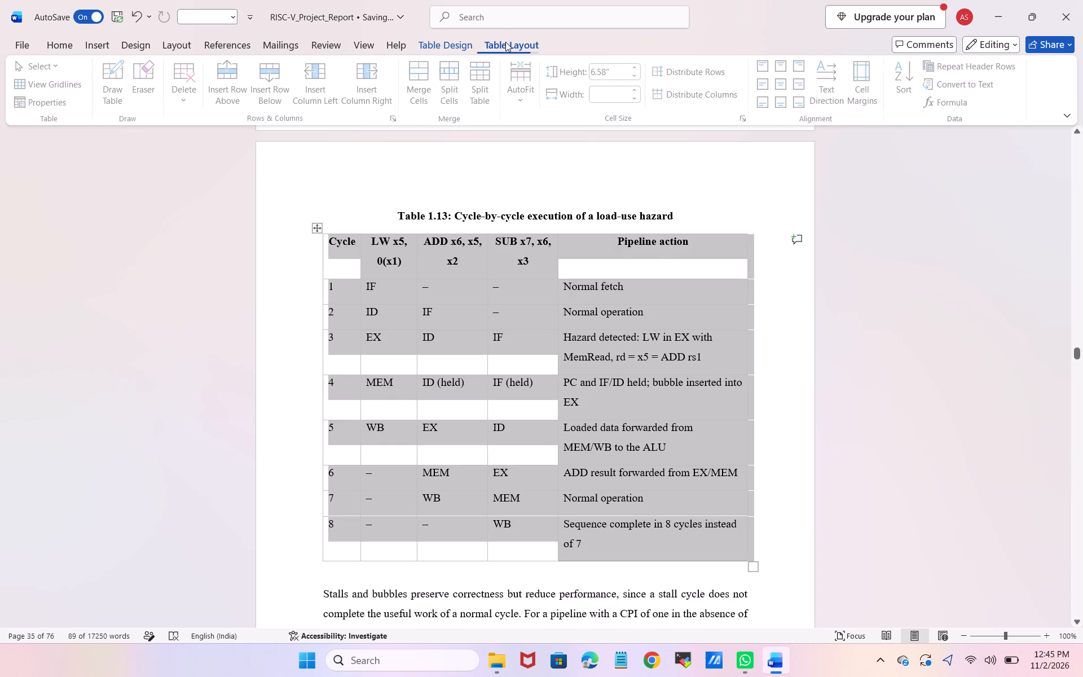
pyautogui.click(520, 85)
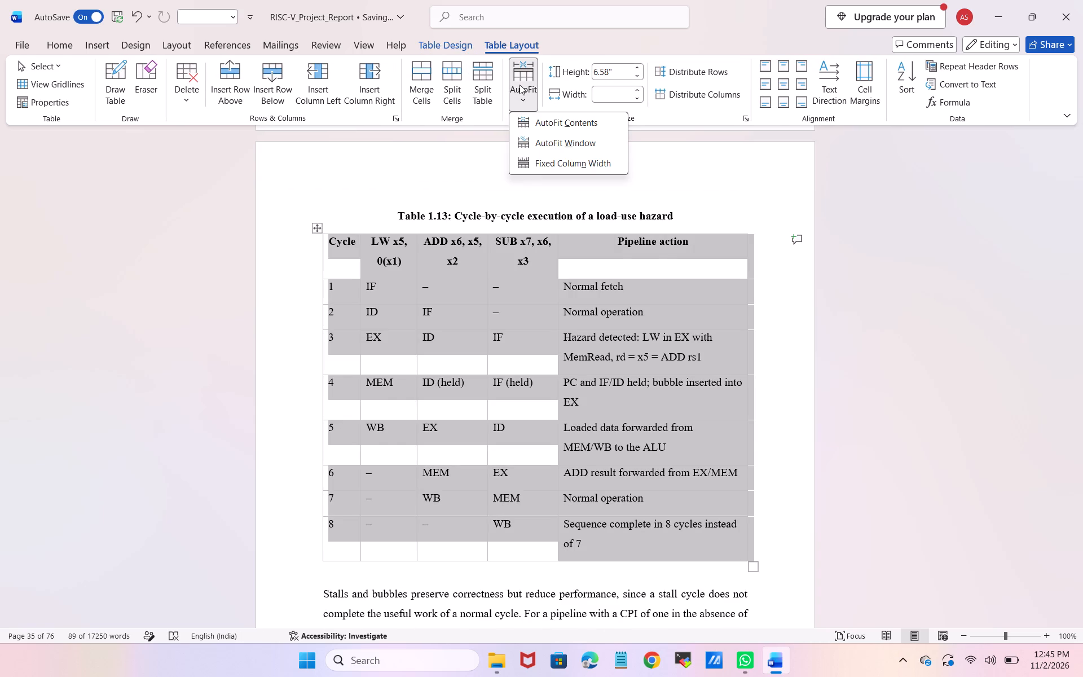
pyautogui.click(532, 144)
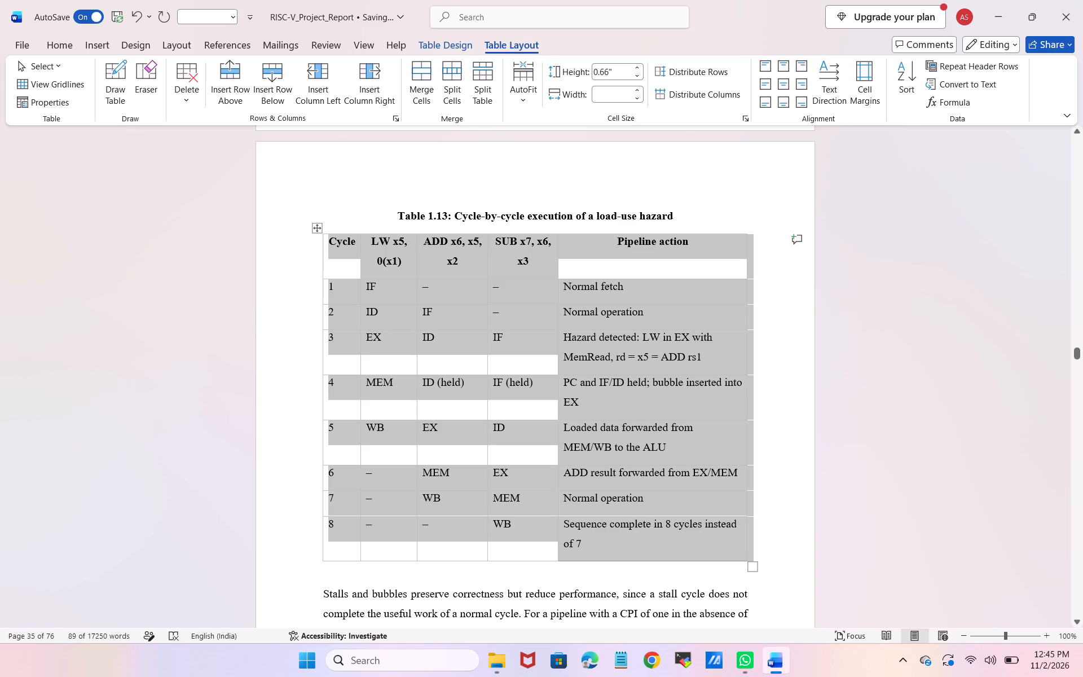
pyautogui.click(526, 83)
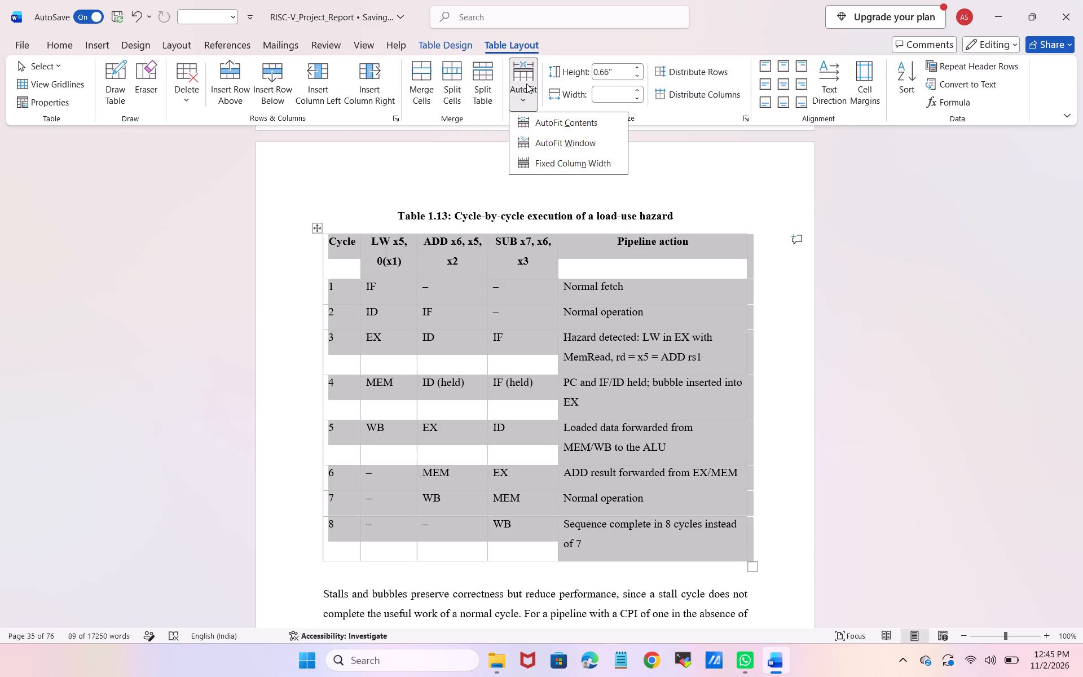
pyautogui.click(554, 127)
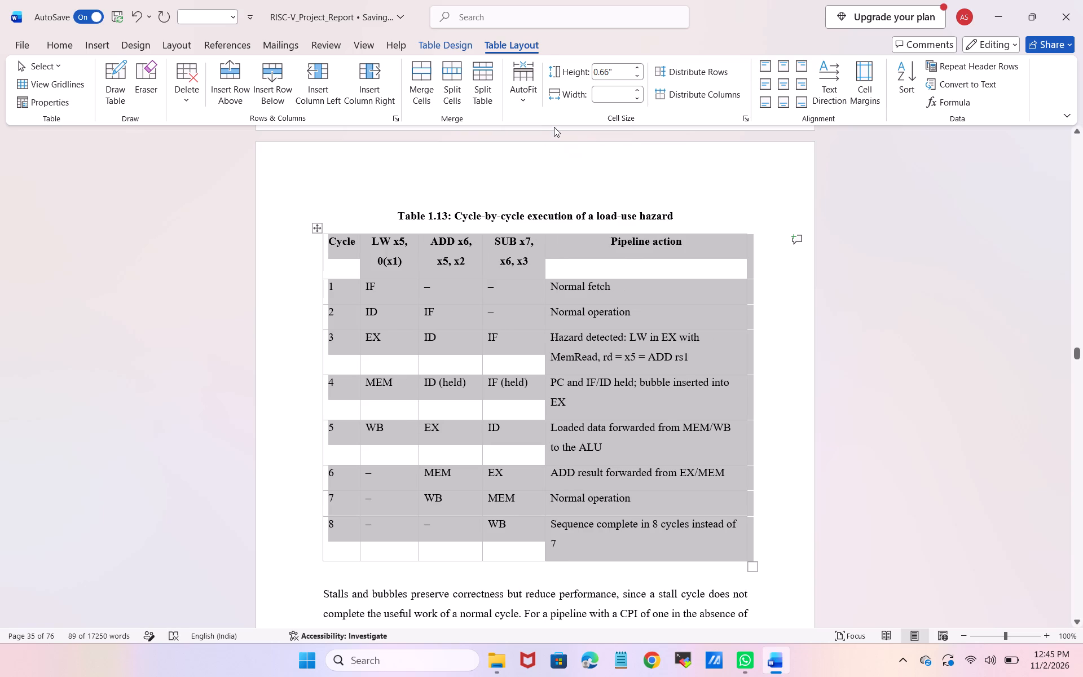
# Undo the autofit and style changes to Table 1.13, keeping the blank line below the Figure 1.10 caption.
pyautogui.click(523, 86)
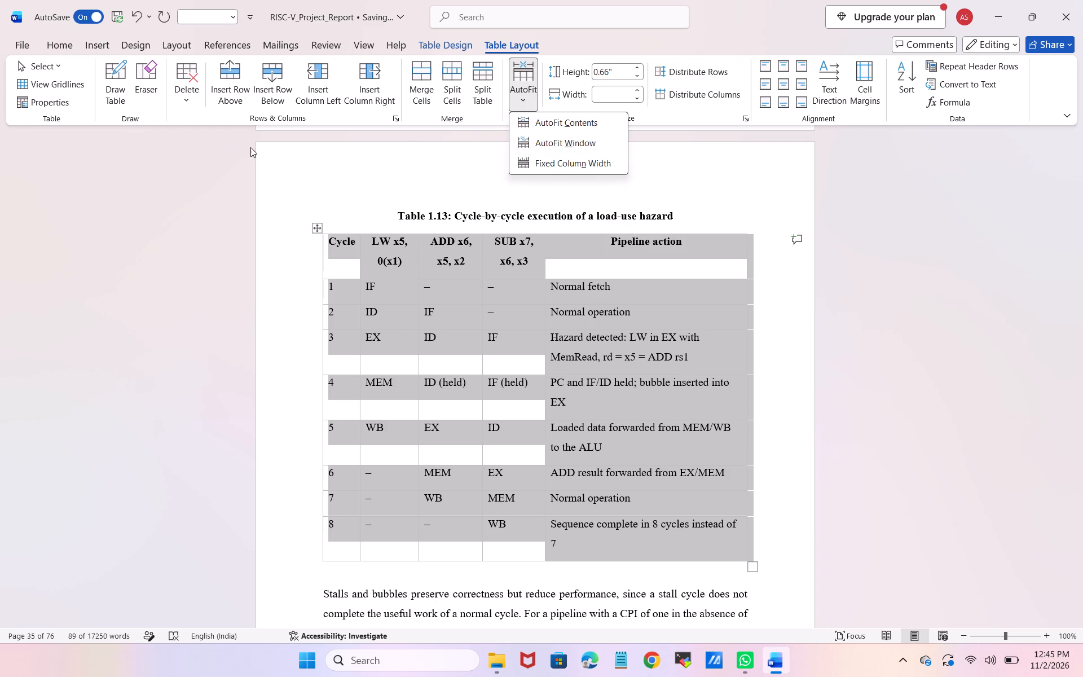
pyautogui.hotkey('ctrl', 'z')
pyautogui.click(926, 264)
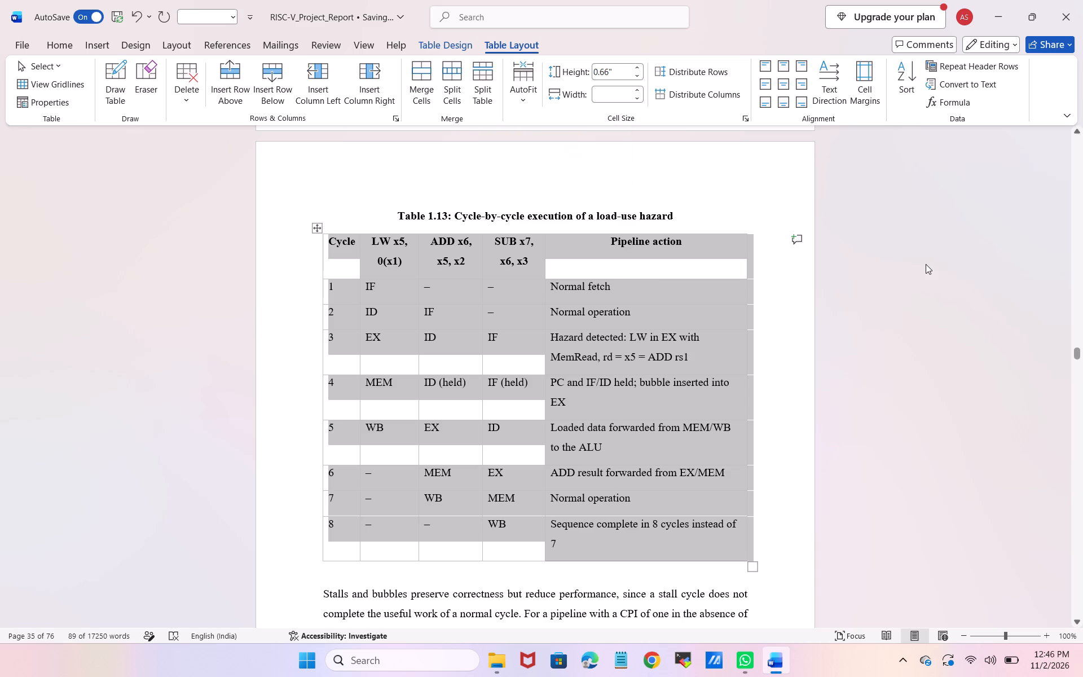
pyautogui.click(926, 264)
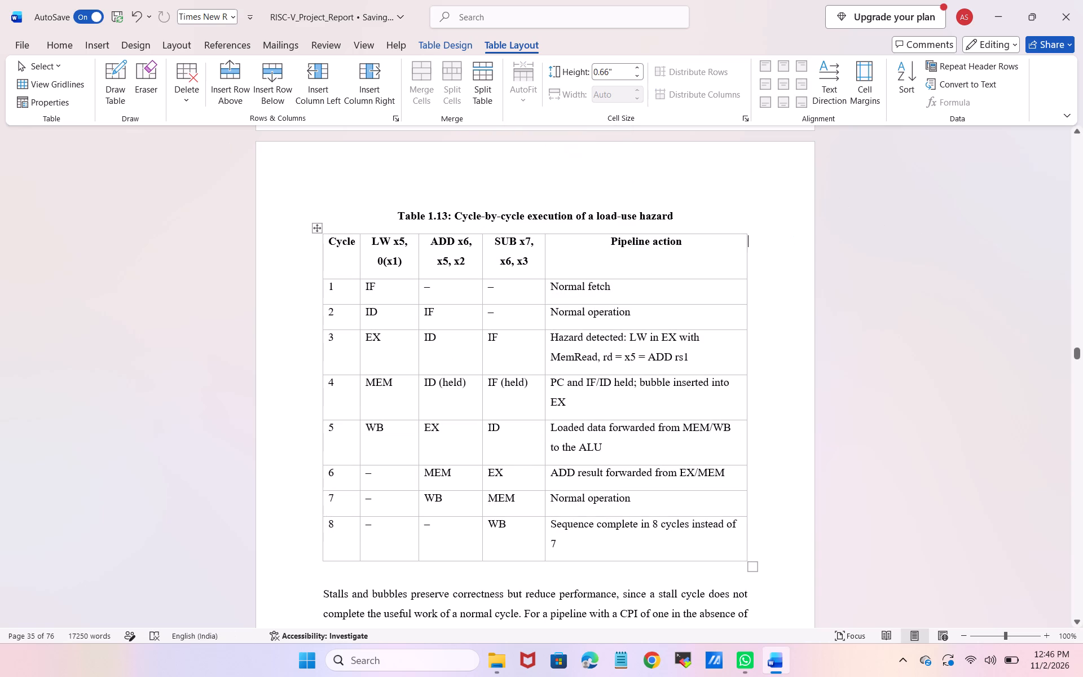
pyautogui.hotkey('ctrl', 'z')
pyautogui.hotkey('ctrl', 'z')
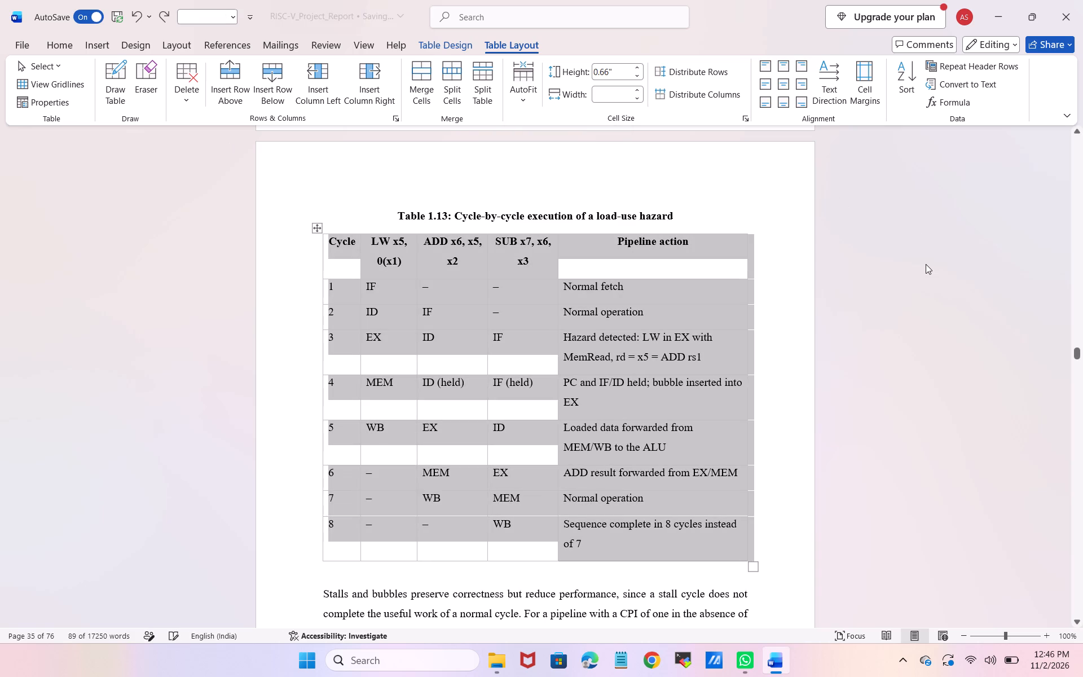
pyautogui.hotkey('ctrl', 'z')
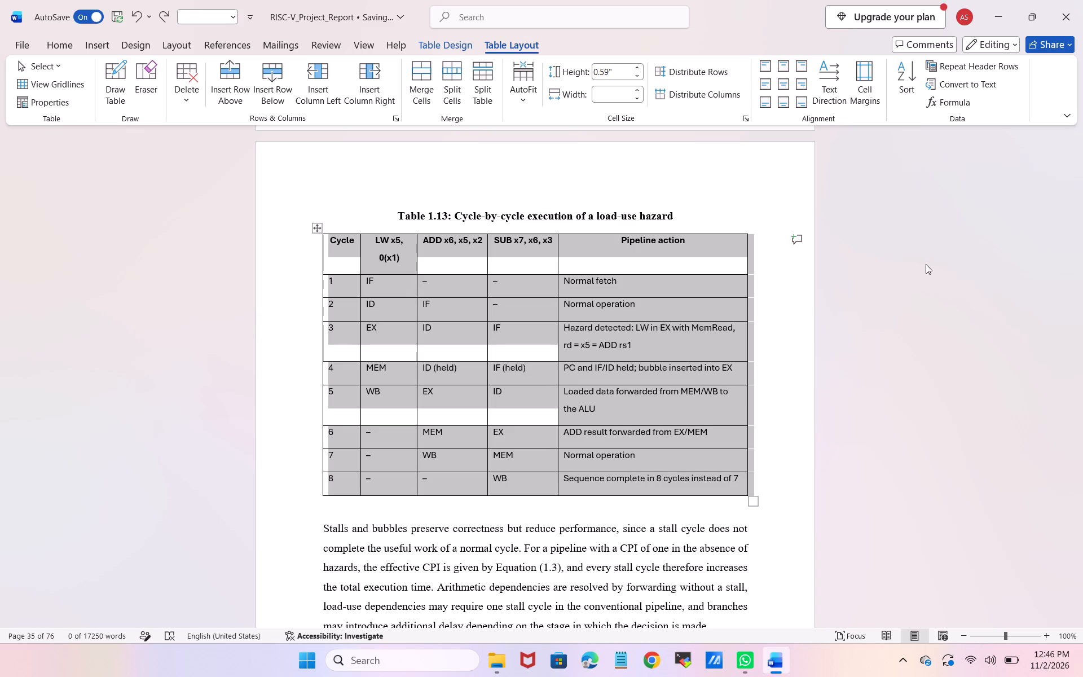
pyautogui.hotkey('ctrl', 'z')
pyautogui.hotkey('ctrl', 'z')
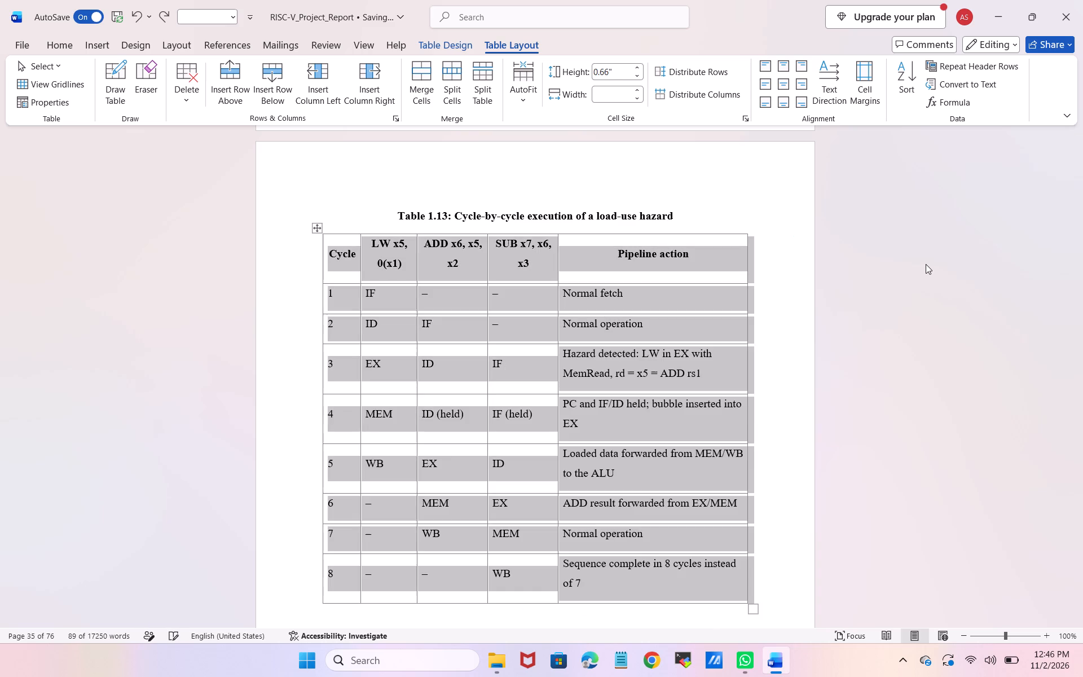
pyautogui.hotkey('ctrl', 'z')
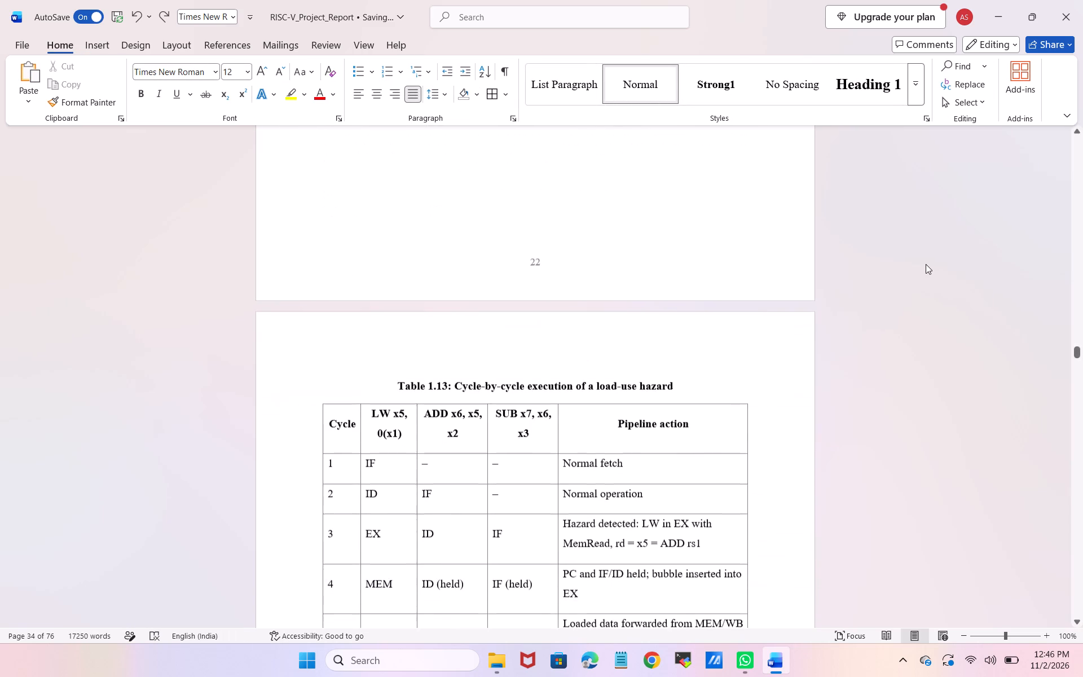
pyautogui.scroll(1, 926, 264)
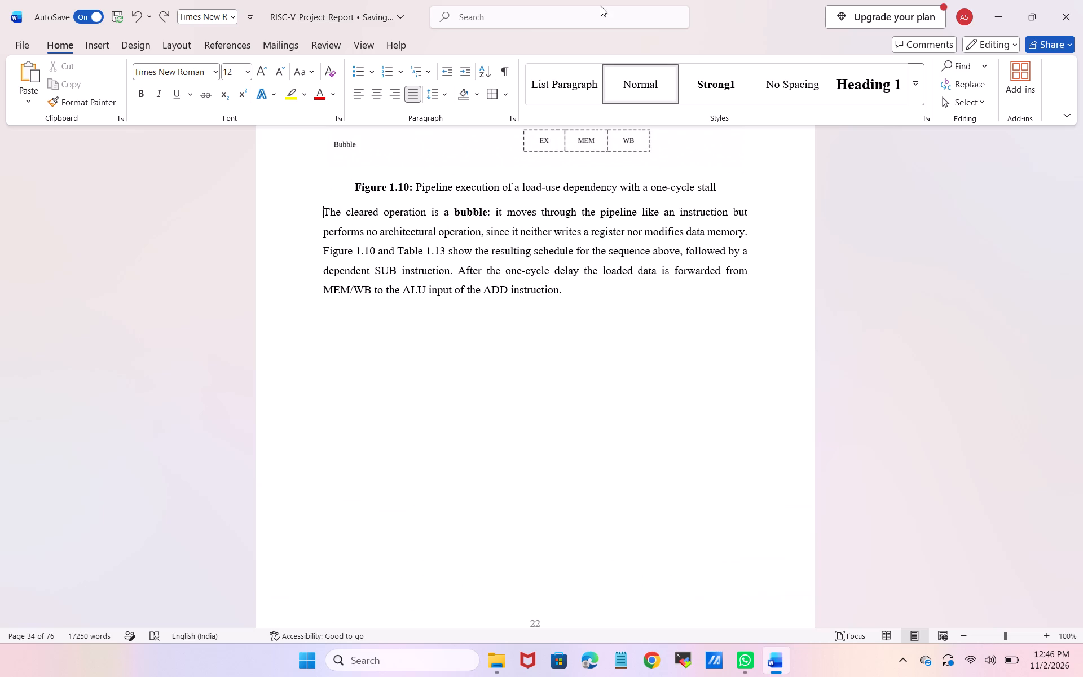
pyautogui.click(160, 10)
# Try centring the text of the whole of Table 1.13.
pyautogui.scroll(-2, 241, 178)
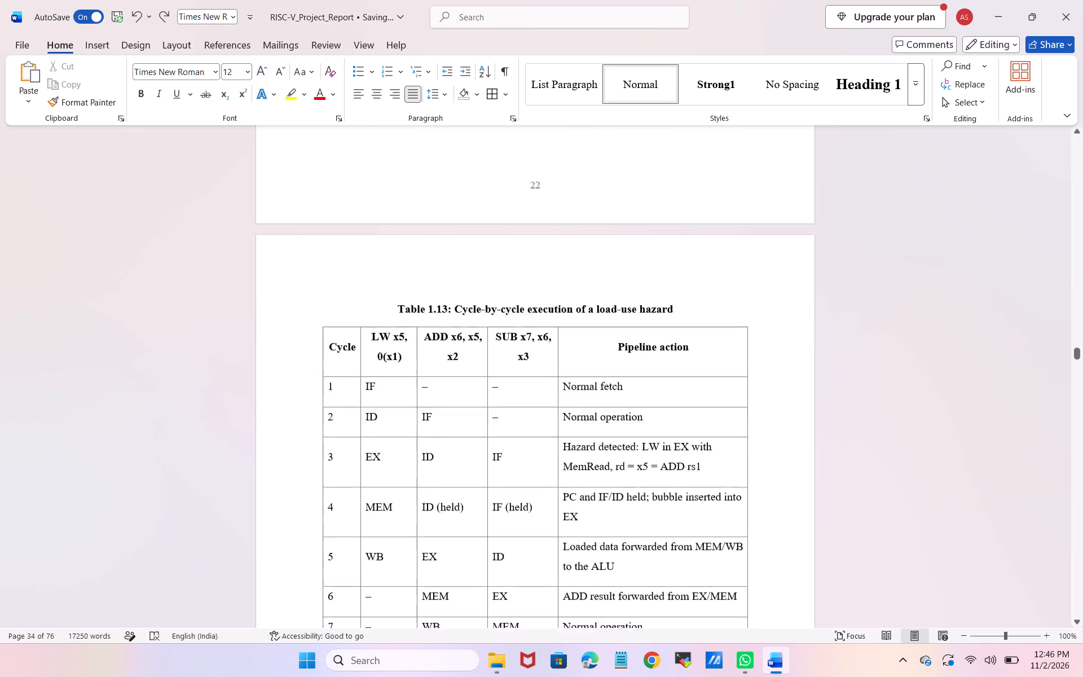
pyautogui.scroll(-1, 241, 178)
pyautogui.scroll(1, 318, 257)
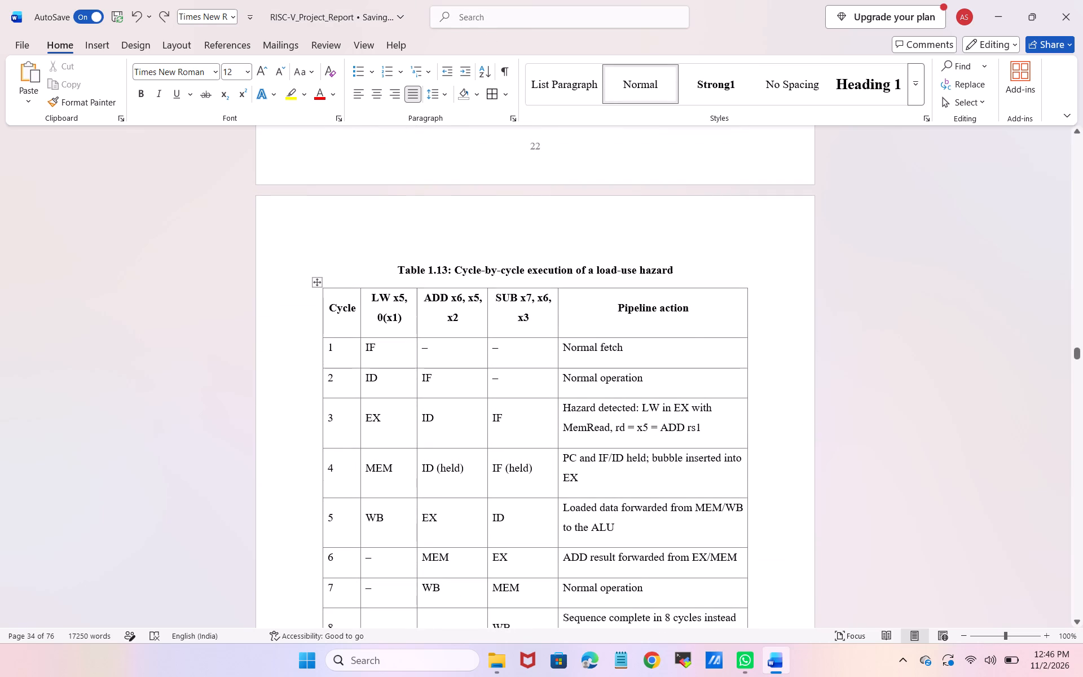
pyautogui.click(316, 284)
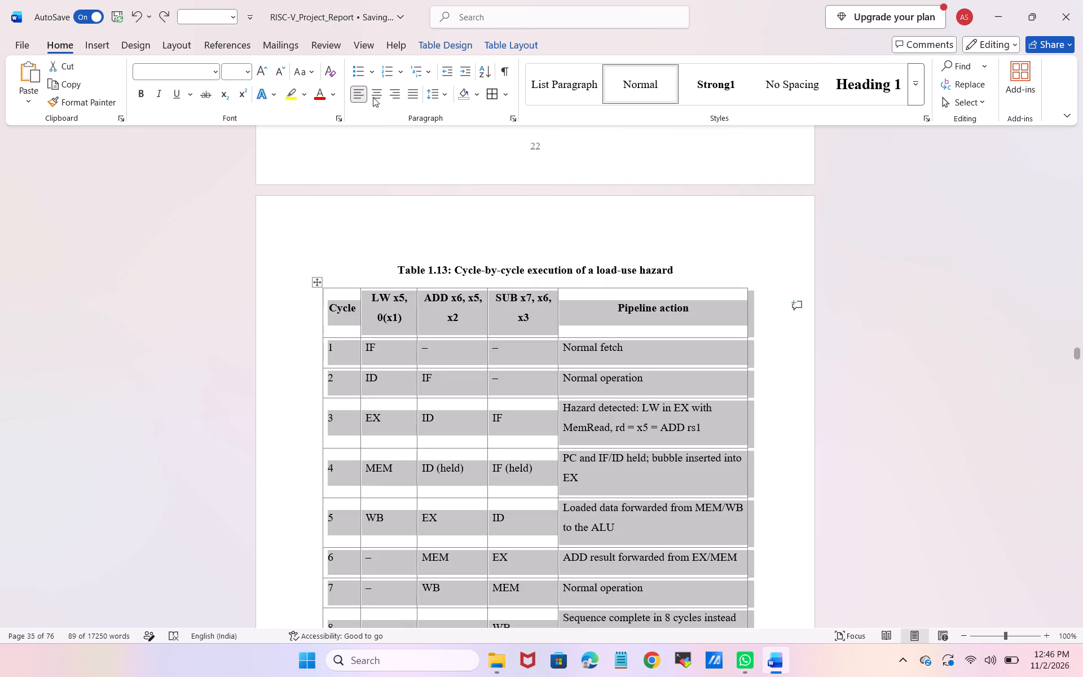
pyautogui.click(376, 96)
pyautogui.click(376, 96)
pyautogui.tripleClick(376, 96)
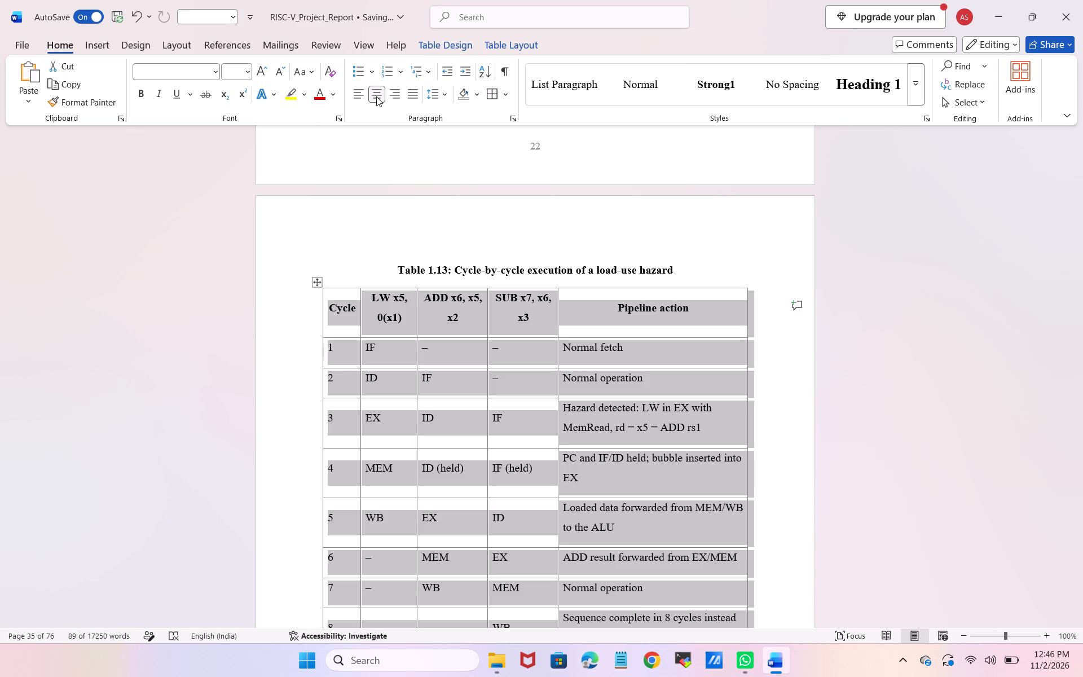
# Try a shaded banded style on Table 1.13, then apply the Plain Table 2 style instead.
pyautogui.click(455, 40)
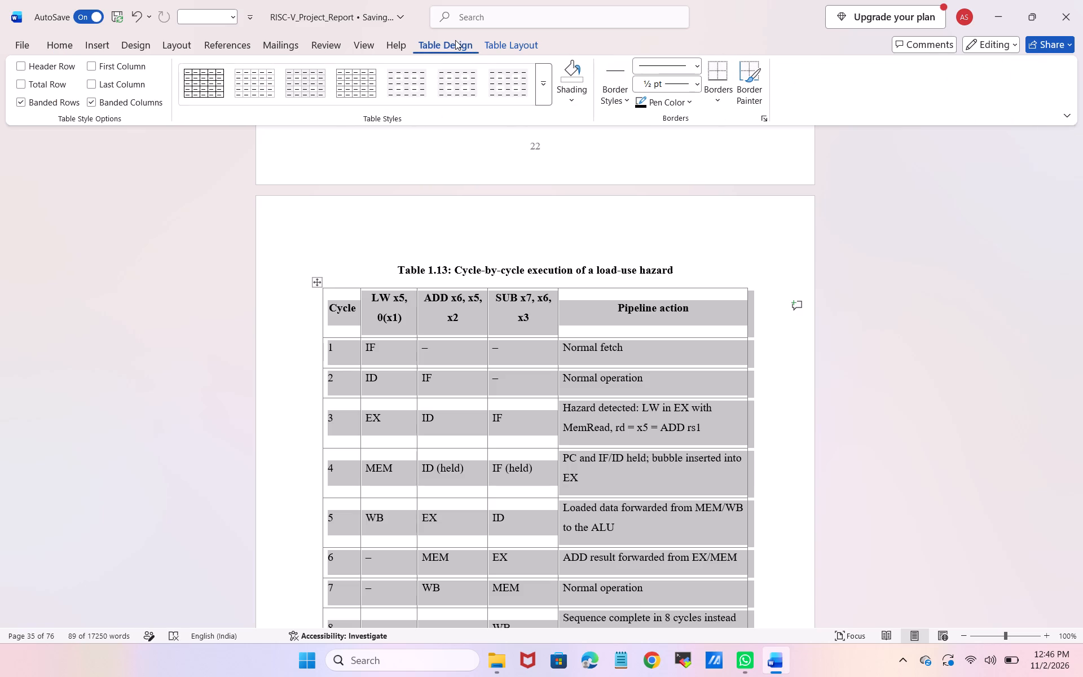
pyautogui.click(314, 91)
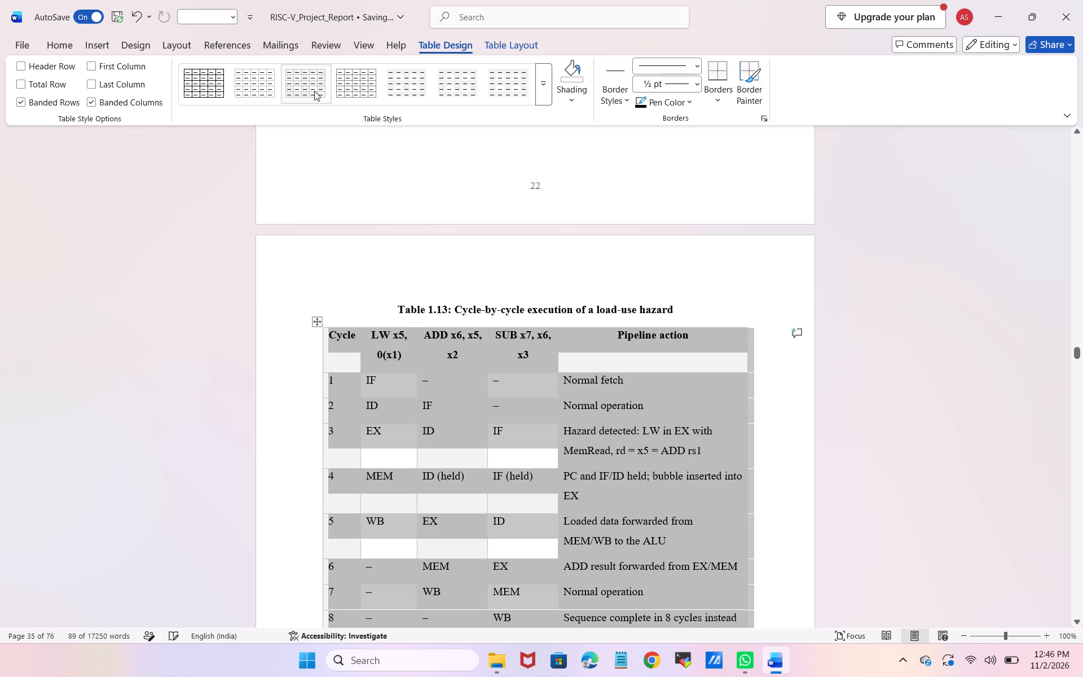
pyautogui.click(342, 87)
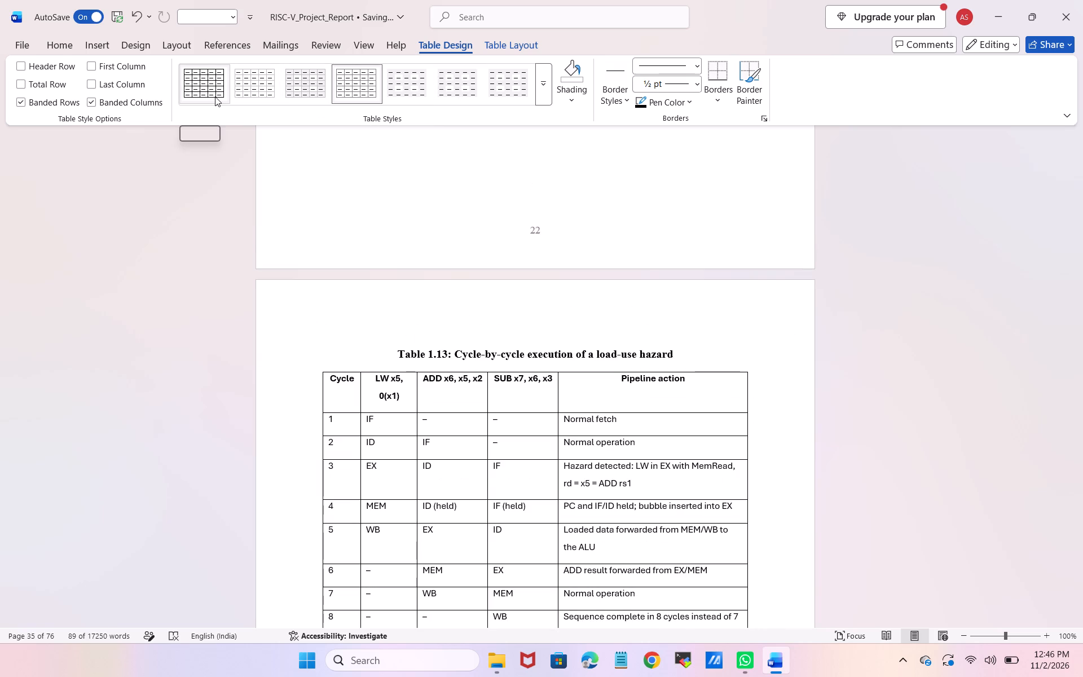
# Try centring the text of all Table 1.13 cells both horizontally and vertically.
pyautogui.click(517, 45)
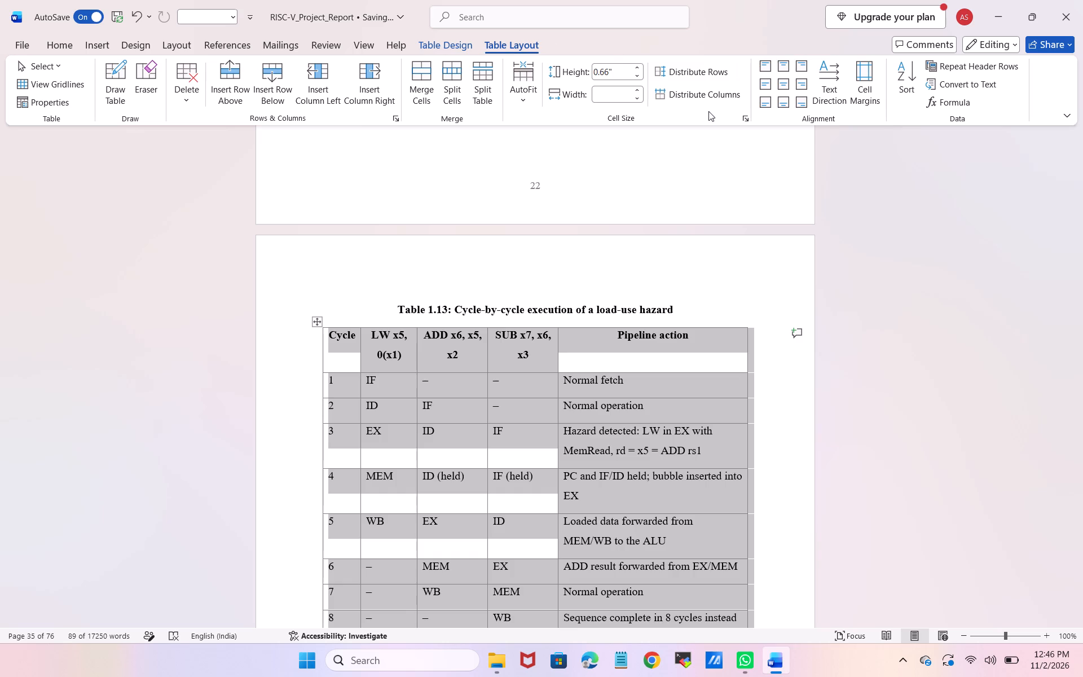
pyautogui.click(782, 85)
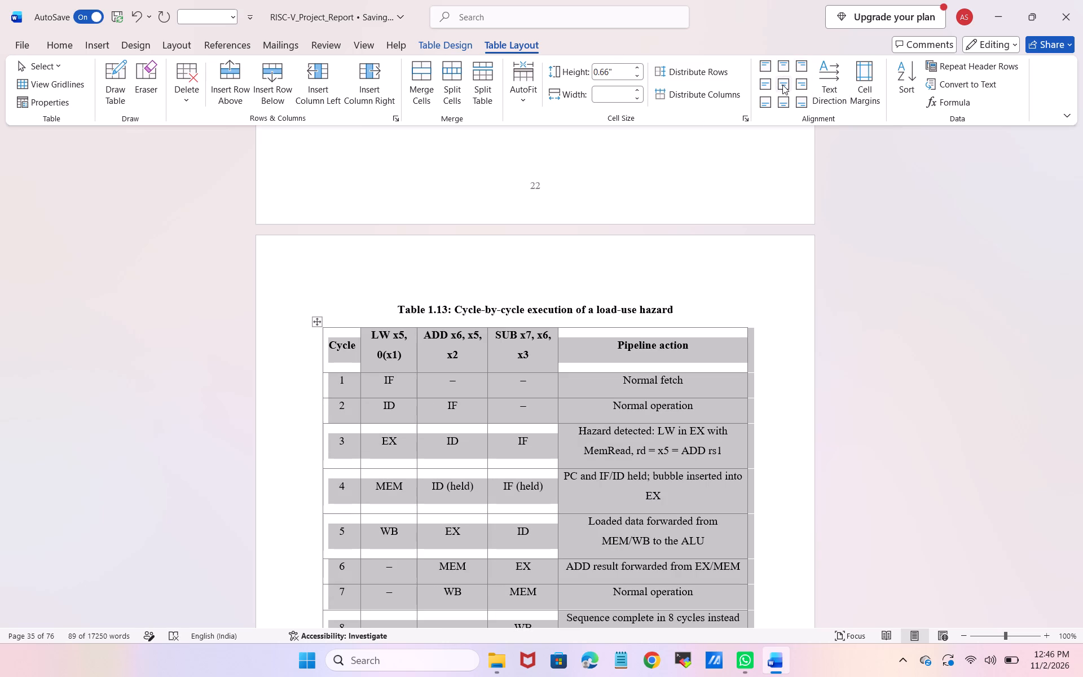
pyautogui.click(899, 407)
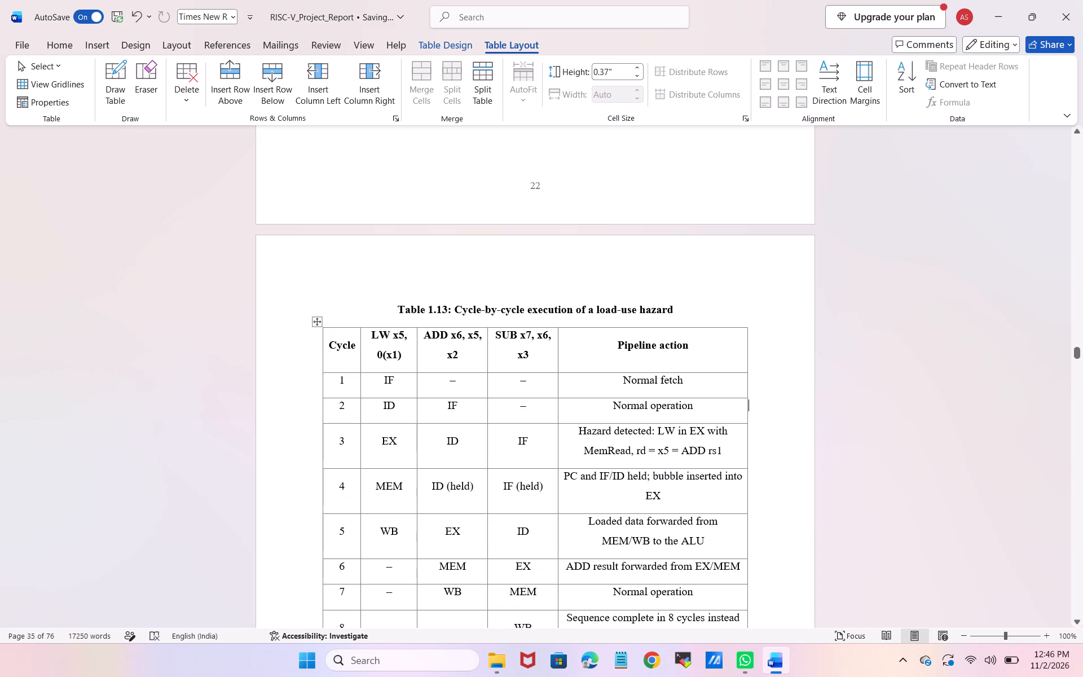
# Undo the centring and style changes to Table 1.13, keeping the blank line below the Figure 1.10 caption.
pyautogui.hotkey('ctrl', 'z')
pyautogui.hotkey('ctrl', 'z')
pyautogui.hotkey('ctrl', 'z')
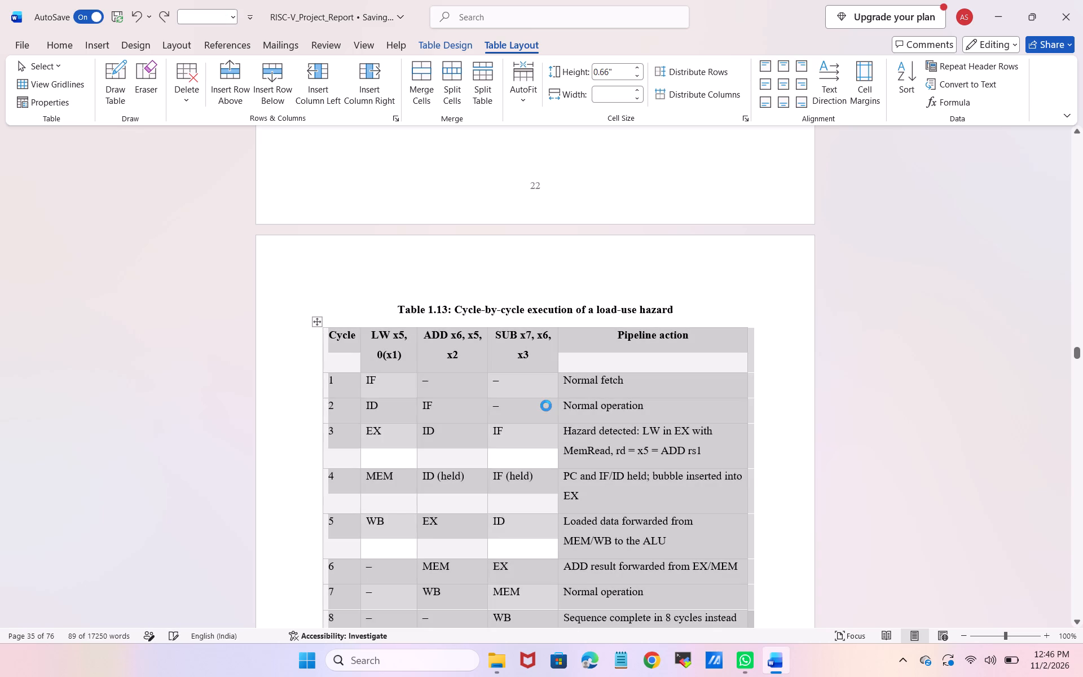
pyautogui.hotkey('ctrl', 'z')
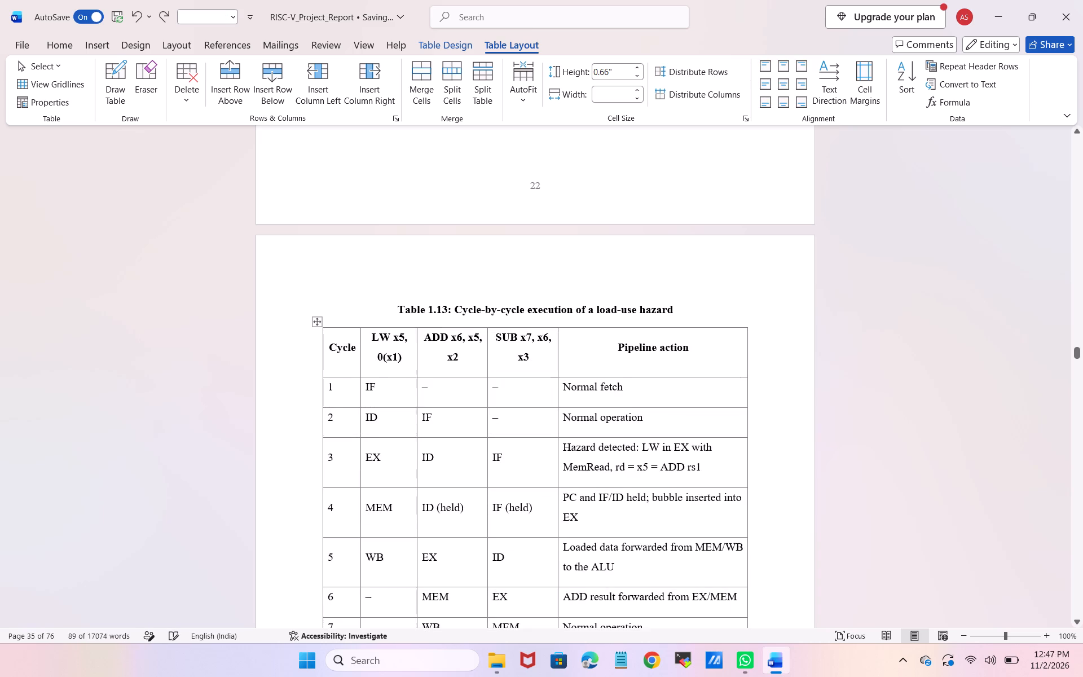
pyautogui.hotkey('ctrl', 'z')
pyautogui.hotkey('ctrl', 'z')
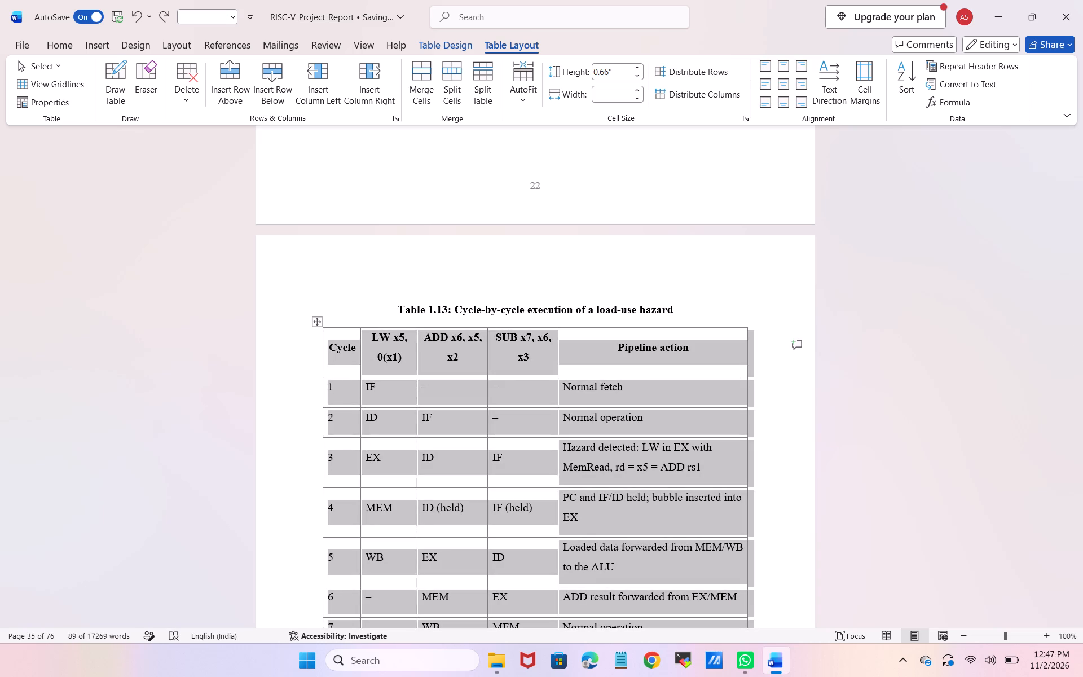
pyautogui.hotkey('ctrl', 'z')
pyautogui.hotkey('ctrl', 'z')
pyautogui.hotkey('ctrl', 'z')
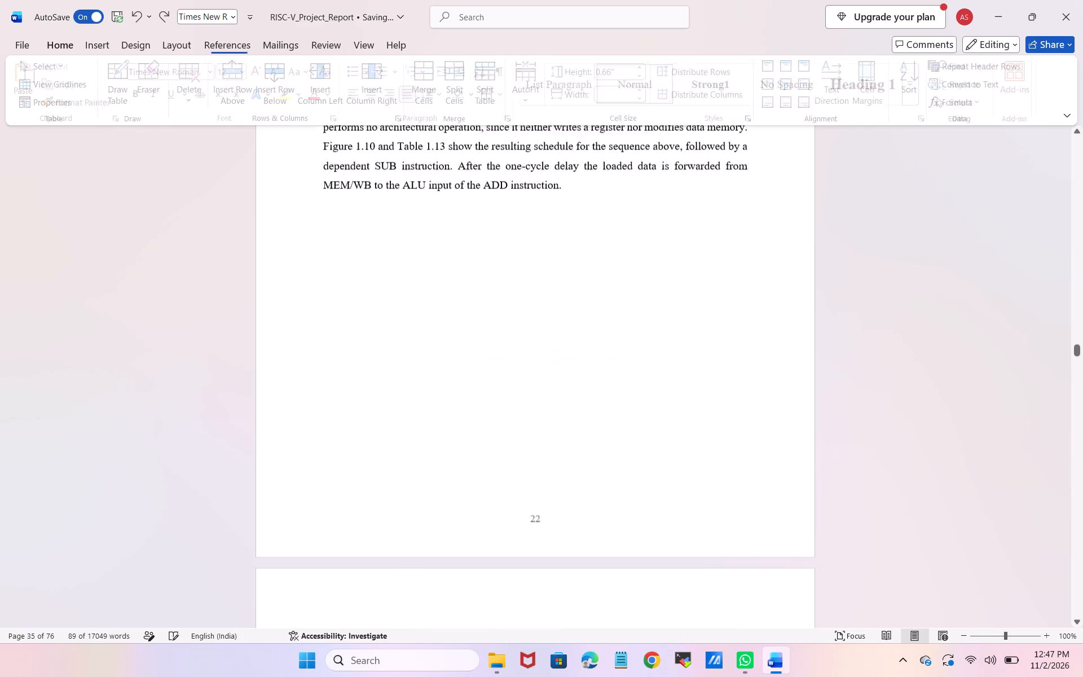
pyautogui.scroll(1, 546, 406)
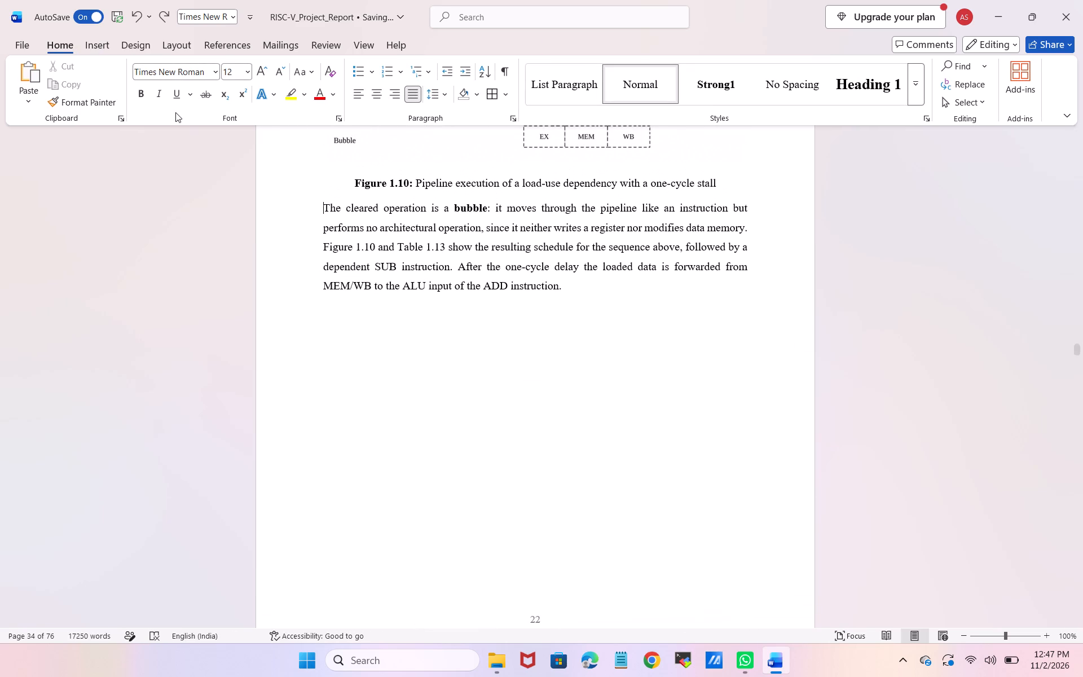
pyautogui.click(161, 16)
# Centre the text of every cell in Table 1.13 horizontally and vertically, keeping the table's original style.
pyautogui.scroll(-1, 371, 331)
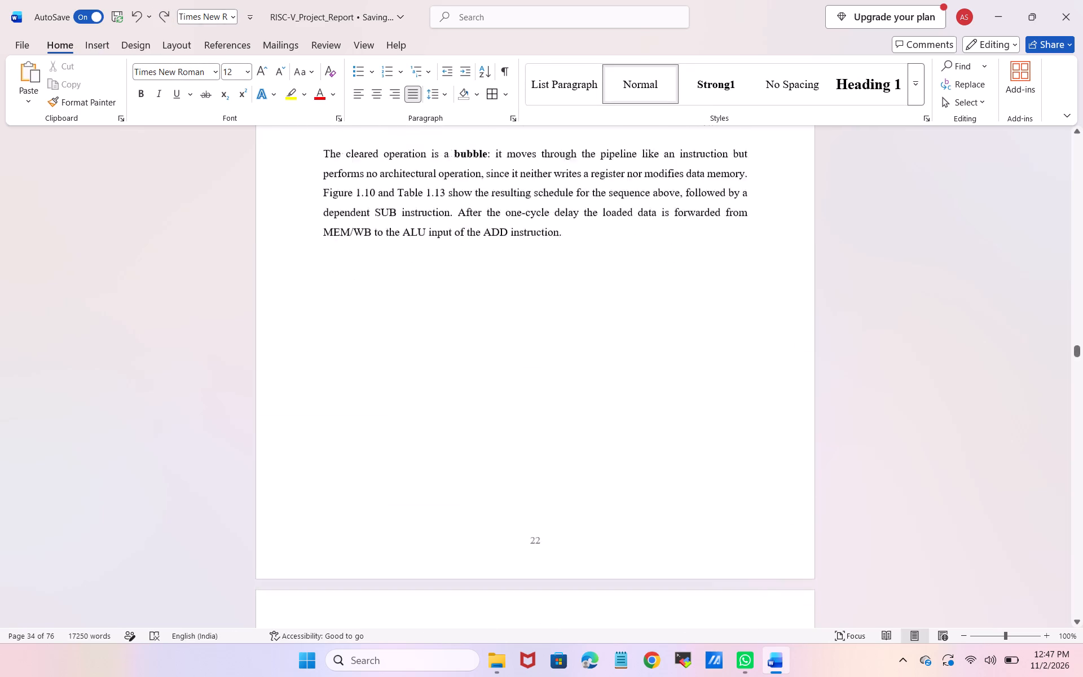
pyautogui.scroll(-2, 371, 331)
pyautogui.click(318, 189)
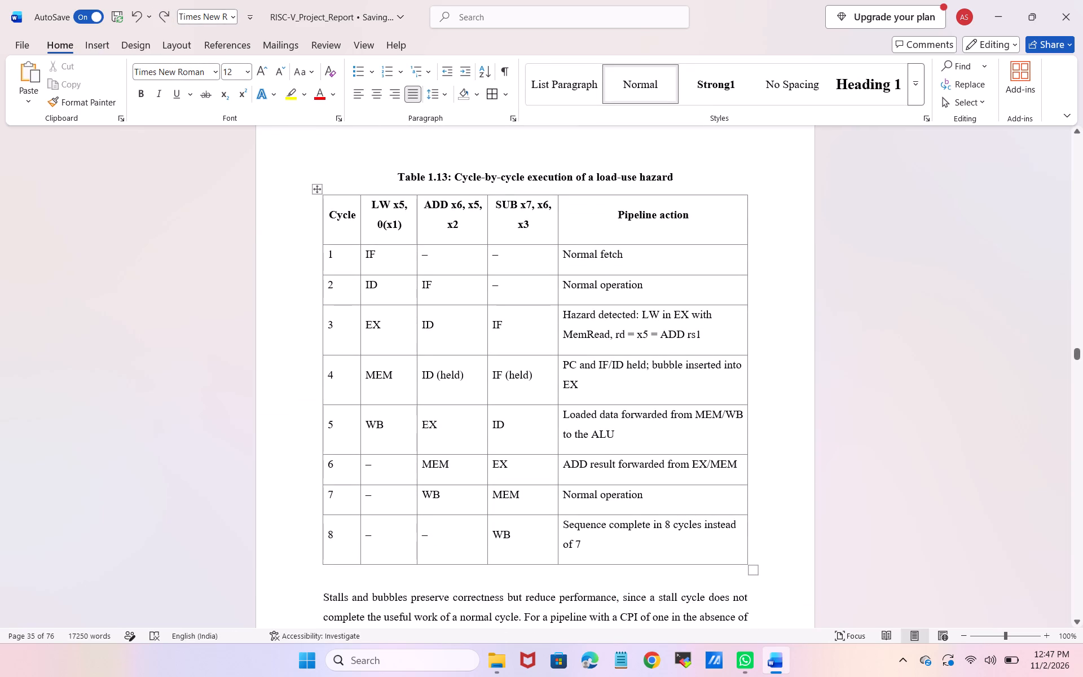
pyautogui.click(499, 43)
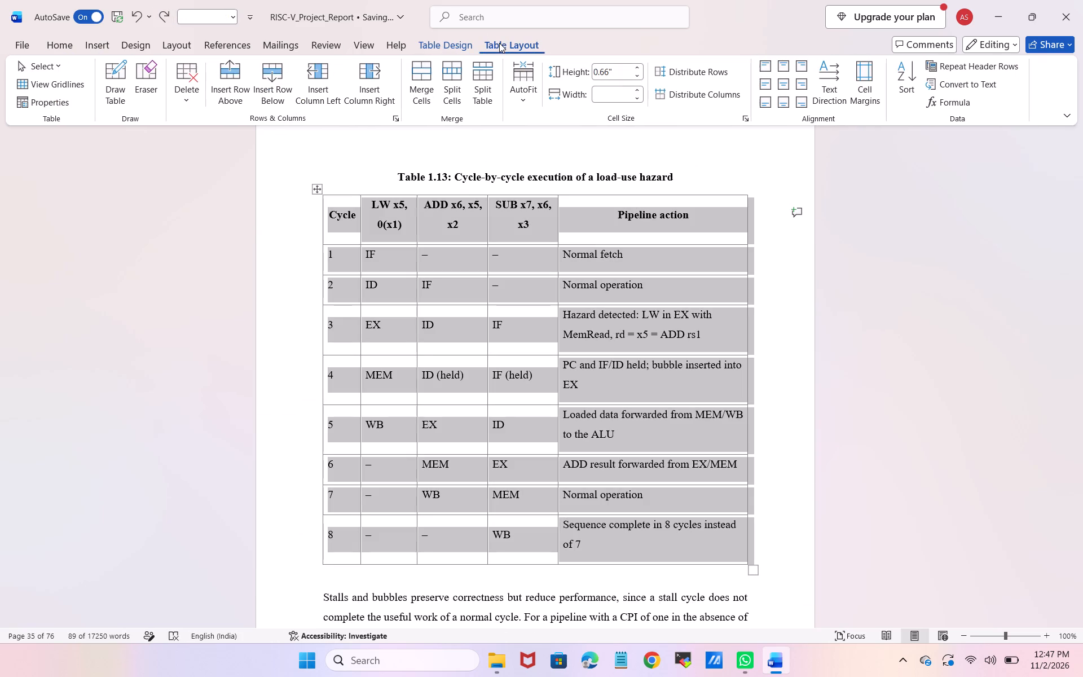
pyautogui.click(783, 86)
pyautogui.click(864, 319)
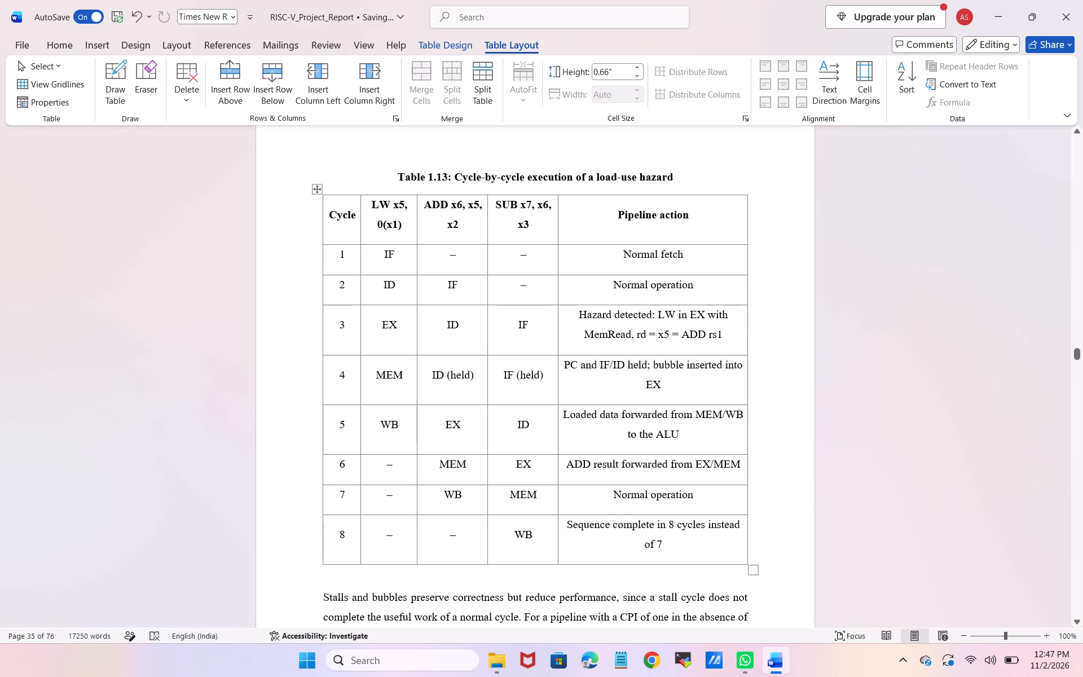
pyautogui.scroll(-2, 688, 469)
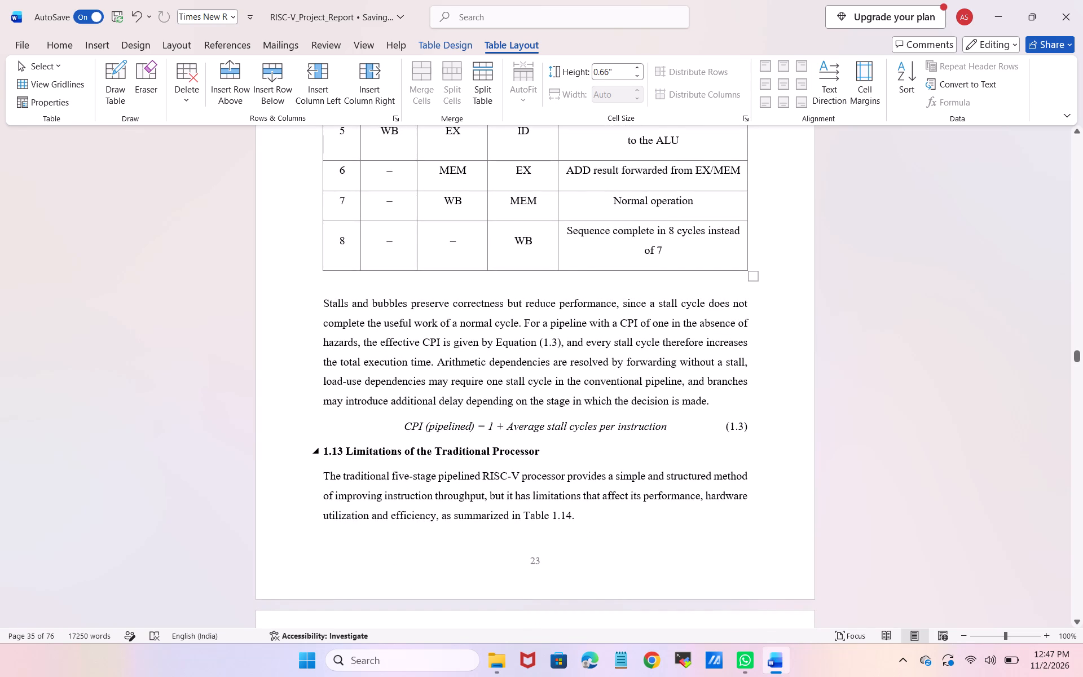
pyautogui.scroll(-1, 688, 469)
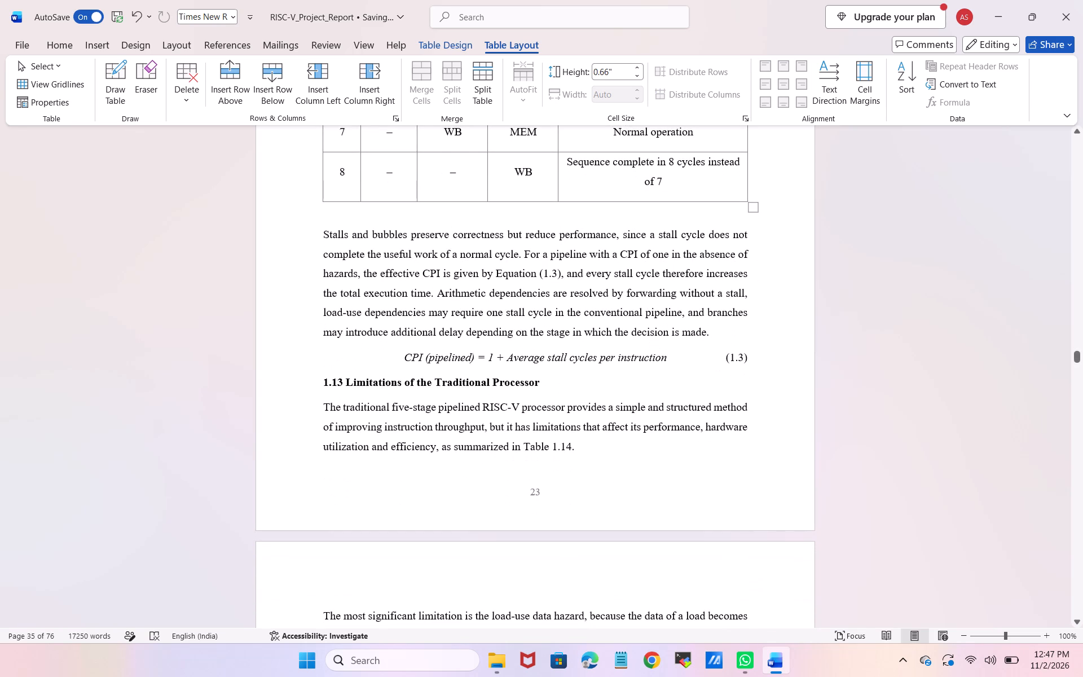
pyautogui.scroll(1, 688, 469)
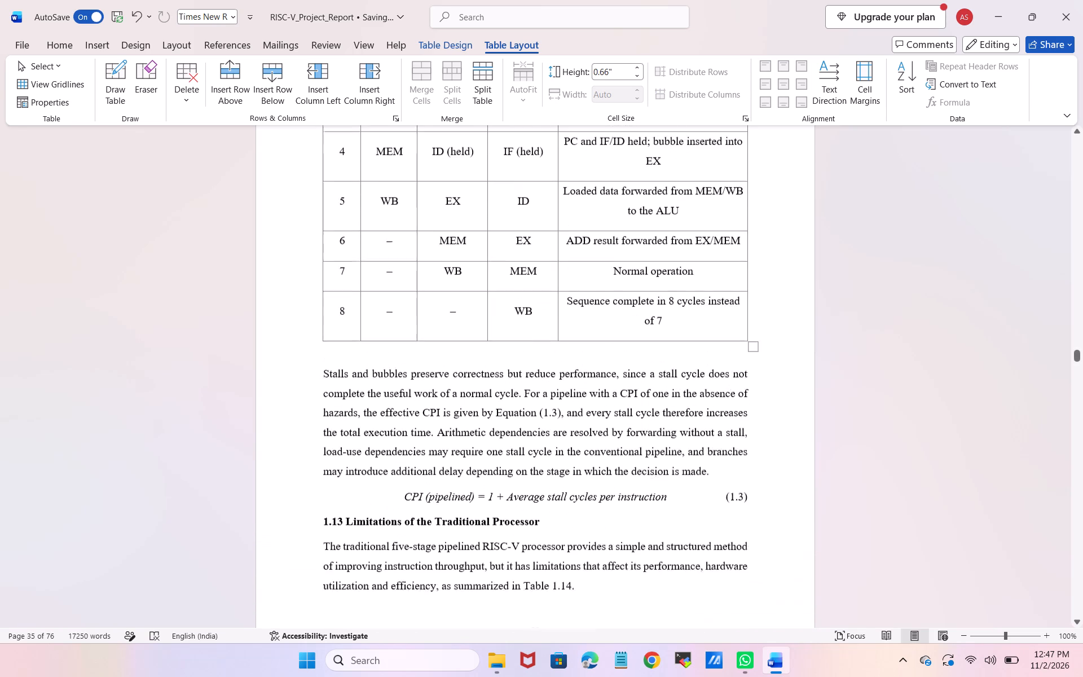
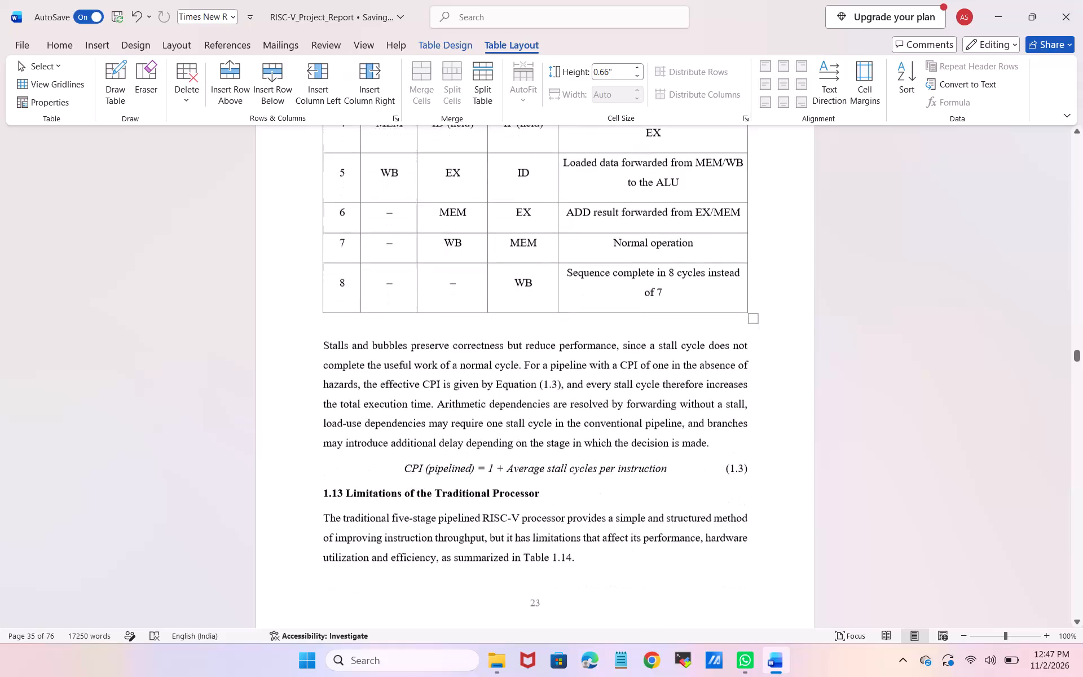
# Remove the bold formatting from the entire Table 1.13 caption, "Cycle-by-cycle execution of a load-use hazard".
pyautogui.scroll(-1, 688, 469)
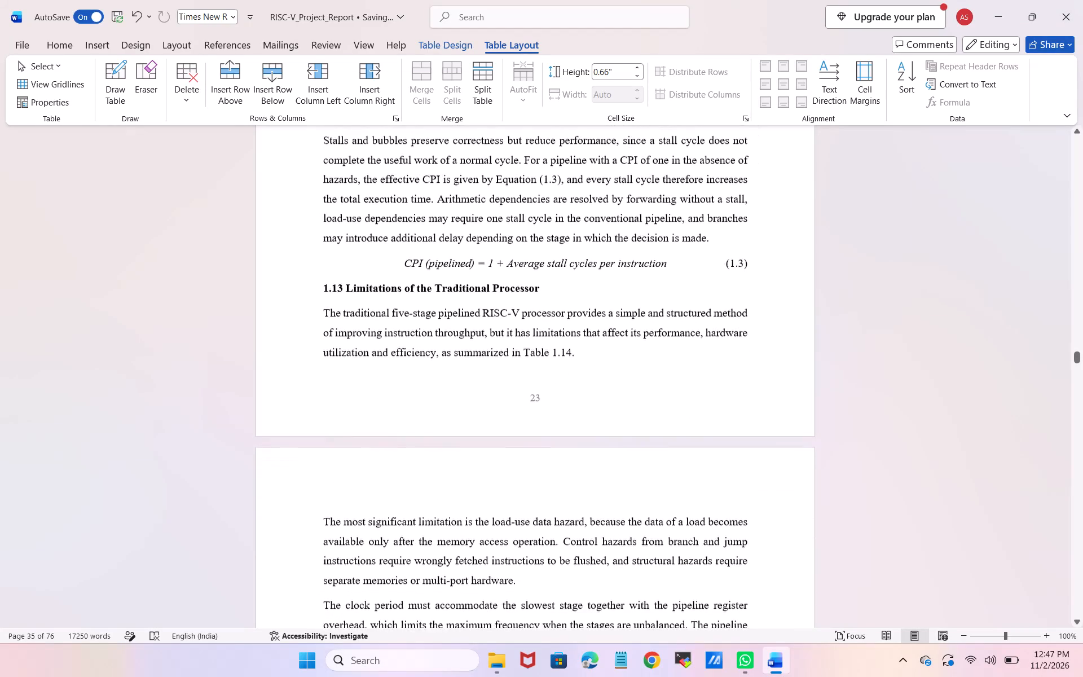
pyautogui.scroll(-2, 688, 469)
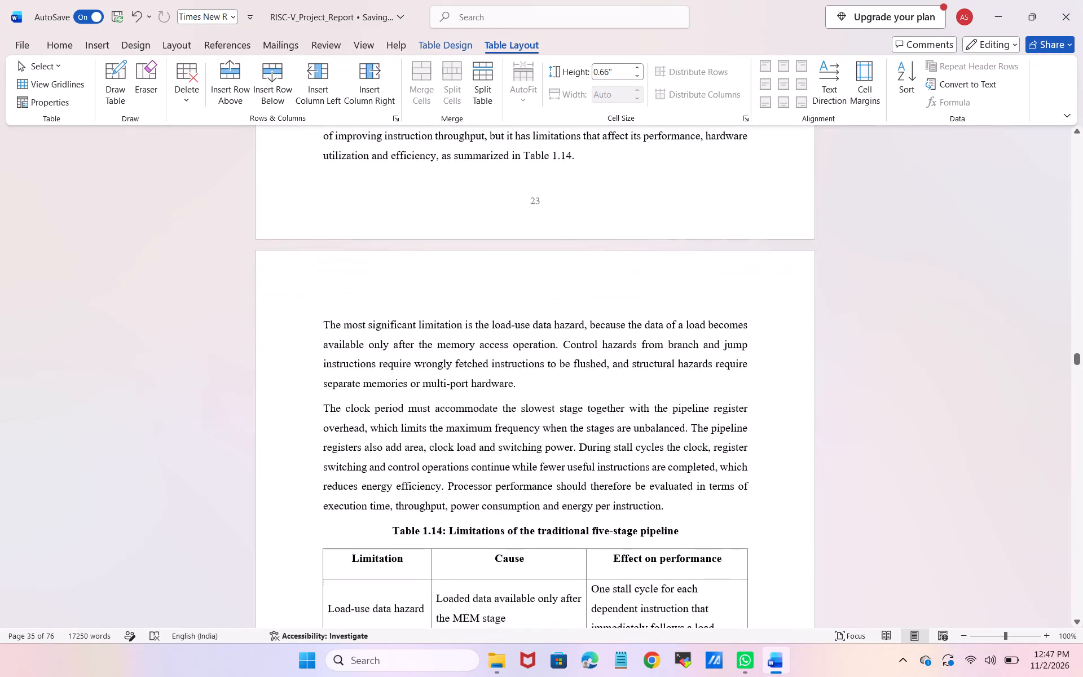
pyautogui.scroll(-3, 688, 469)
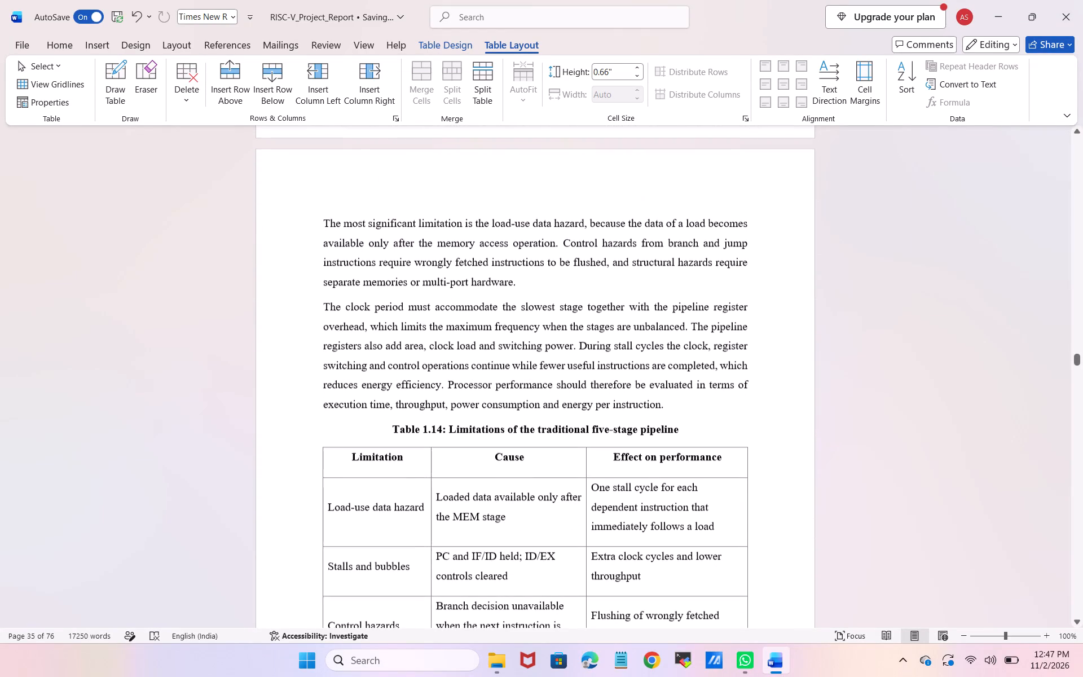
pyautogui.scroll(4, 684, 425)
pyautogui.click(684, 425)
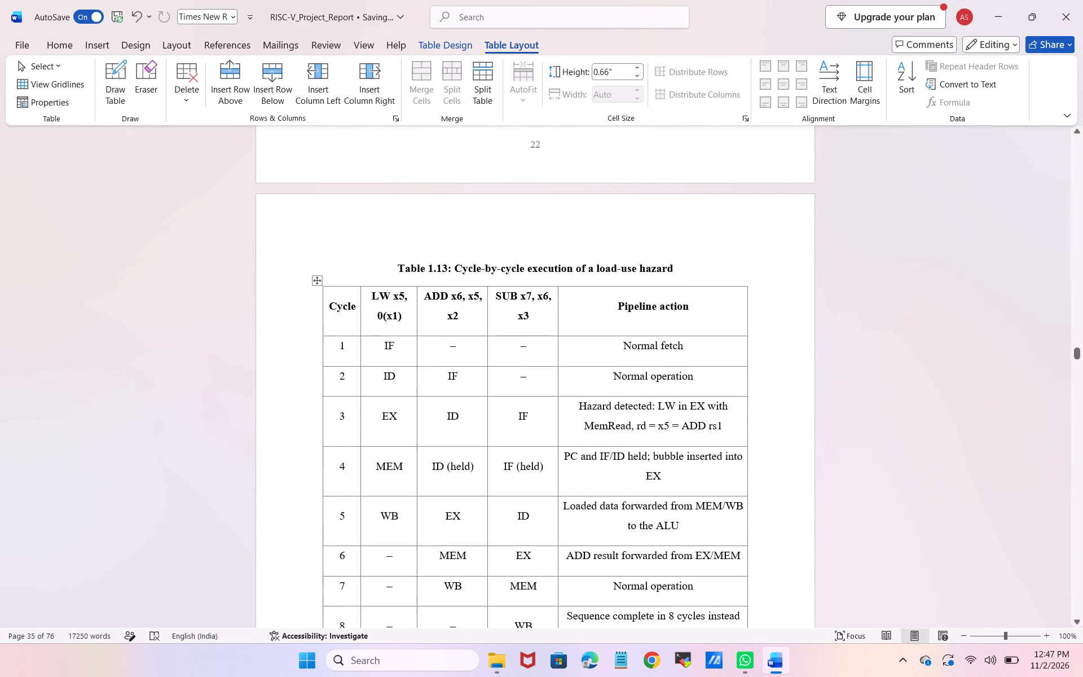
pyautogui.scroll(1, 684, 425)
pyautogui.moveTo(681, 426); pyautogui.dragTo(370, 429)
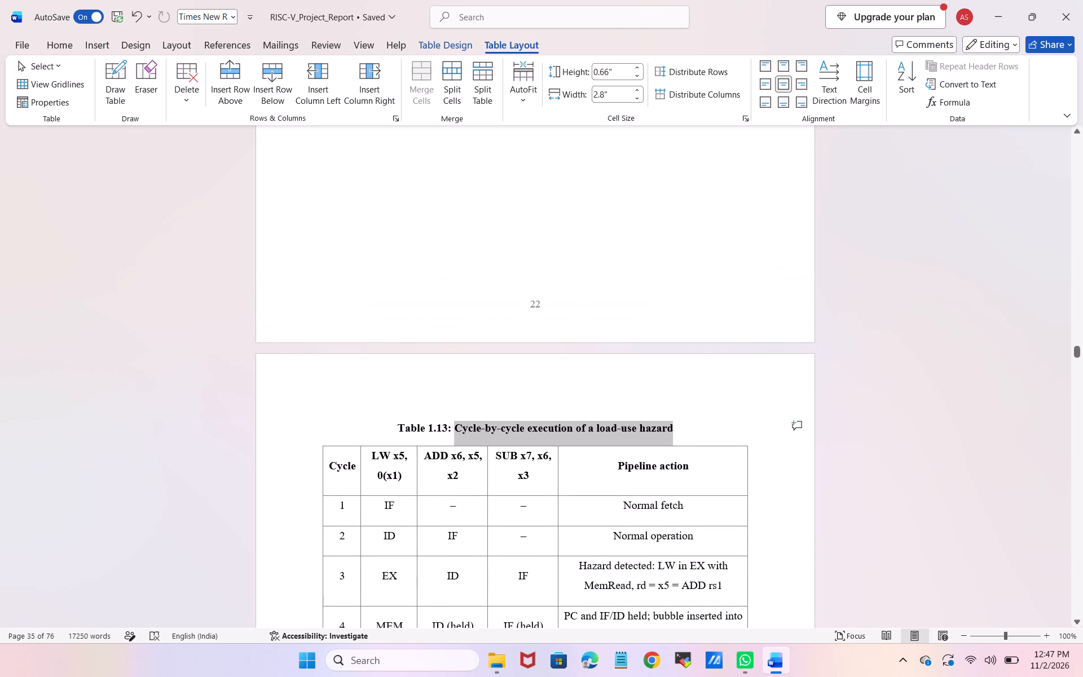
pyautogui.moveTo(370, 429); pyautogui.dragTo(333, 419)
pyautogui.click(340, 396)
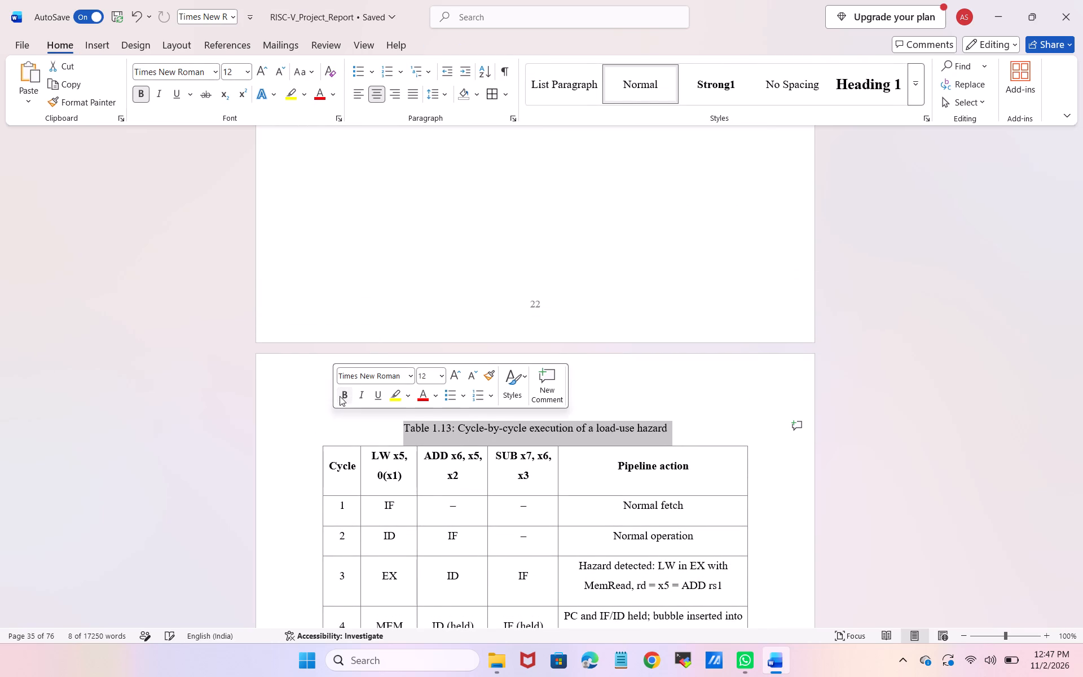
pyautogui.click(631, 379)
# Remove the bold formatting from the "Figure 1.10:" label so the whole figure caption is in regular weight.
pyautogui.scroll(1, 631, 379)
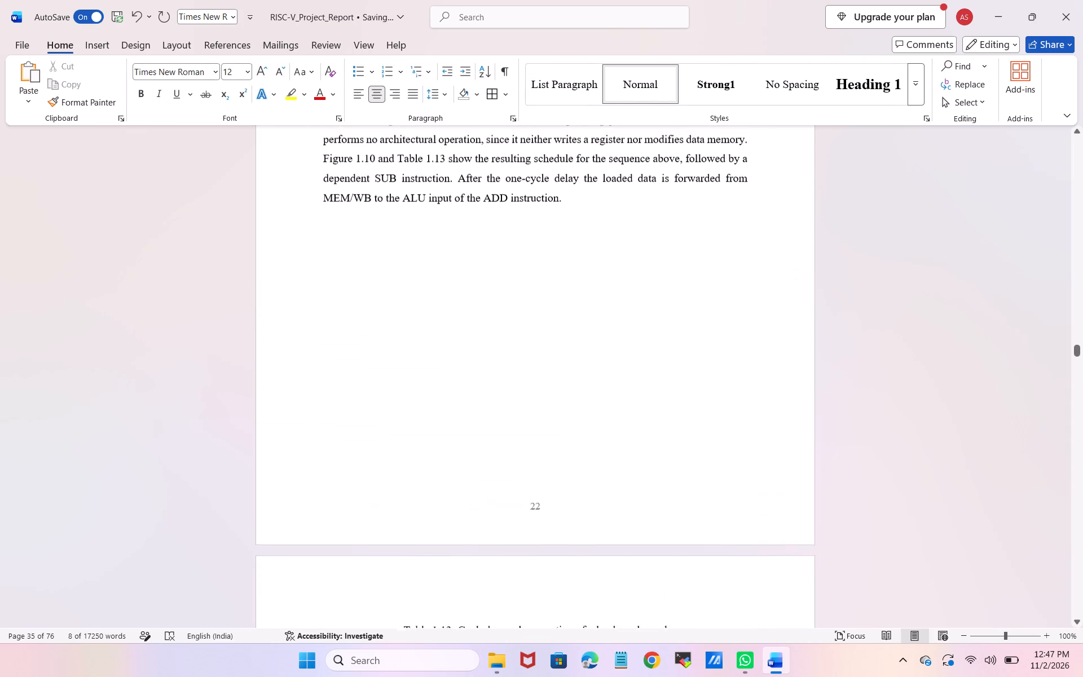
pyautogui.scroll(2, 631, 379)
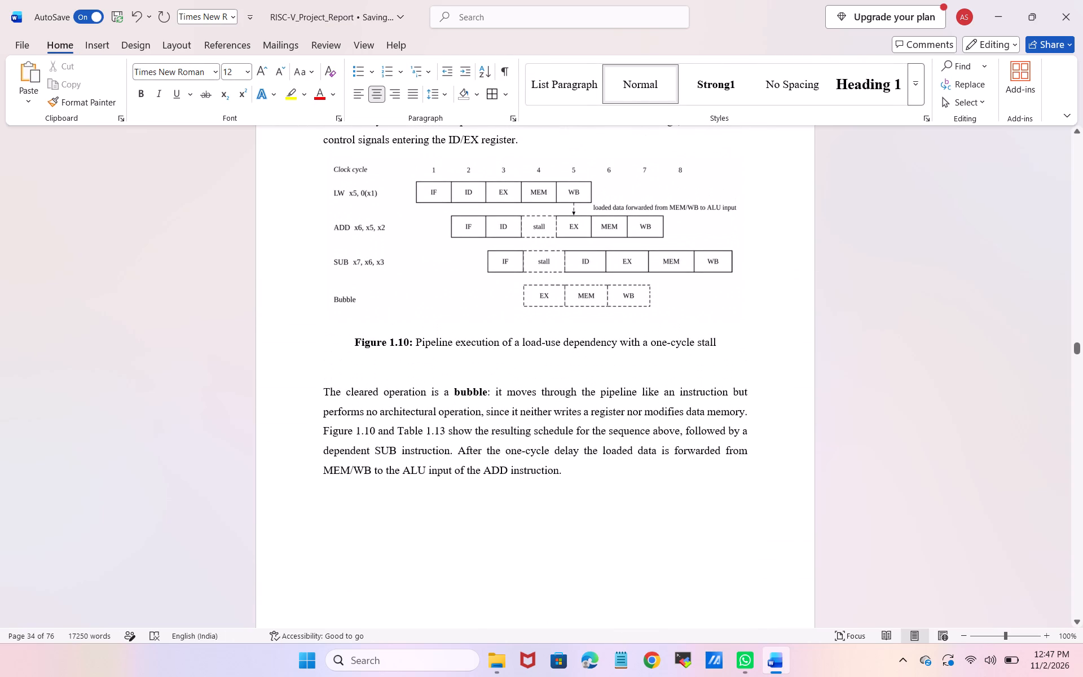
pyautogui.moveTo(726, 344); pyautogui.dragTo(351, 341)
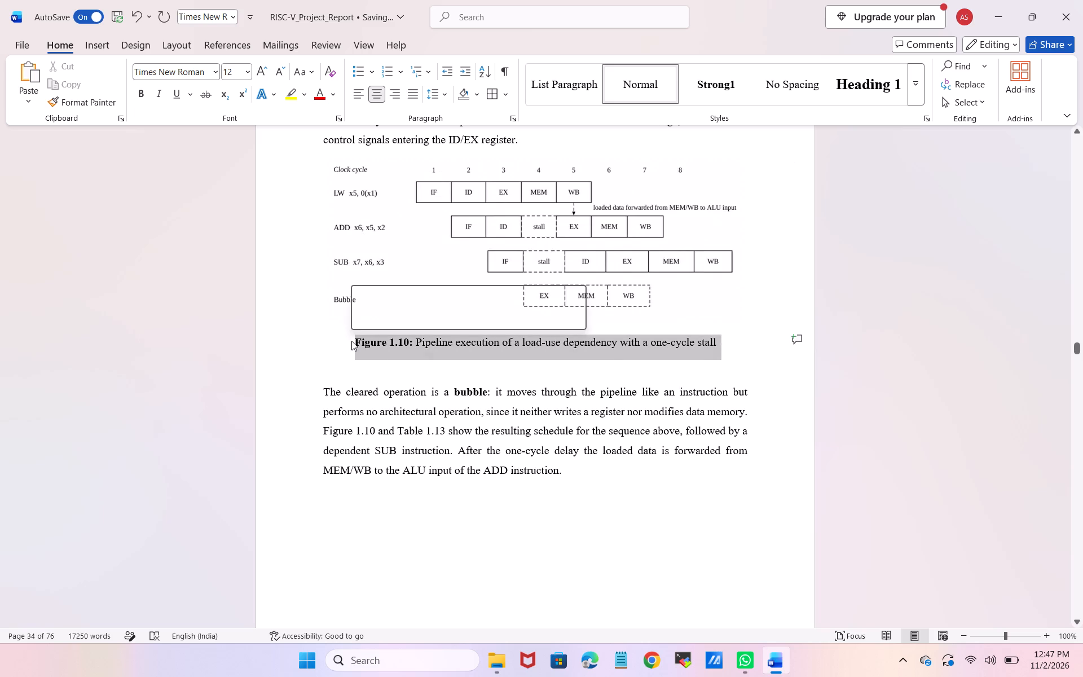
pyautogui.click(360, 325)
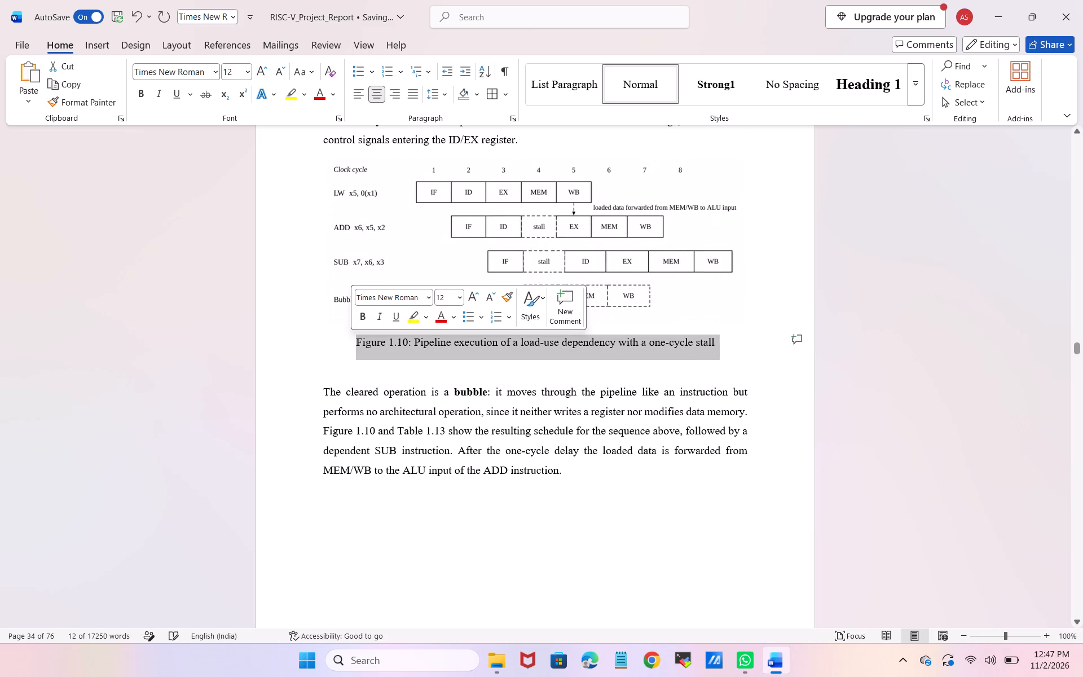
# Centre the text of every cell in Table 1.12, Forwarding and load-use detection conditions, horizontally and vertically.
pyautogui.scroll(3, 371, 367)
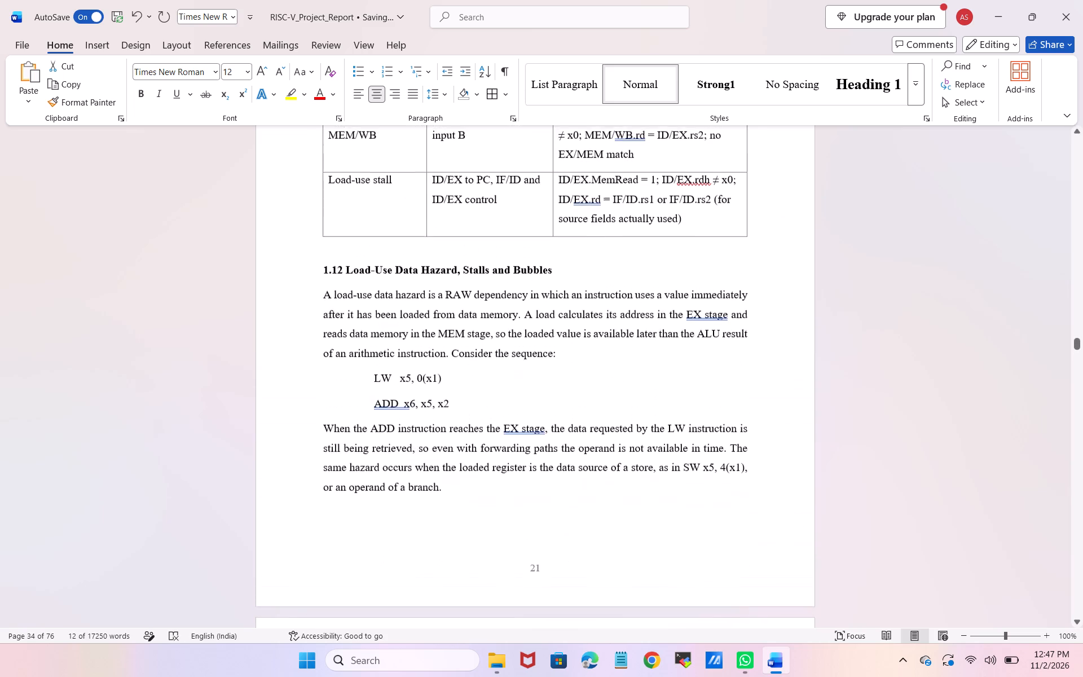
pyautogui.scroll(3, 371, 367)
pyautogui.scroll(-1, 371, 367)
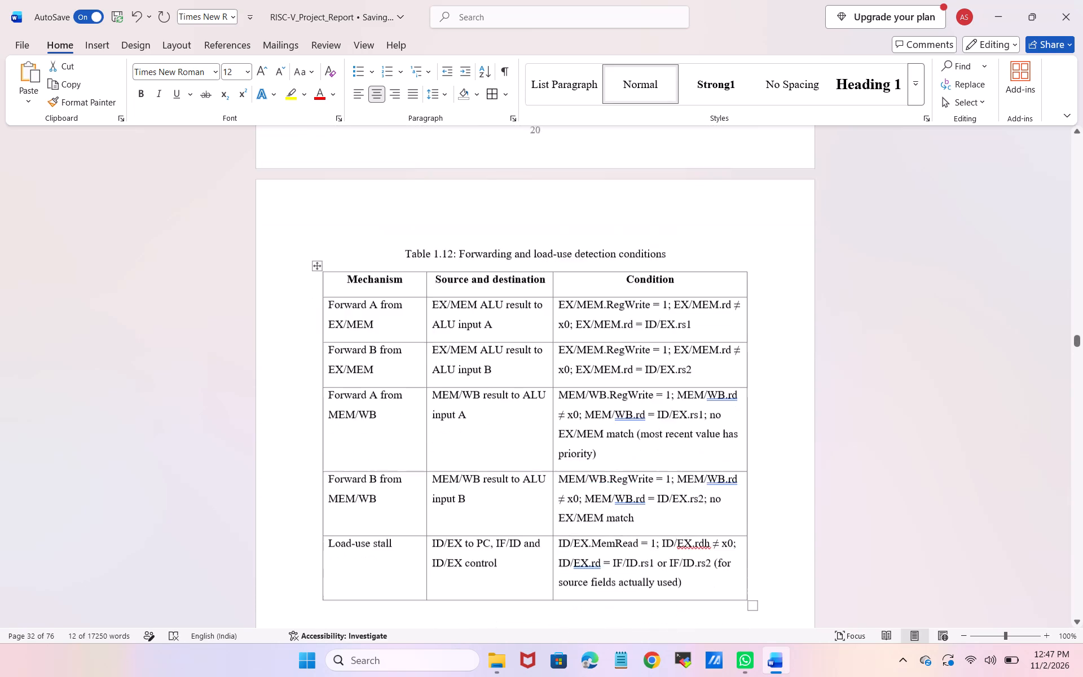
pyautogui.scroll(-2, 371, 367)
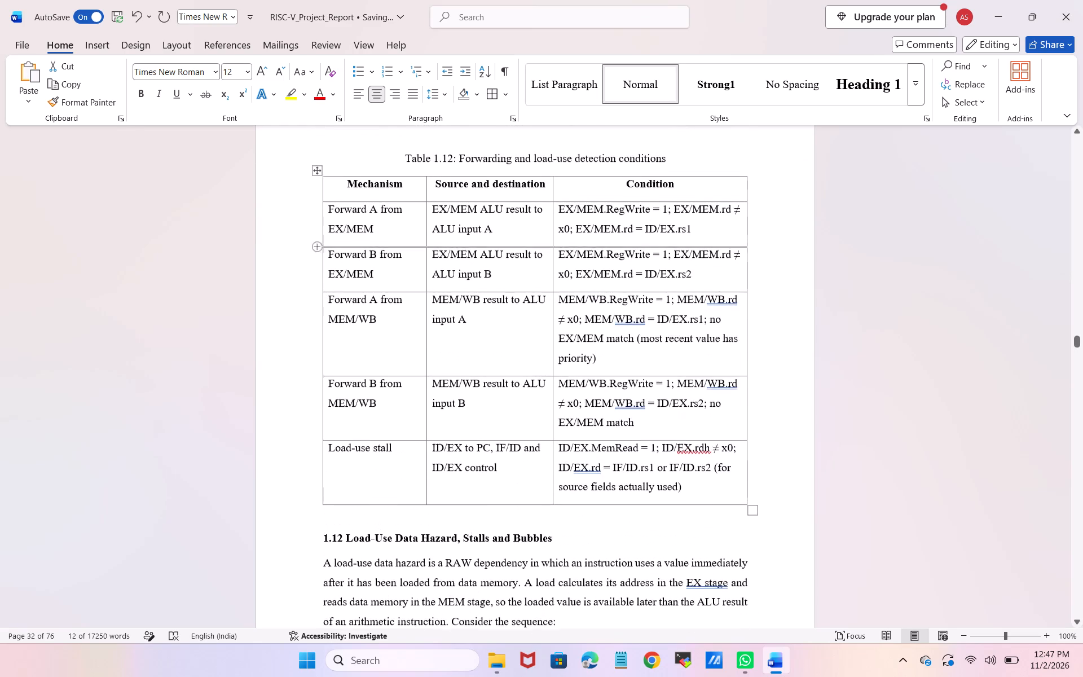
pyautogui.click(317, 172)
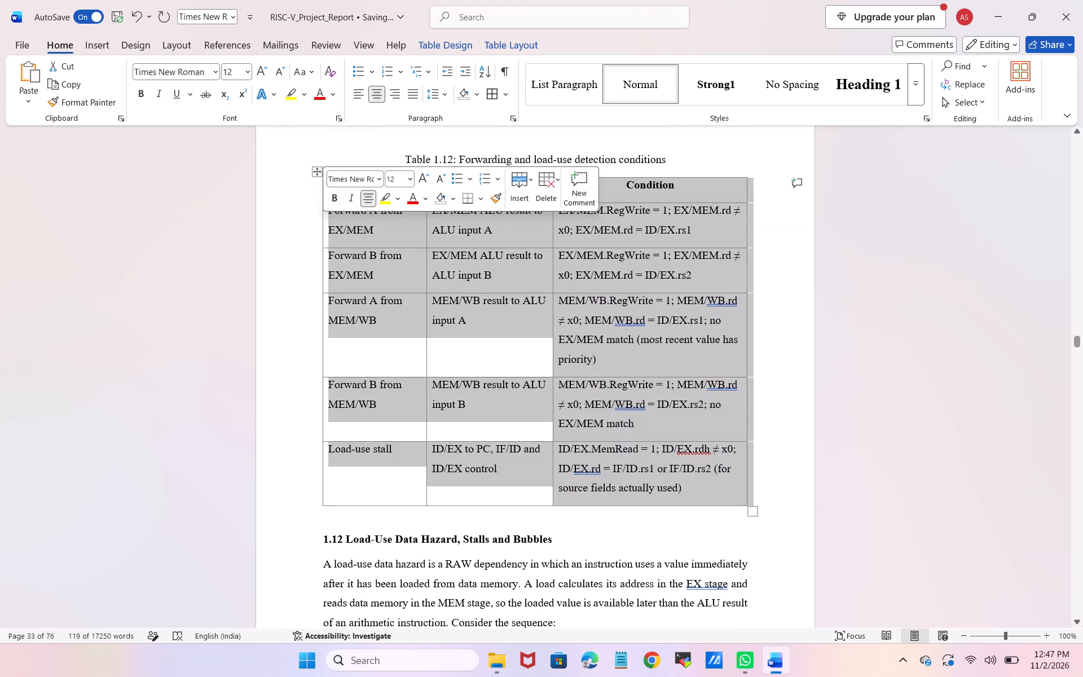
pyautogui.click(512, 41)
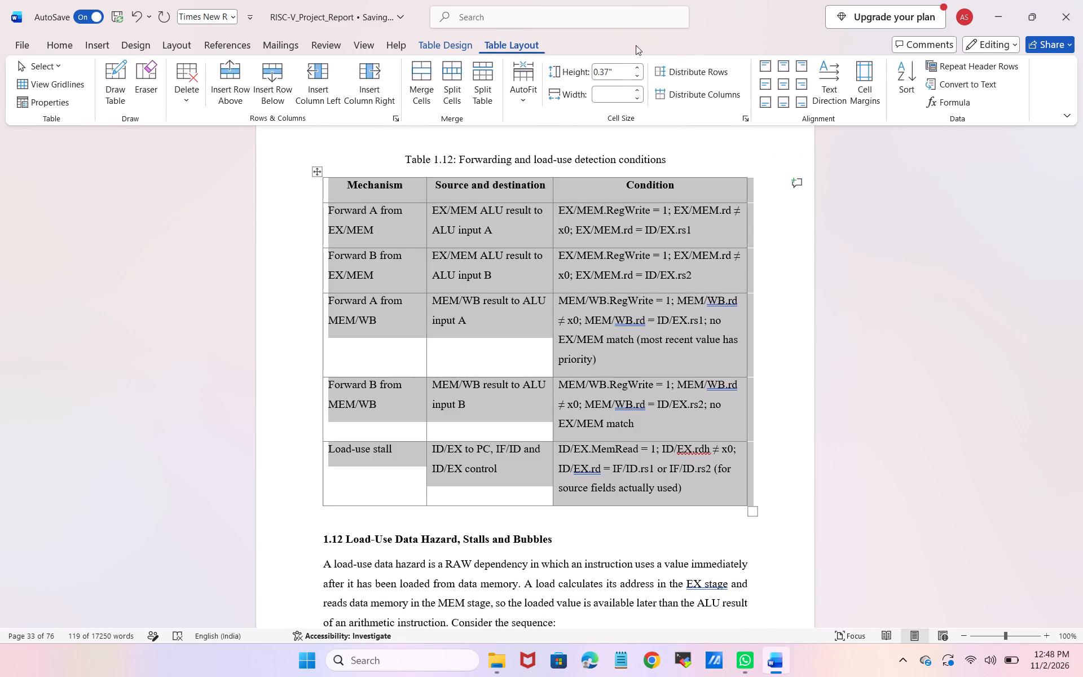
pyautogui.click(785, 85)
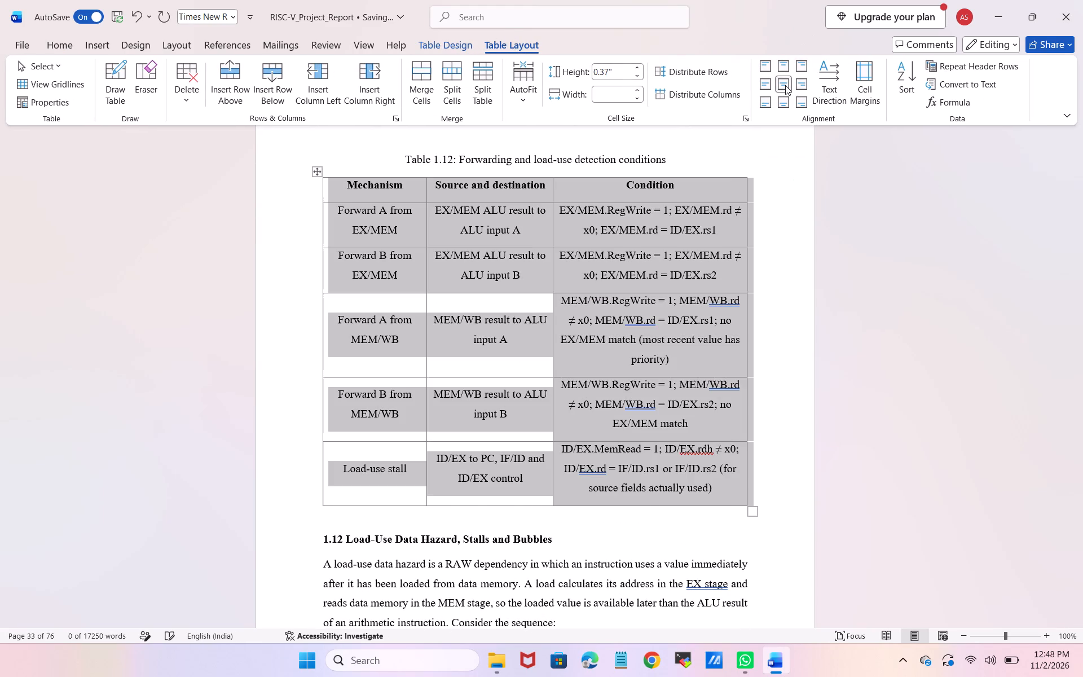
pyautogui.click(777, 279)
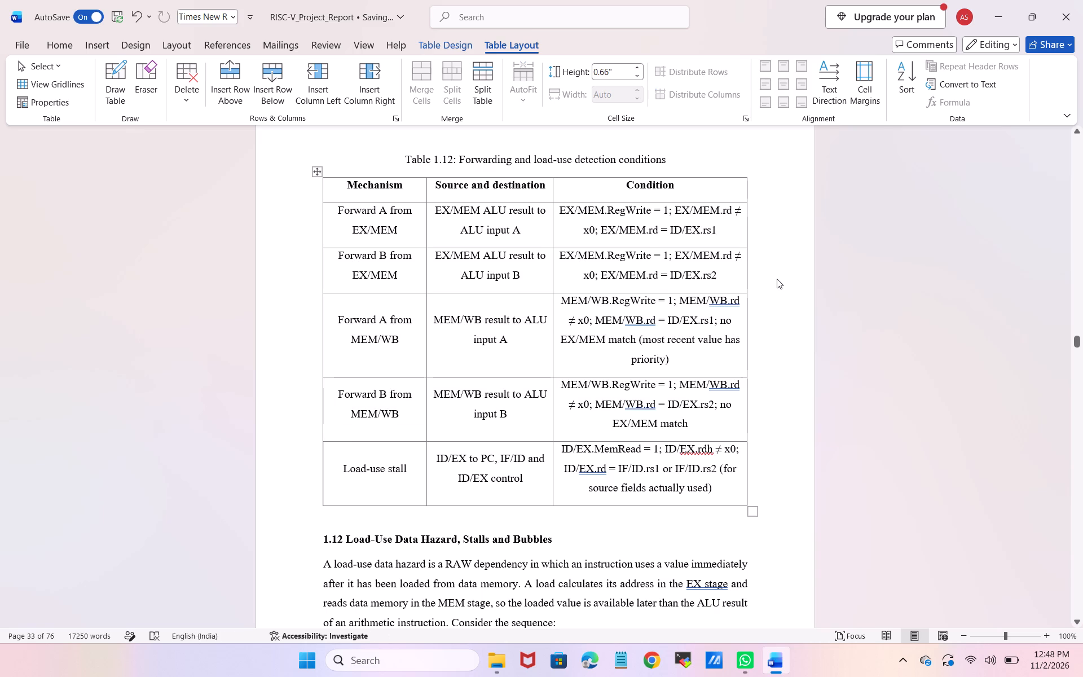
# Centre the text of every cell in Table 1.11, Types of pipeline hazards, horizontally and vertically.
pyautogui.scroll(-1, 777, 279)
pyautogui.scroll(2, 777, 279)
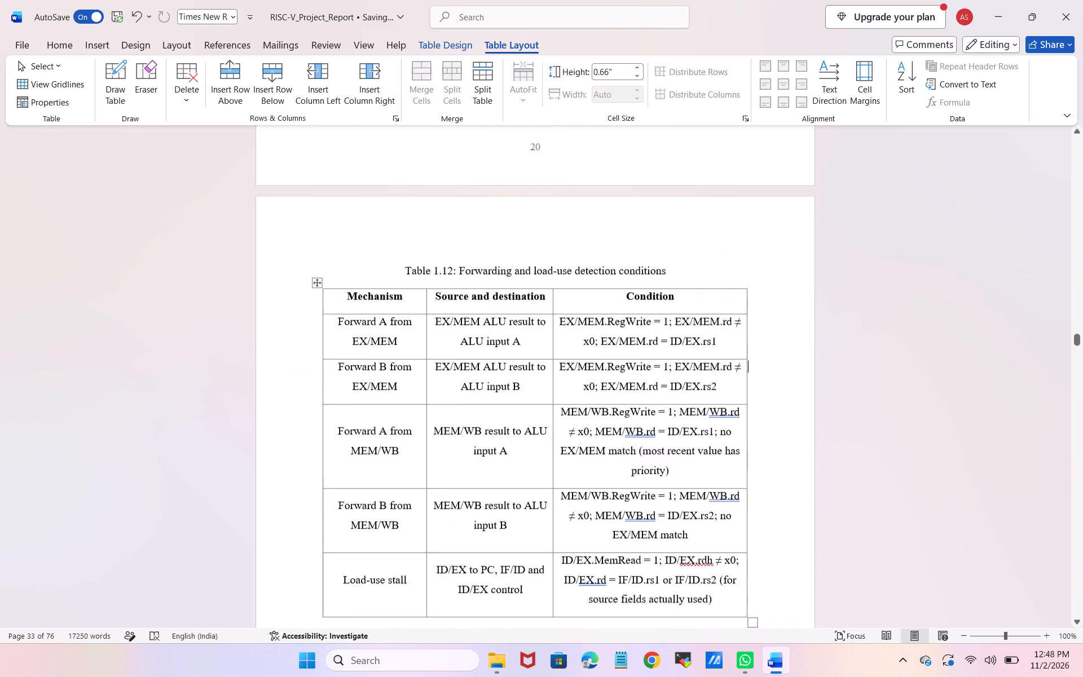
pyautogui.scroll(3, 777, 279)
pyautogui.scroll(-1, 777, 279)
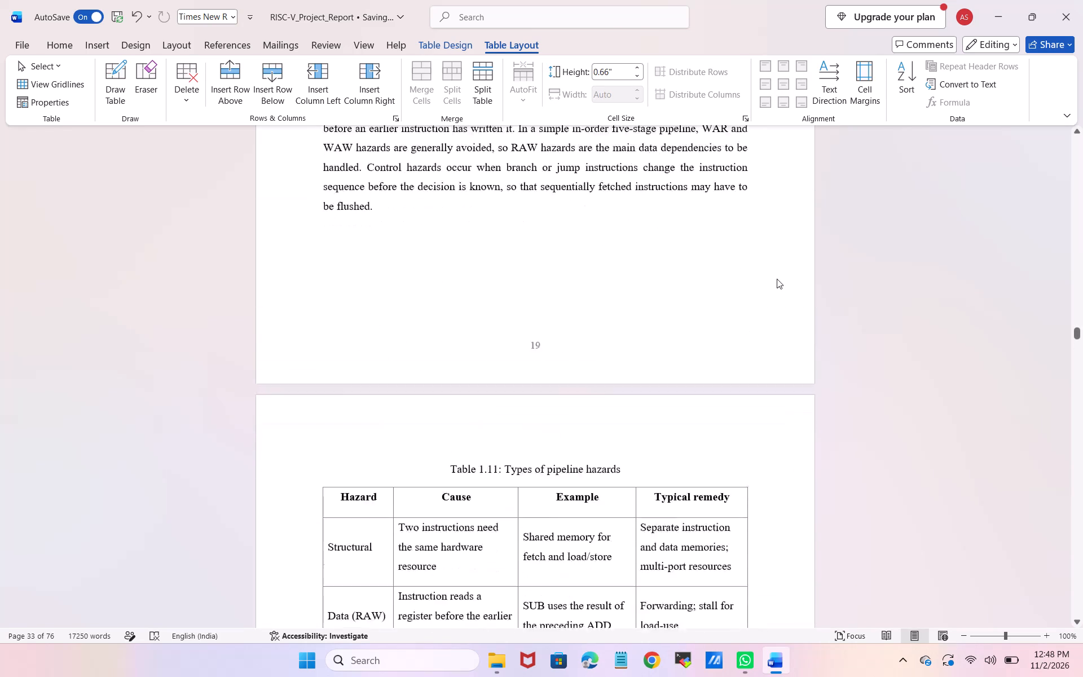
pyautogui.scroll(-1, 777, 279)
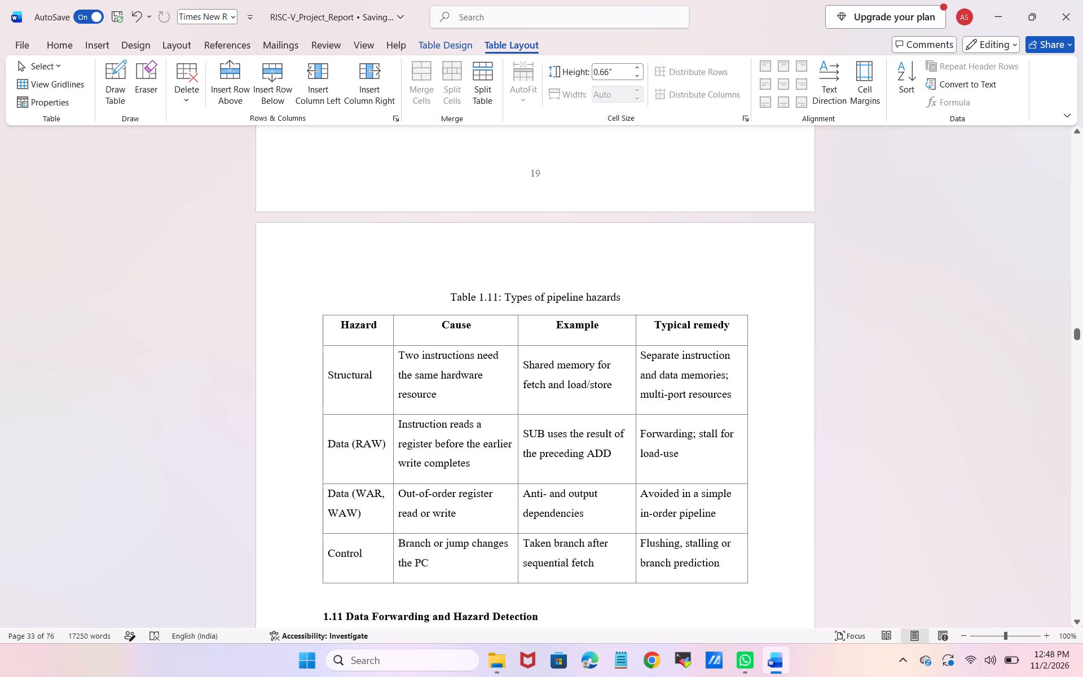
pyautogui.click(333, 272)
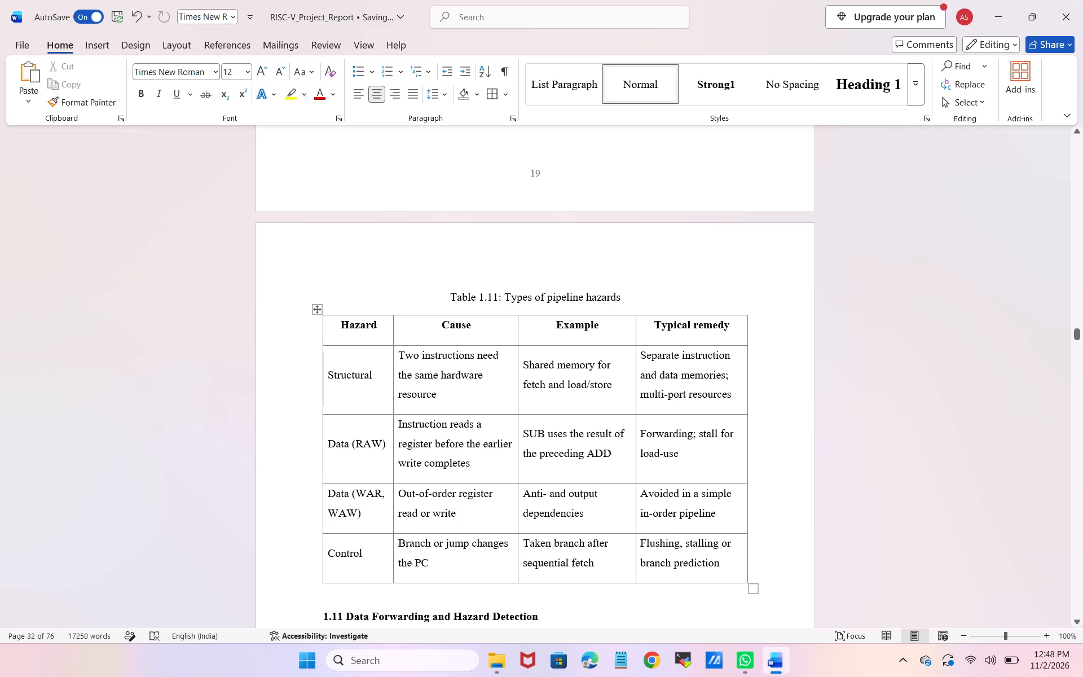
pyautogui.click(316, 314)
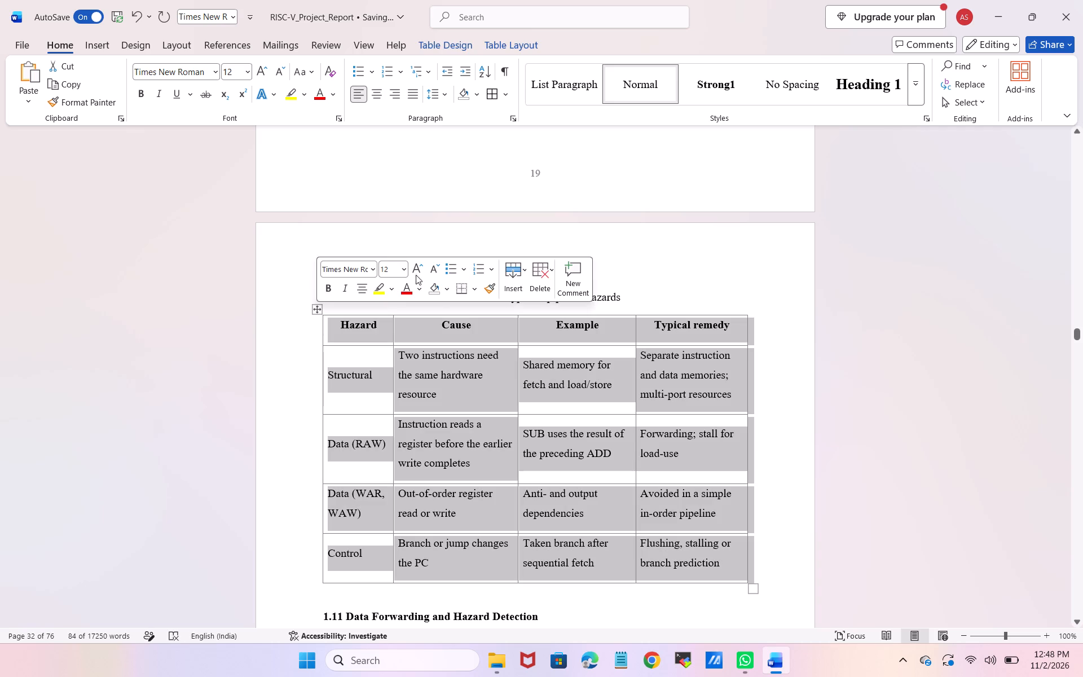
pyautogui.click(510, 42)
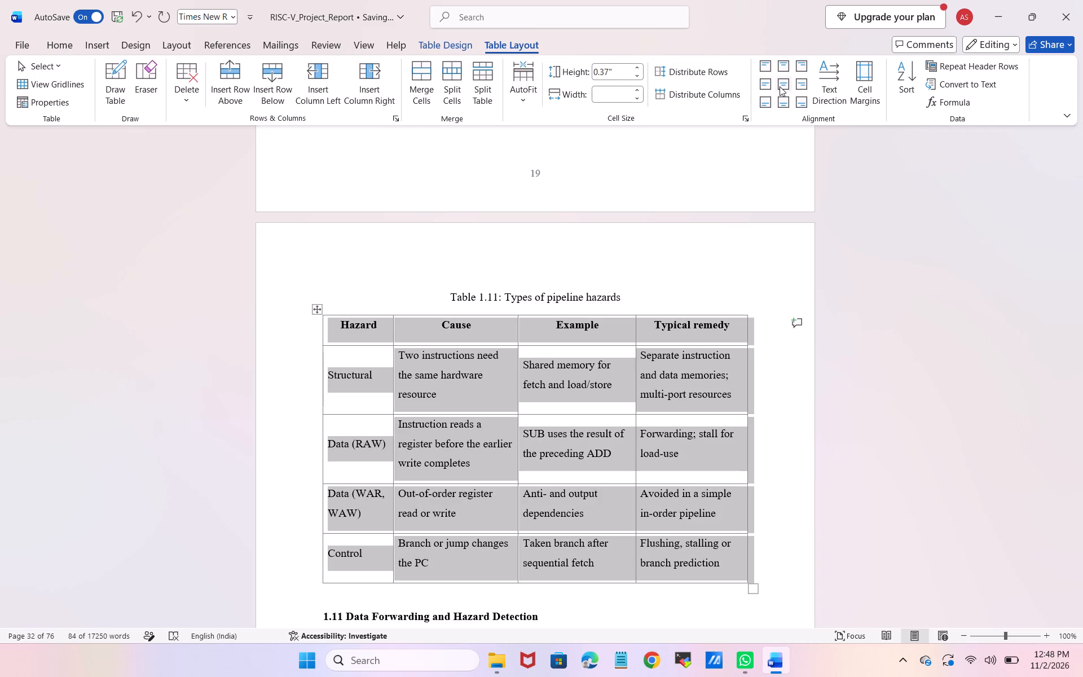
pyautogui.click(781, 85)
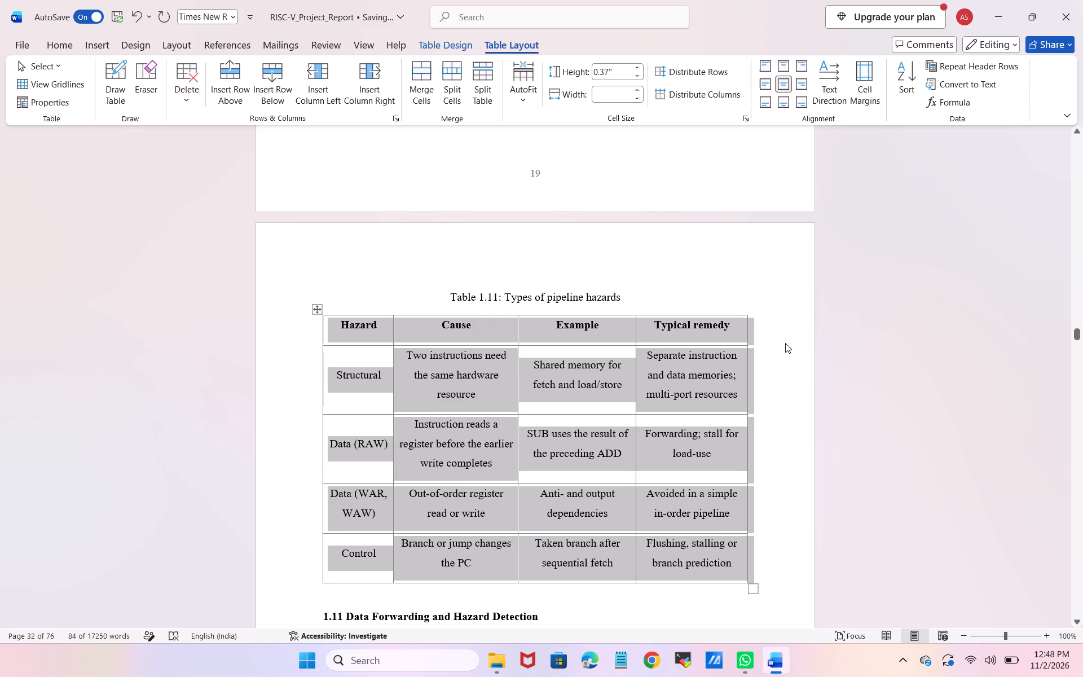
pyautogui.click(785, 343)
# Remove the bold formatting from the entire Table 1.14 caption, "Limitations of the traditional five-stage pipeline".
pyautogui.scroll(-3, 785, 343)
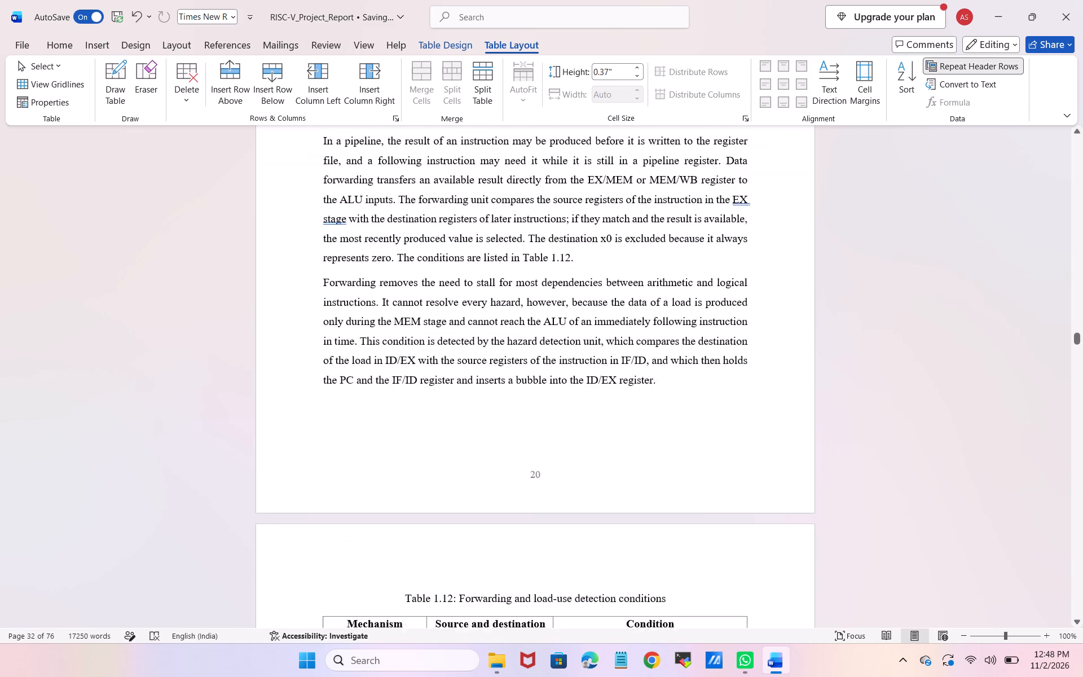
pyautogui.scroll(-5, 785, 343)
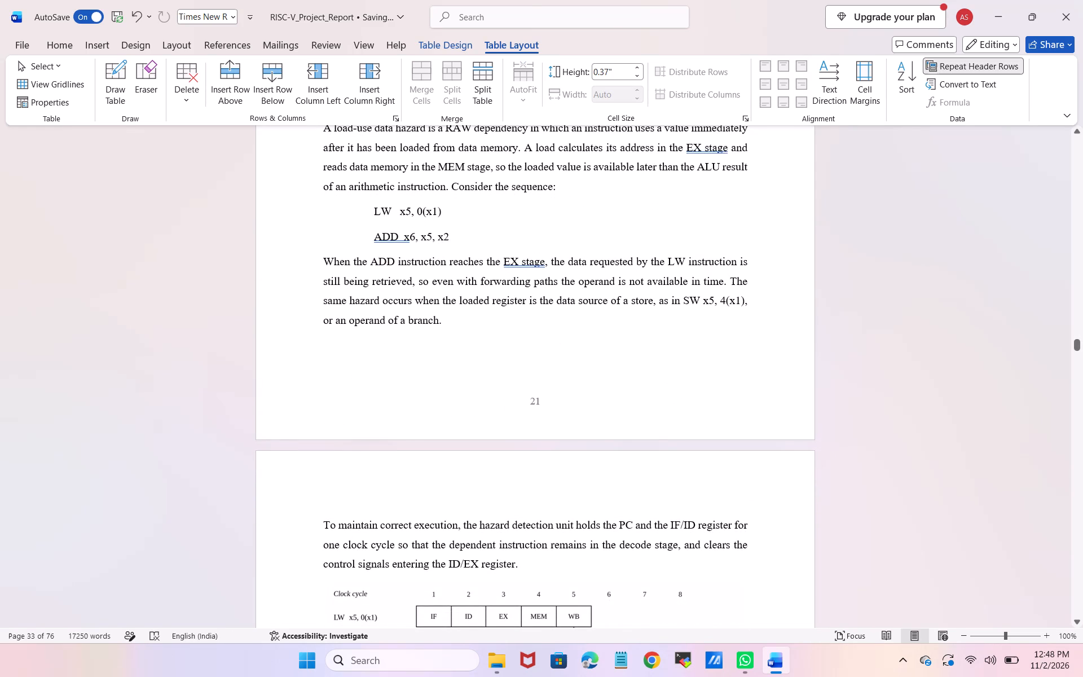
pyautogui.scroll(-4, 785, 343)
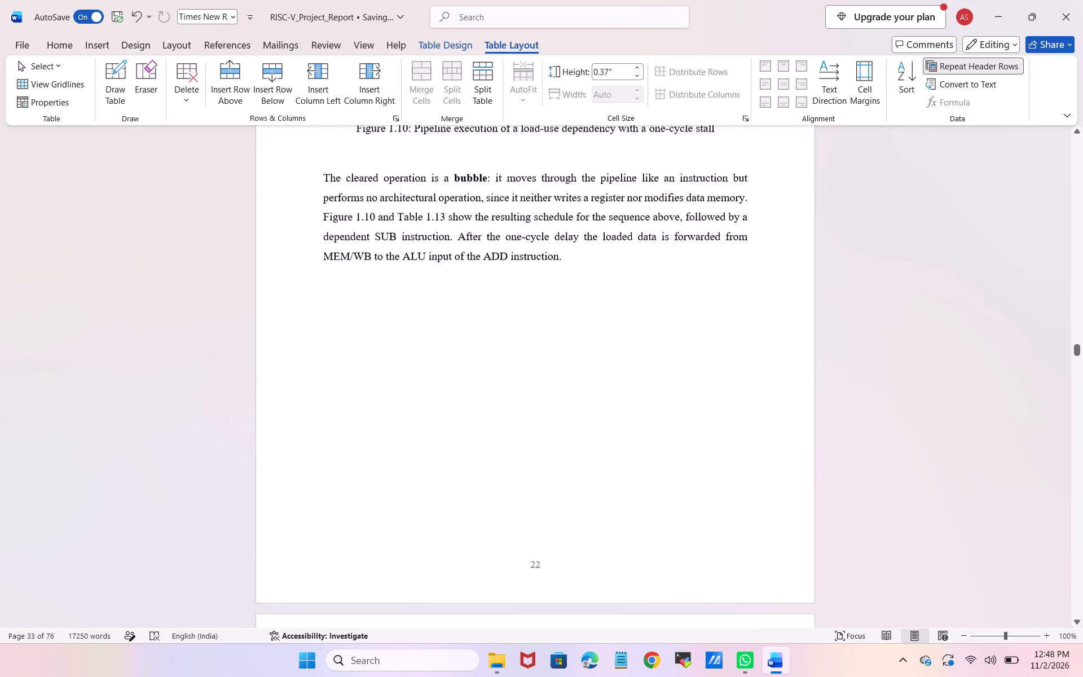
pyautogui.scroll(-5, 785, 343)
pyautogui.scroll(1, 785, 343)
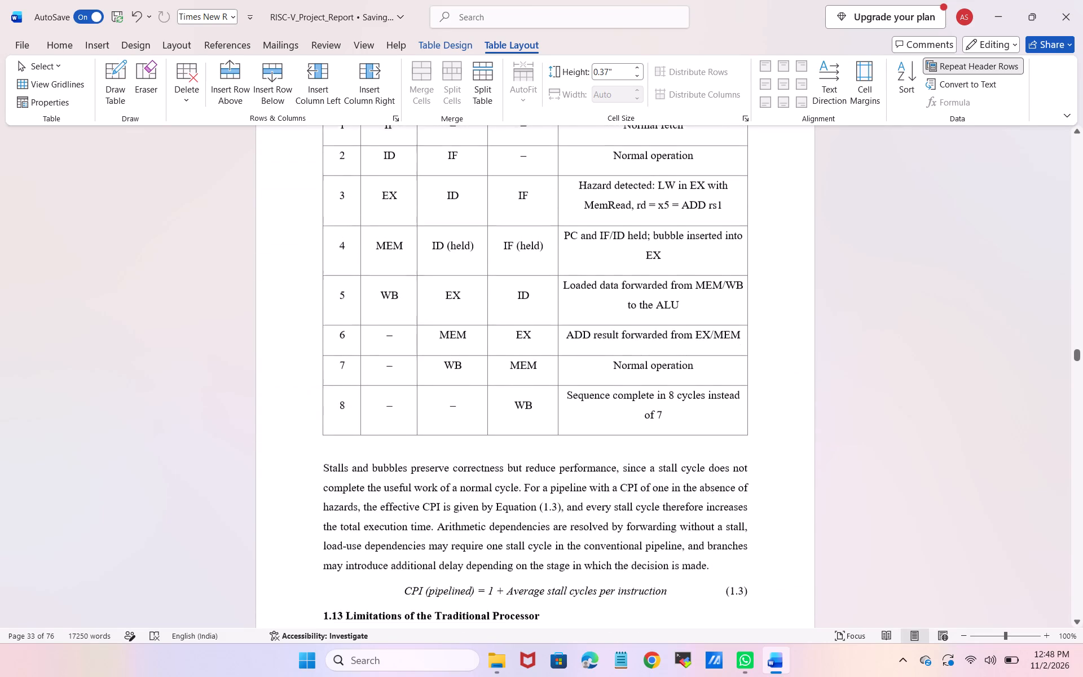
pyautogui.scroll(1, 785, 343)
pyautogui.scroll(-2, 785, 343)
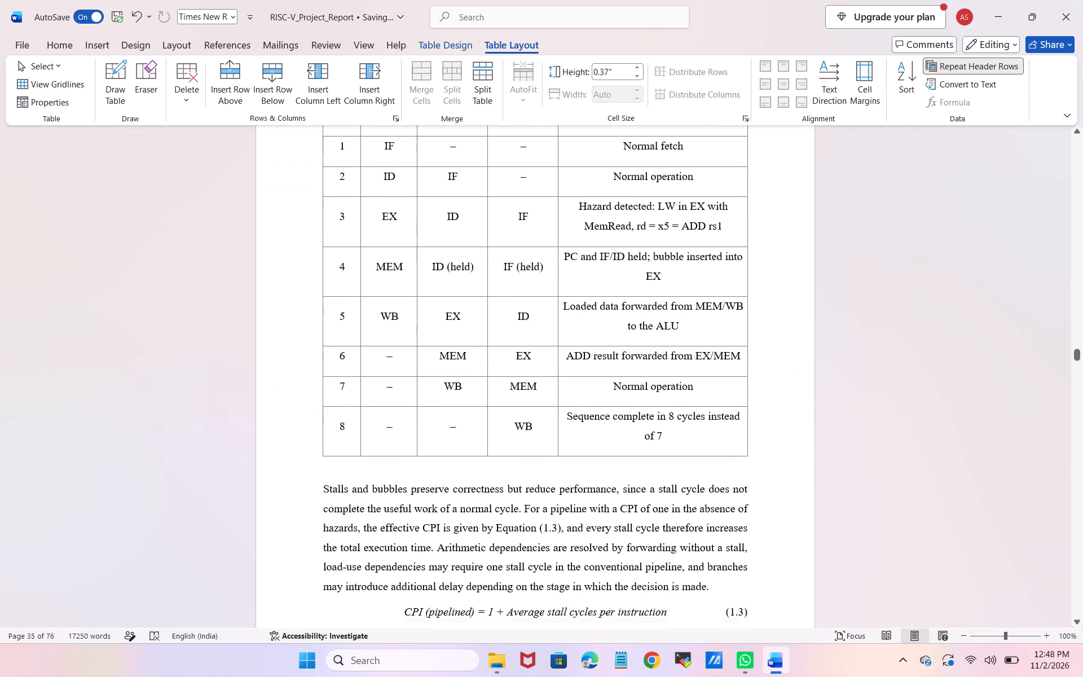
pyautogui.scroll(-1, 785, 343)
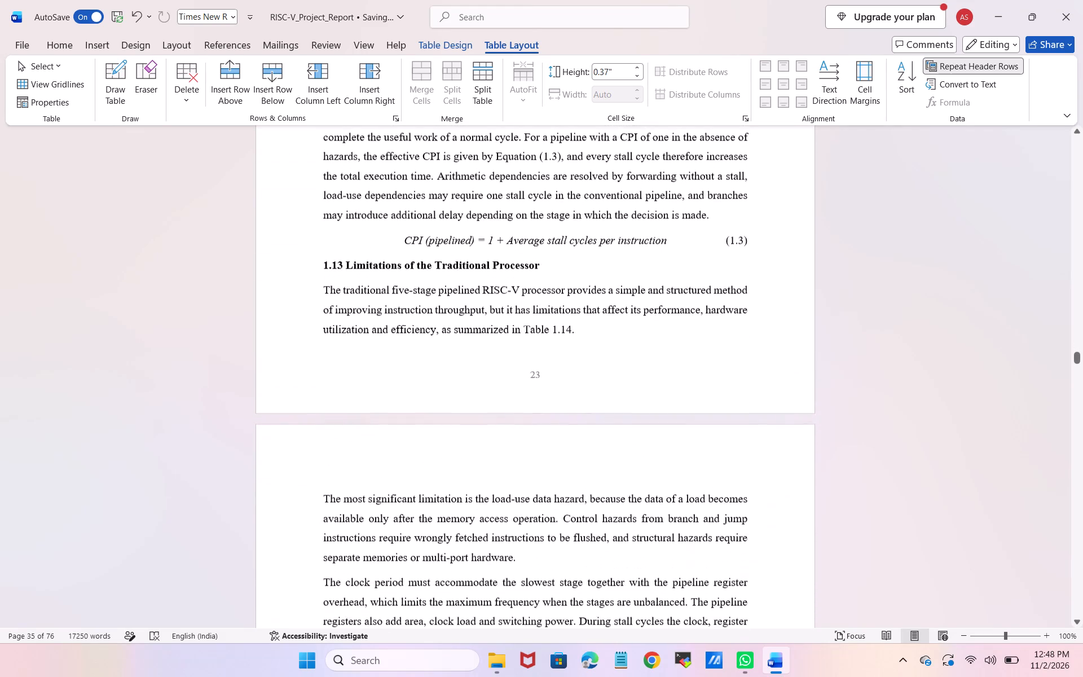
pyautogui.scroll(-2, 785, 343)
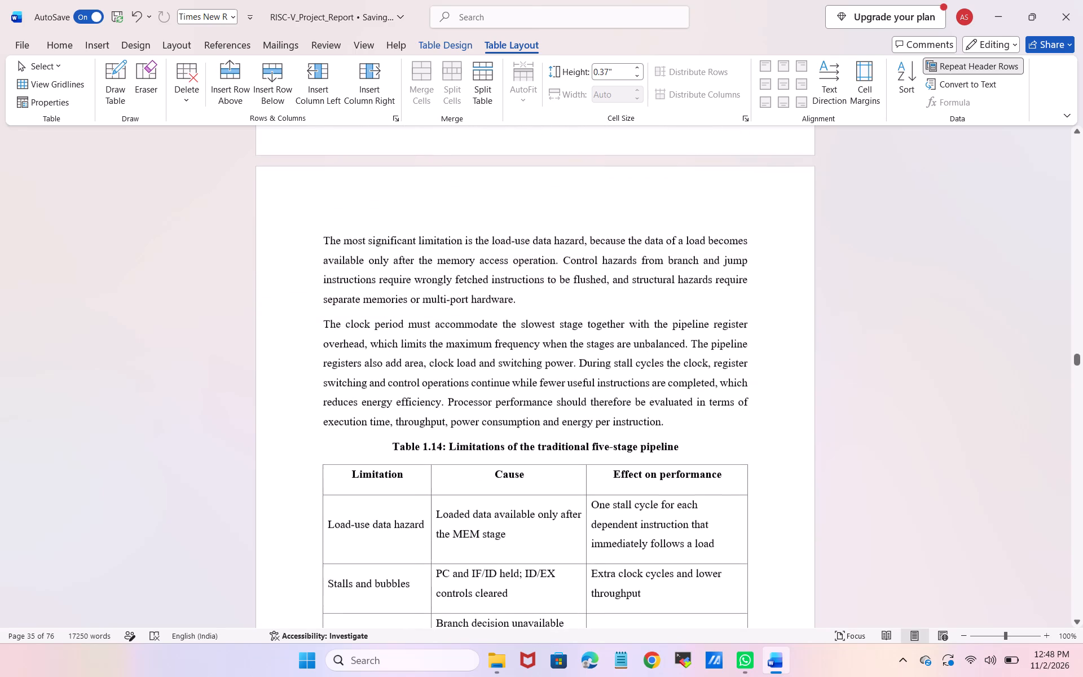
pyautogui.scroll(-1, 785, 343)
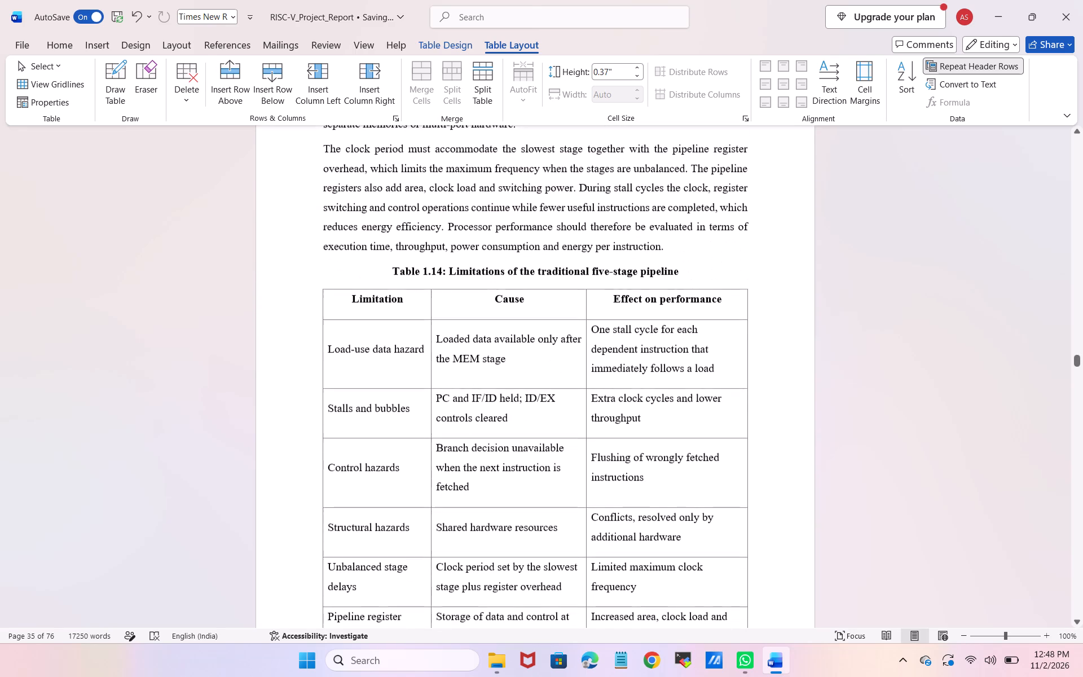
pyautogui.moveTo(683, 272); pyautogui.dragTo(623, 275)
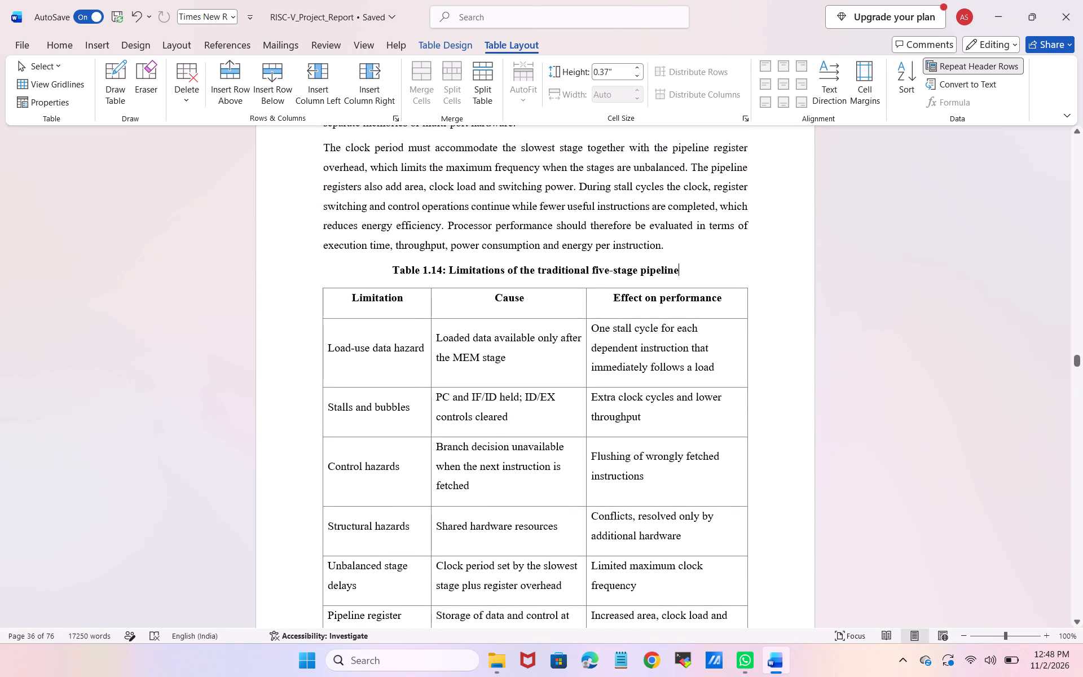
pyautogui.moveTo(623, 275); pyautogui.dragTo(409, 271)
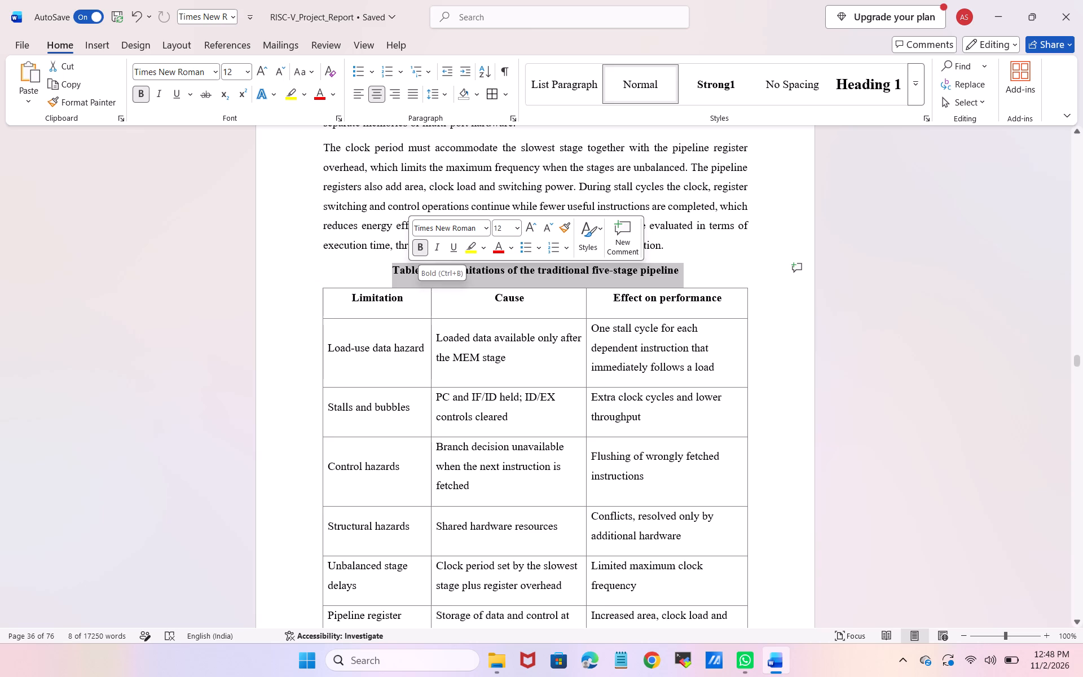
pyautogui.click(423, 246)
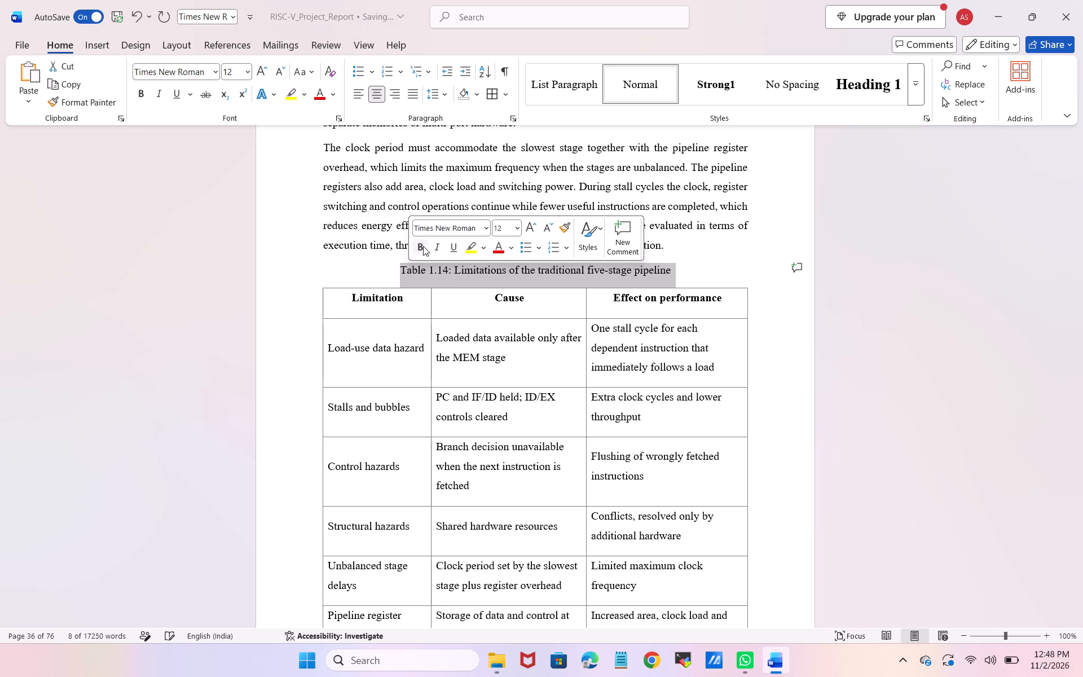
# Centre the text of every cell in Table 1.14, Limitations of the traditional five-stage pipeline, horizontally and vertically.
pyautogui.click(365, 275)
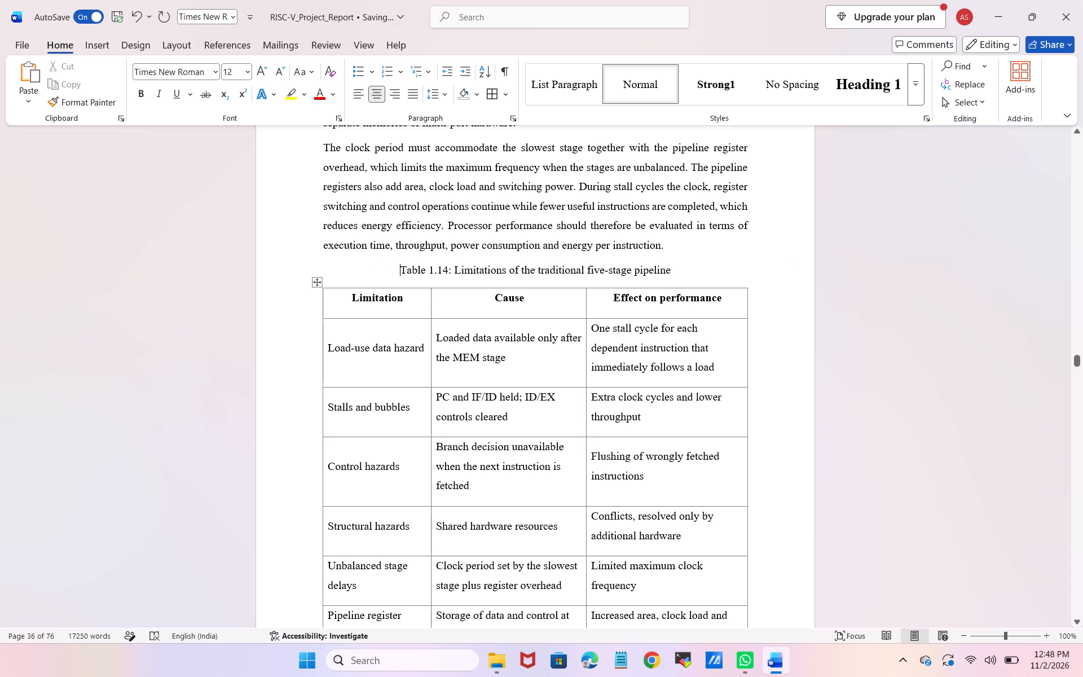
pyautogui.click(316, 285)
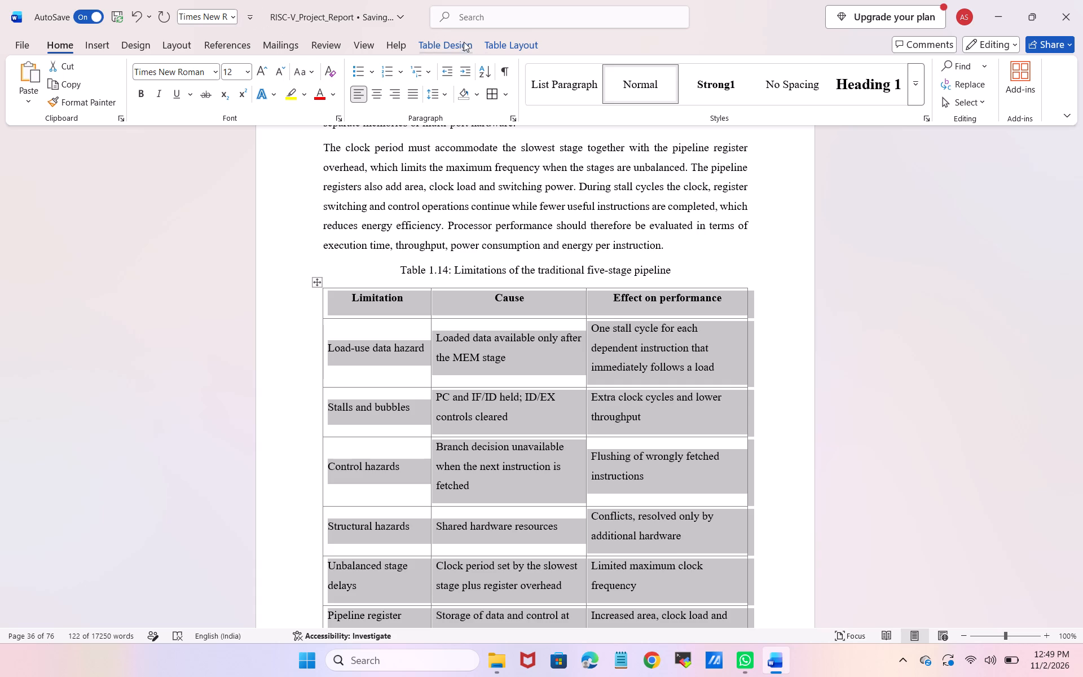
pyautogui.click(498, 44)
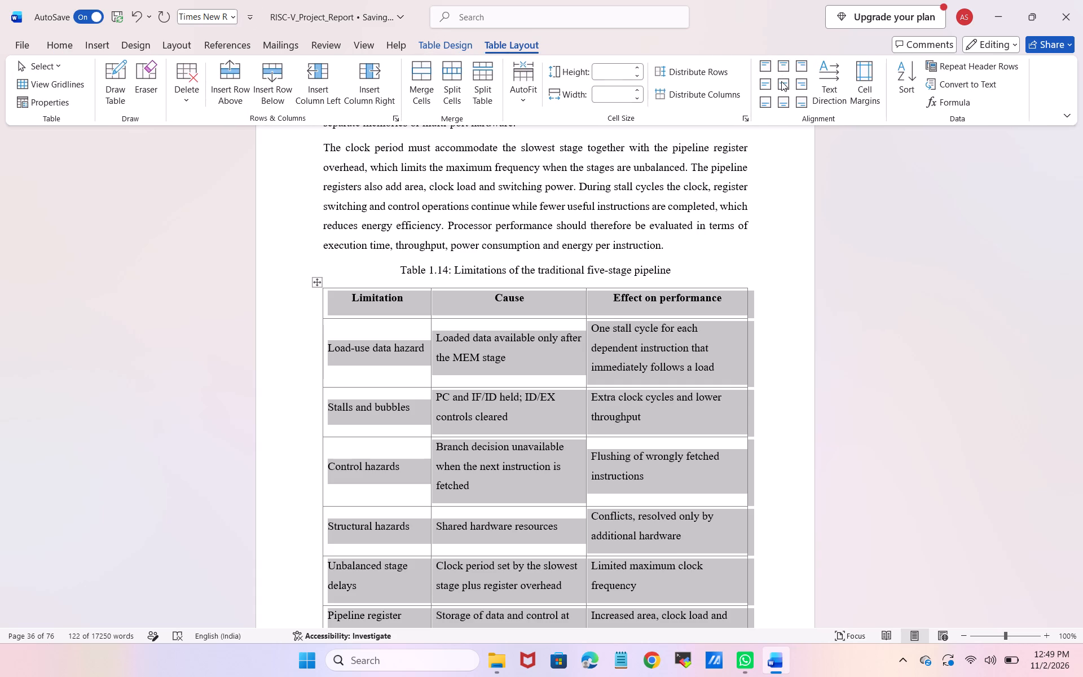
pyautogui.click(781, 81)
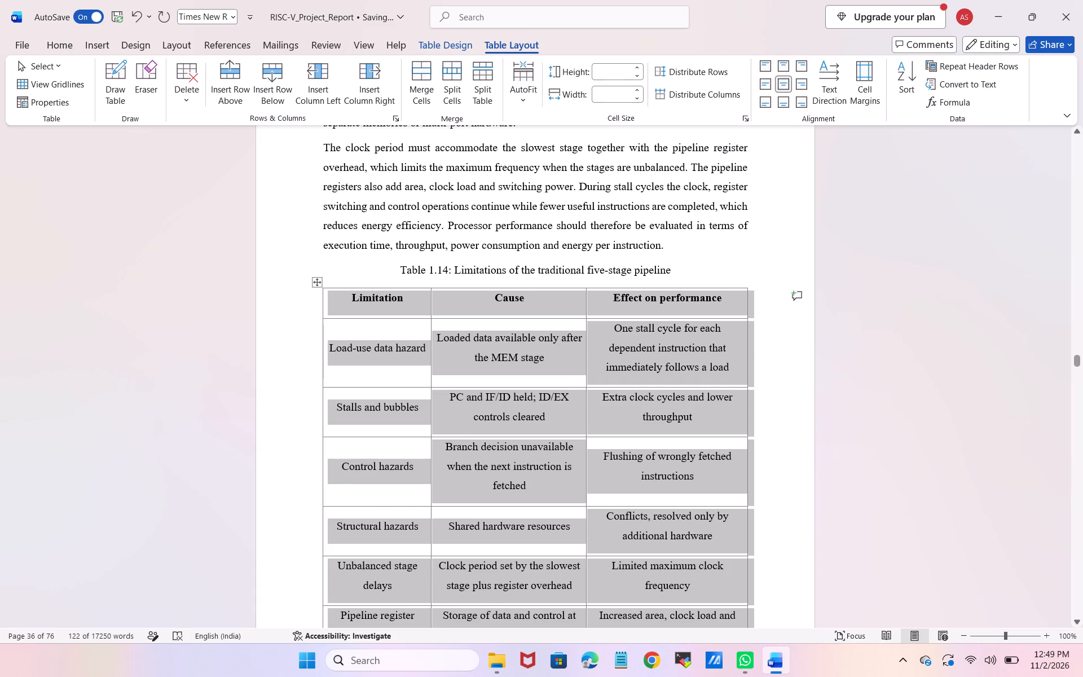
pyautogui.click(759, 250)
# Review the rest of Table 1.14 and section 1.14, Objectives of the Present Work, for layout and formatting.
pyautogui.scroll(-1, 671, 289)
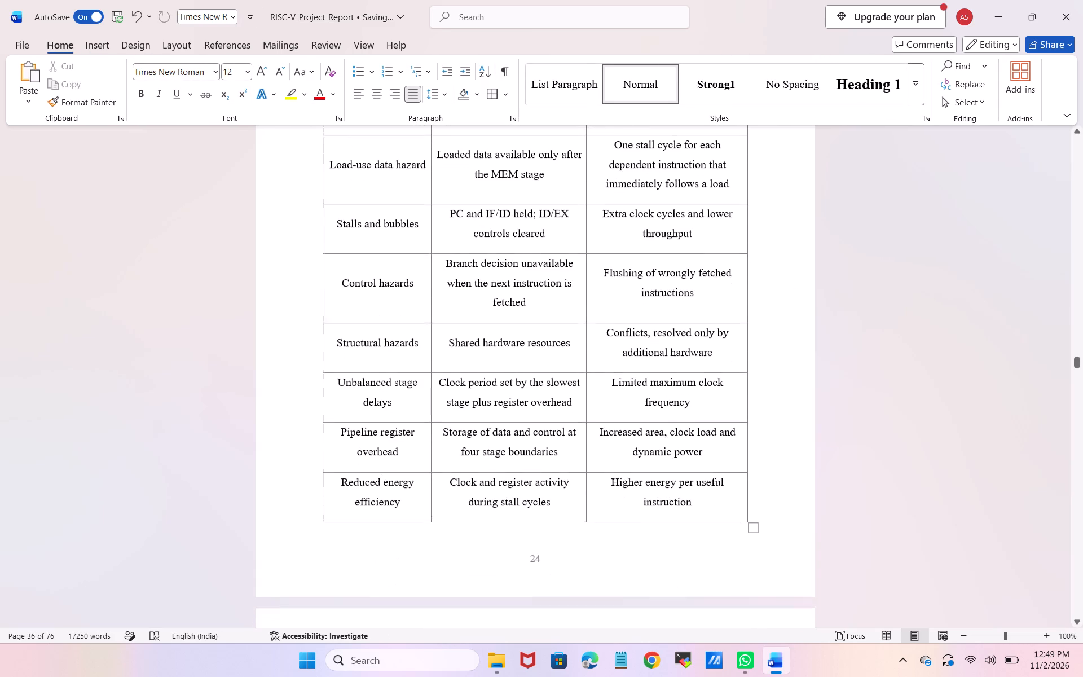
pyautogui.scroll(-3, 671, 289)
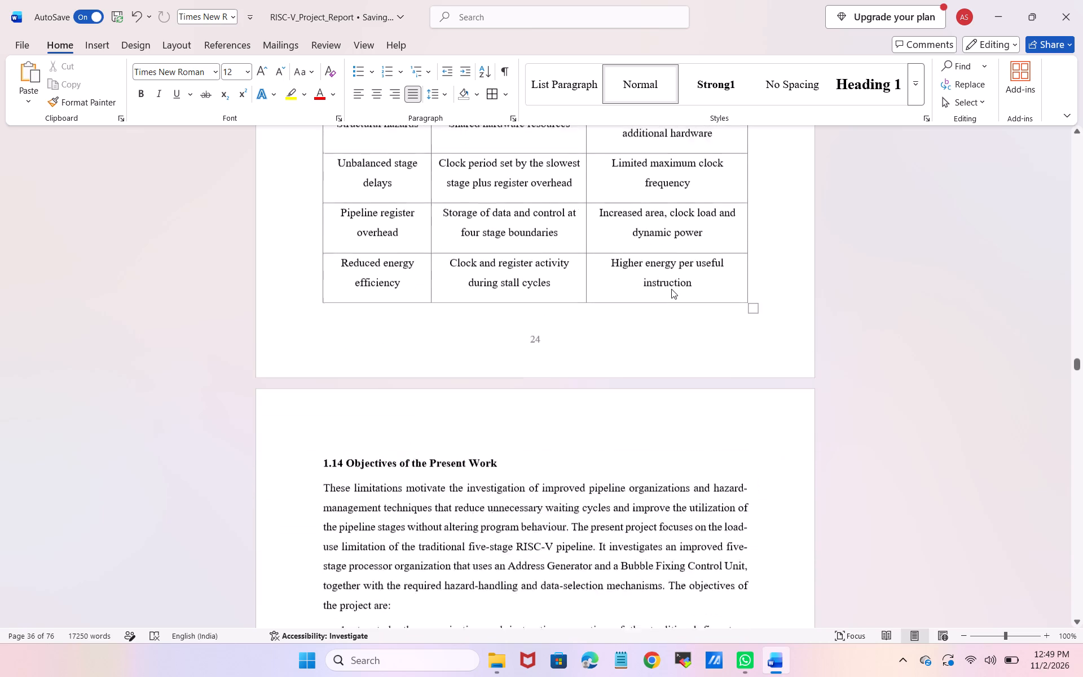
pyautogui.scroll(-1, 671, 289)
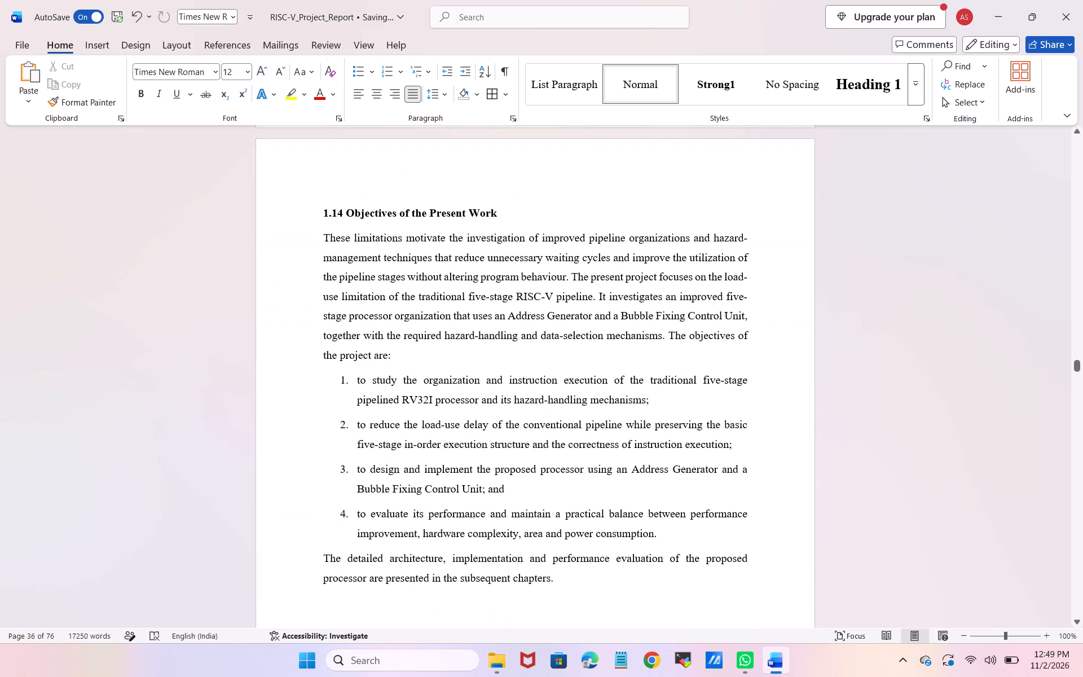
pyautogui.scroll(3, 671, 289)
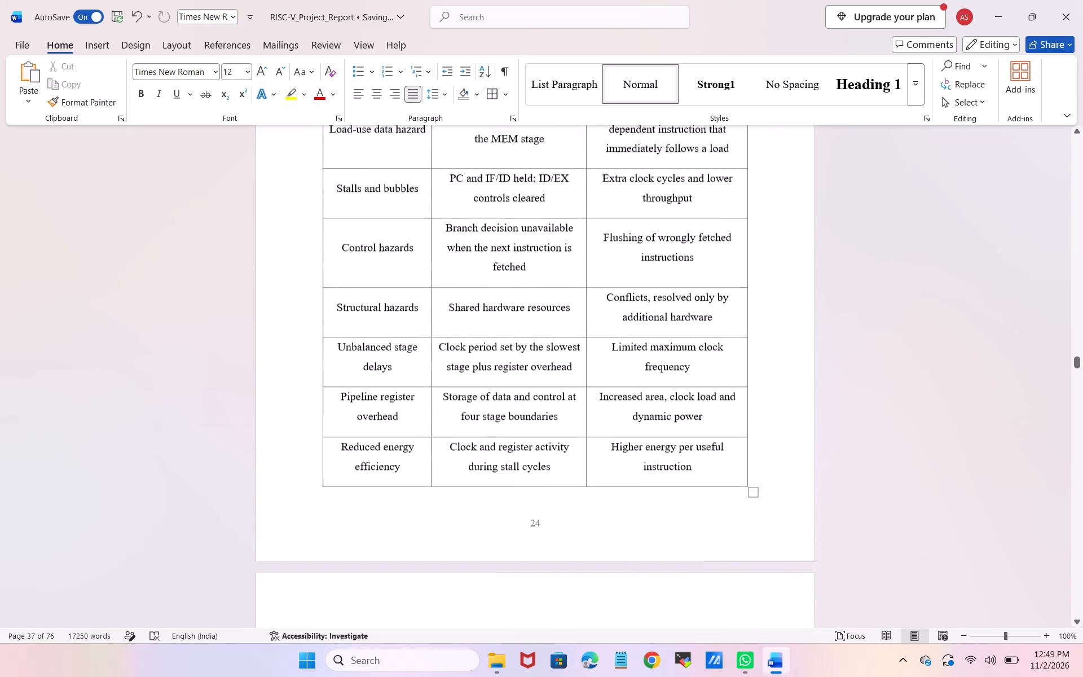
pyautogui.scroll(3, 671, 289)
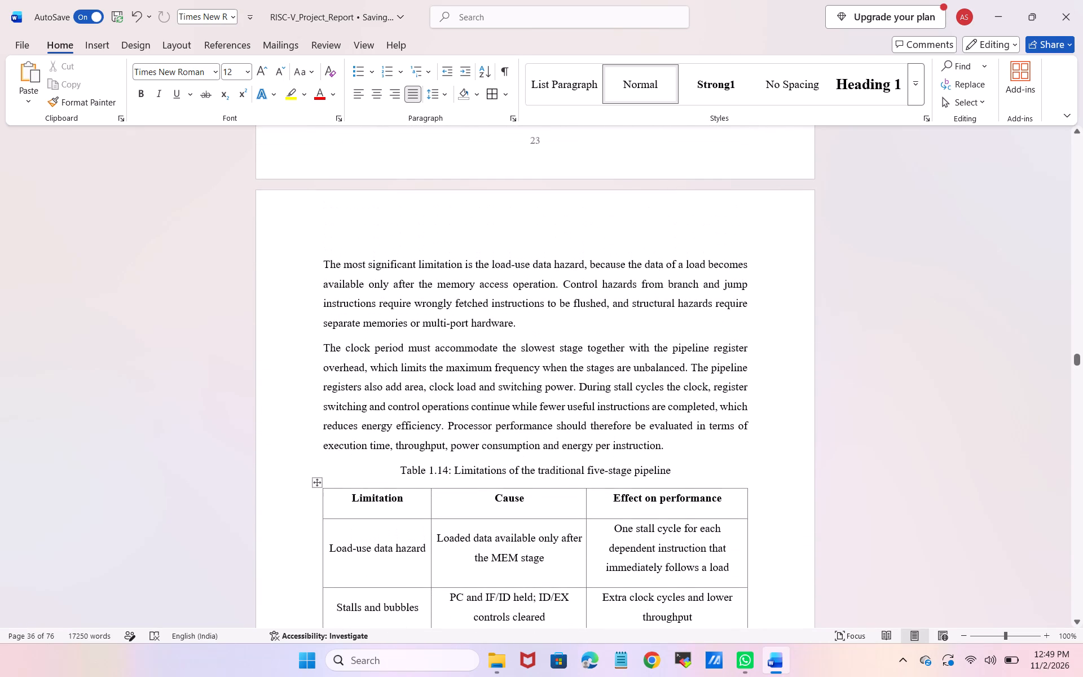
pyautogui.scroll(-5, 671, 289)
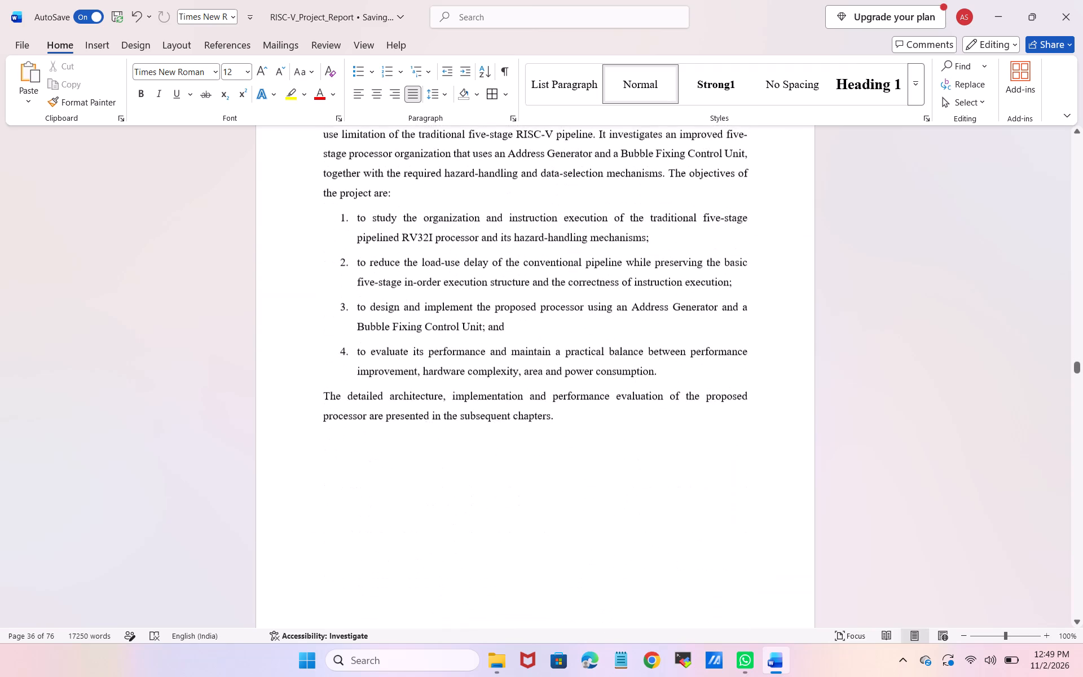
pyautogui.scroll(2, 671, 289)
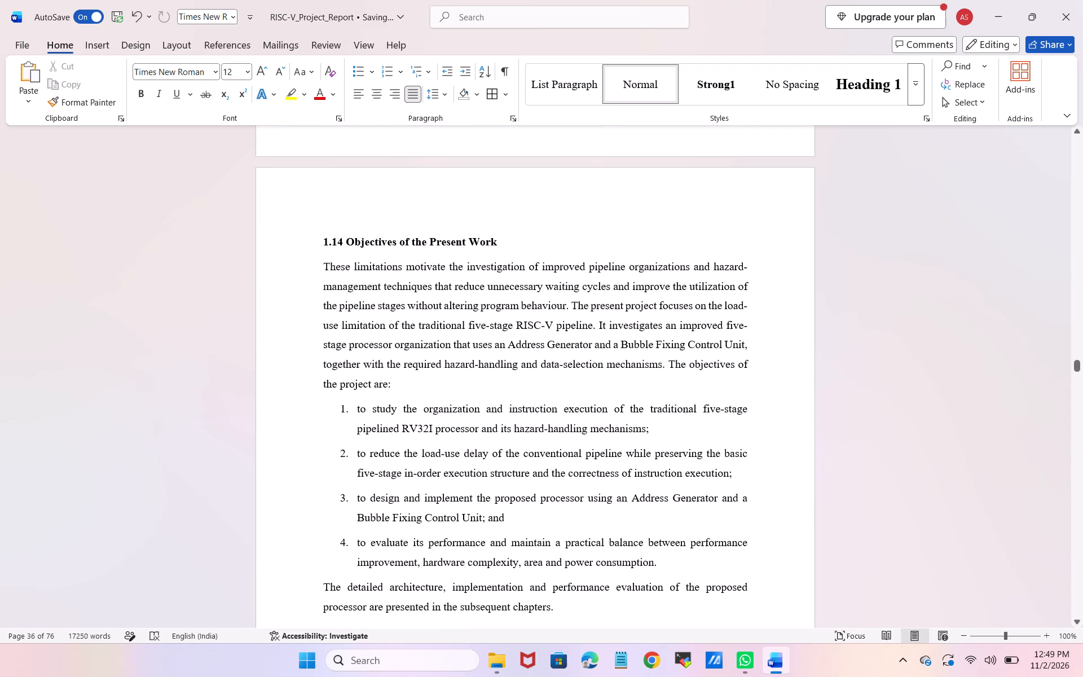
pyautogui.scroll(-2, 671, 289)
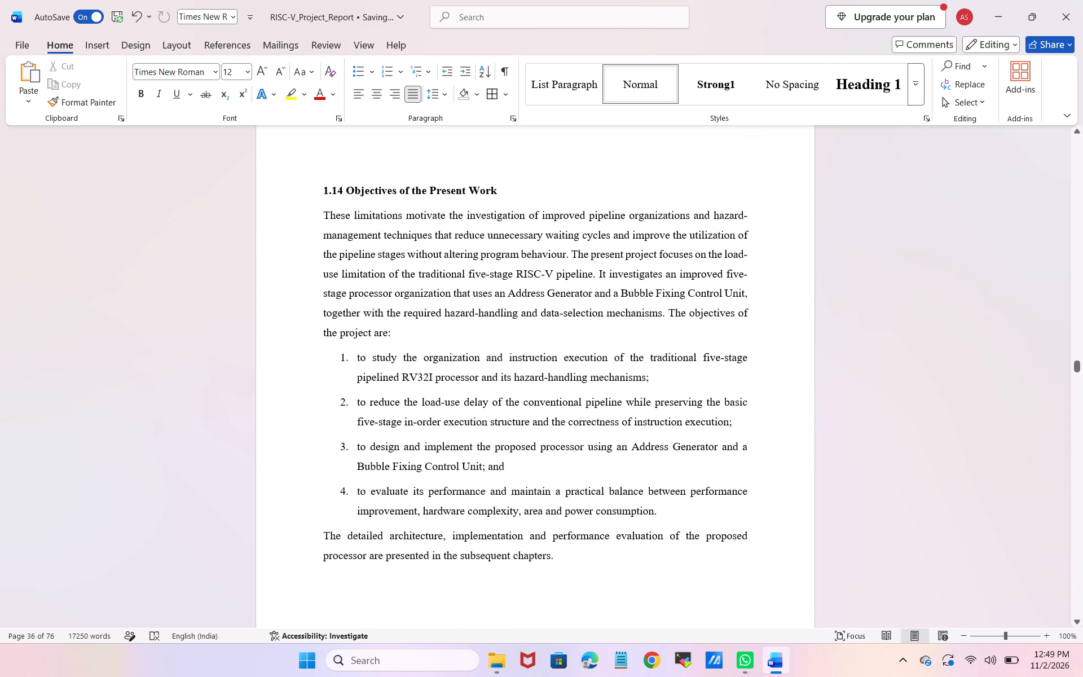
# Read through Chapter 2, Literature Survey, checking the introduction and the paper reviews from [1] through [9] for text and formatting.
pyautogui.scroll(-5, 671, 289)
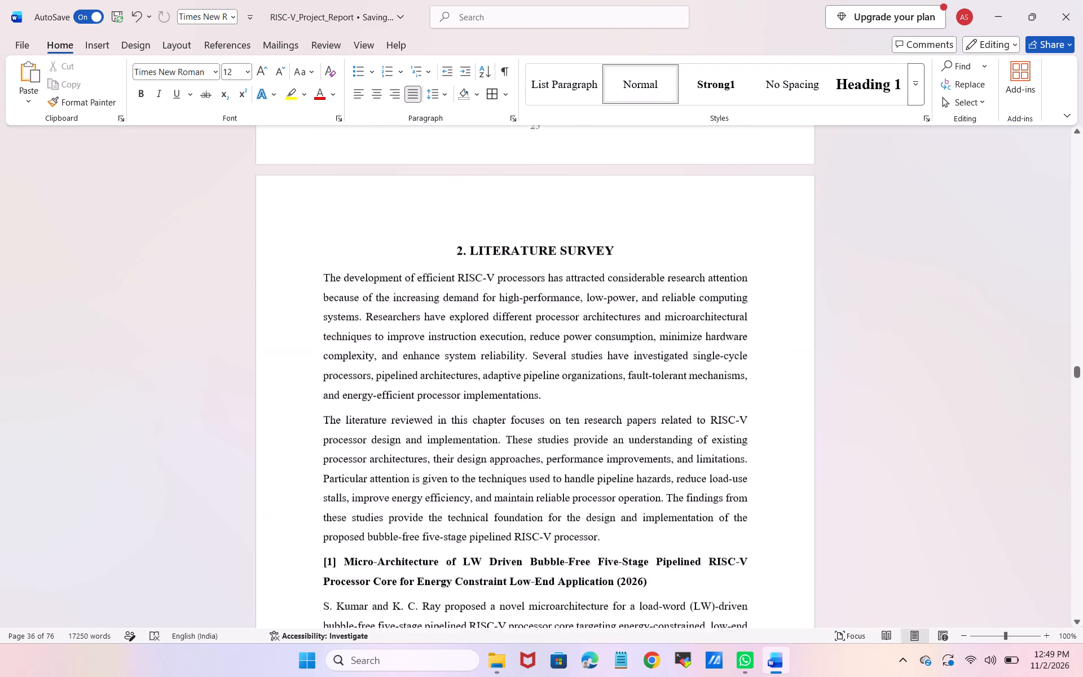
pyautogui.scroll(-2, 671, 289)
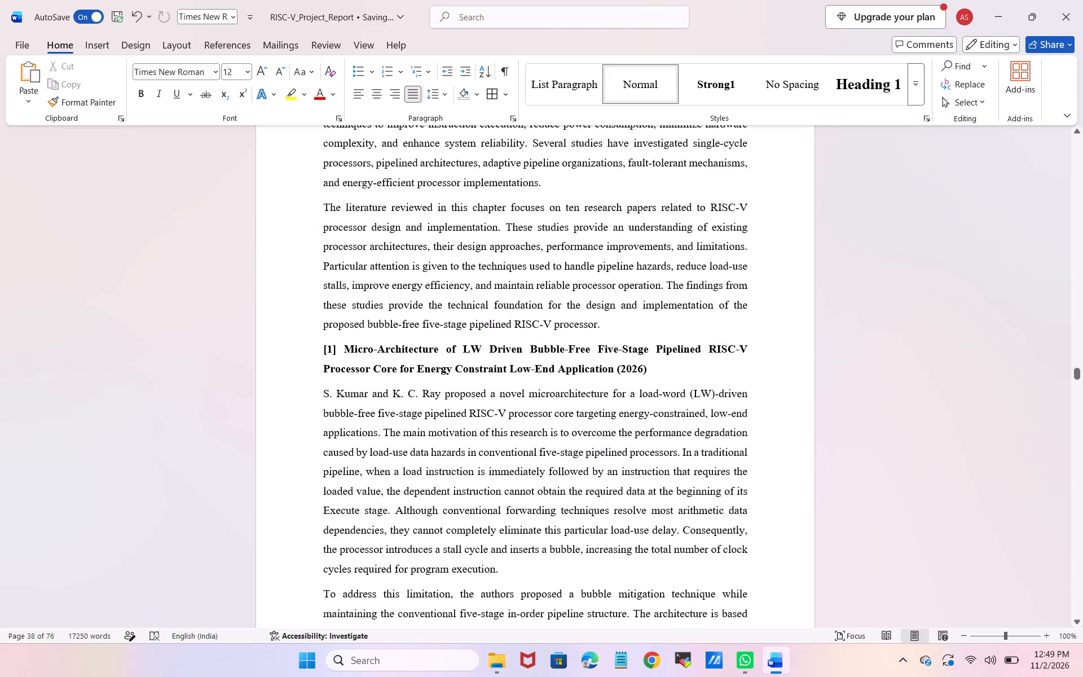
pyautogui.scroll(-3, 671, 289)
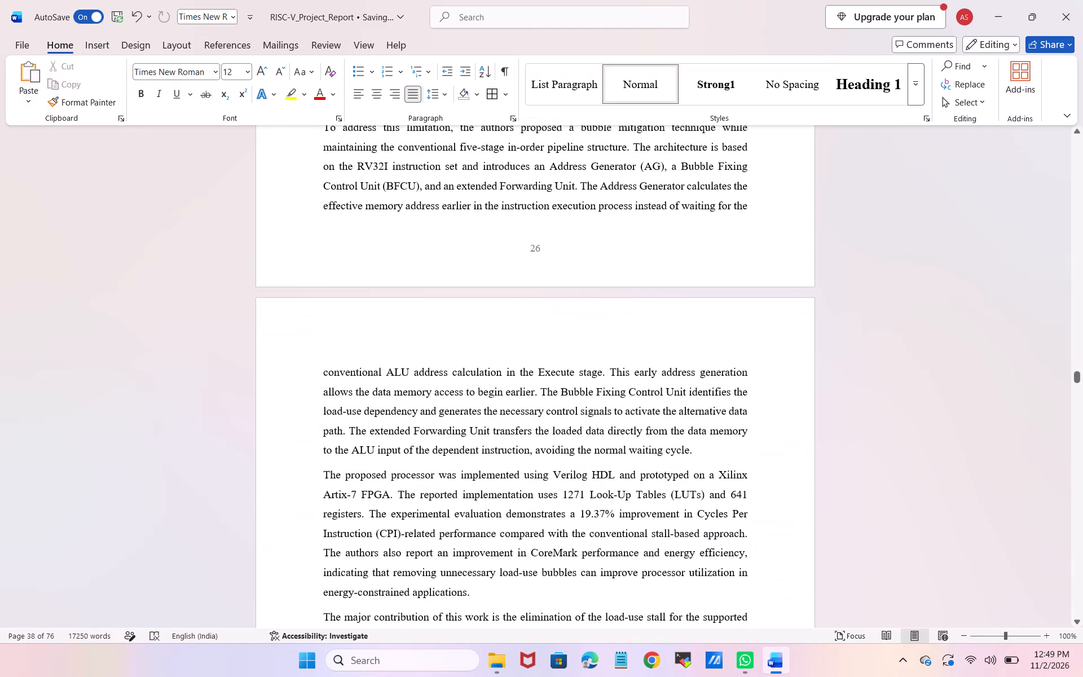
pyautogui.scroll(-4, 671, 289)
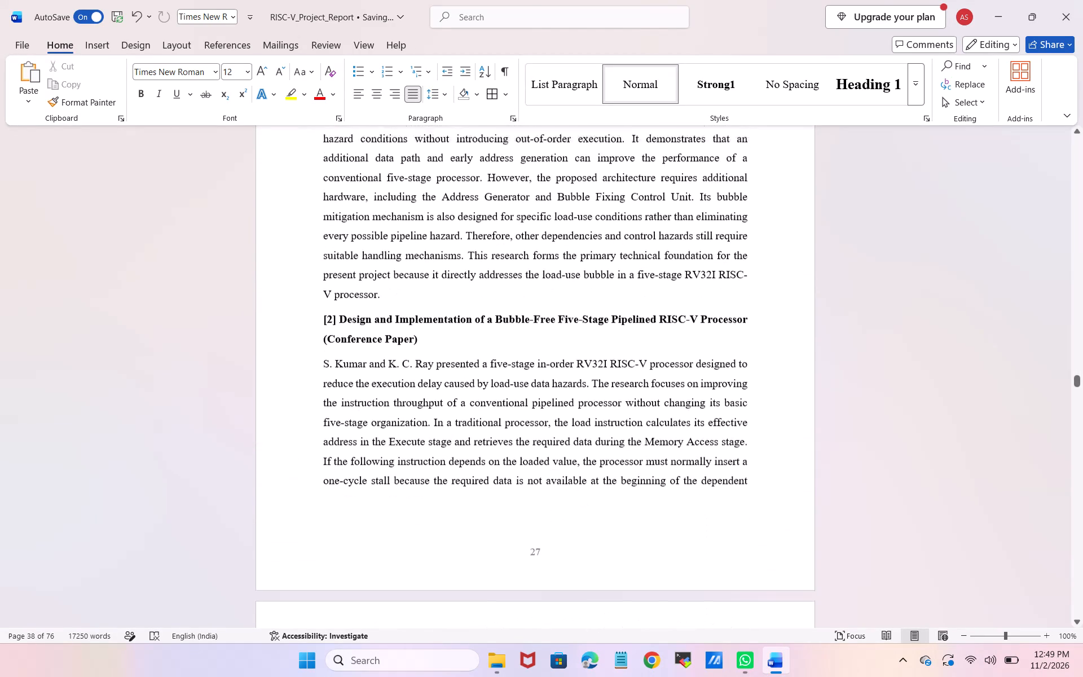
pyautogui.scroll(-4, 671, 289)
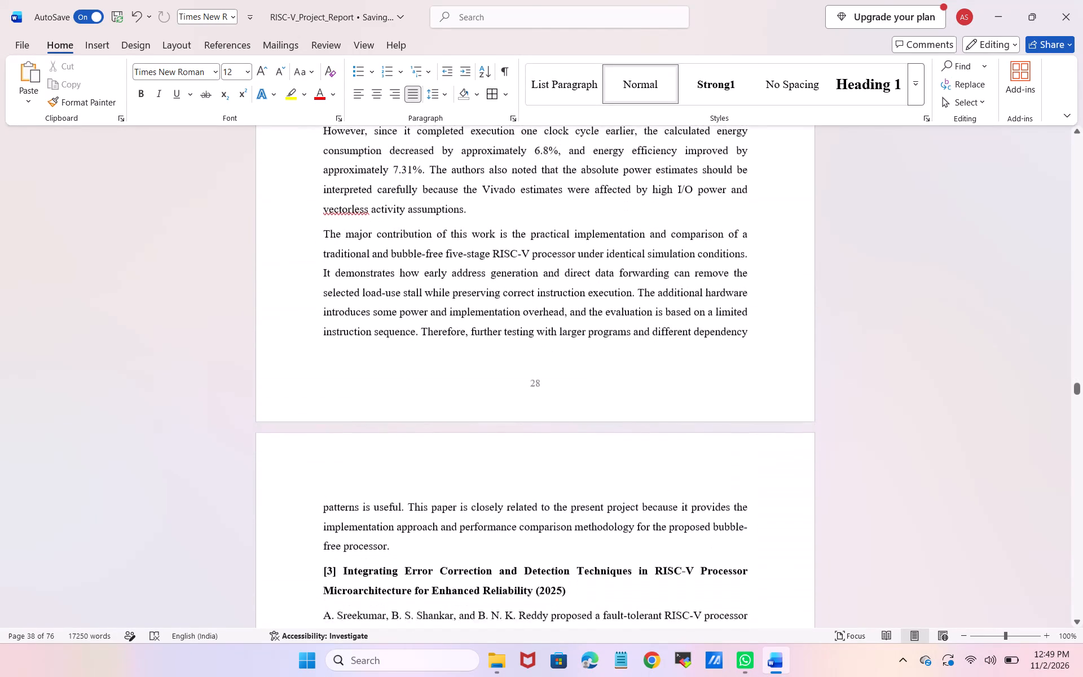
pyautogui.scroll(-3, 671, 289)
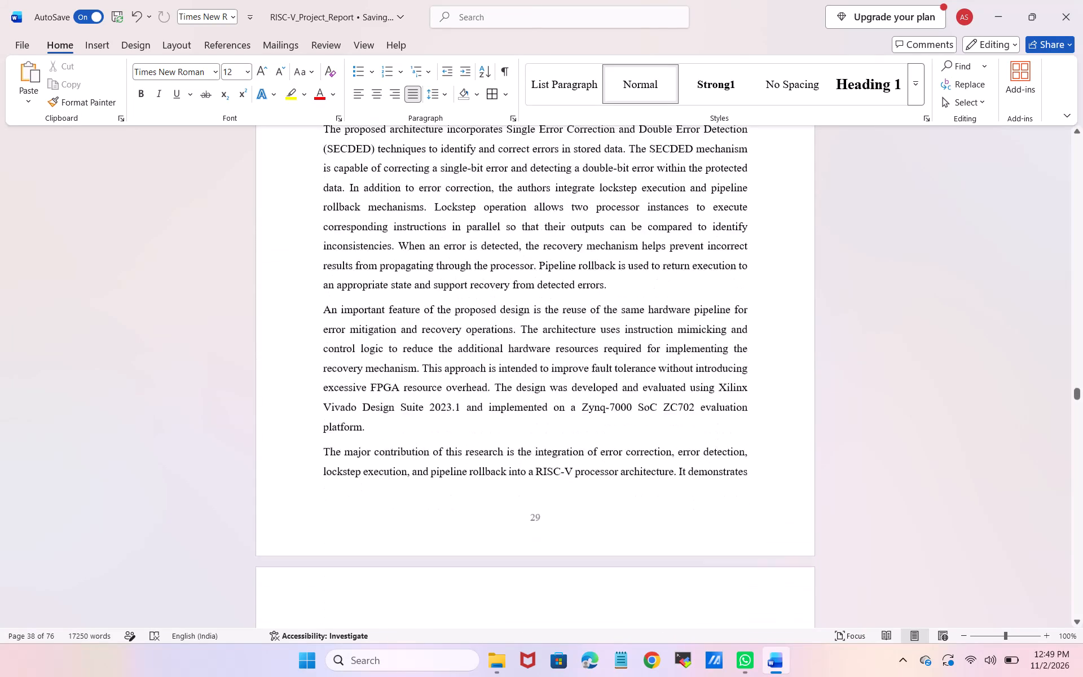
pyautogui.scroll(-5, 671, 289)
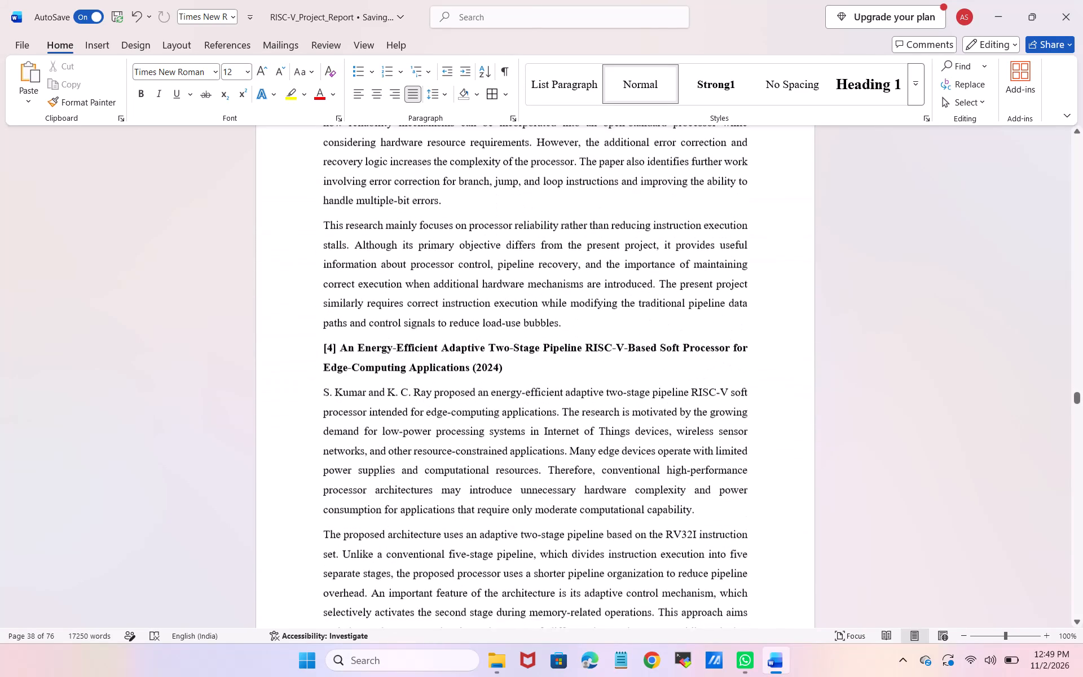
pyautogui.scroll(-3, 671, 289)
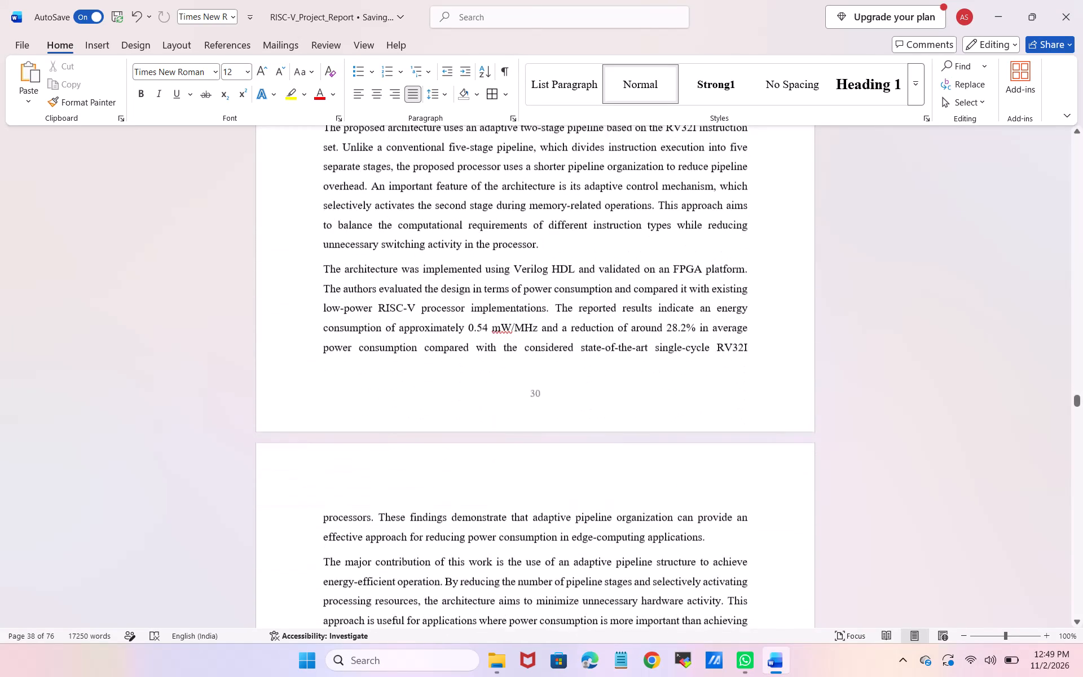
pyautogui.scroll(-4, 671, 289)
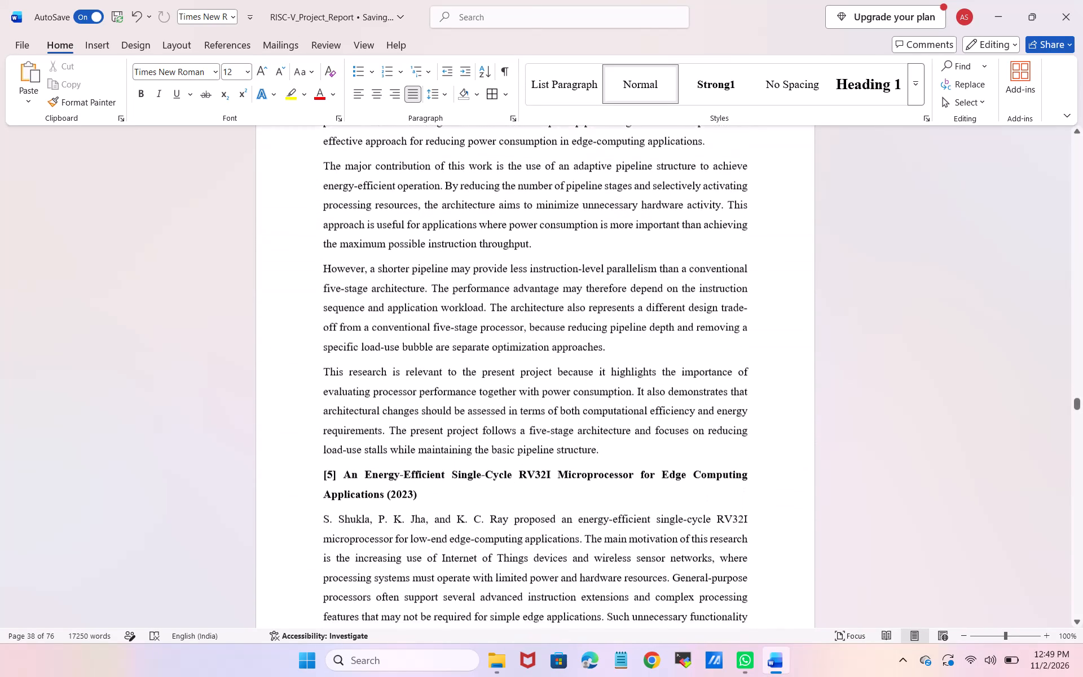
pyautogui.scroll(-4, 671, 289)
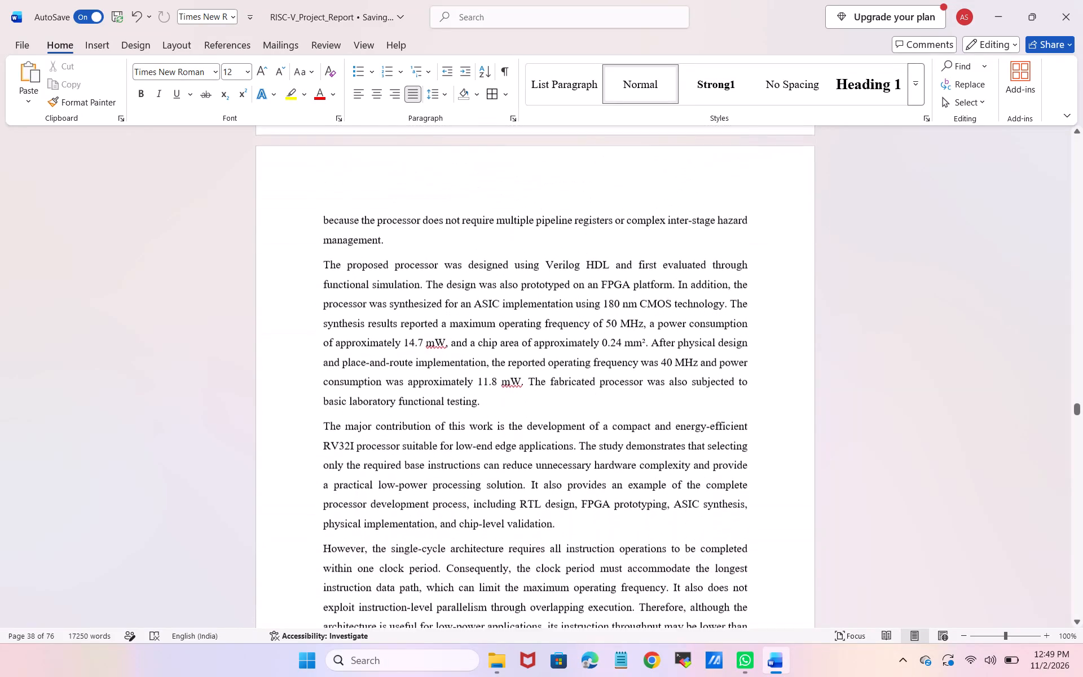
pyautogui.scroll(-2, 671, 289)
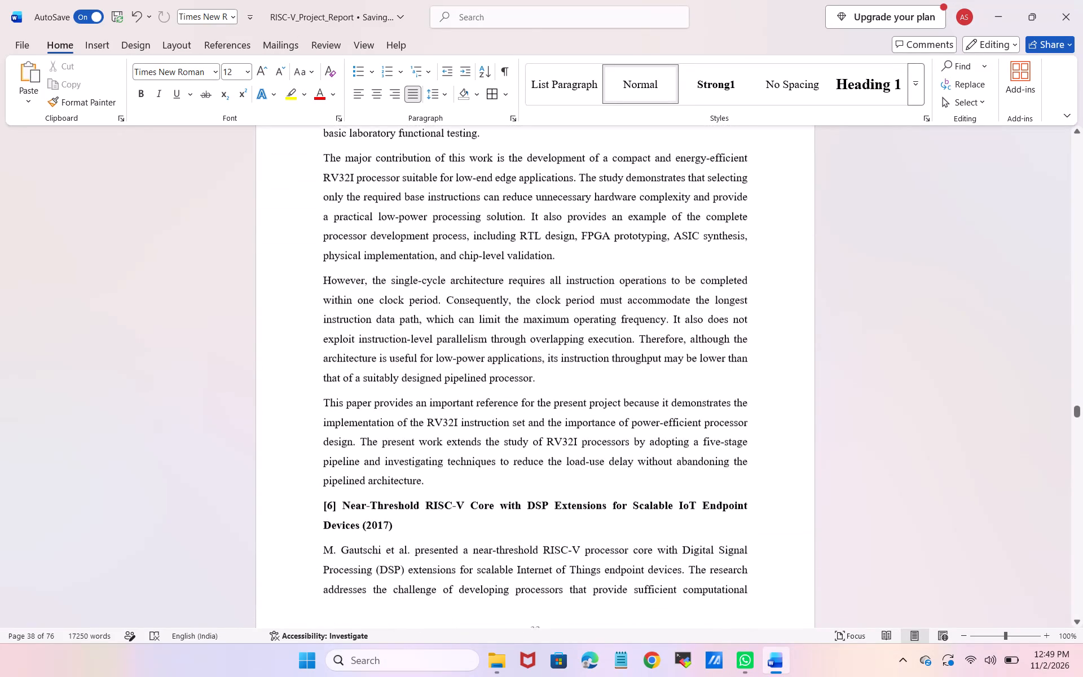
pyautogui.scroll(-3, 671, 289)
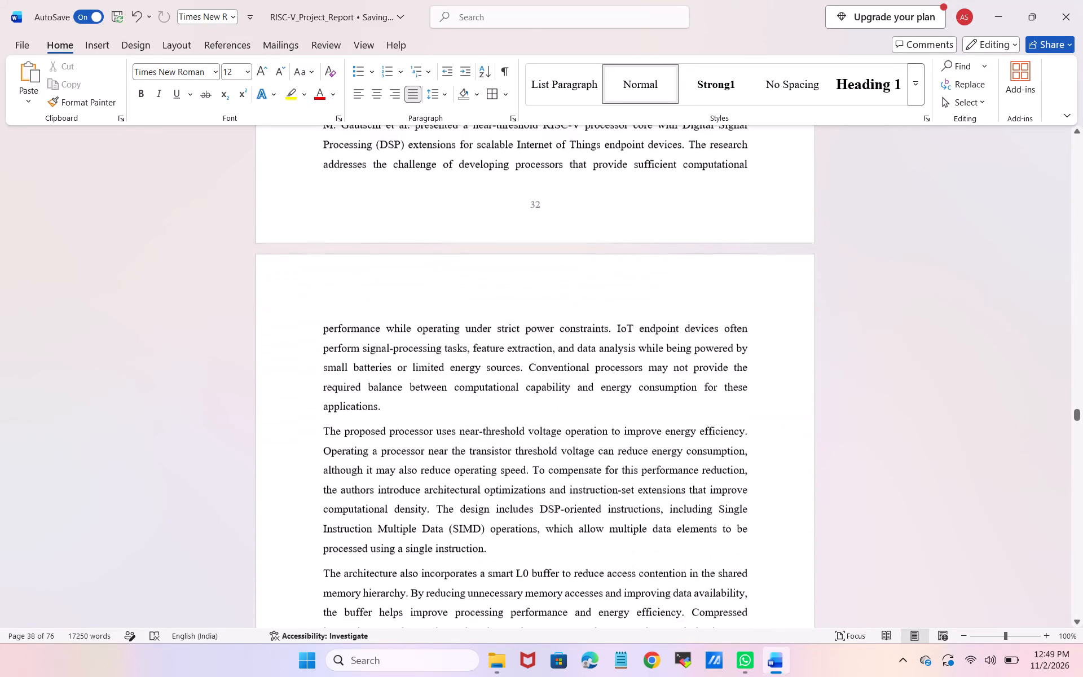
pyautogui.scroll(-2, 671, 289)
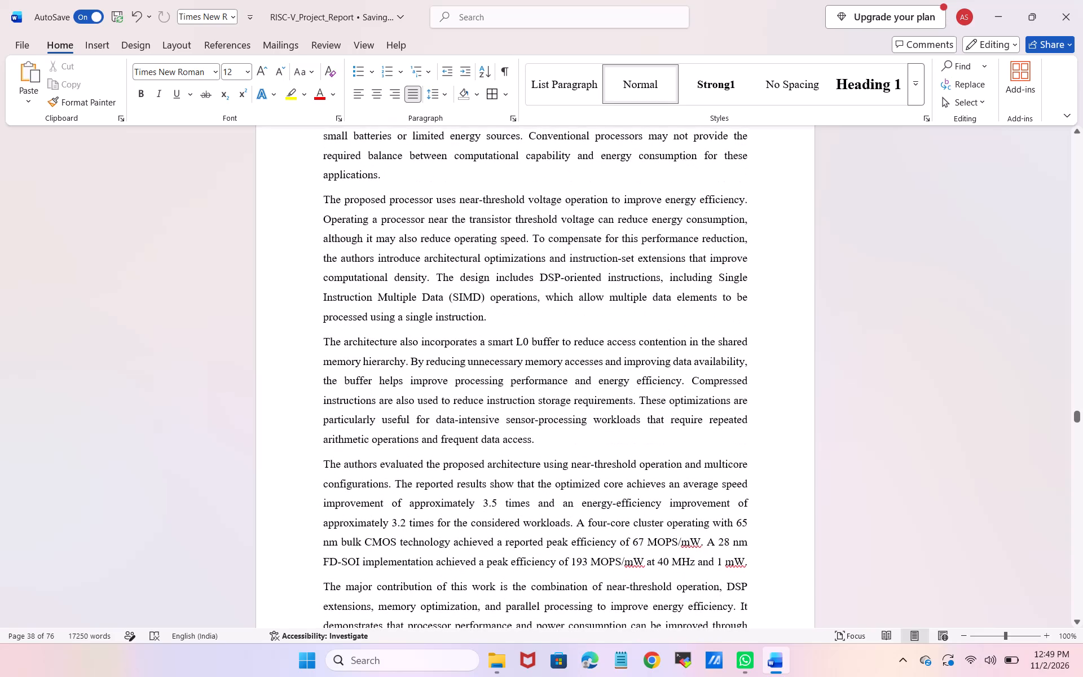
pyautogui.scroll(-3, 671, 289)
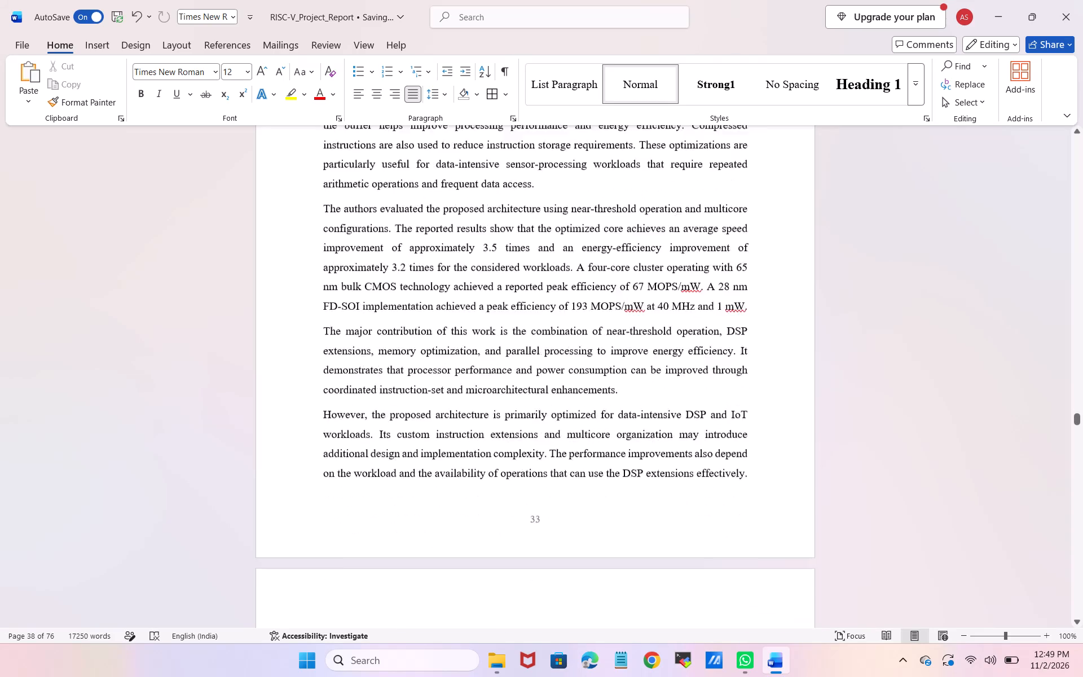
pyautogui.scroll(-3, 671, 289)
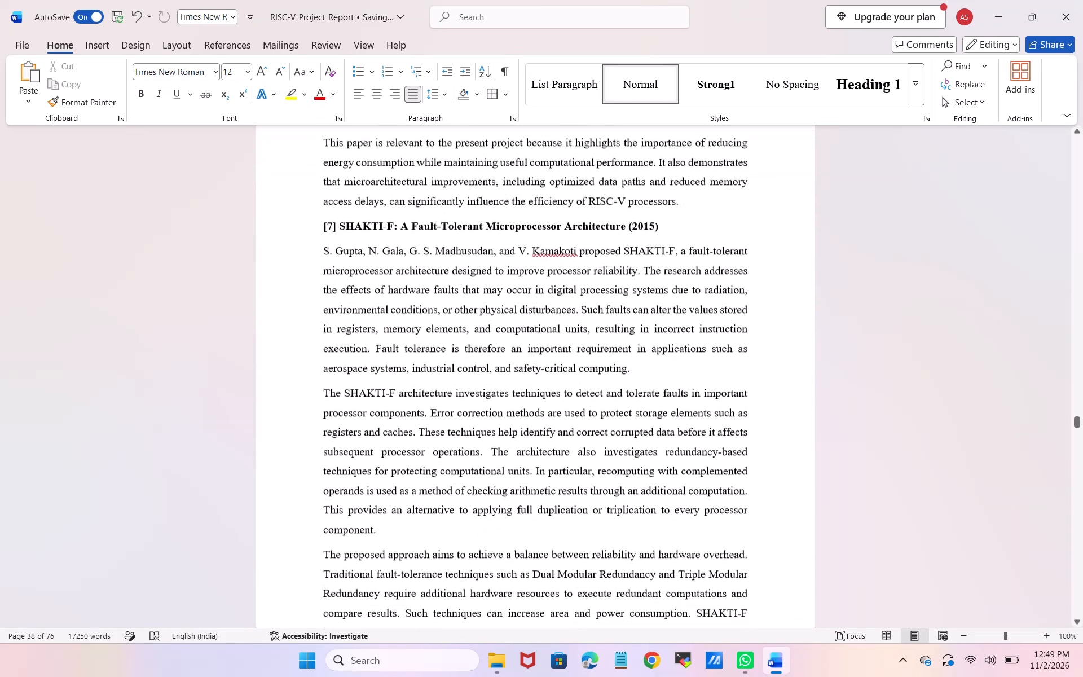
pyautogui.scroll(-2, 671, 289)
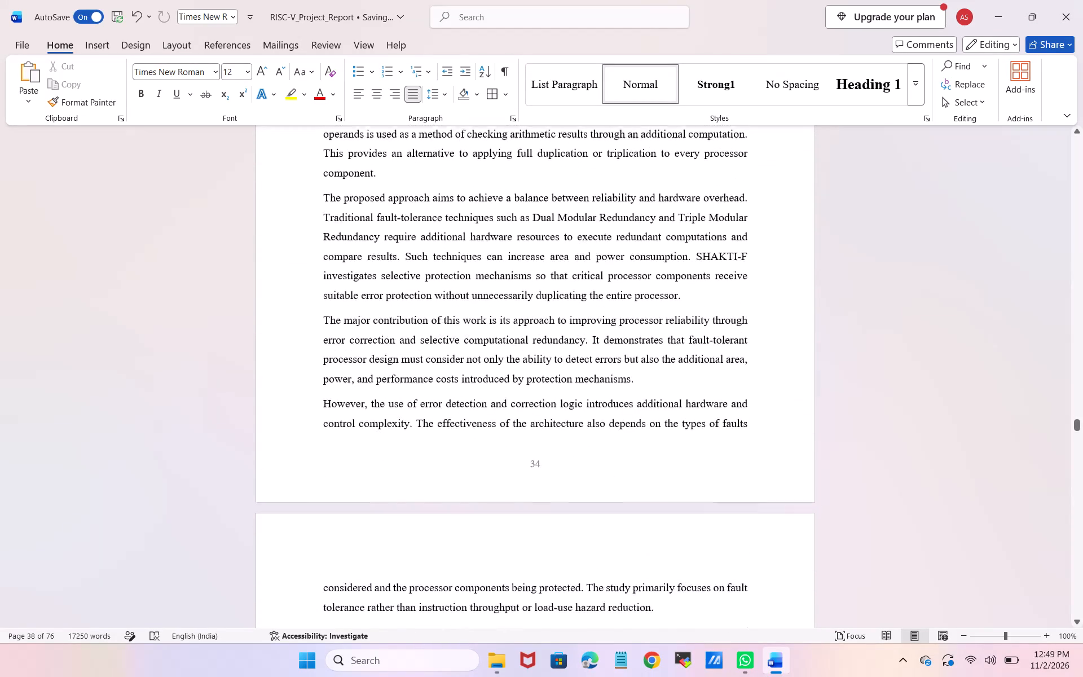
pyautogui.scroll(-2, 671, 289)
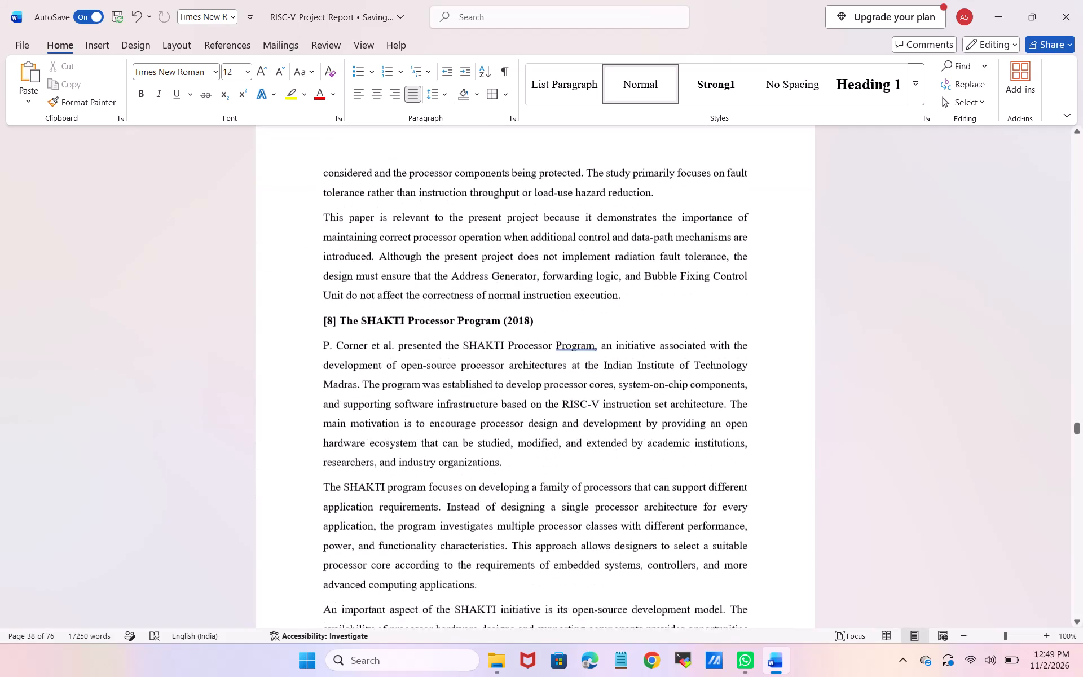
pyautogui.scroll(-7, 671, 289)
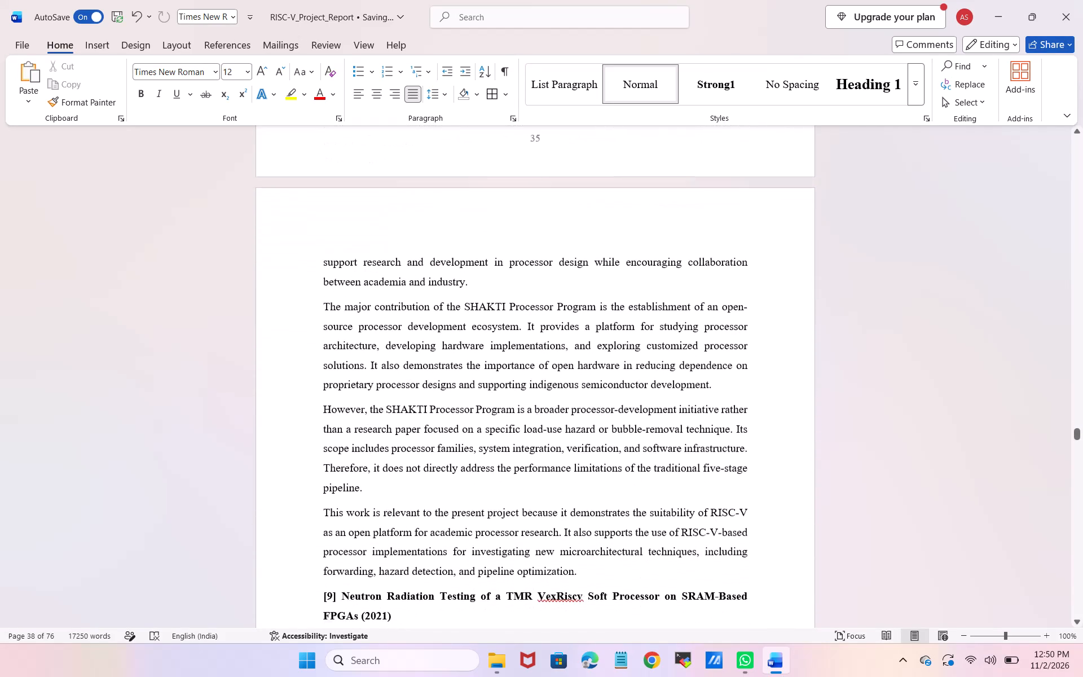
pyautogui.scroll(-2, 671, 289)
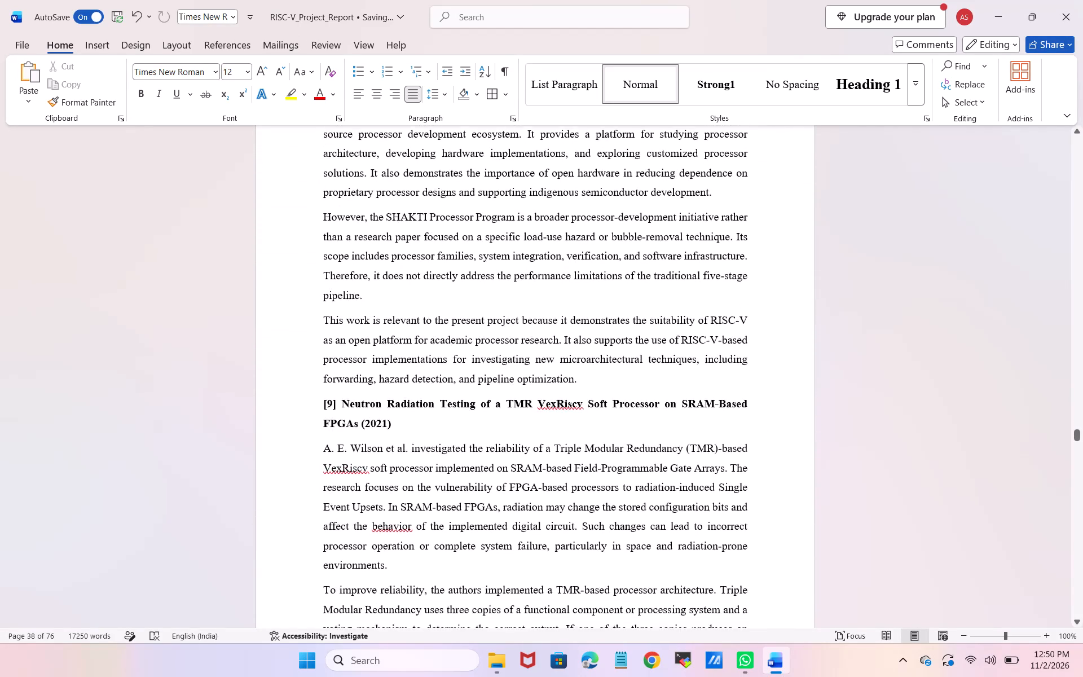
pyautogui.scroll(-2, 671, 289)
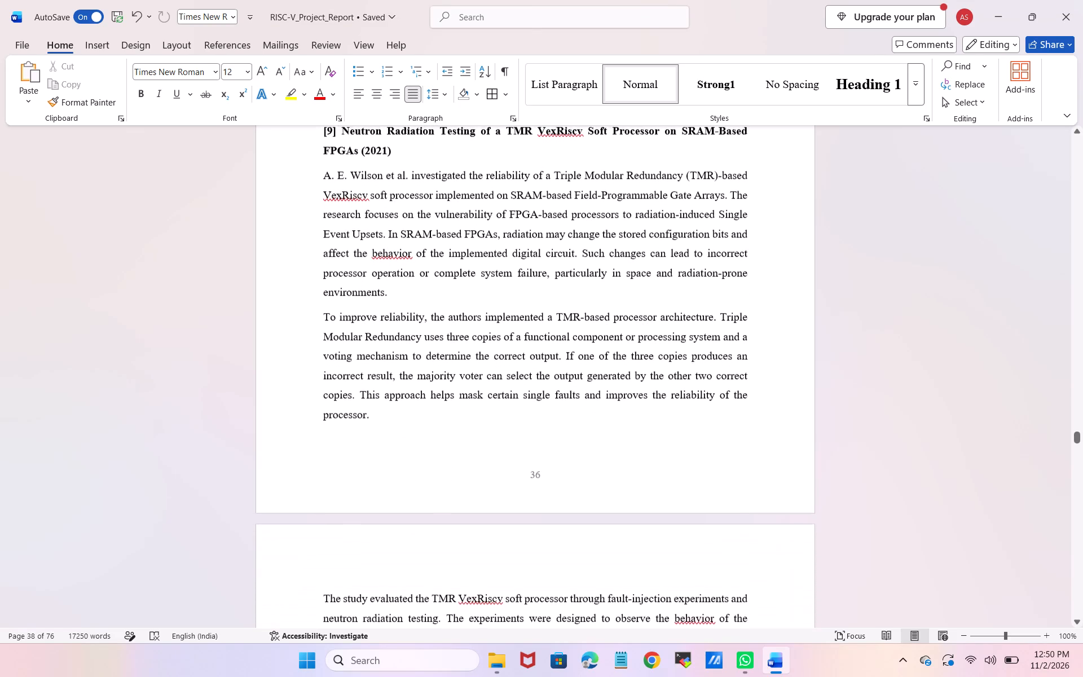
pyautogui.scroll(-1, 671, 289)
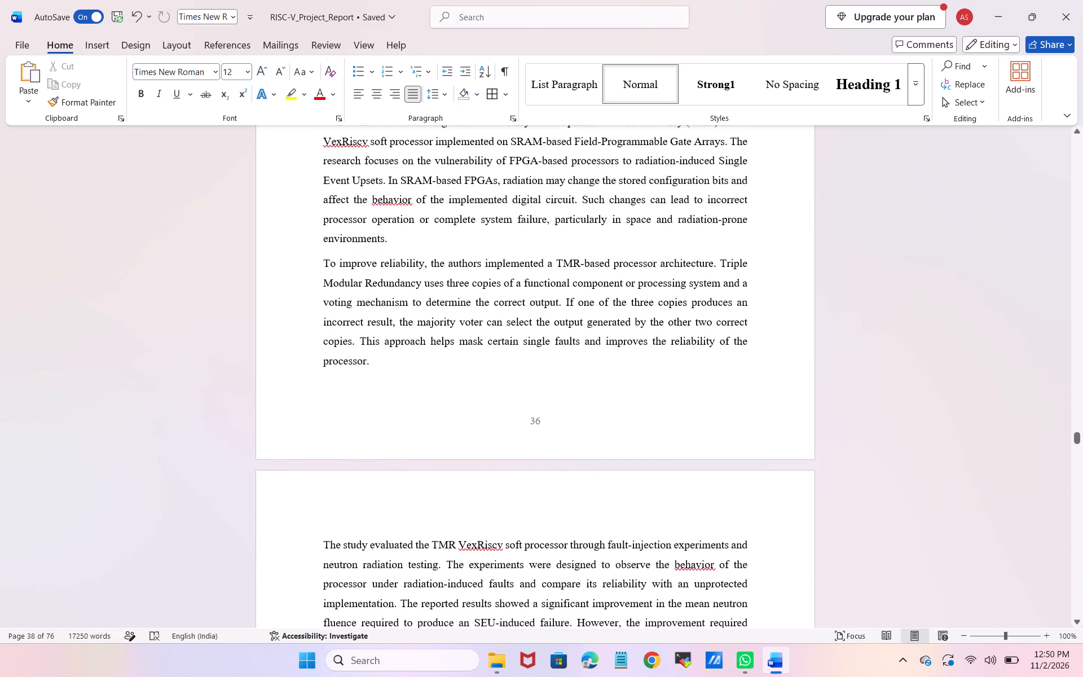
pyautogui.scroll(-1, 671, 289)
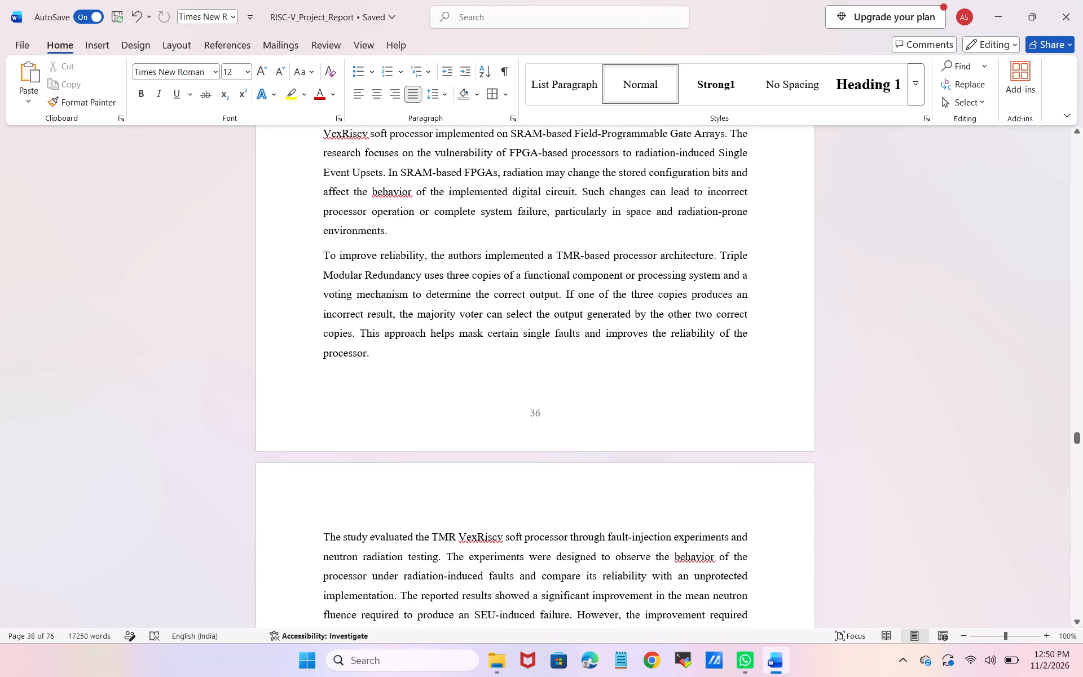
pyautogui.scroll(-1, 671, 289)
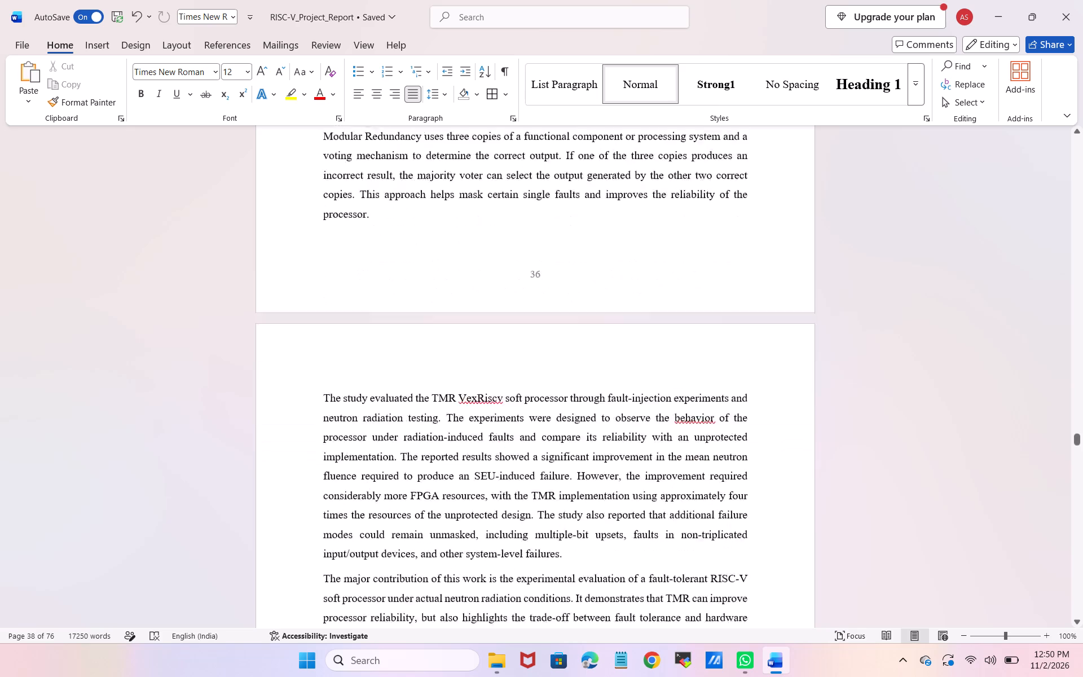
# Read through the rest of Chapter 2, from the end of review [9] through review [10] and the Overall Review of the Literature.
pyautogui.scroll(-3, 671, 289)
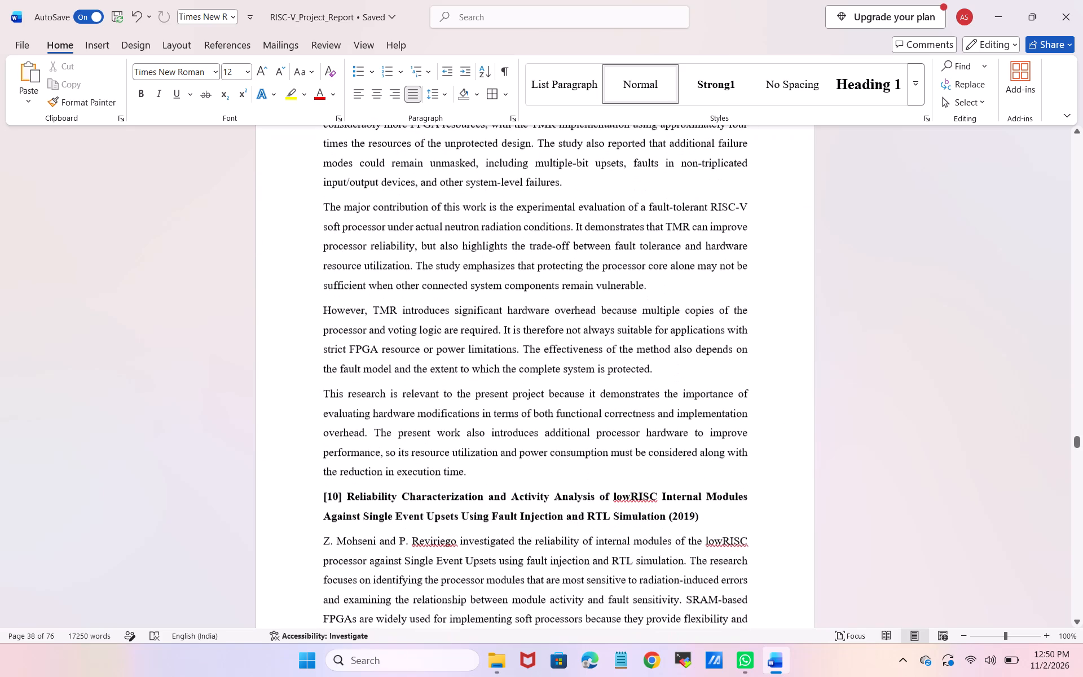
pyautogui.scroll(-3, 671, 289)
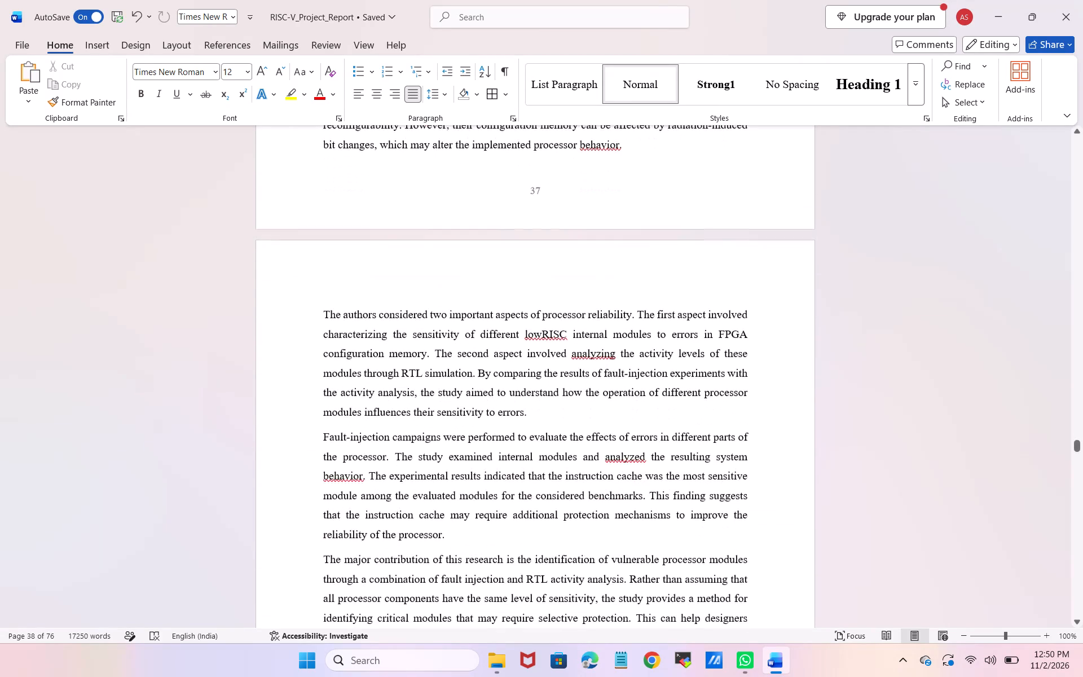
pyautogui.scroll(-3, 671, 289)
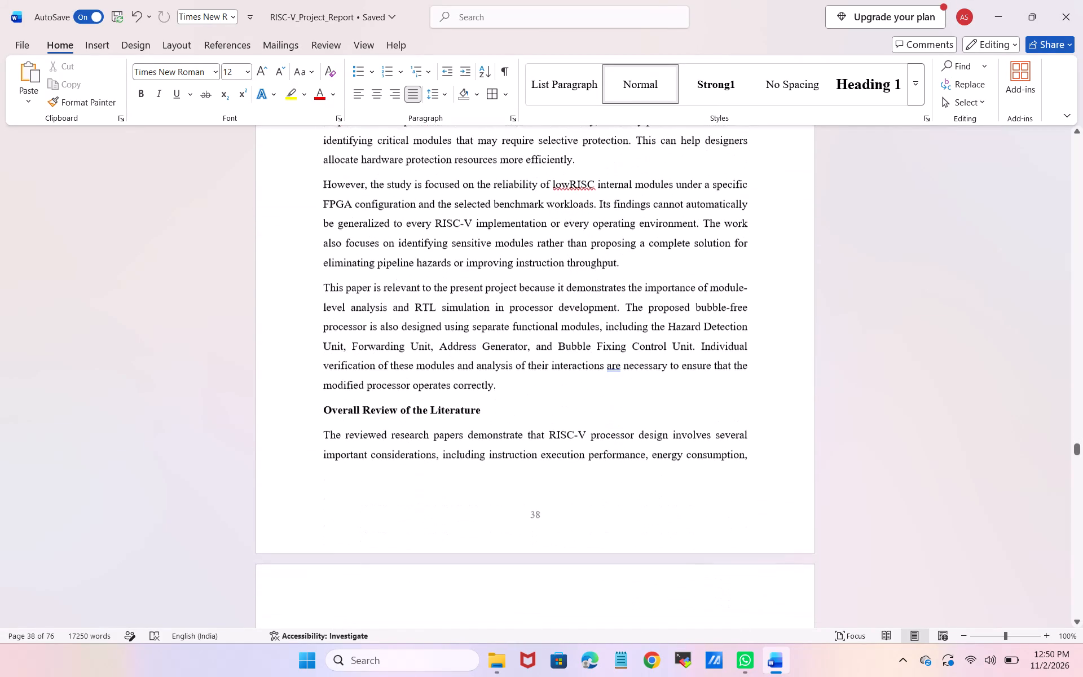
pyautogui.scroll(-3, 671, 289)
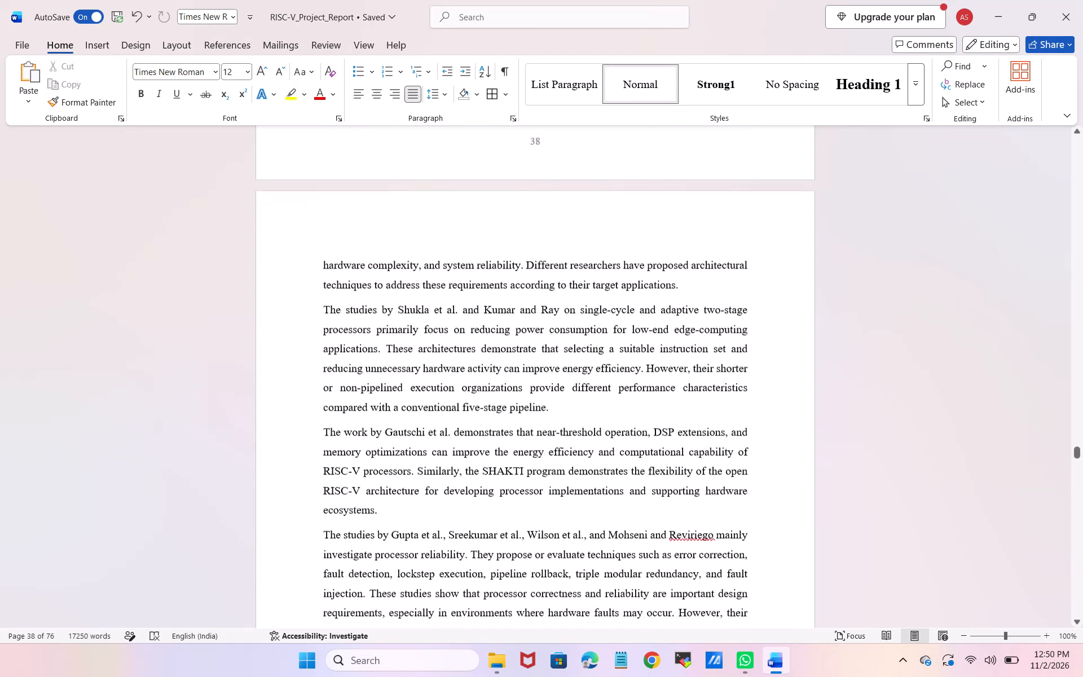
pyautogui.scroll(-3, 671, 289)
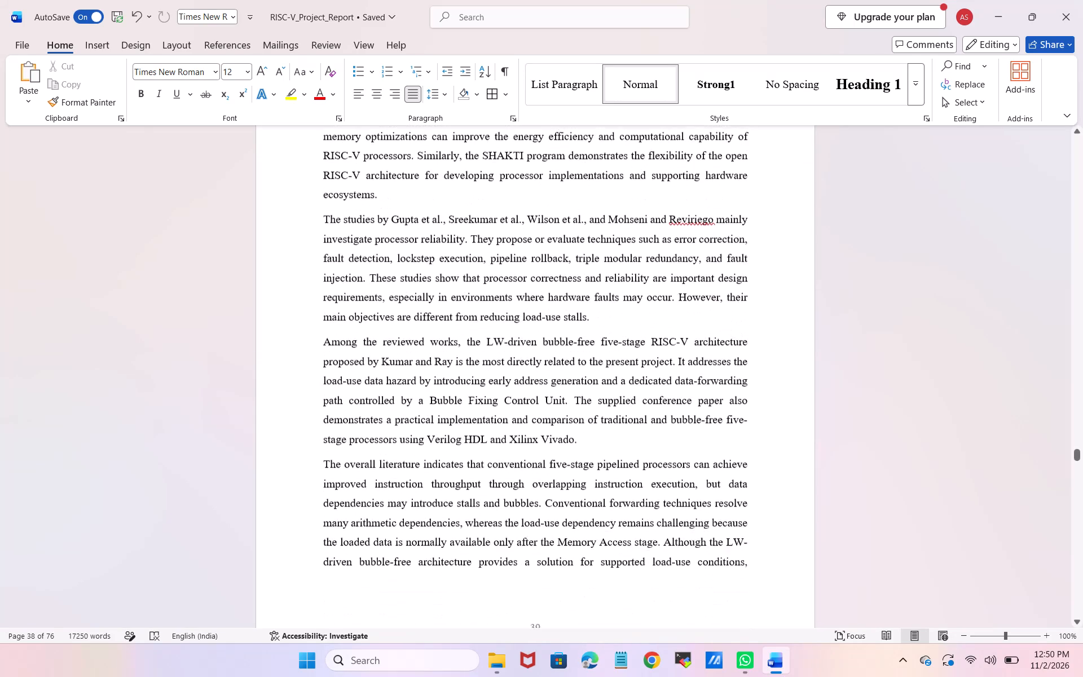
pyautogui.scroll(-4, 671, 289)
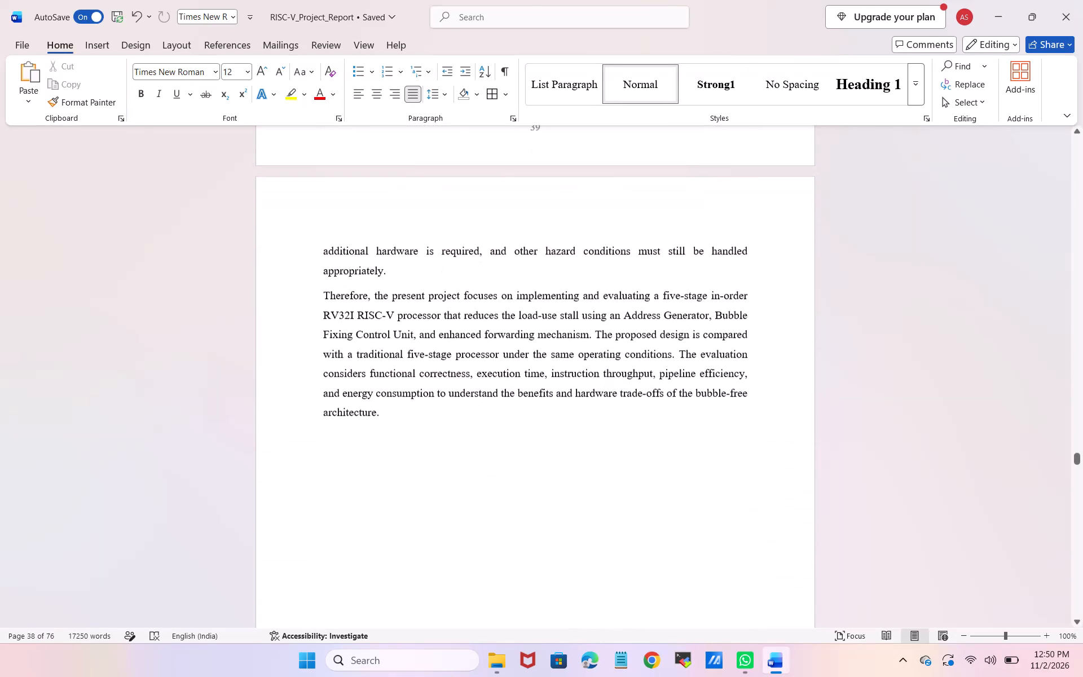
pyautogui.scroll(-4, 671, 289)
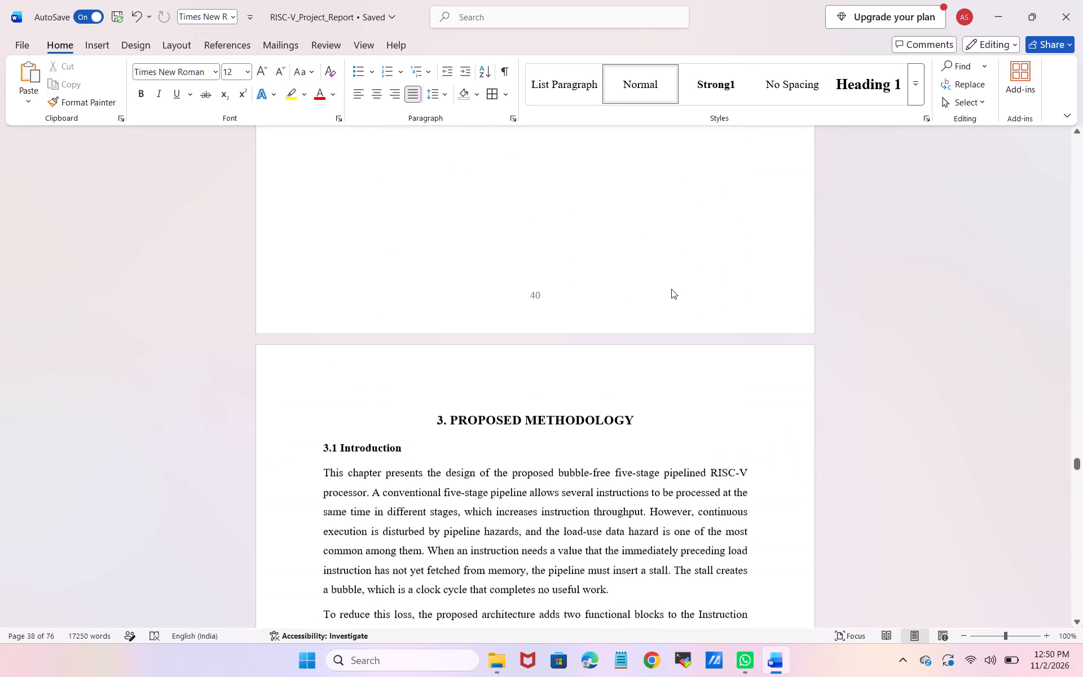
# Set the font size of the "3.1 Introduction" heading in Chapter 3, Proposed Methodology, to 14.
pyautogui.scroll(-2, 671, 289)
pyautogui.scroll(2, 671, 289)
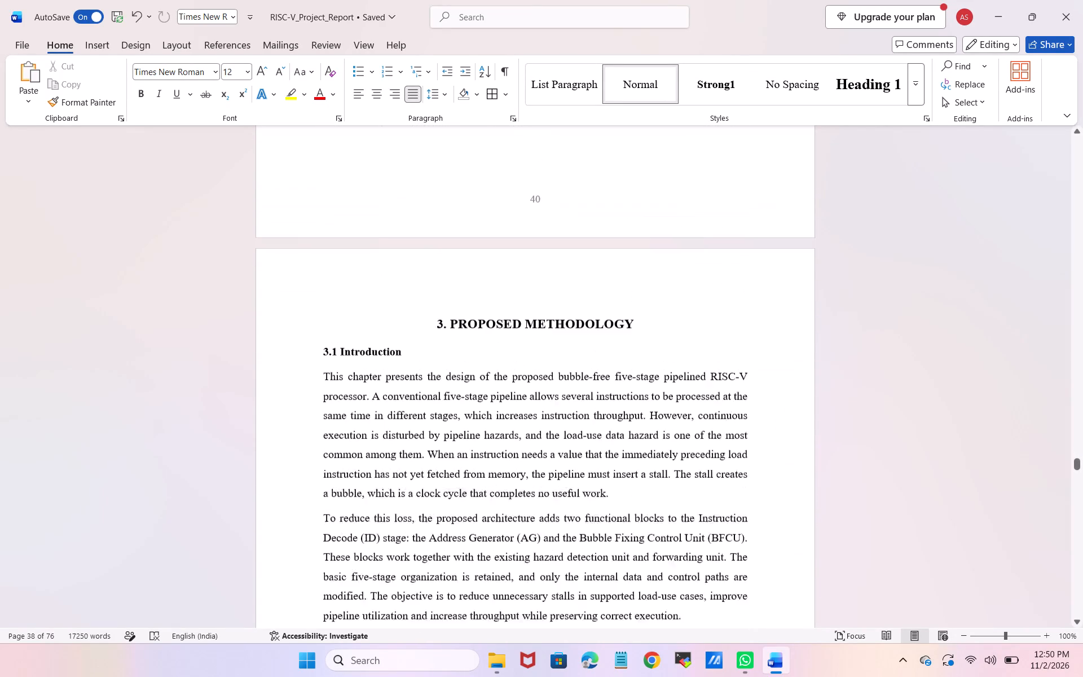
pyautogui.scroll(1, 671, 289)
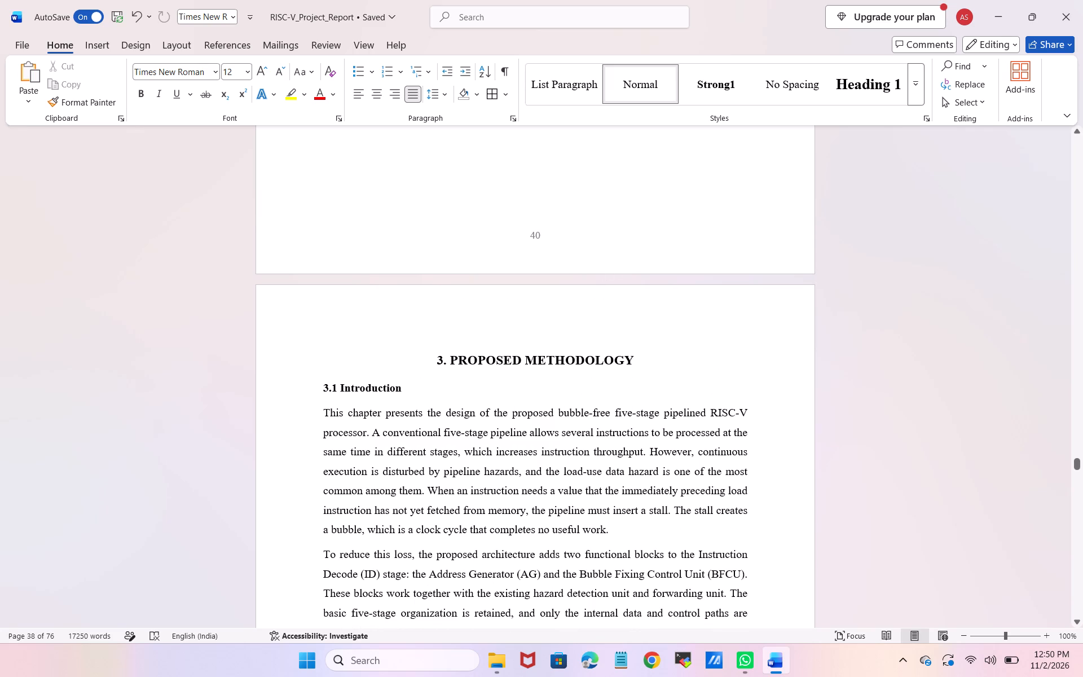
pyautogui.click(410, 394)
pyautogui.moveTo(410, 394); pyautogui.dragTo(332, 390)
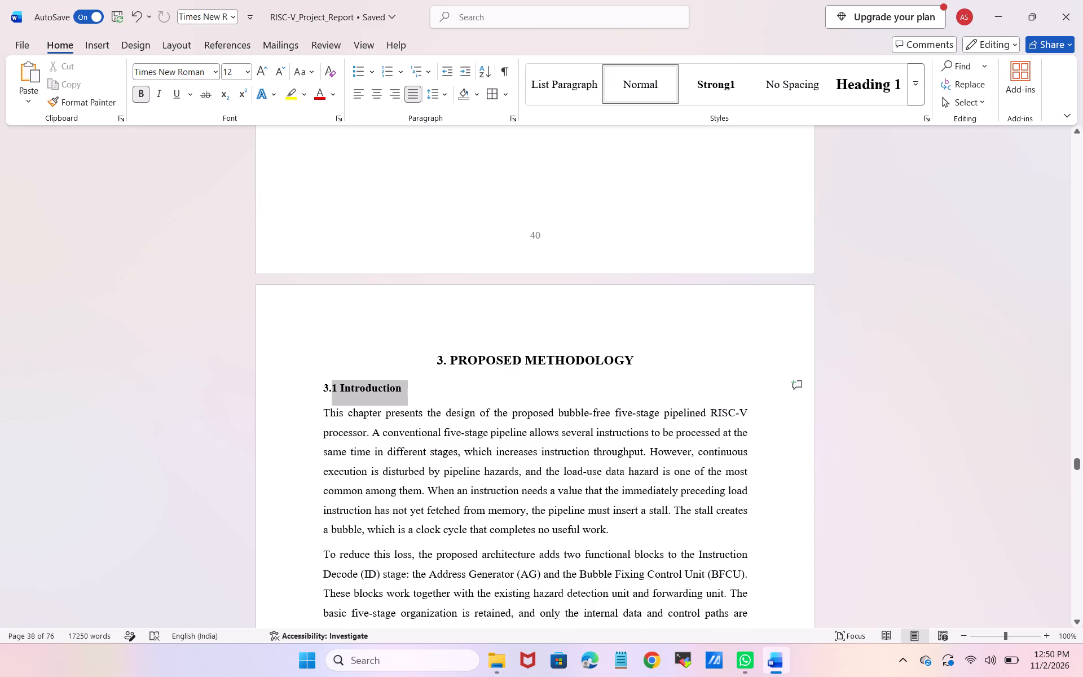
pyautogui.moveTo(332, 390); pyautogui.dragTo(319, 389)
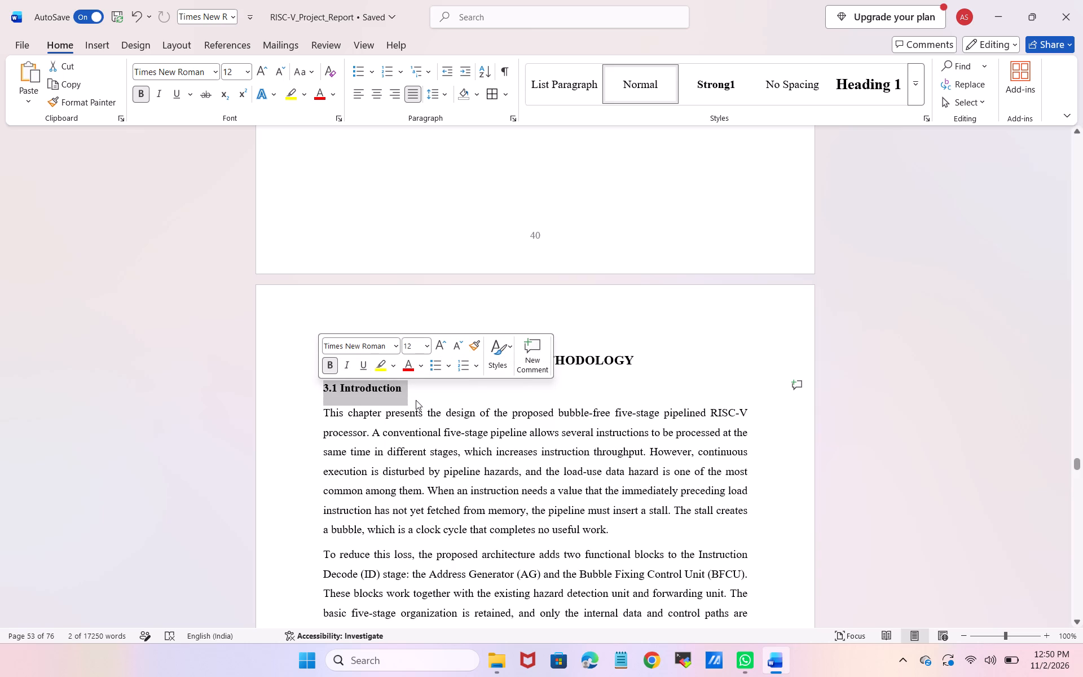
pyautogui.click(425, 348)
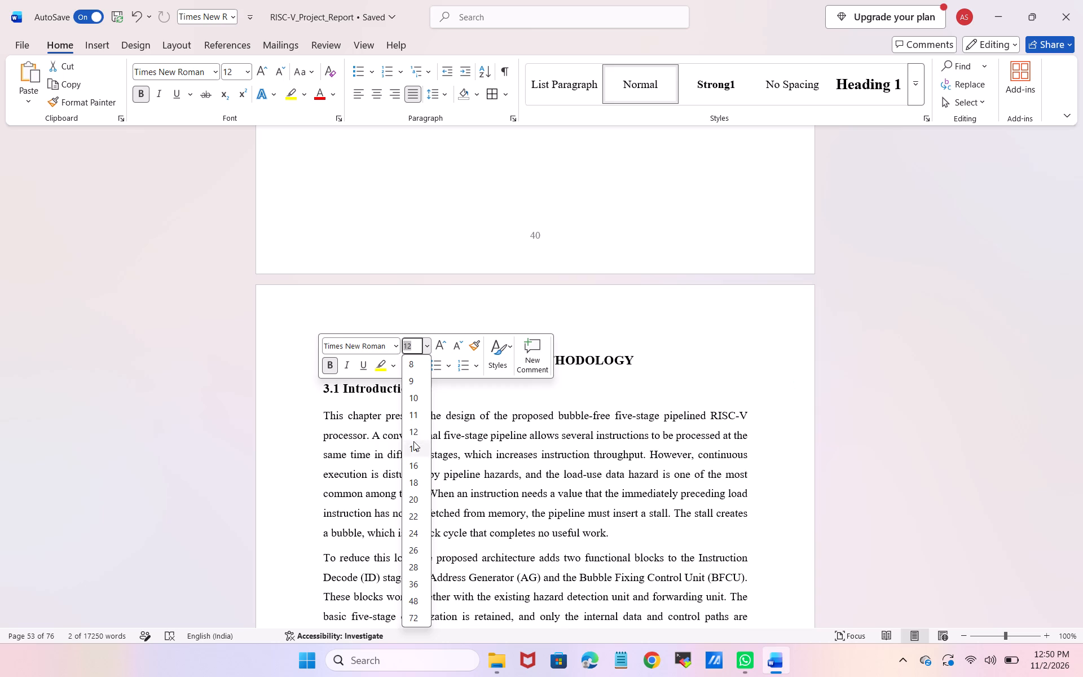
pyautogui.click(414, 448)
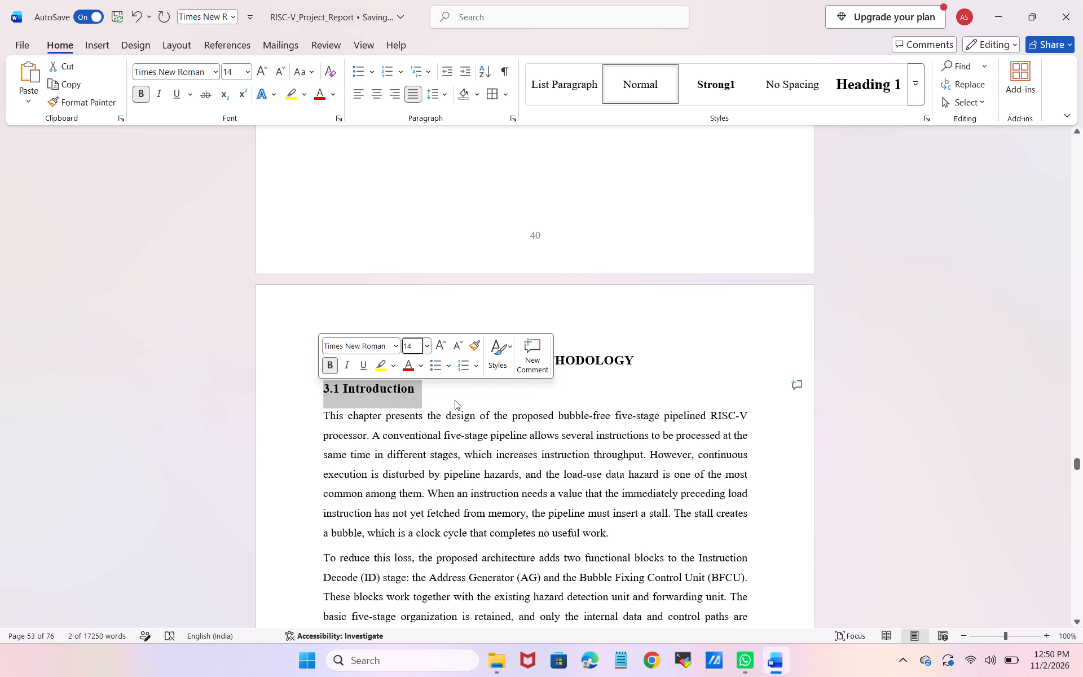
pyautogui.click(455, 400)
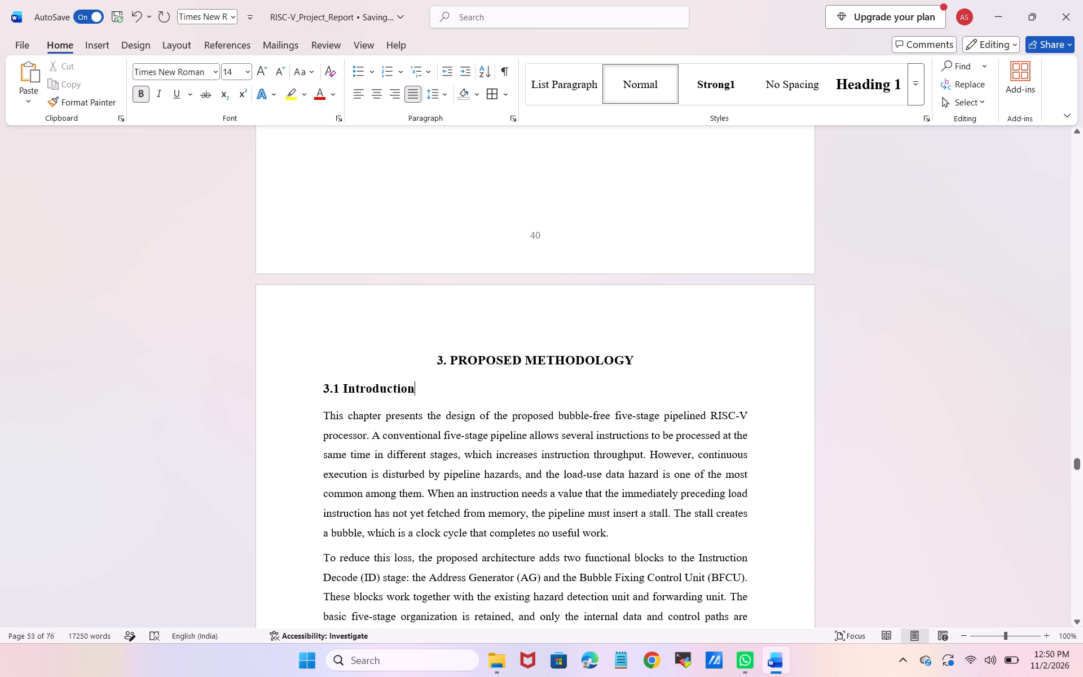
# Go back through Chapter 1 to Table 1.1, checking the section headings and body formatting against Chapter 3.
pyautogui.scroll(18, 613, 377)
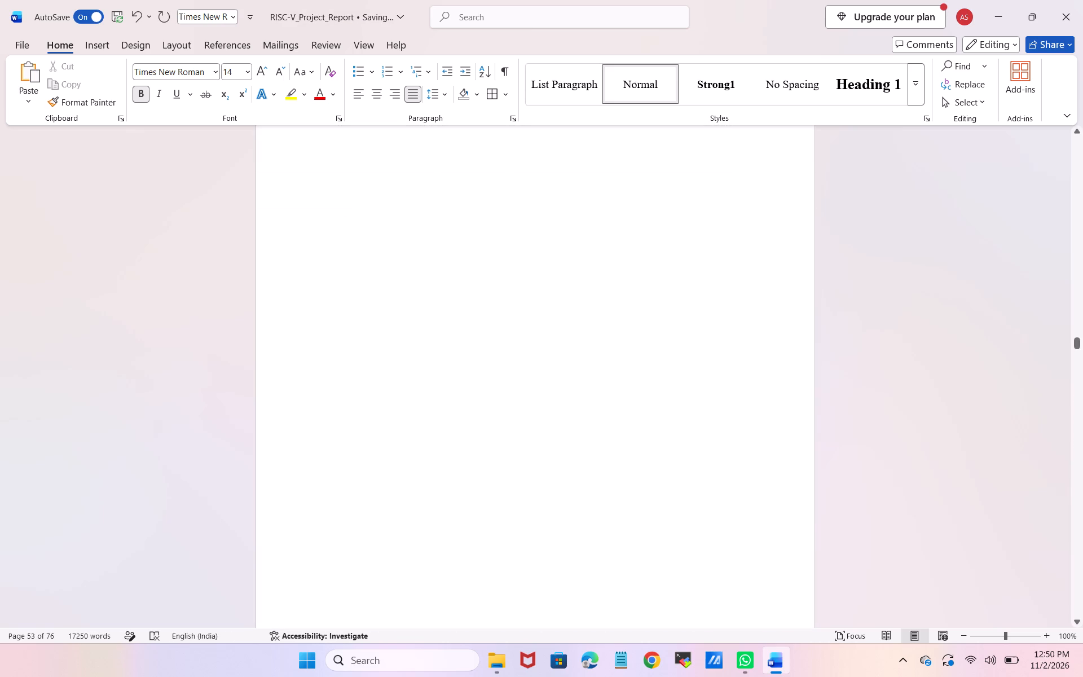
pyautogui.scroll(11, 613, 377)
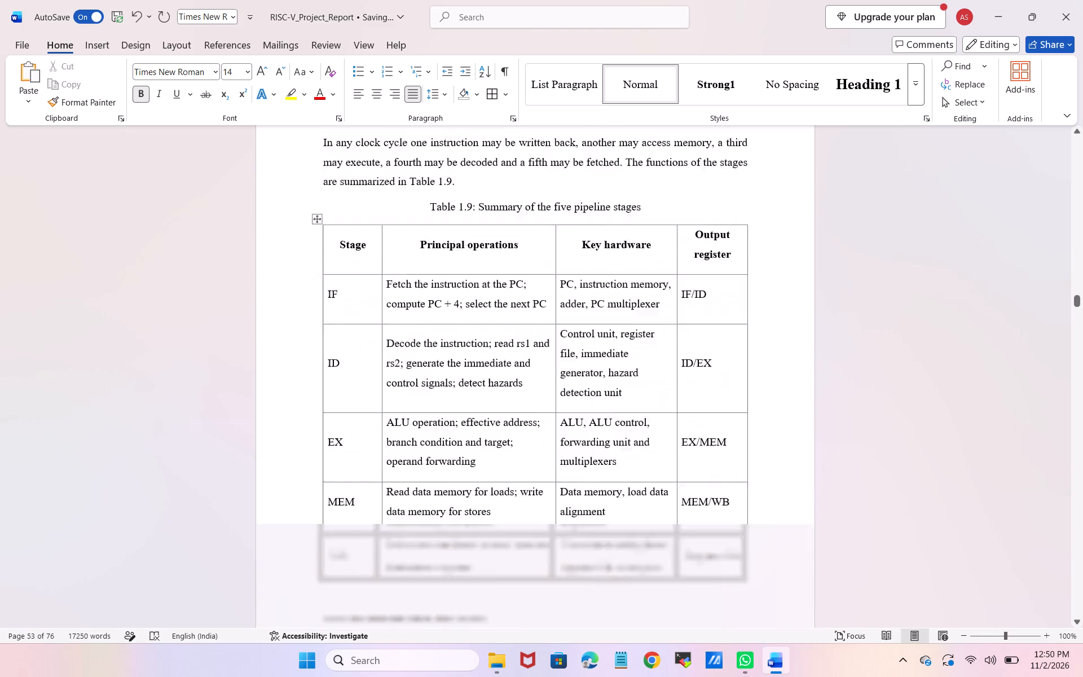
pyautogui.scroll(7, 613, 377)
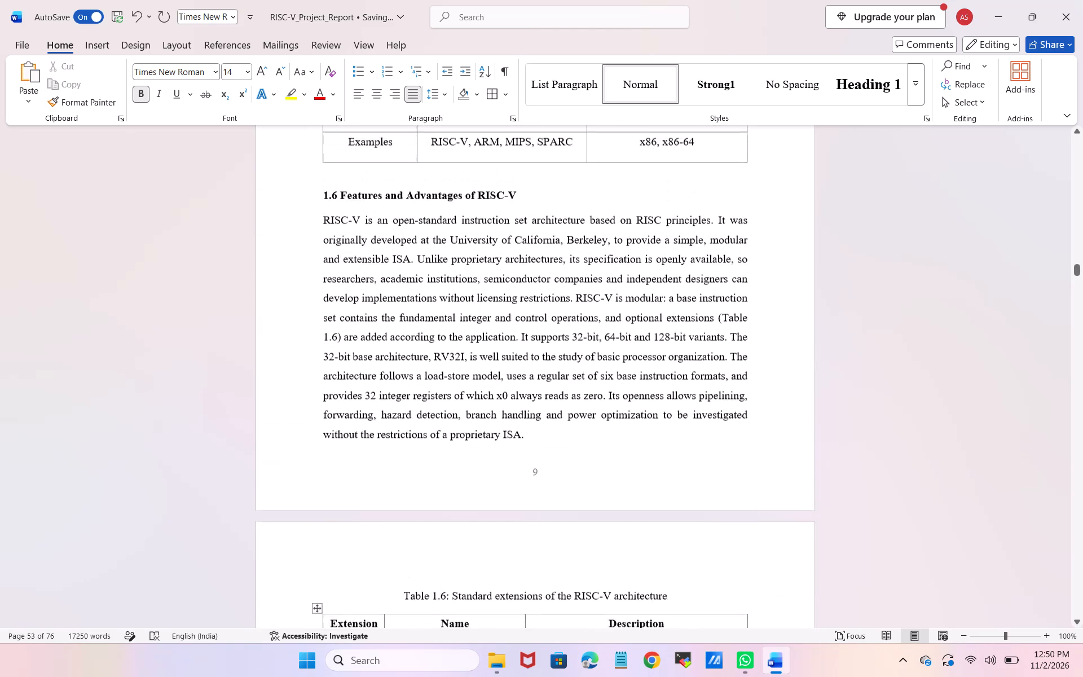
pyautogui.scroll(5, 613, 377)
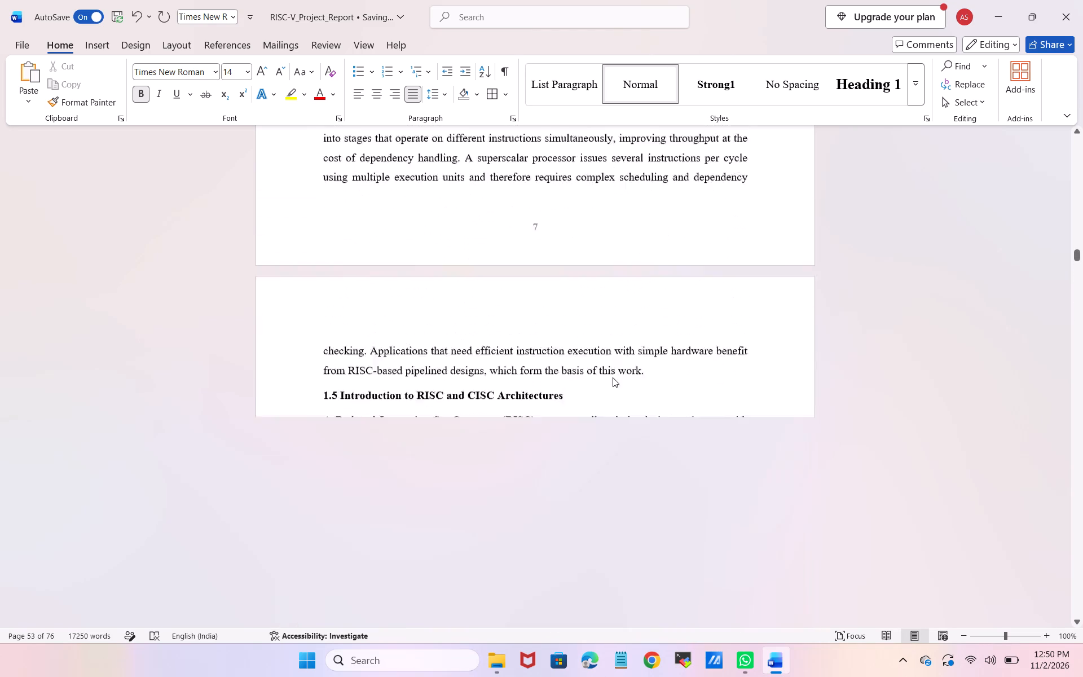
pyautogui.scroll(4, 613, 377)
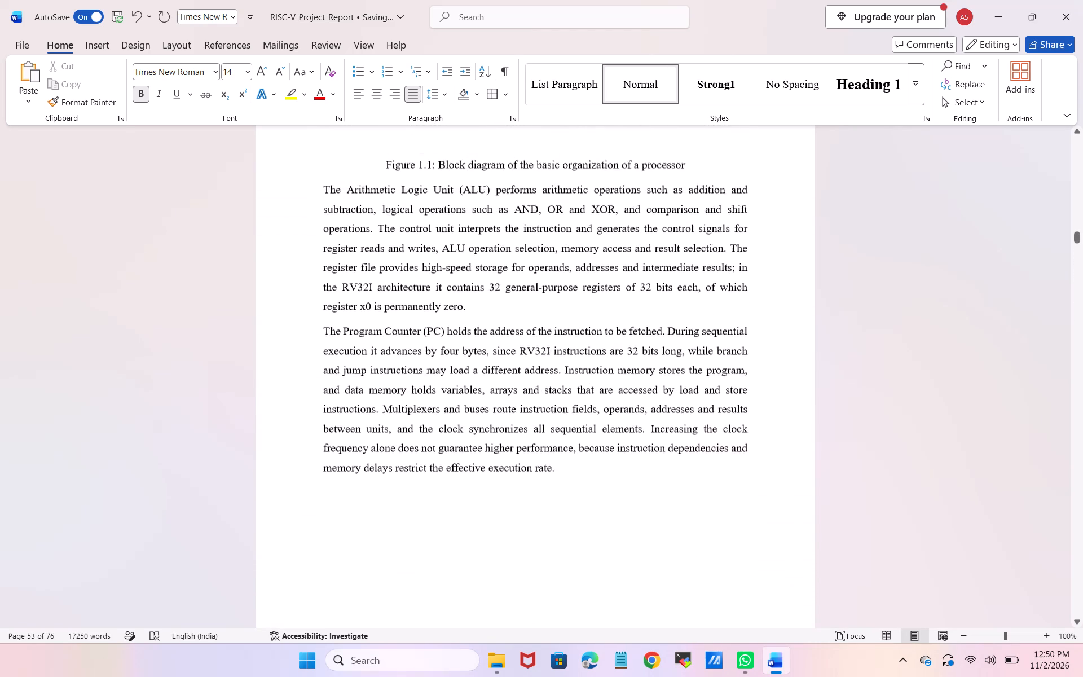
pyautogui.scroll(4, 613, 377)
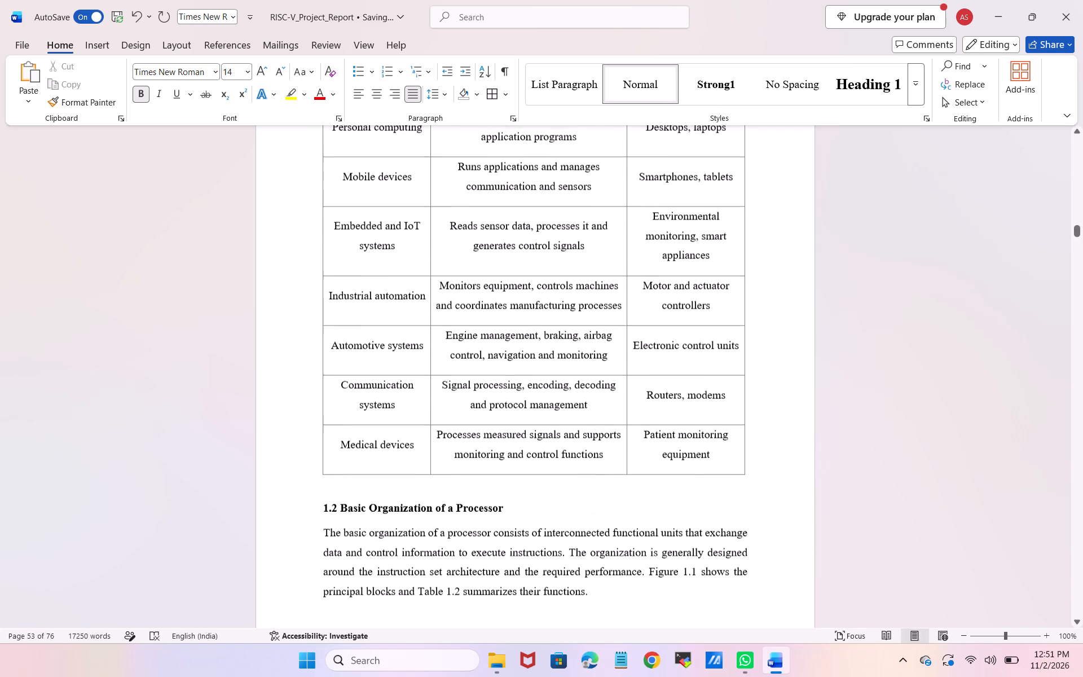
pyautogui.press('Up')
pyautogui.press('Up')
pyautogui.press('Up')
pyautogui.press('Up')
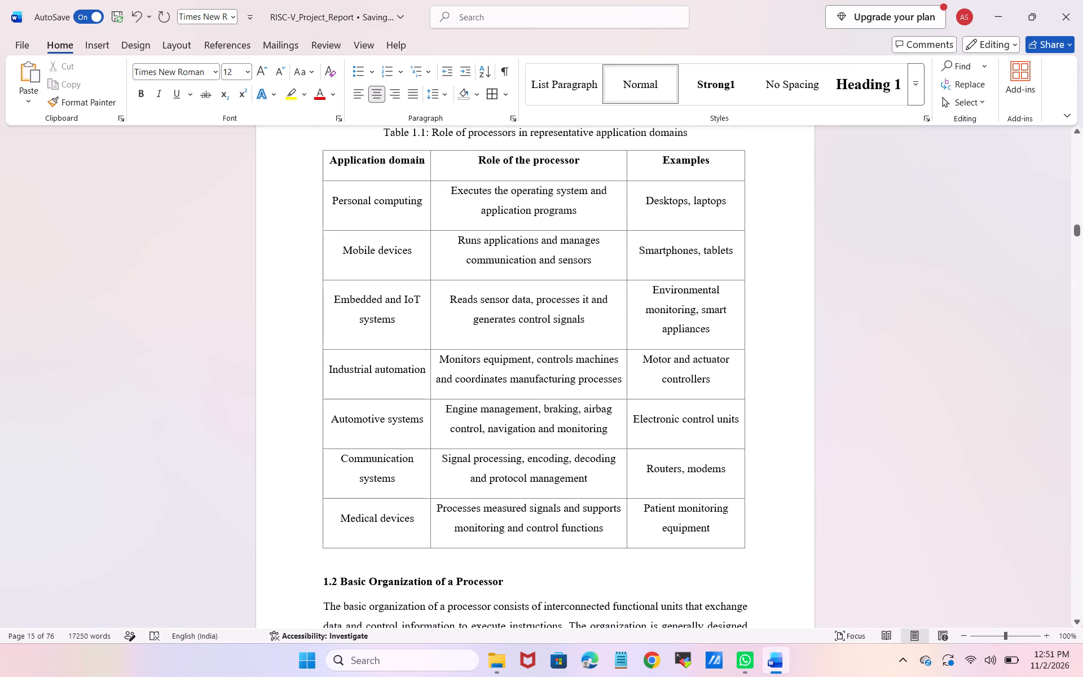
# Review the closing page of Chapter 1 and the opening of Chapter 2, and return to the start of Chapter 3.
pyautogui.moveTo(1075, 234); pyautogui.dragTo(1072, 293)
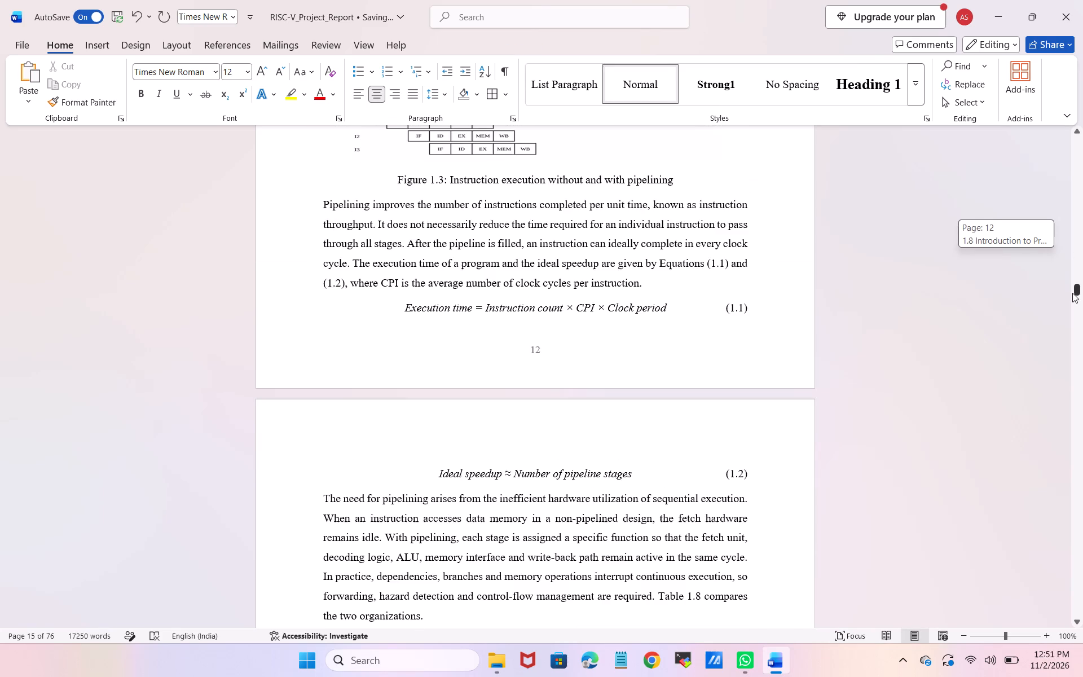
pyautogui.moveTo(1072, 293); pyautogui.dragTo(1072, 356)
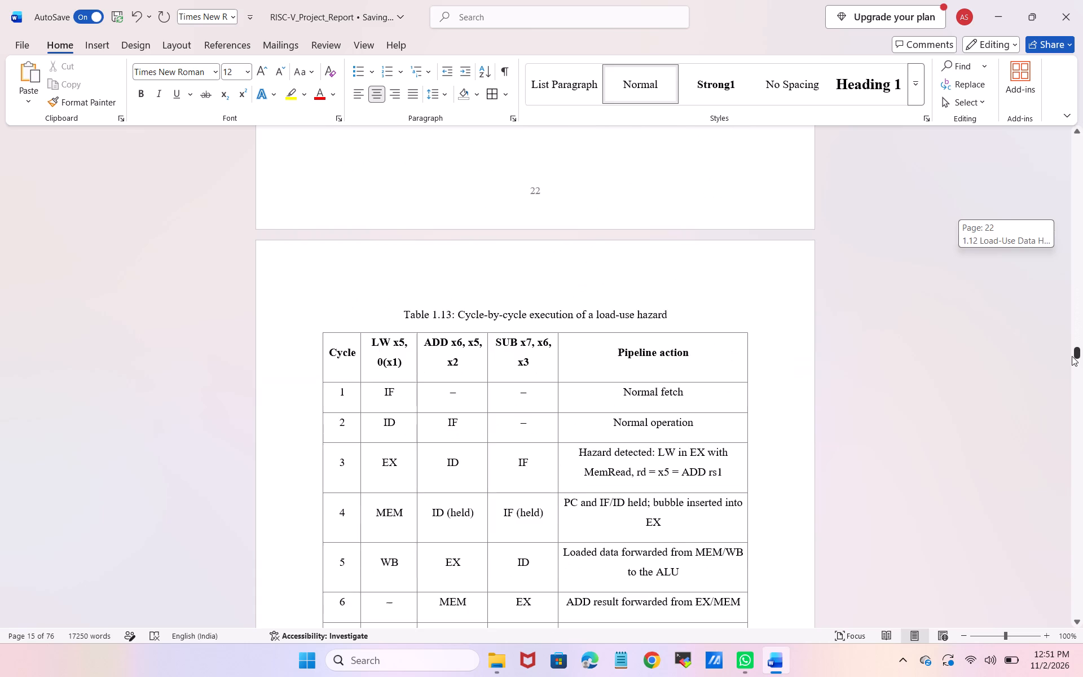
pyautogui.moveTo(1072, 356); pyautogui.dragTo(1072, 371)
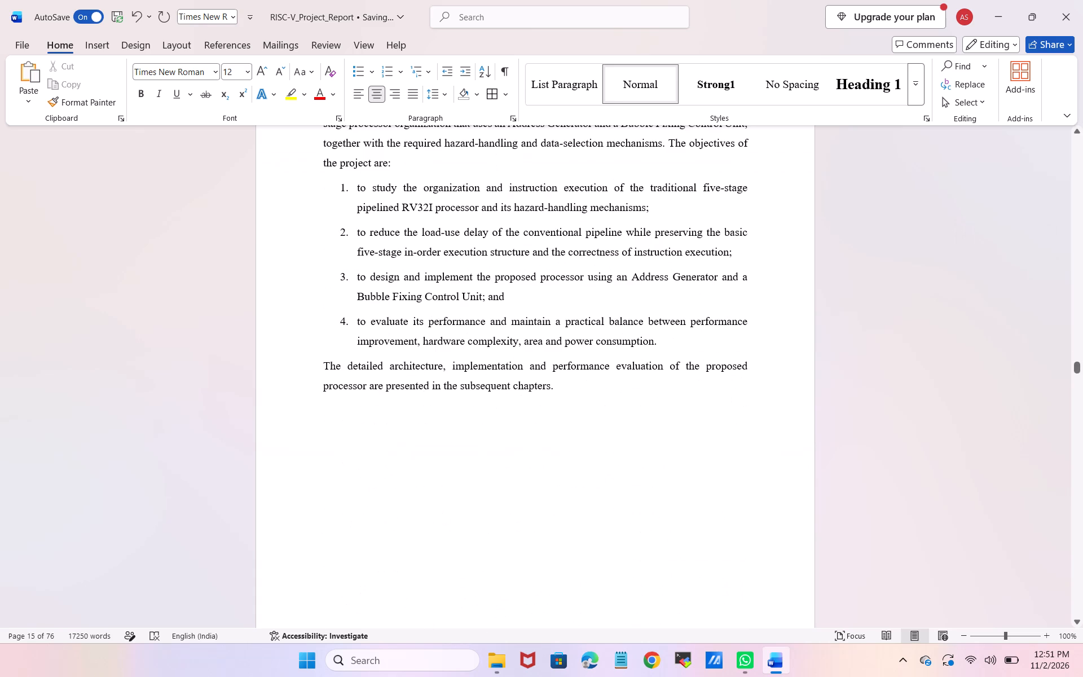
pyautogui.scroll(-4, 792, 370)
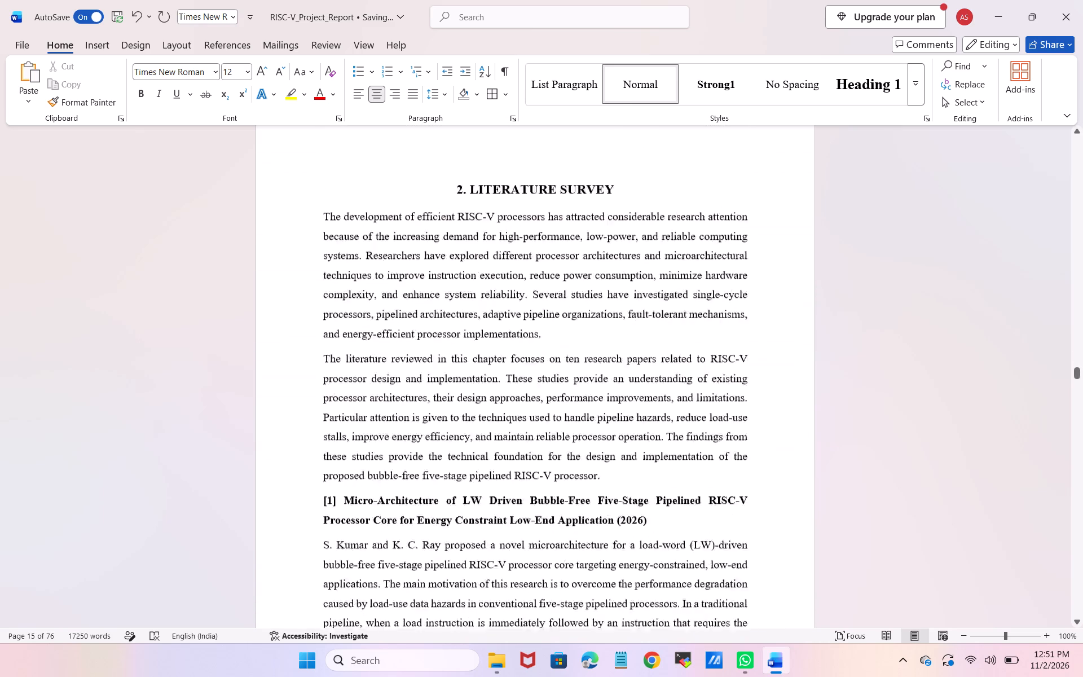
pyautogui.scroll(-3, 792, 370)
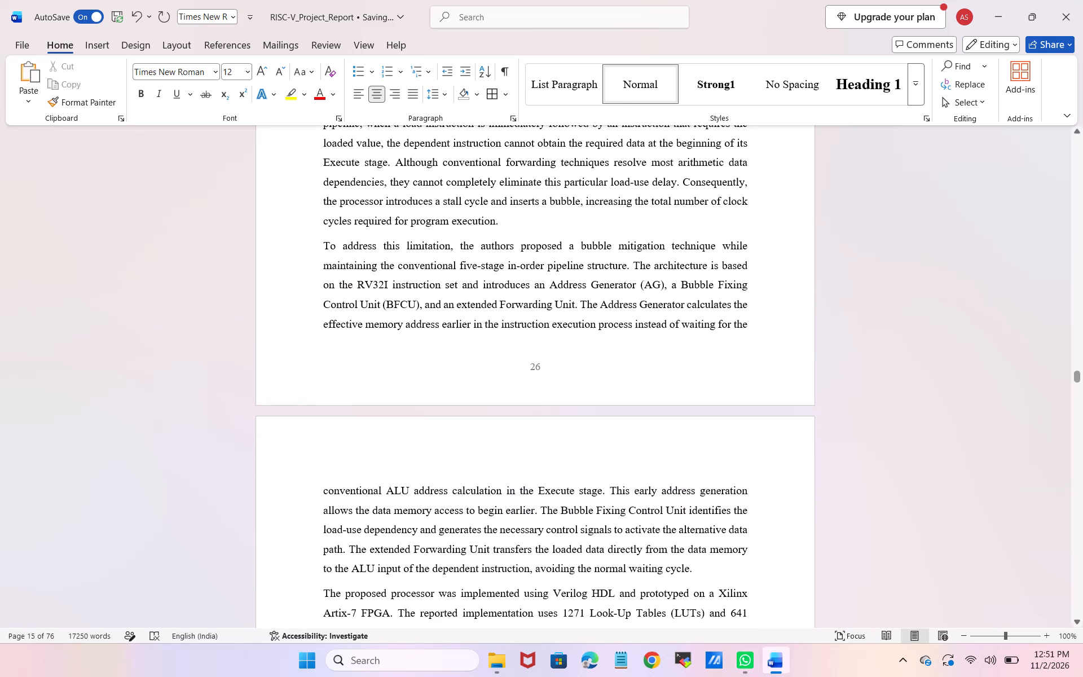
pyautogui.click(1078, 373)
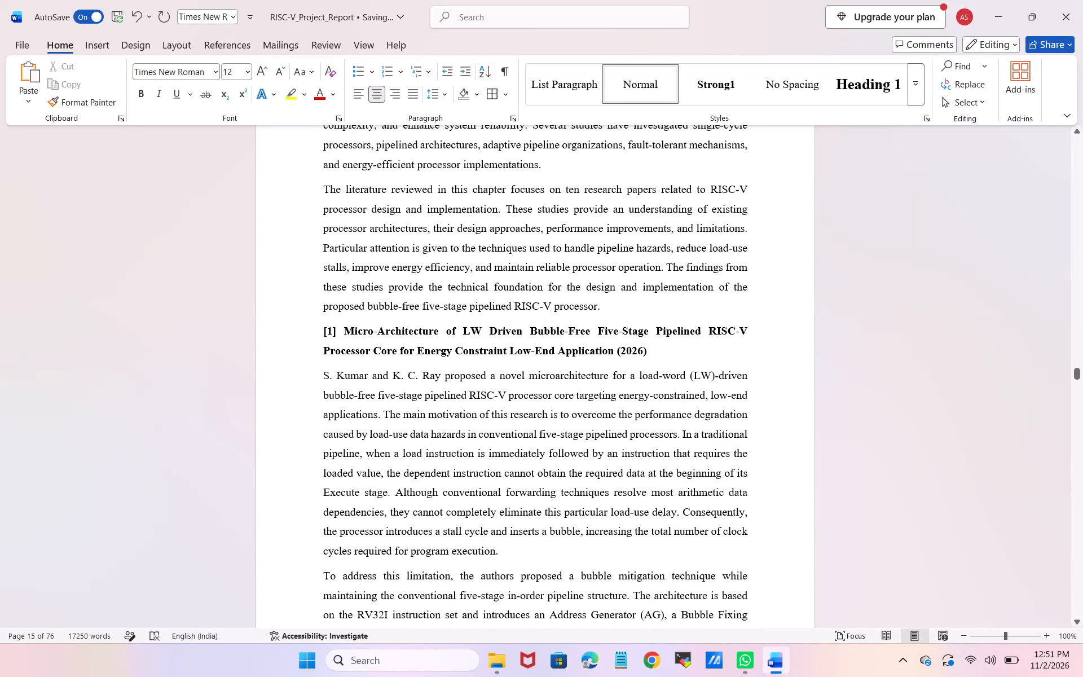
pyautogui.scroll(1, 717, 342)
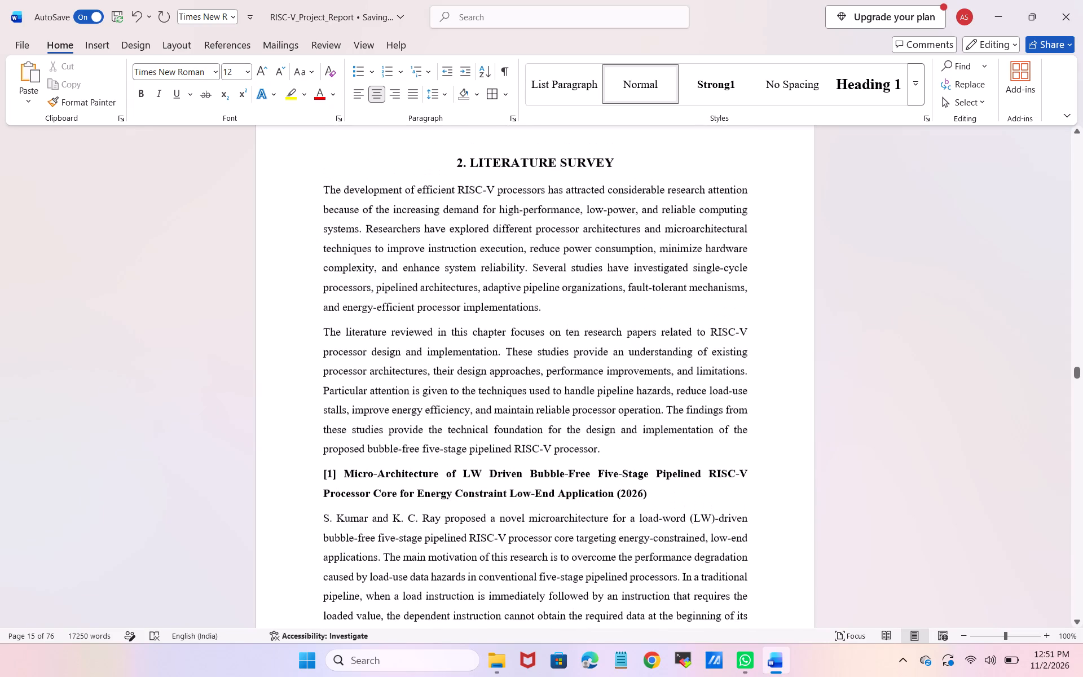
pyautogui.scroll(-17, 717, 342)
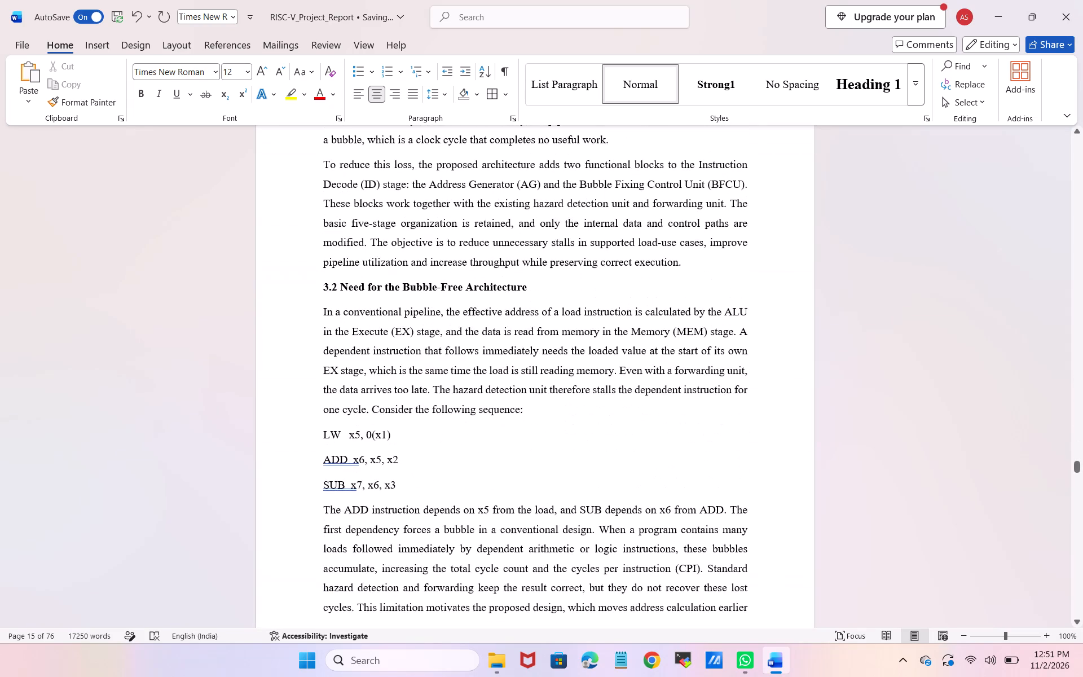
pyautogui.scroll(2, 717, 342)
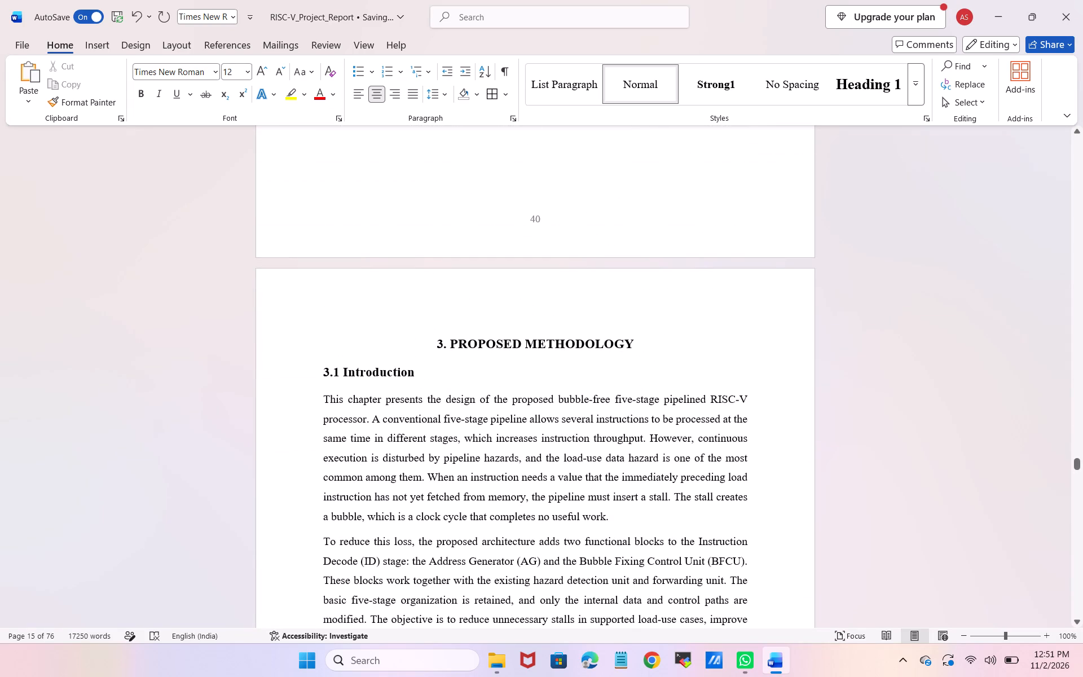
# Copy the first paragraph of section 3.1 Introduction, beginning "This chapter presents the design".
pyautogui.moveTo(324, 401); pyautogui.dragTo(605, 504)
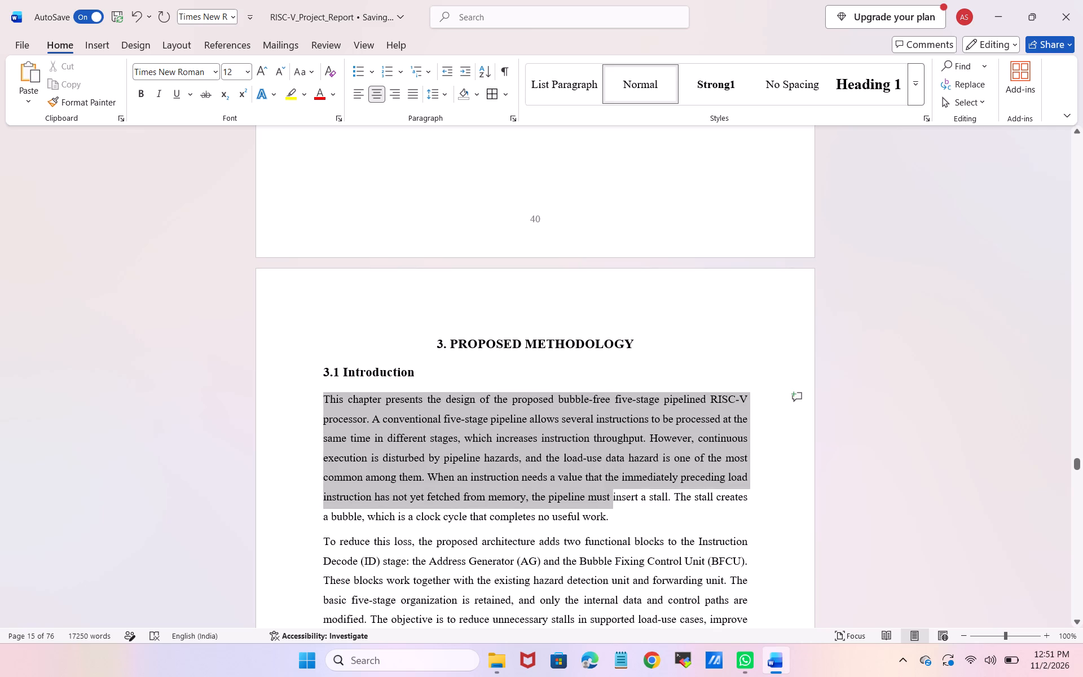
pyautogui.moveTo(605, 504); pyautogui.dragTo(611, 517)
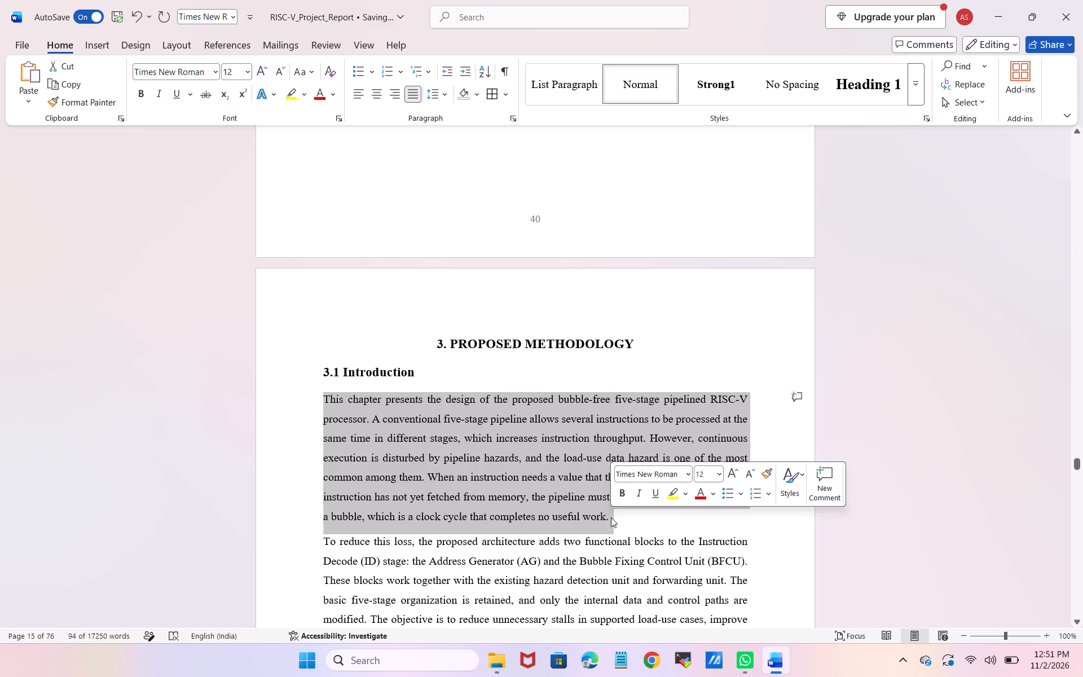
pyautogui.hotkey('ctrl', 'c')
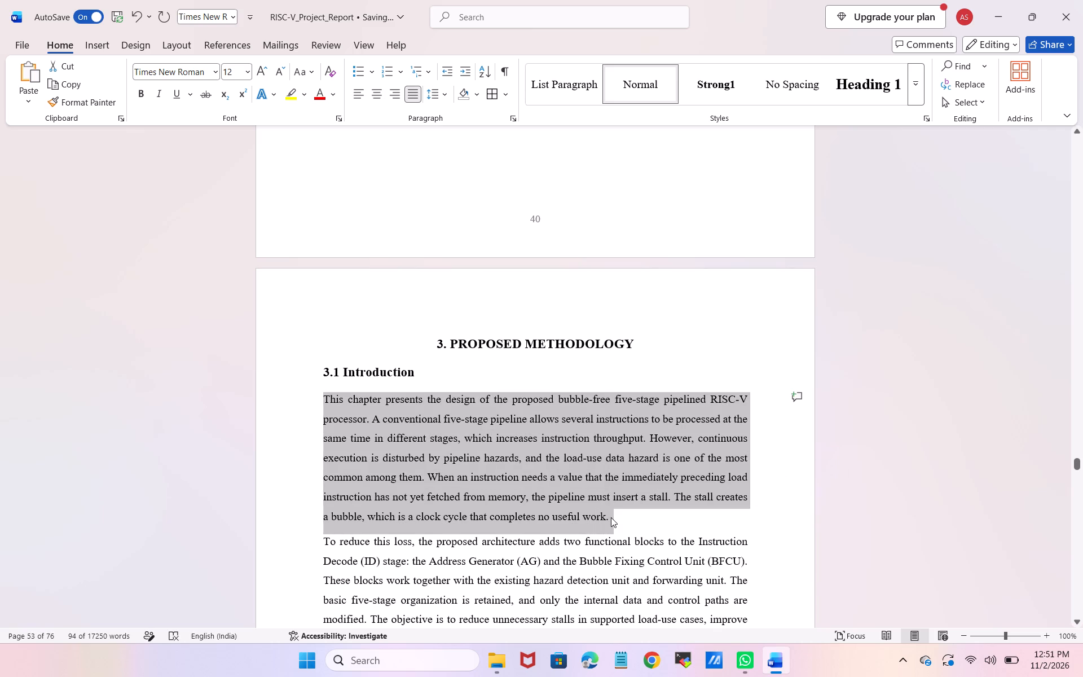
pyautogui.click(647, 344)
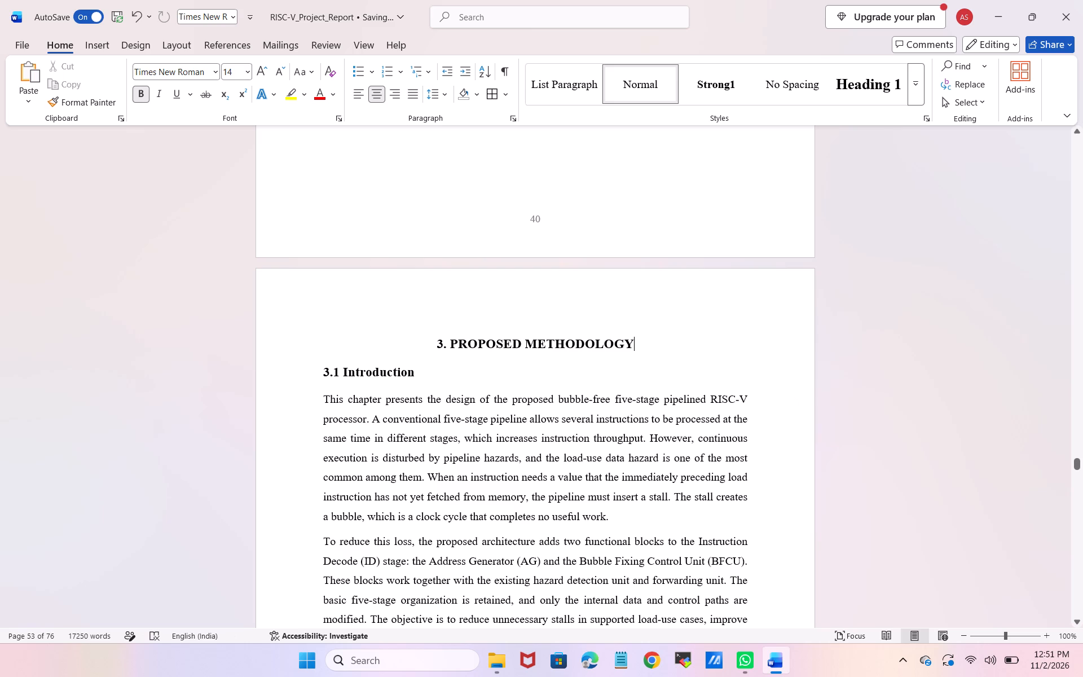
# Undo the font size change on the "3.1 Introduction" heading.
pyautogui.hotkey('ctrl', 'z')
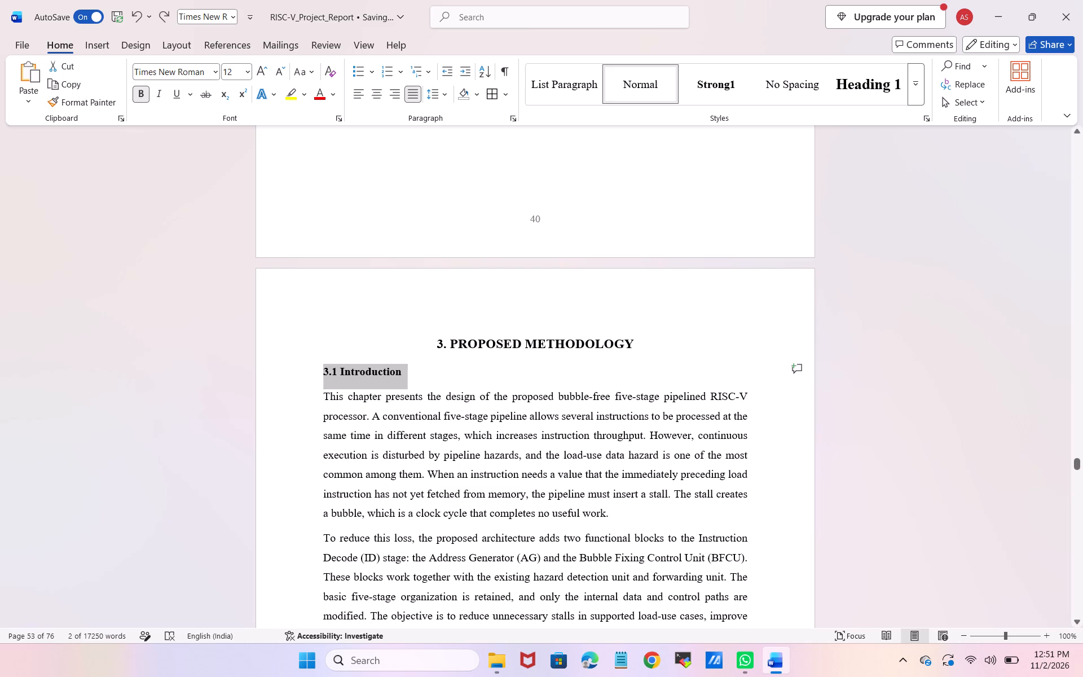
# Redo the font size change to 14 on the "3.1 Introduction" heading.
pyautogui.click(160, 16)
pyautogui.click(435, 377)
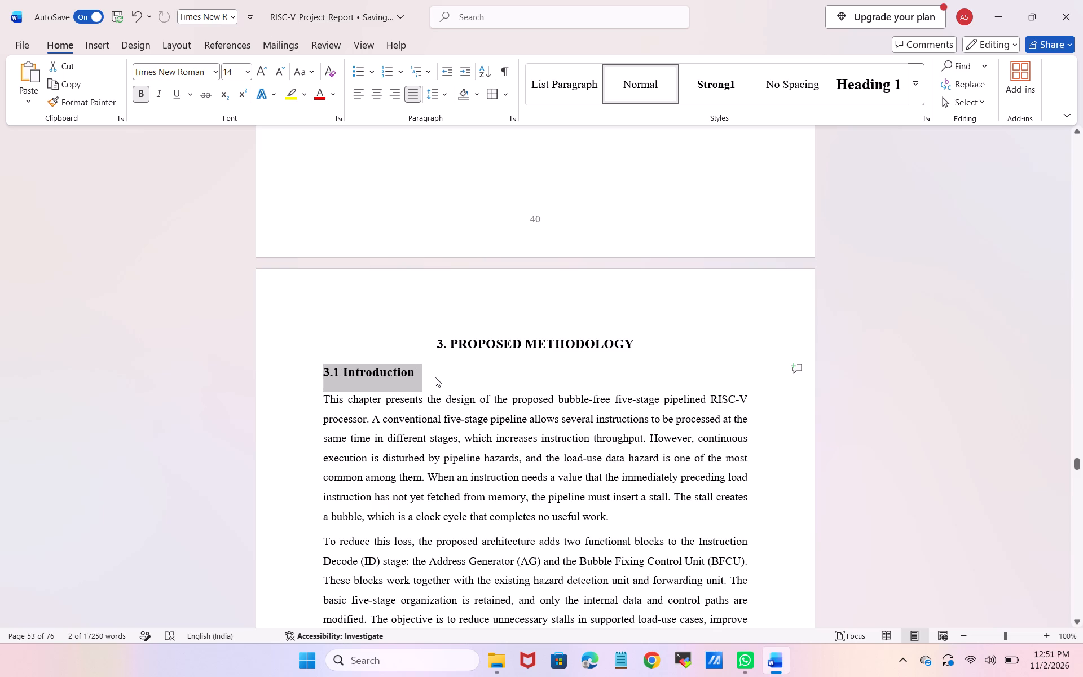
# Move the first paragraph of section 3.1 directly beneath the "3. PROPOSED METHODOLOGY" title, as a justified paragraph with no blank line after it.
pyautogui.click(613, 524)
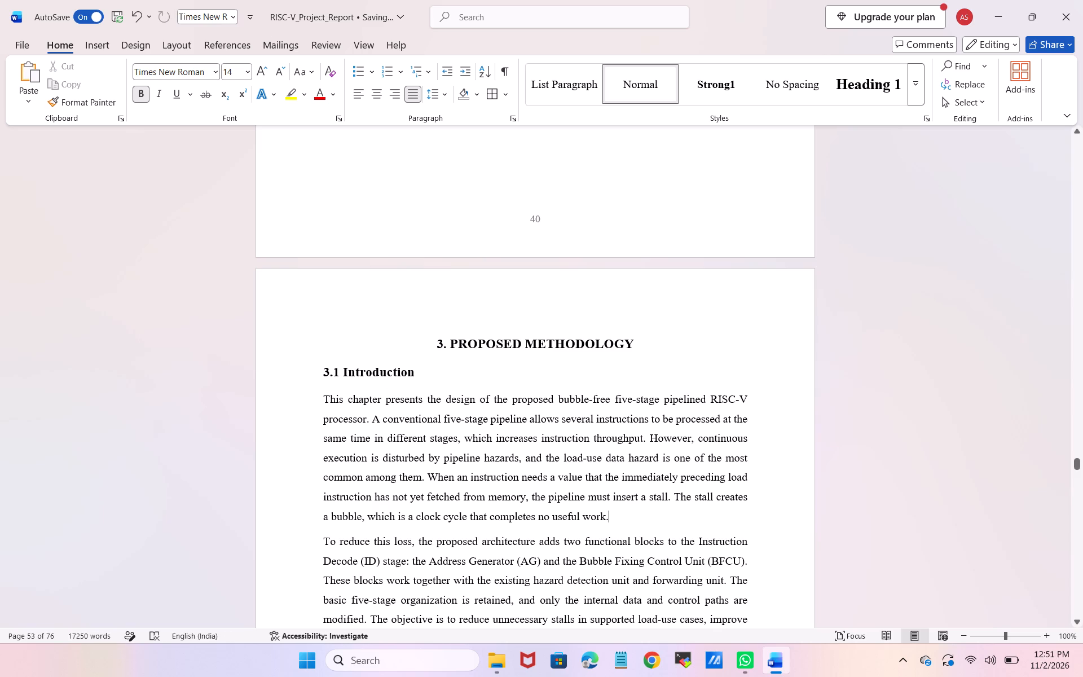
pyautogui.moveTo(613, 524); pyautogui.dragTo(328, 393)
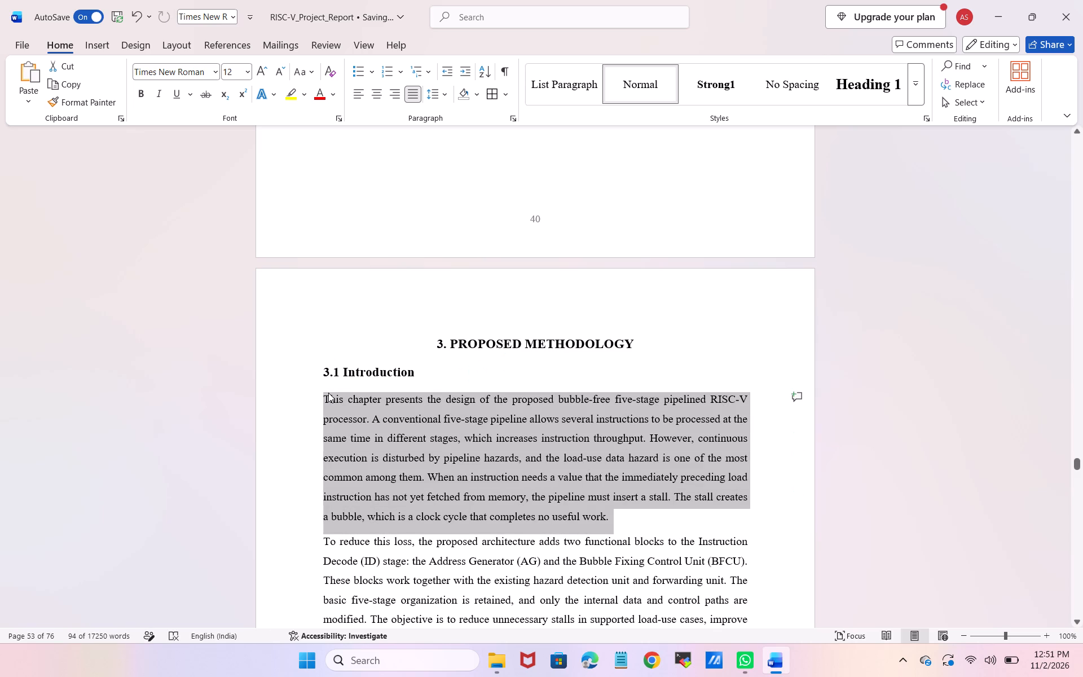
pyautogui.hotkey('ctrl', 'x')
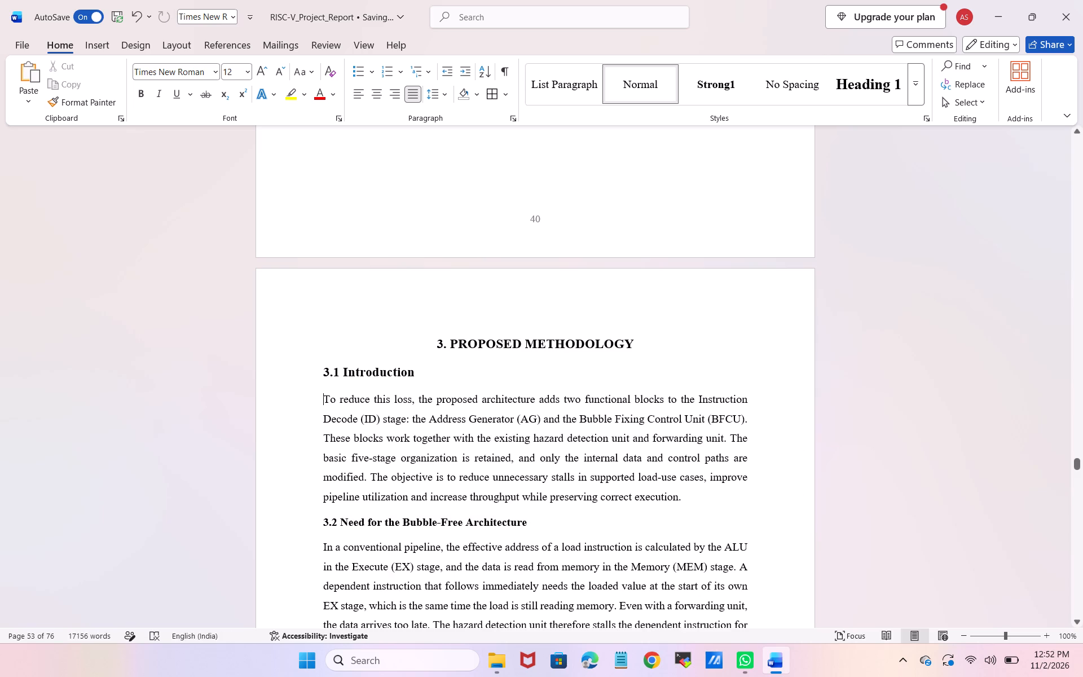
pyautogui.click(641, 340)
pyautogui.press('Return')
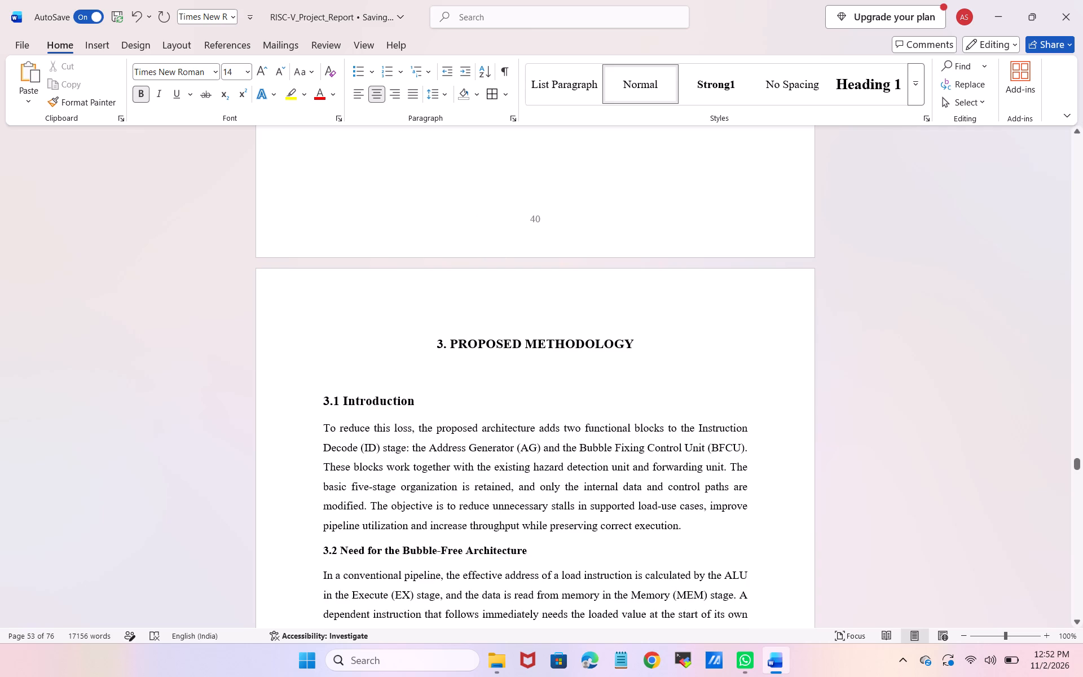
pyautogui.click(413, 93)
pyautogui.hotkey('ctrl', 'v')
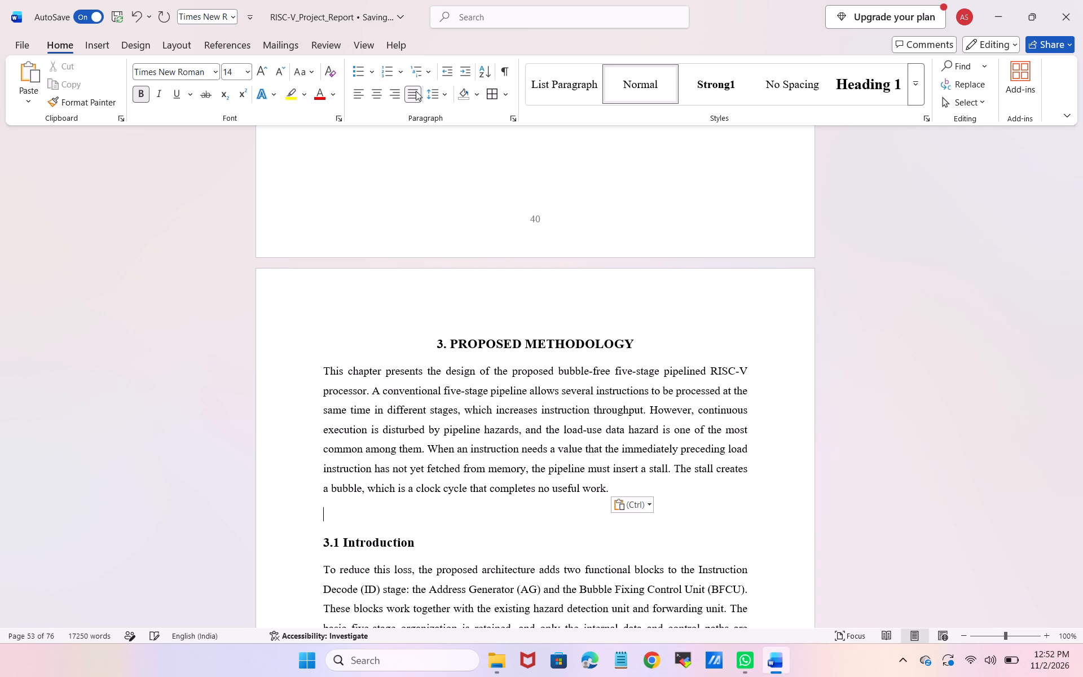
pyautogui.press('BackSpace')
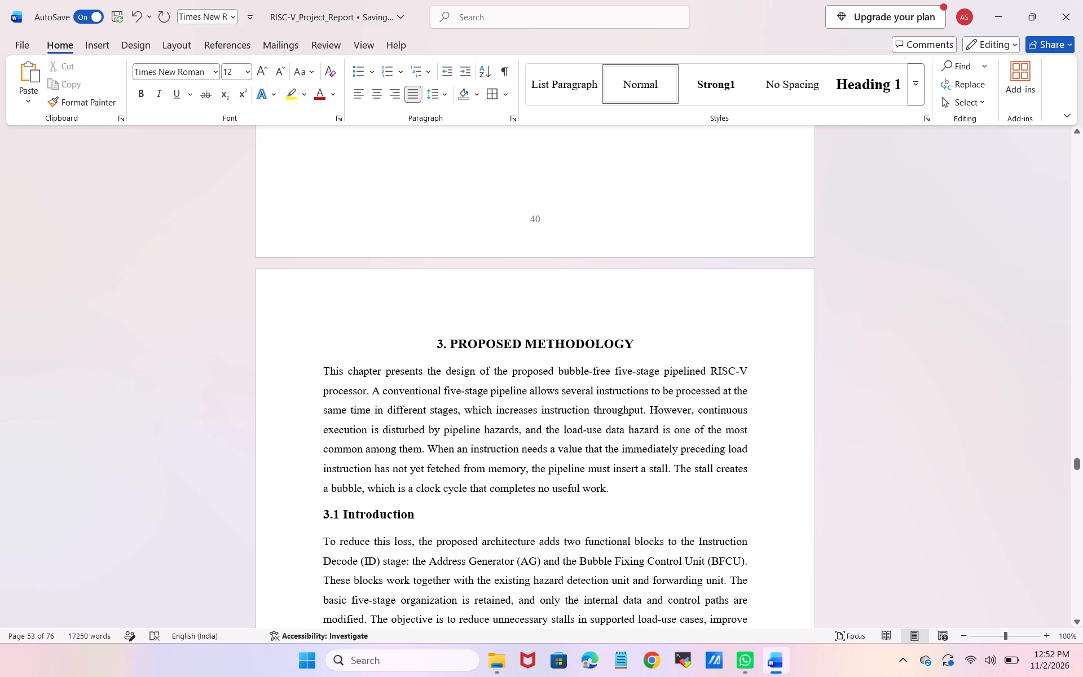
# Delete the word "chapter" from the opening sentence of the paragraph beneath the Chapter 3 title.
pyautogui.click(384, 373)
pyautogui.press('BackSpace')
pyautogui.press('BackSpace')
pyautogui.press('BackSpace')
pyautogui.press('BackSpace')
pyautogui.press('BackSpace')
pyautogui.press('BackSpace')
pyautogui.press('BackSpace')
pyautogui.press('BackSpace')
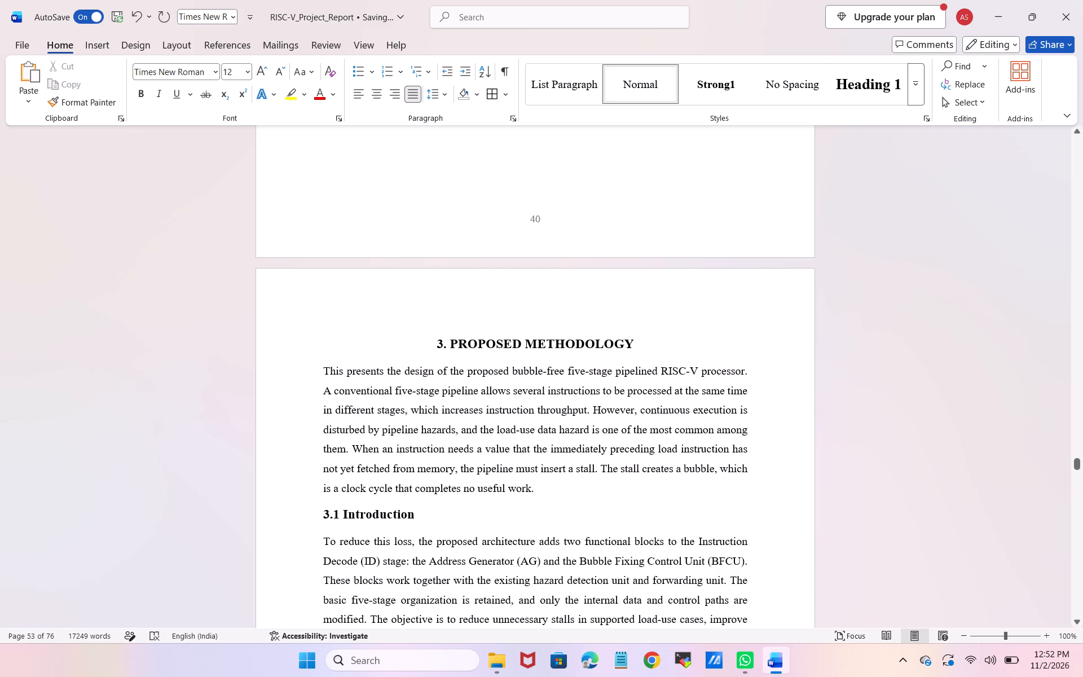
pyautogui.click(538, 485)
# Review Chapter 3 from section 3.1 through the start of section 3.4.2, and return to the end of Chapter 2.
pyautogui.scroll(-1, 538, 485)
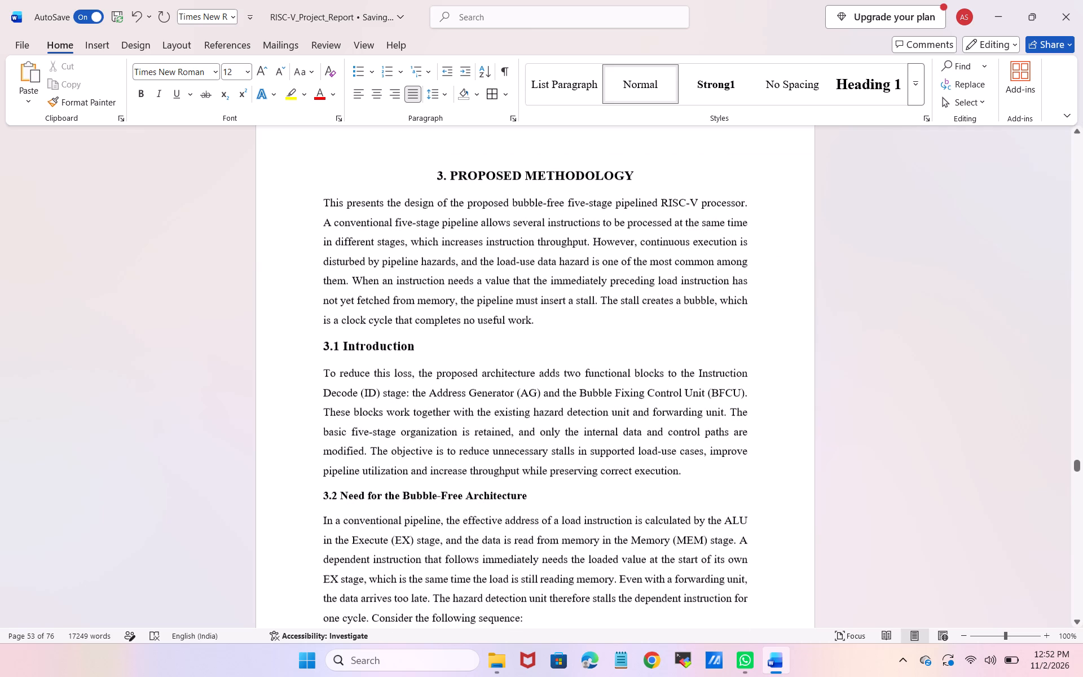
pyautogui.scroll(-1, 538, 485)
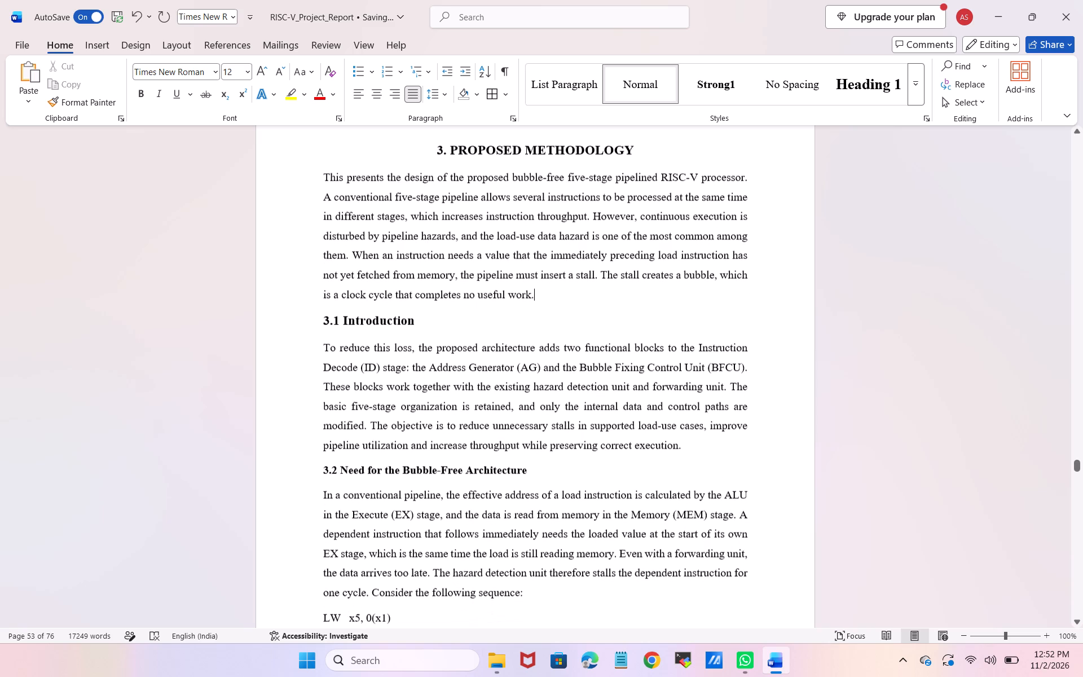
pyautogui.scroll(-4, 538, 485)
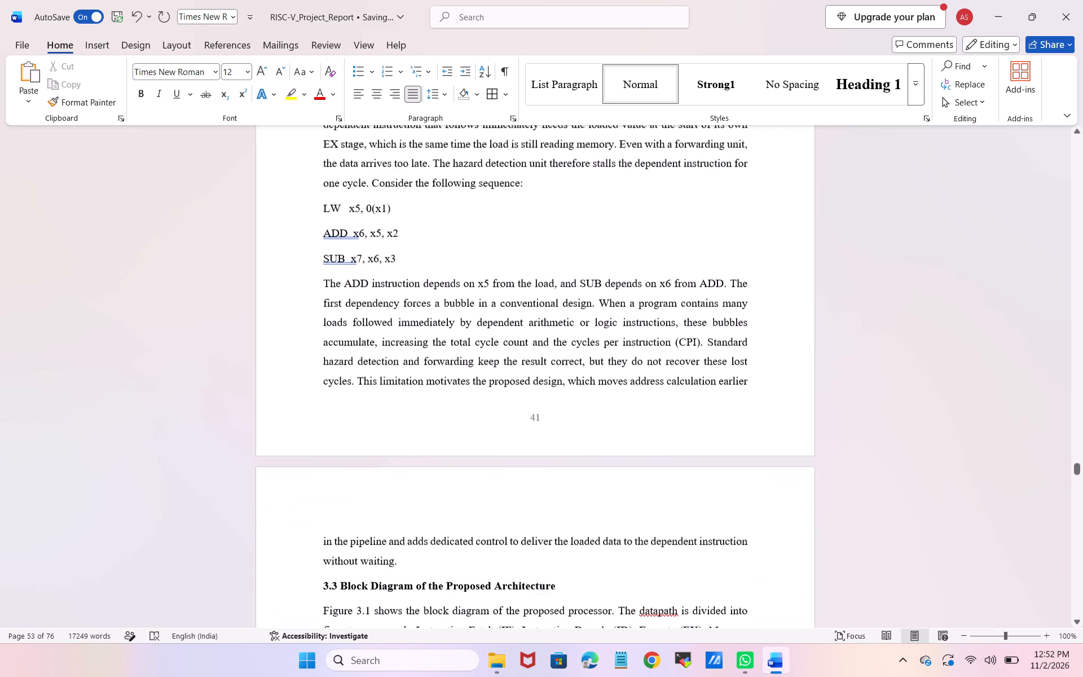
pyautogui.scroll(-2, 538, 485)
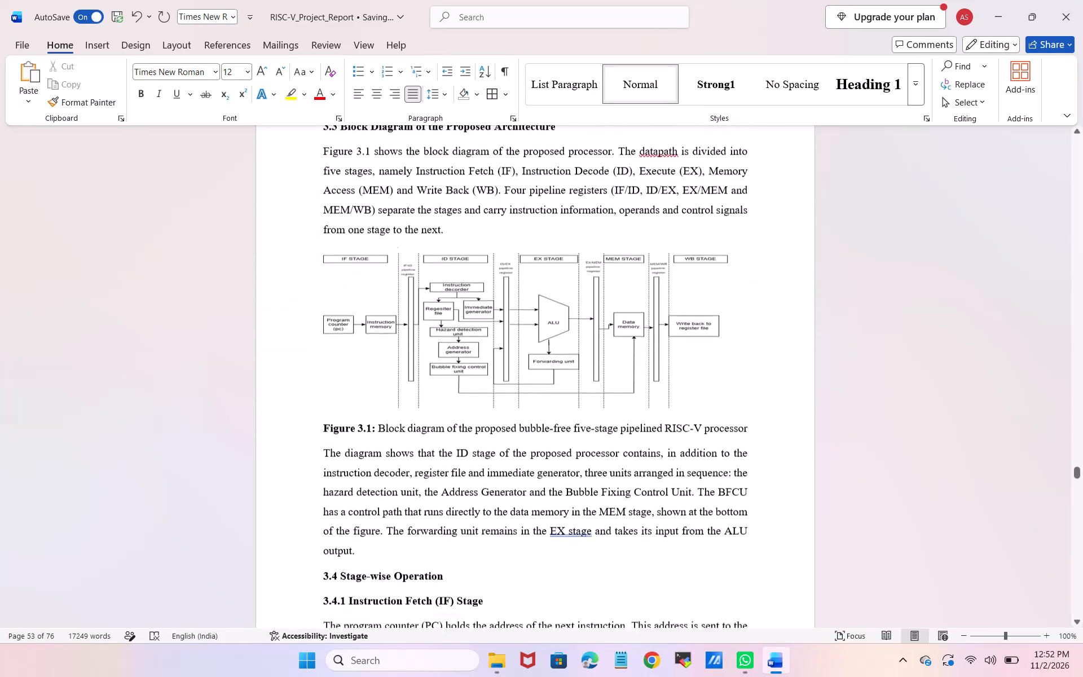
pyautogui.scroll(-1, 538, 485)
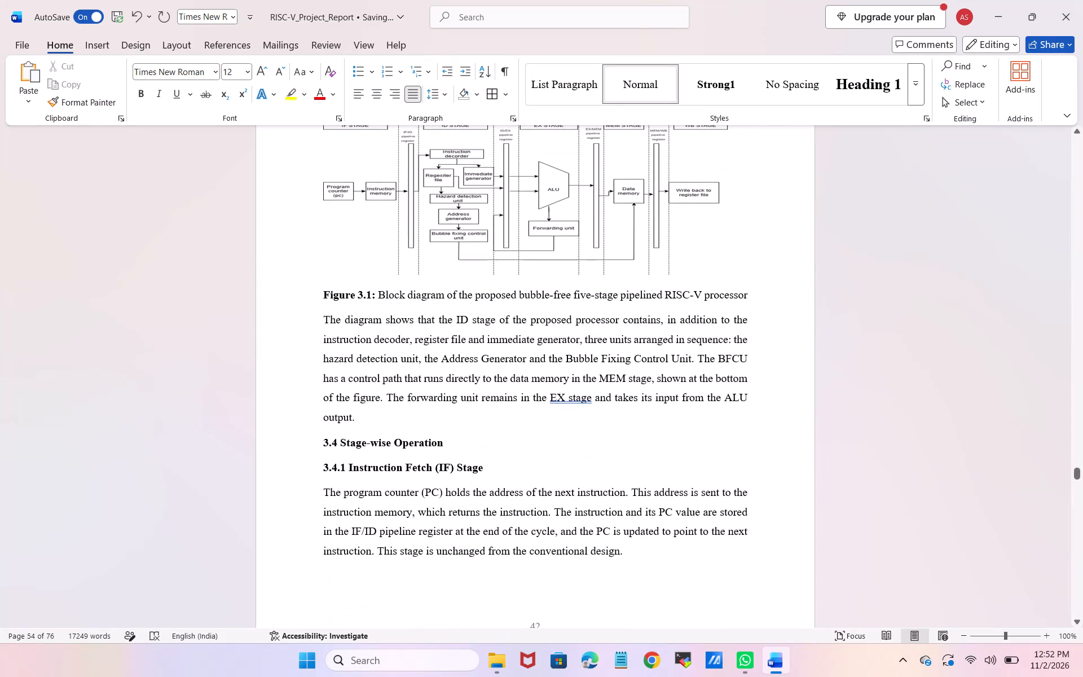
pyautogui.scroll(1, 538, 485)
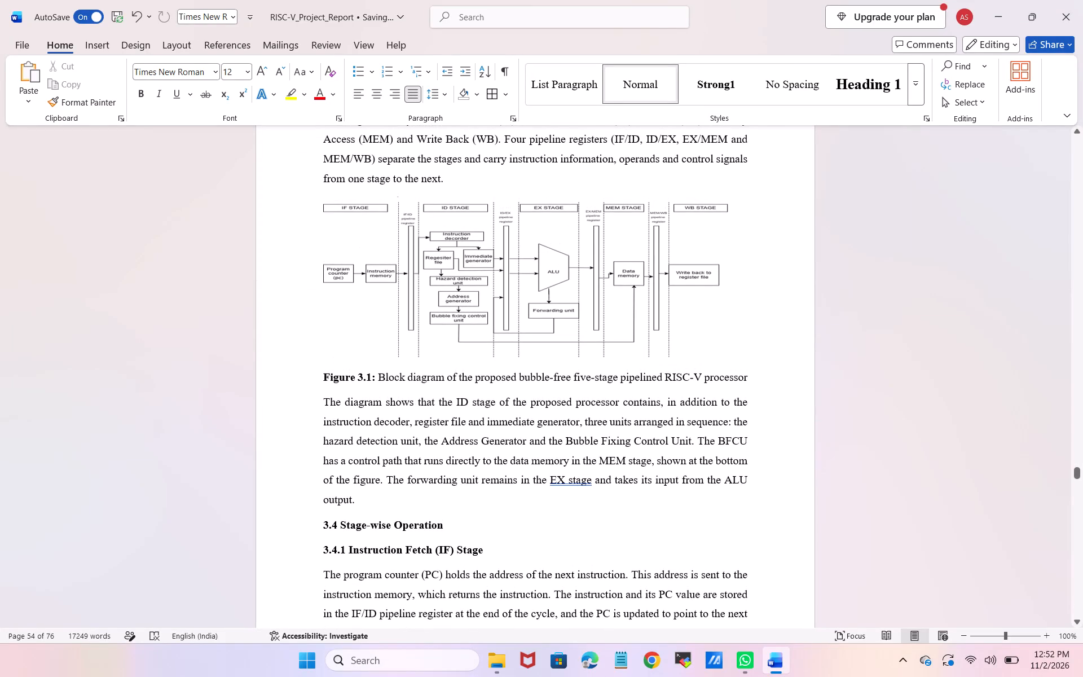
pyautogui.scroll(-1, 538, 485)
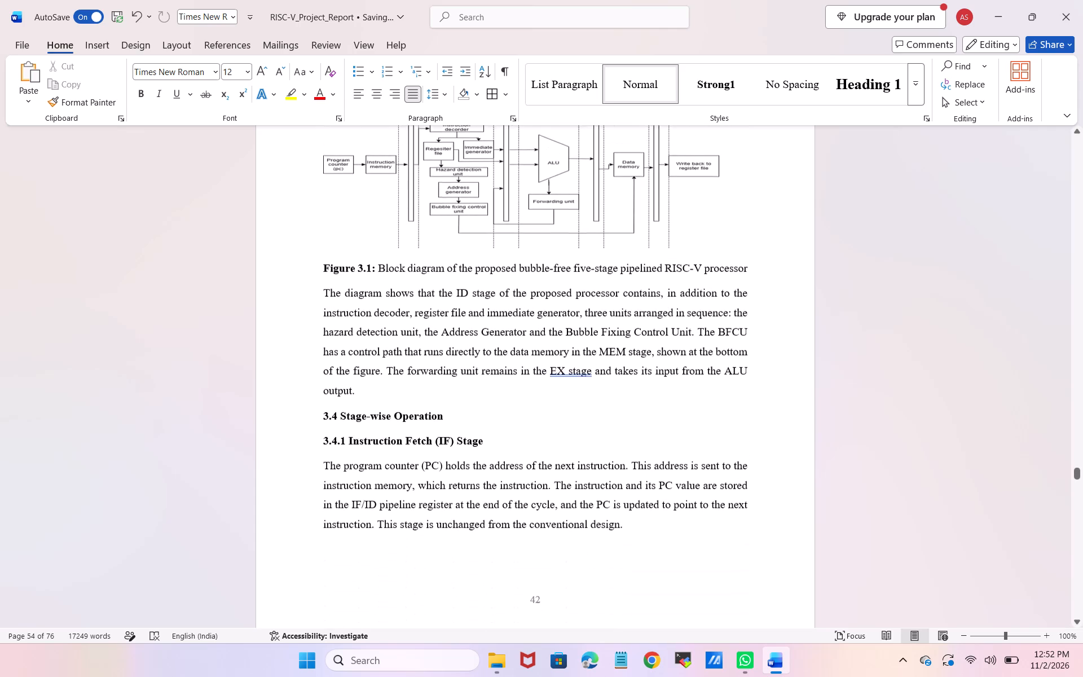
pyautogui.scroll(-2, 538, 485)
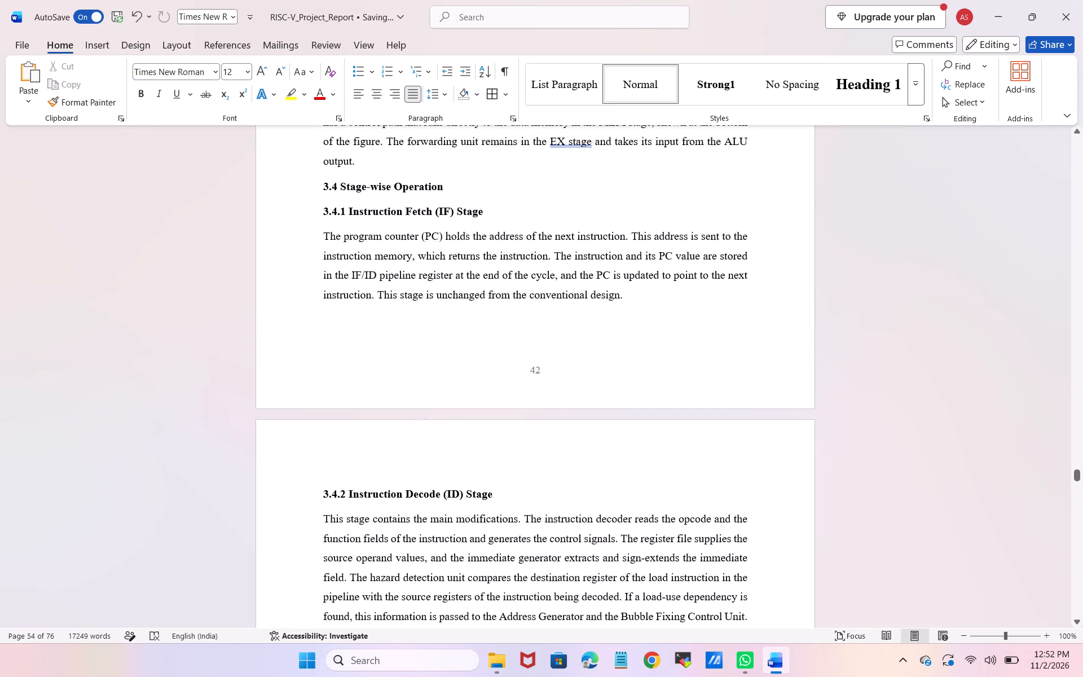
pyautogui.scroll(3, 538, 485)
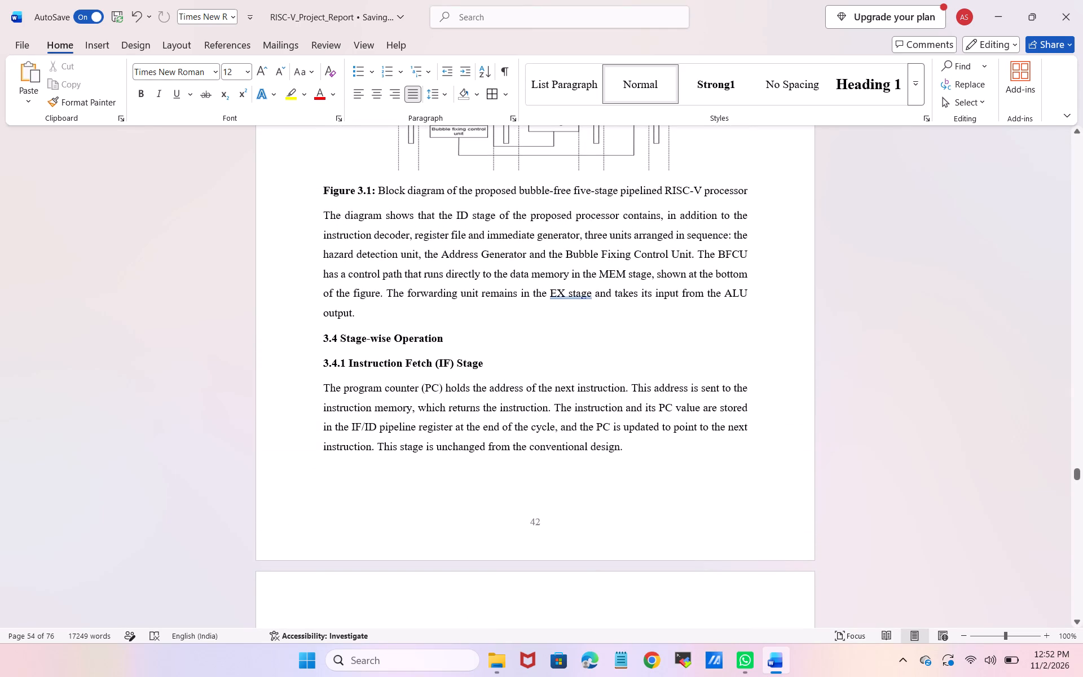
pyautogui.scroll(1, 538, 485)
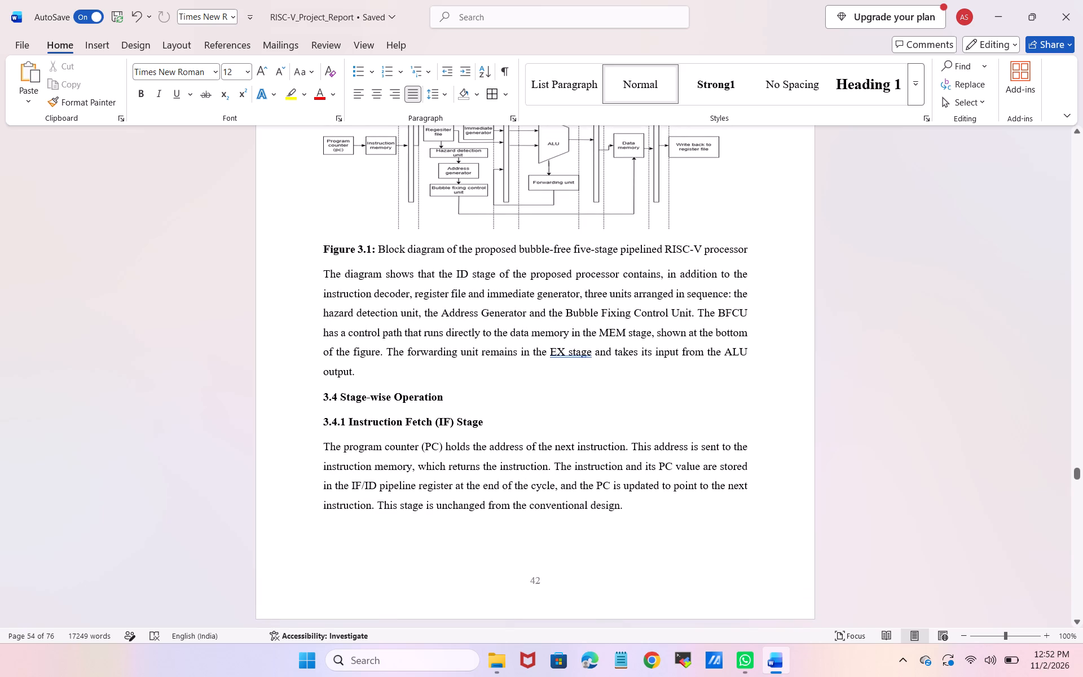
pyautogui.scroll(-1, 538, 485)
pyautogui.scroll(1, 538, 485)
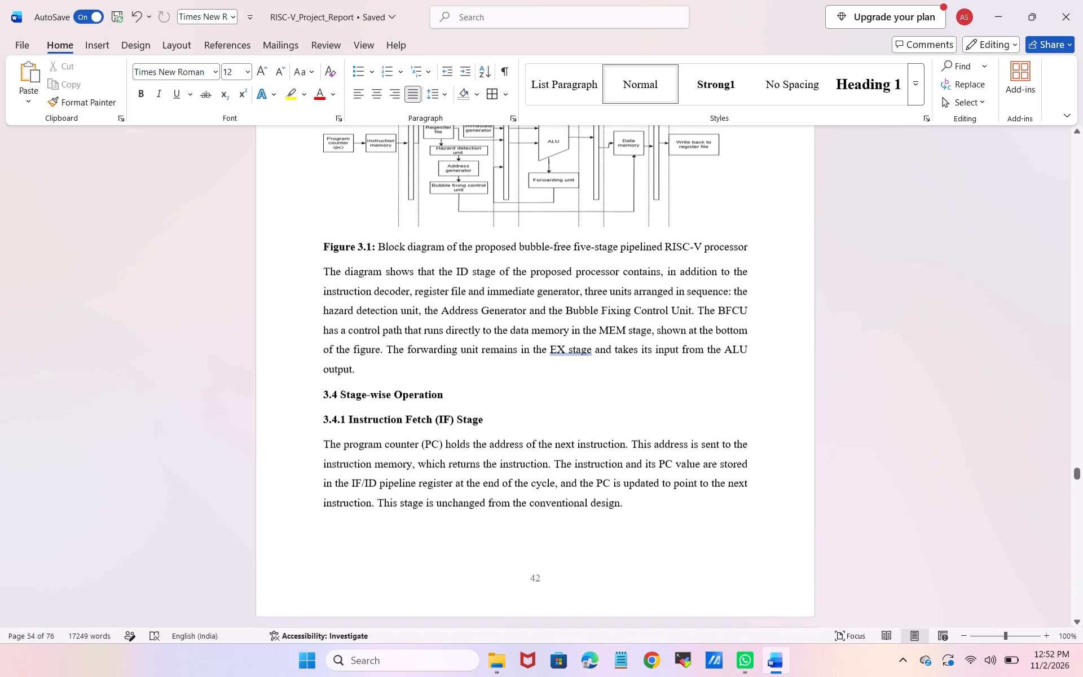
pyautogui.scroll(3, 538, 485)
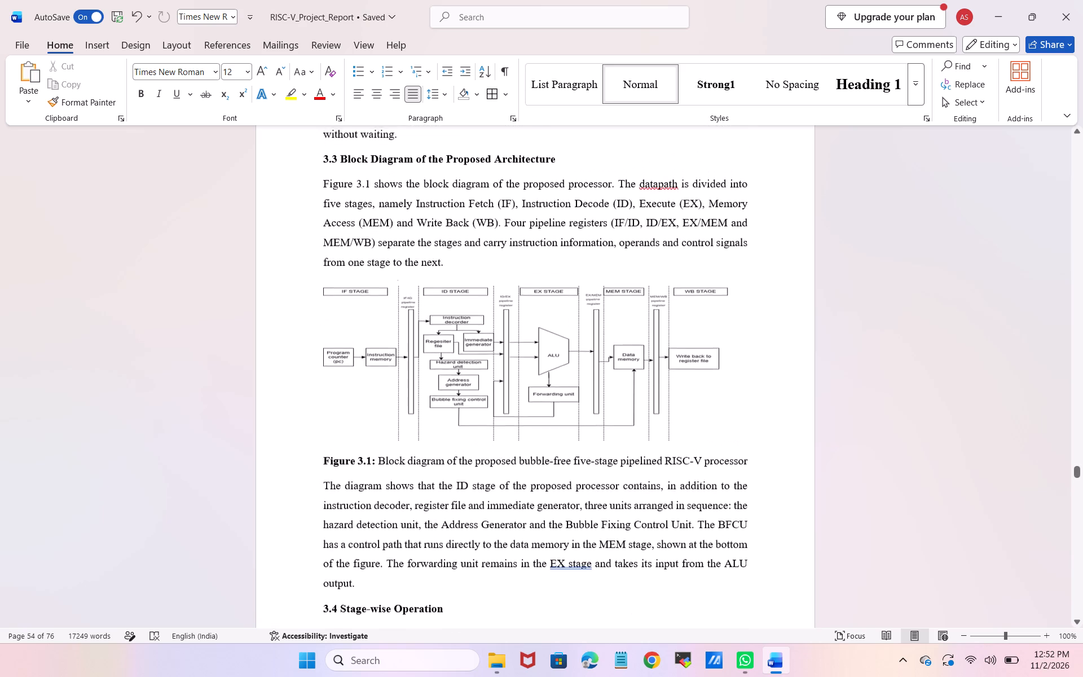
pyautogui.scroll(4, 538, 485)
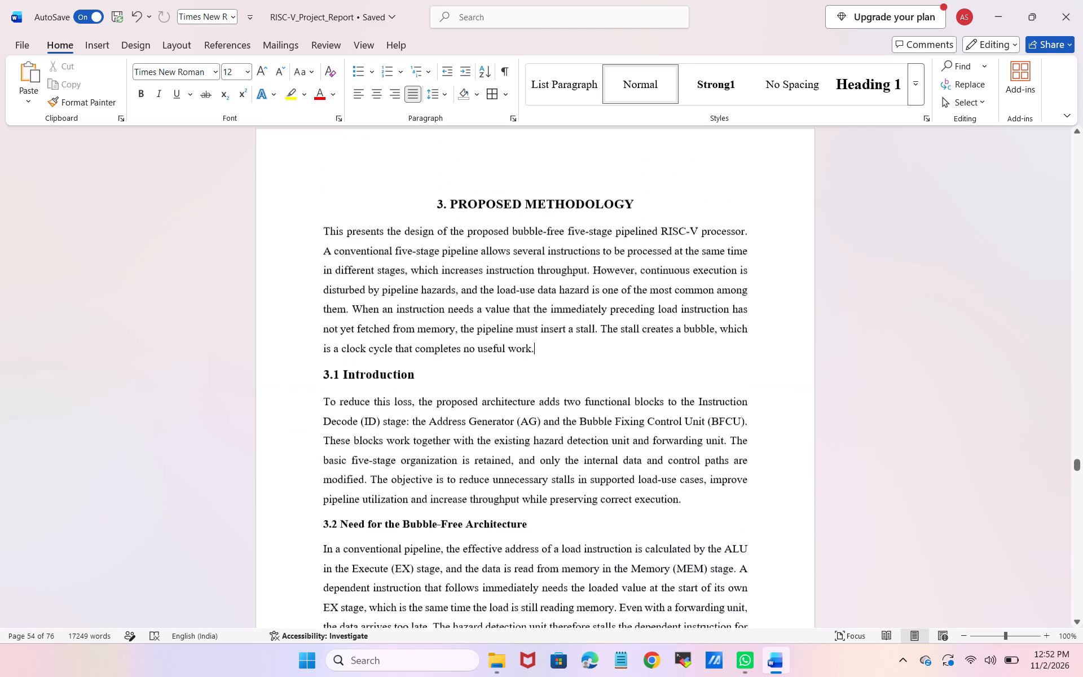
pyautogui.scroll(2, 538, 485)
# Remove the bold formatting from the "Figure 3.1:" label in the block diagram's caption.
pyautogui.scroll(-2, 538, 485)
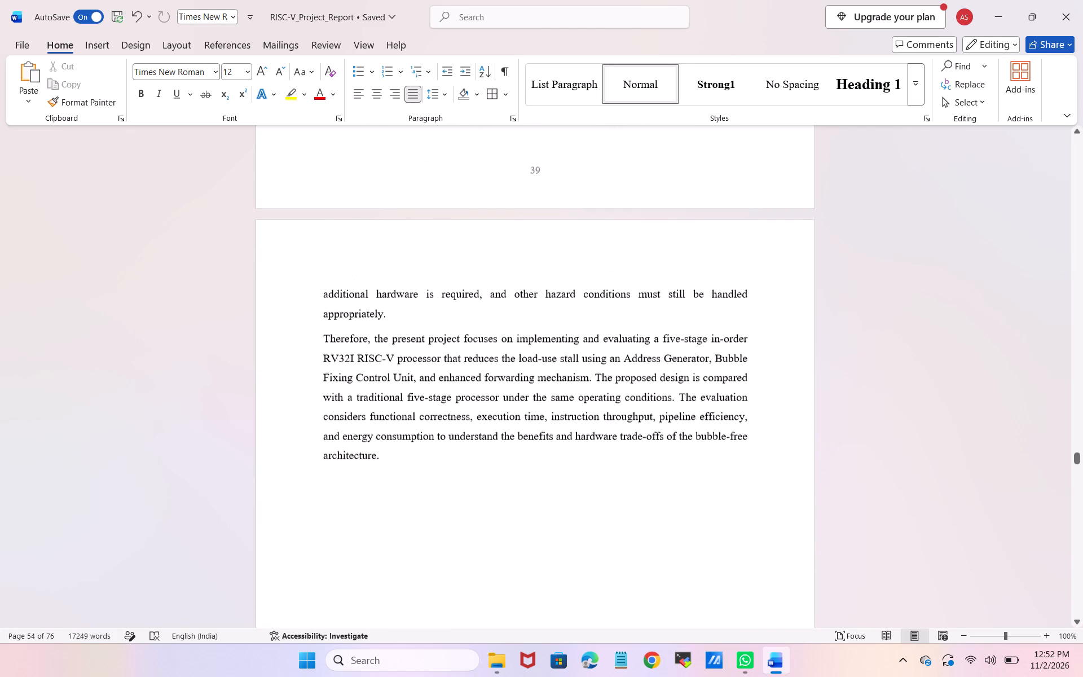
pyautogui.scroll(-3, 538, 485)
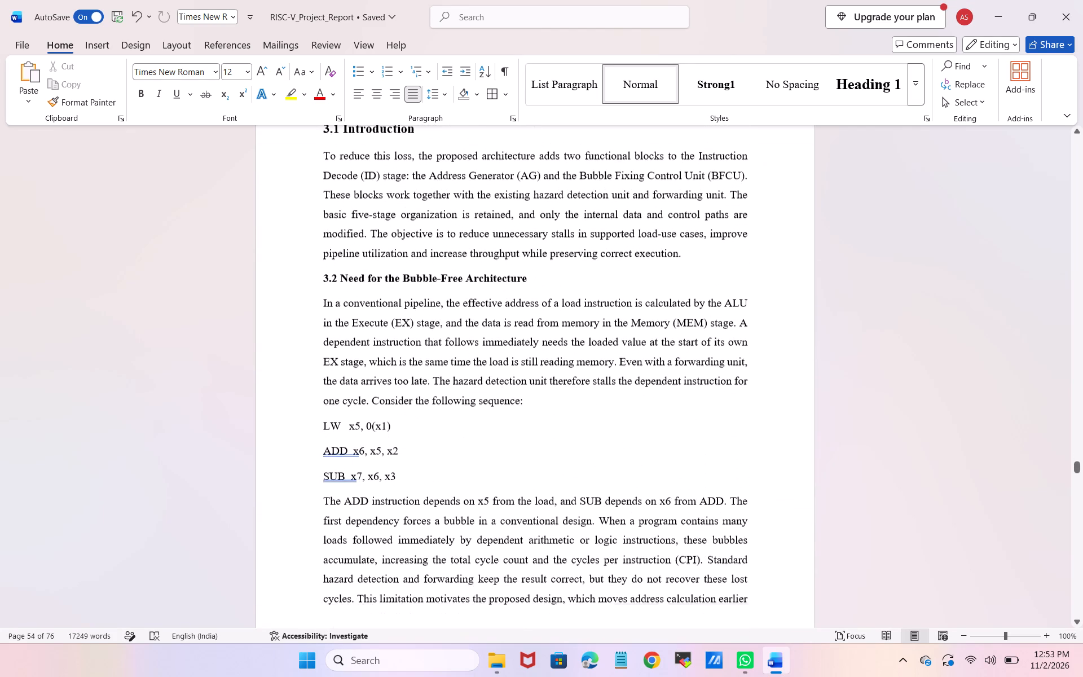
pyautogui.scroll(-3, 538, 485)
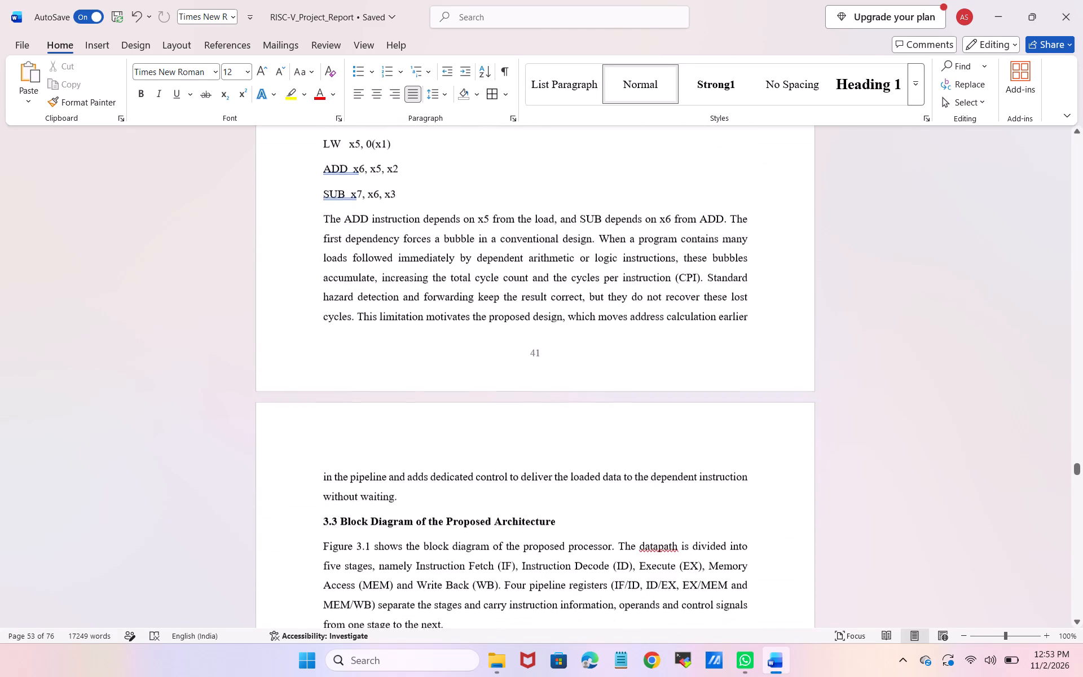
pyautogui.scroll(-4, 538, 485)
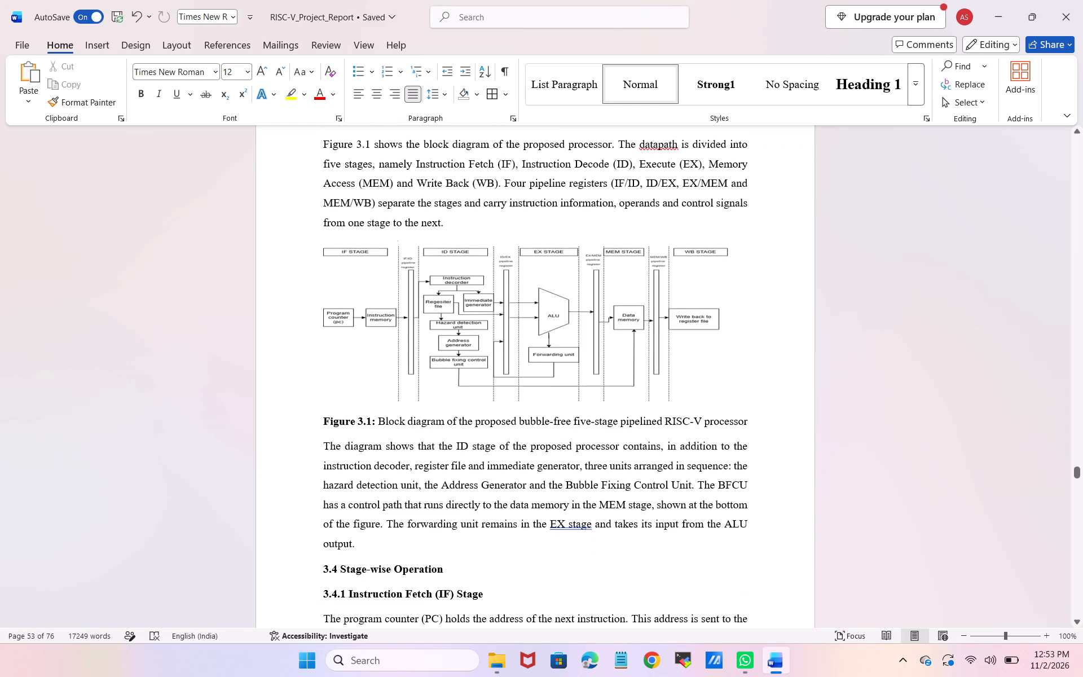
pyautogui.moveTo(756, 418); pyautogui.dragTo(351, 388)
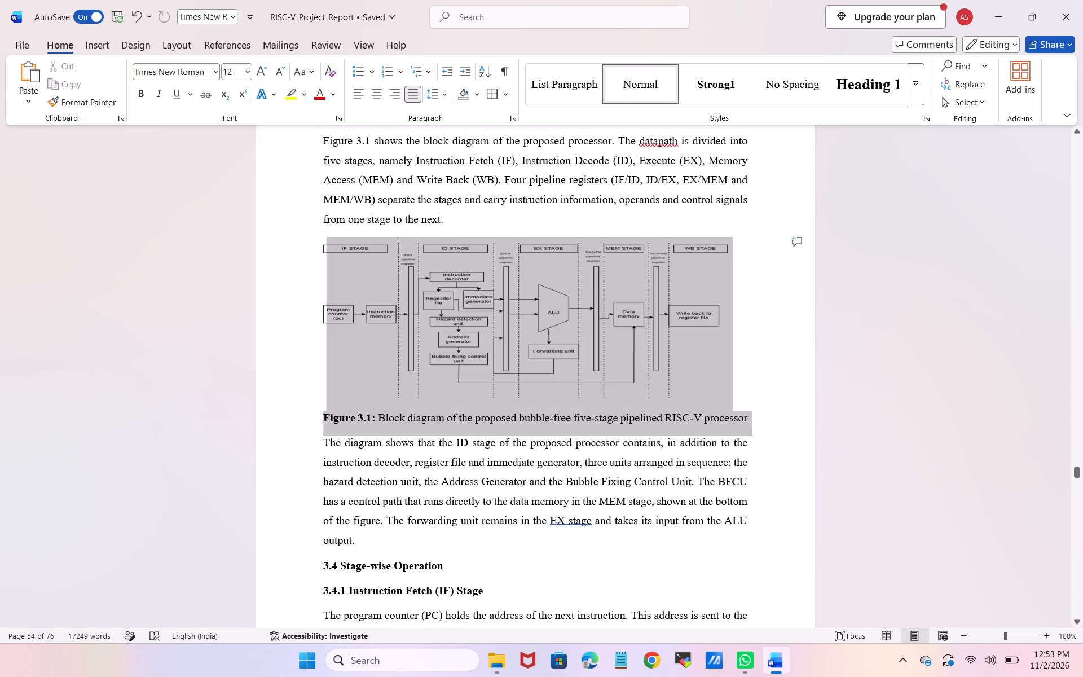
pyautogui.moveTo(351, 388); pyautogui.dragTo(335, 423)
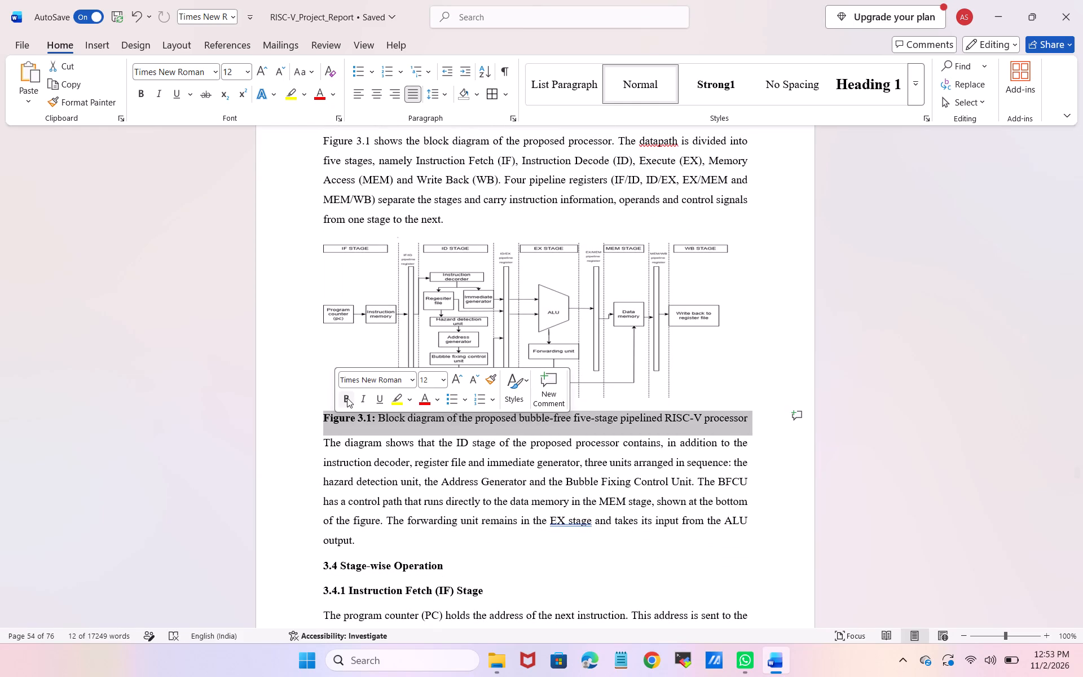
pyautogui.click(347, 398)
pyautogui.click(308, 423)
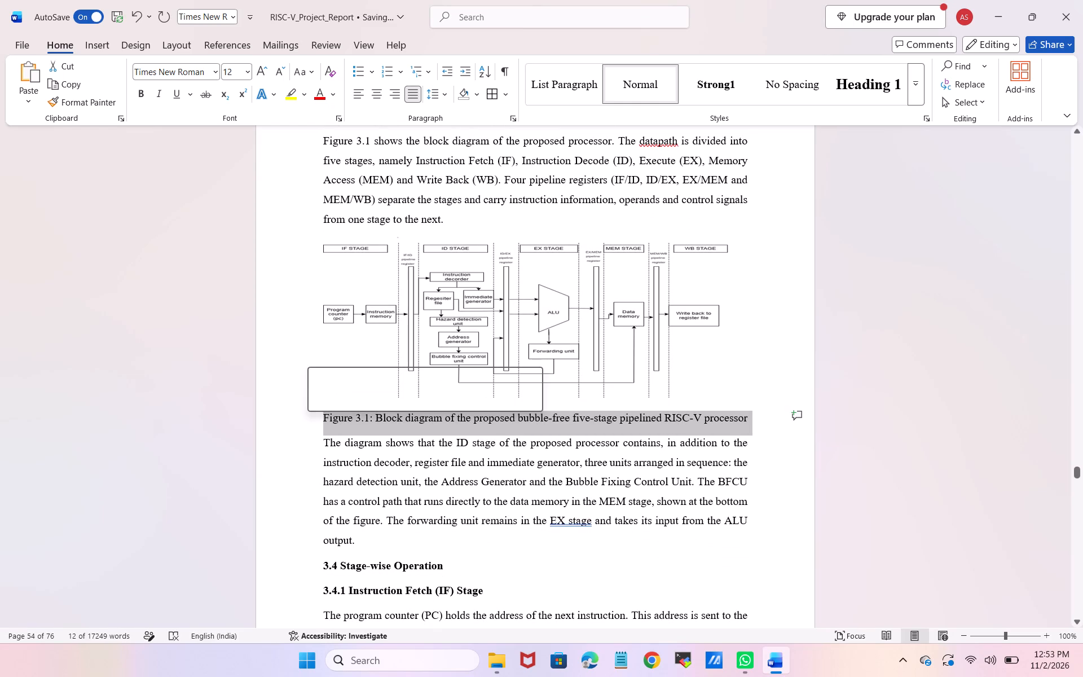
pyautogui.click(482, 562)
# Add a line beneath the "3.4 Stage-wise Operation" heading reading "Stage wise operation consist of 5 stages".
pyautogui.scroll(-1, 482, 562)
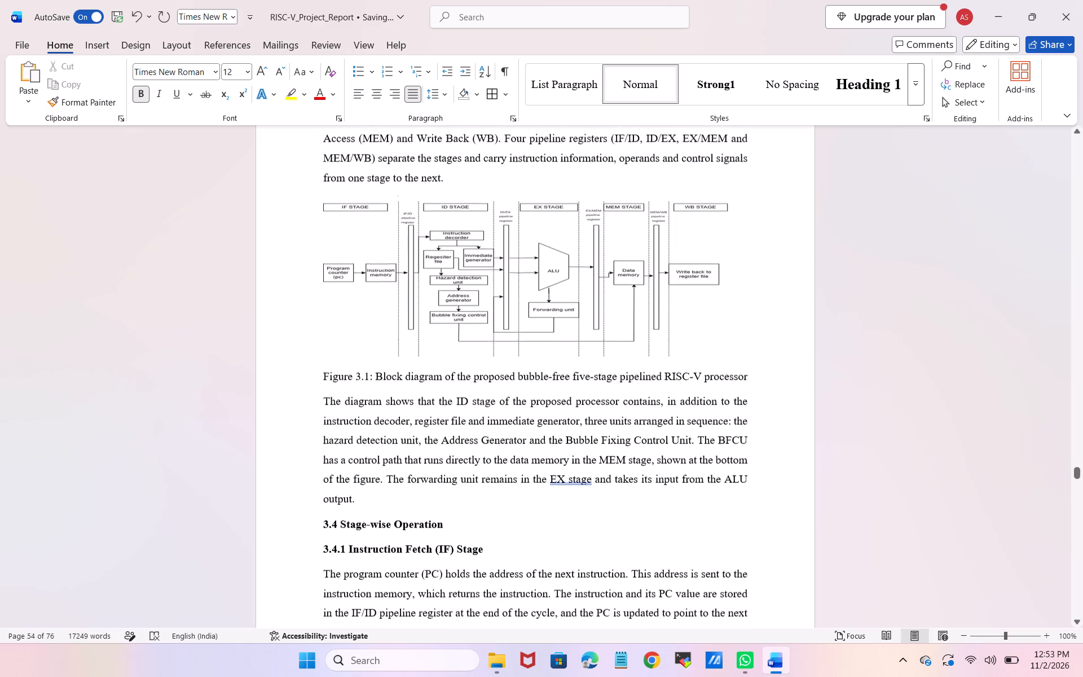
pyautogui.scroll(-3, 482, 562)
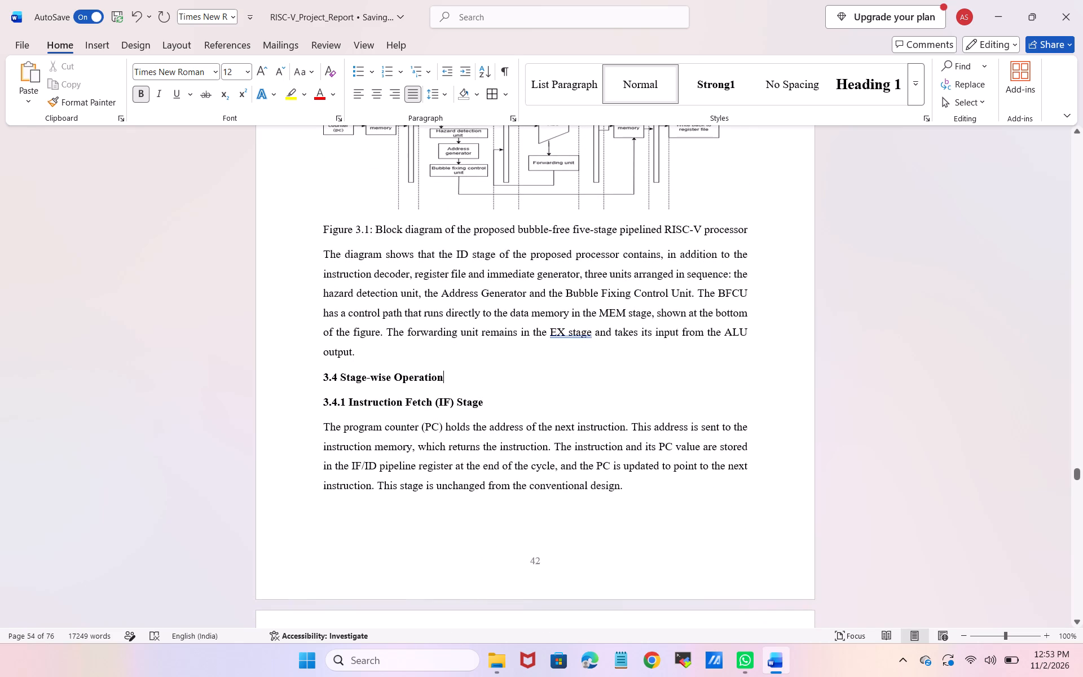
pyautogui.click(457, 380)
pyautogui.press('Return')
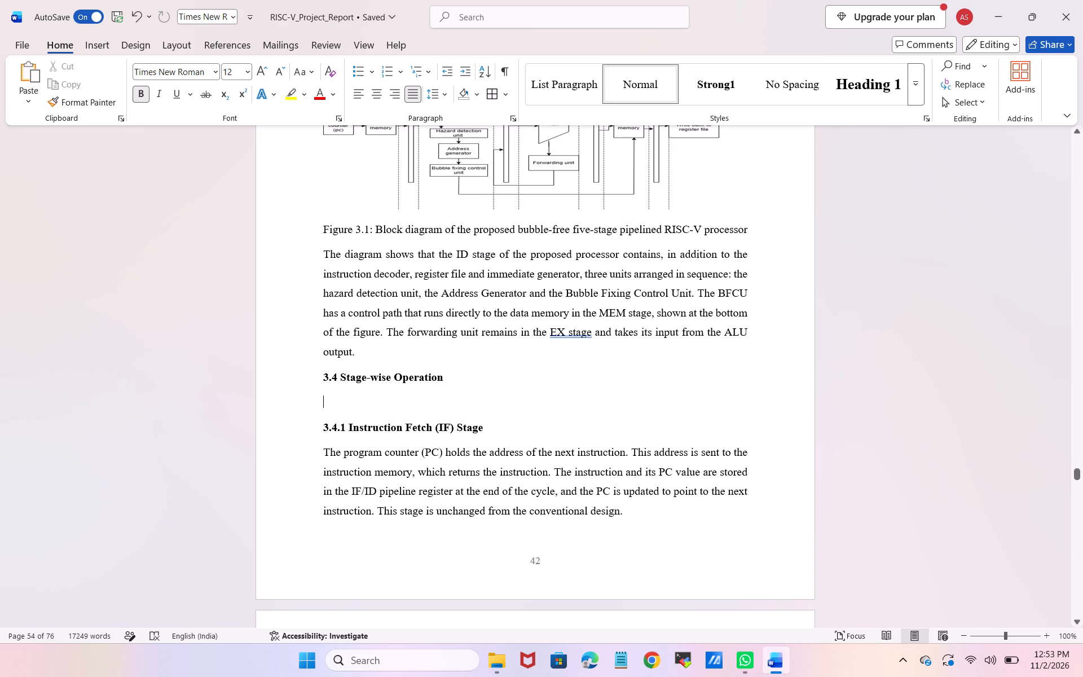
pyautogui.hotkey('shift', 's')
pyautogui.write('tage')
pyautogui.press('space')
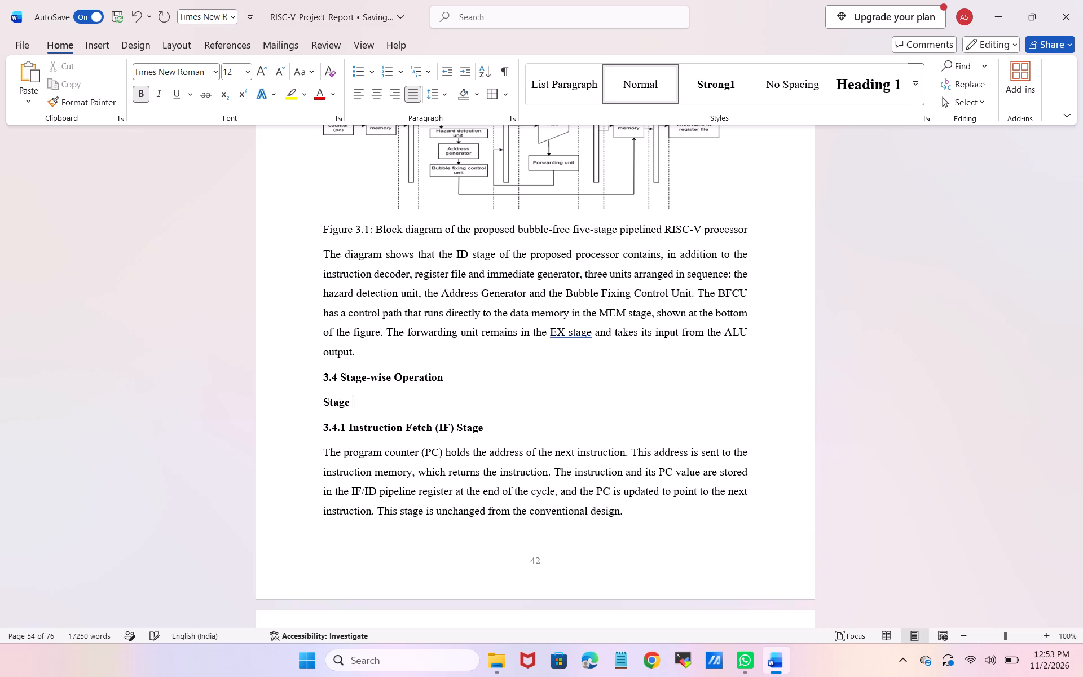
pyautogui.press('BackSpace')
pyautogui.press('space')
pyautogui.write('wise')
pyautogui.press('space')
pyautogui.write('operation')
pyautogui.press('space')
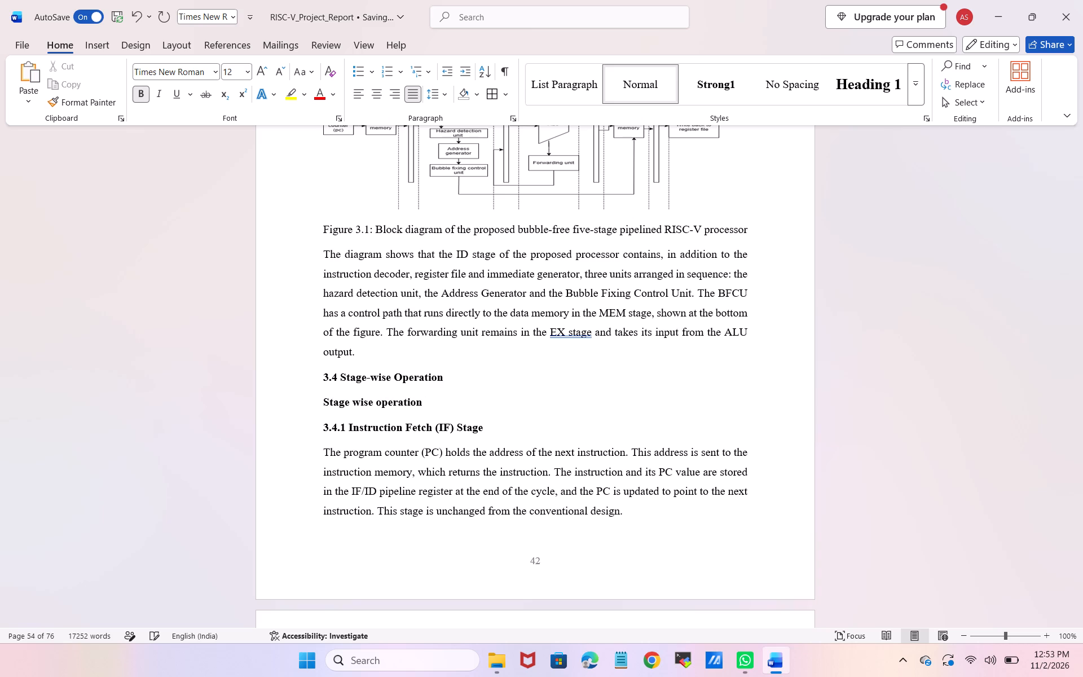
pyautogui.write('consist')
pyautogui.press('space')
pyautogui.press('BackSpace')
pyautogui.press('BackSpace')
pyautogui.write('t o')
pyautogui.write('f')
pyautogui.press('space')
pyautogui.write('5 stages')
pyautogui.press('space')
# Review the stage descriptions from section 3.4.2 through the start of section 3.7, and return to section 3.4.
pyautogui.scroll(-2, 456, 376)
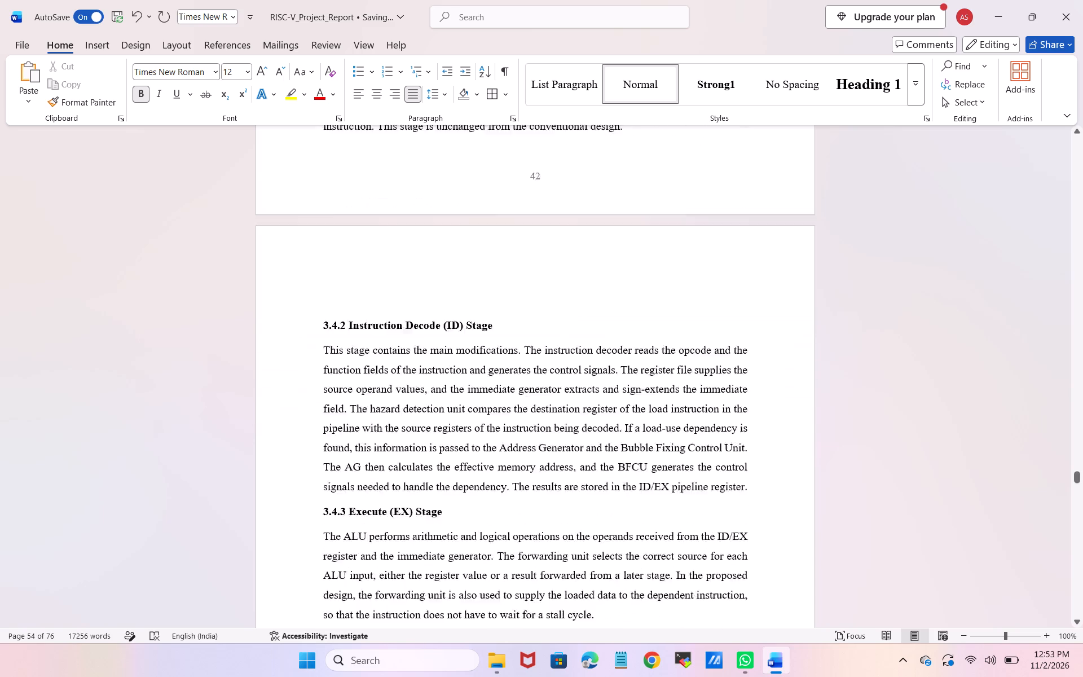
pyautogui.scroll(-4, 456, 376)
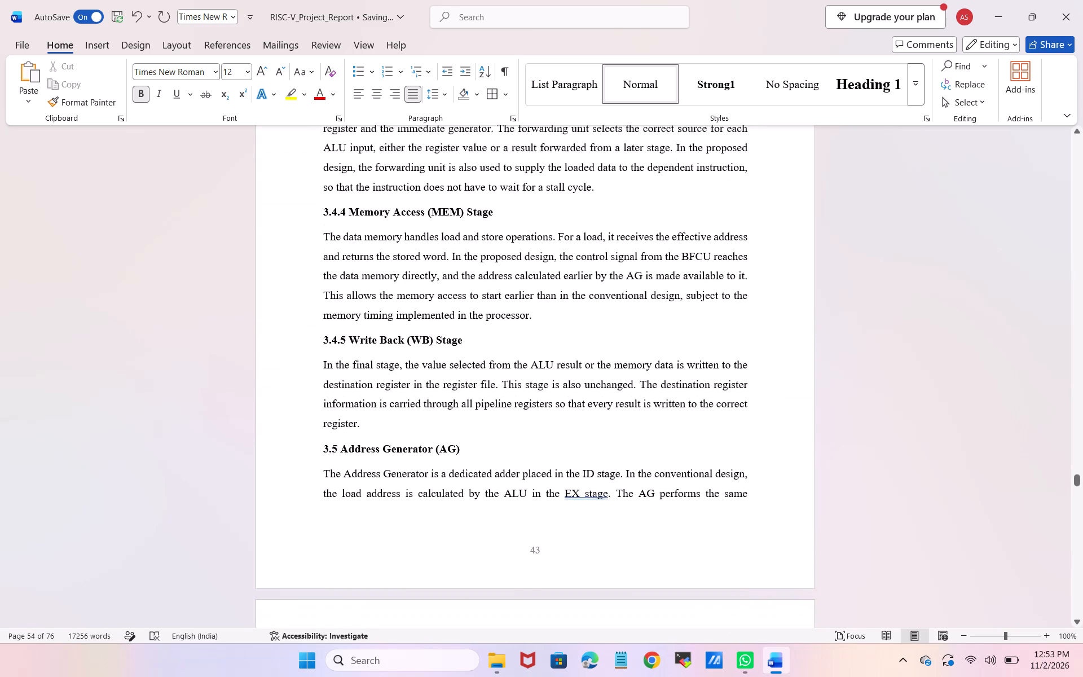
pyautogui.scroll(-4, 456, 376)
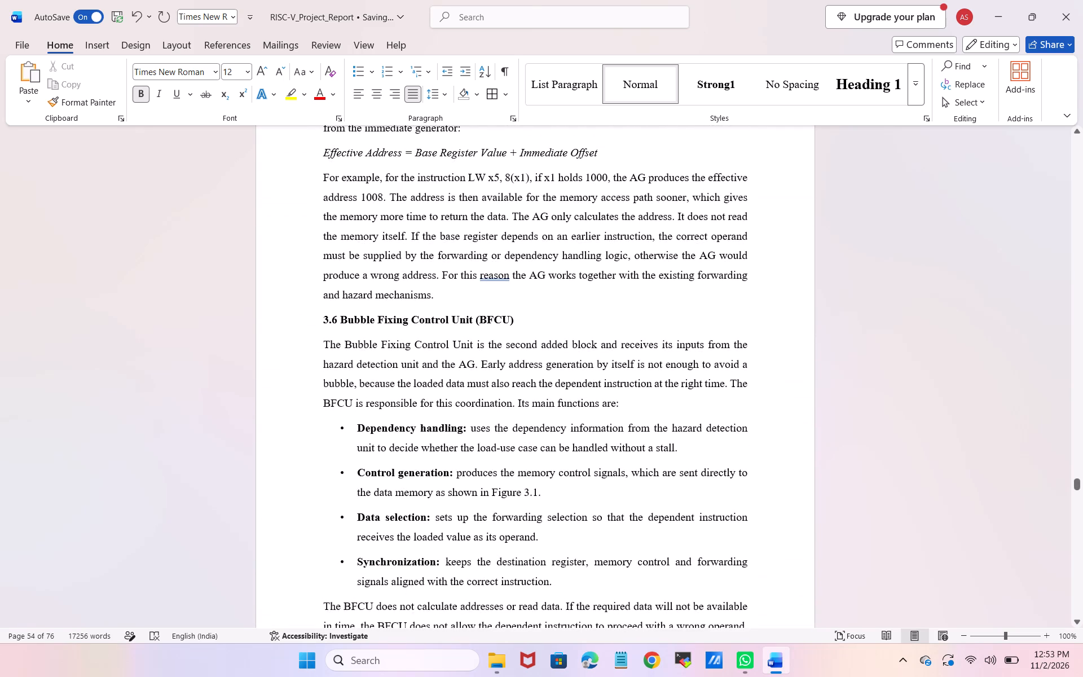
pyautogui.scroll(-1, 456, 376)
pyautogui.scroll(1, 456, 376)
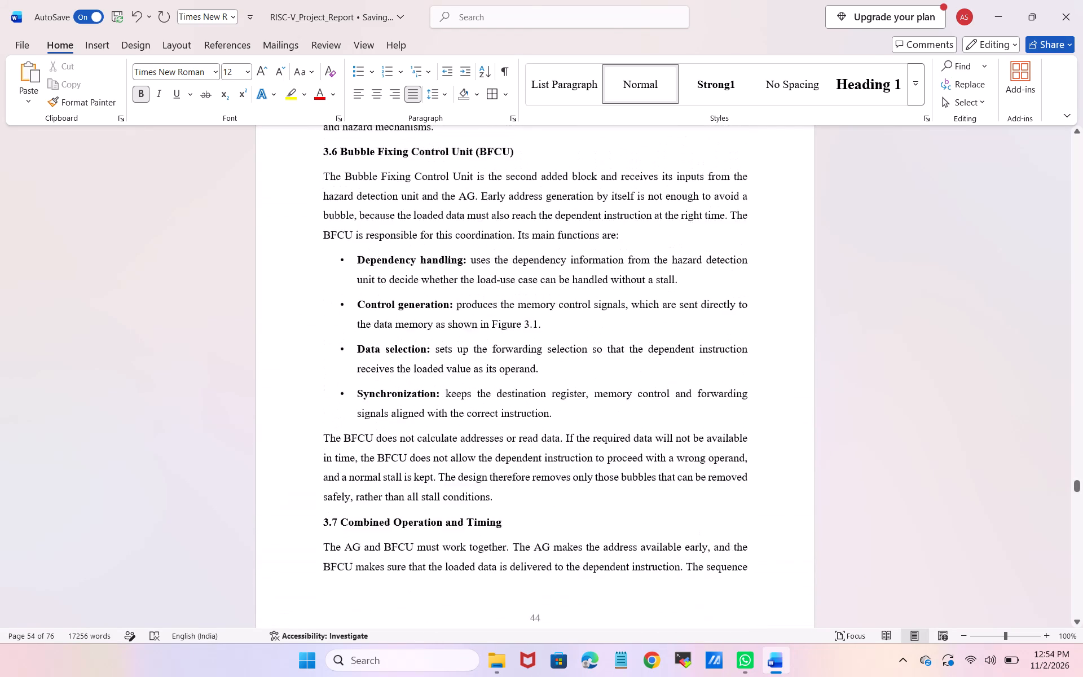
pyautogui.scroll(4, 456, 376)
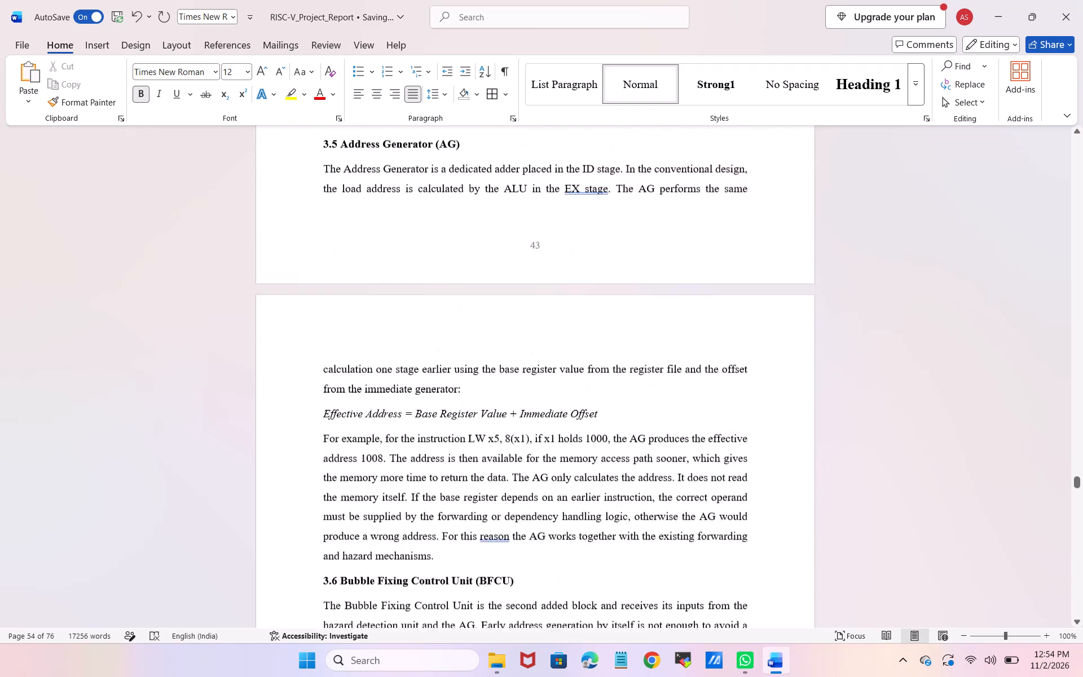
pyautogui.scroll(2, 456, 376)
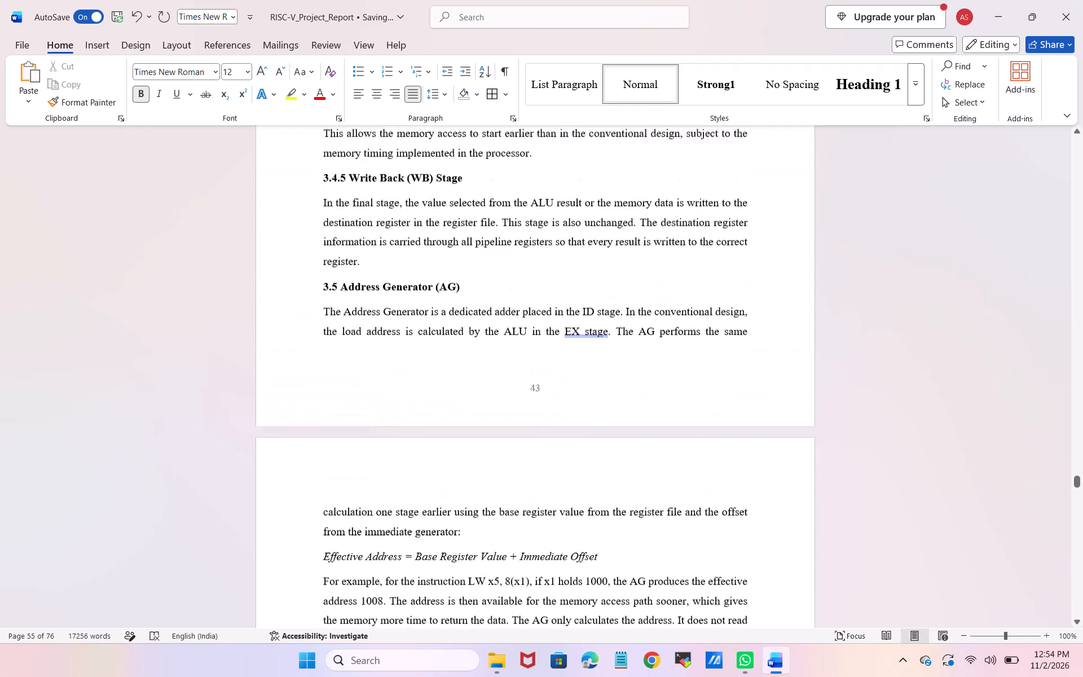
pyautogui.scroll(3, 456, 376)
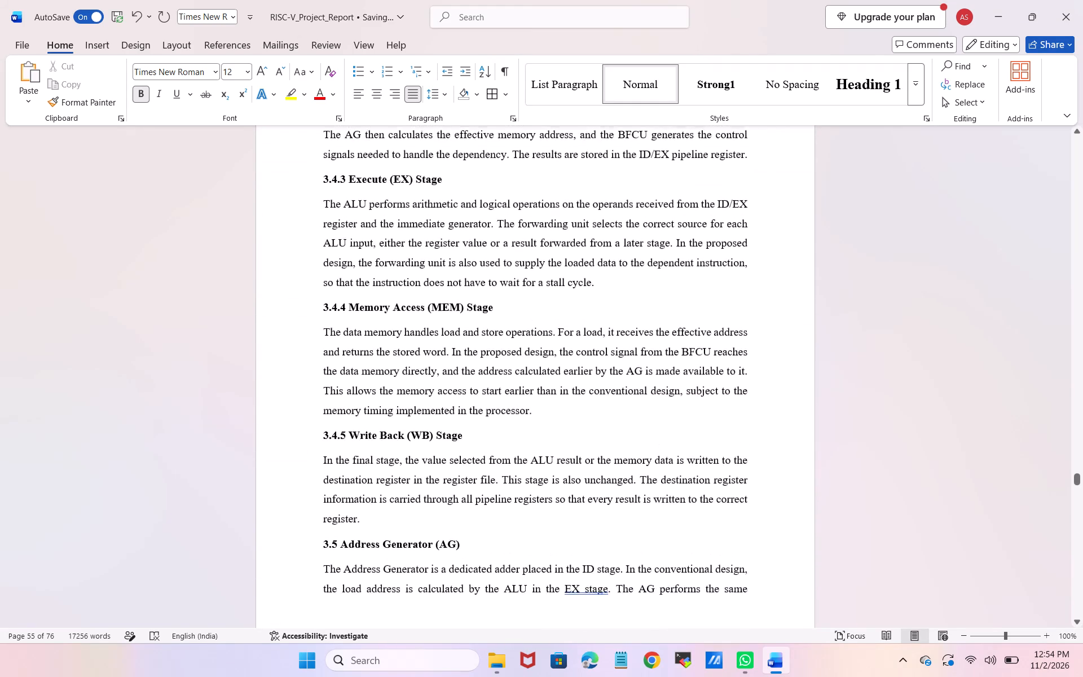
pyautogui.scroll(2, 456, 376)
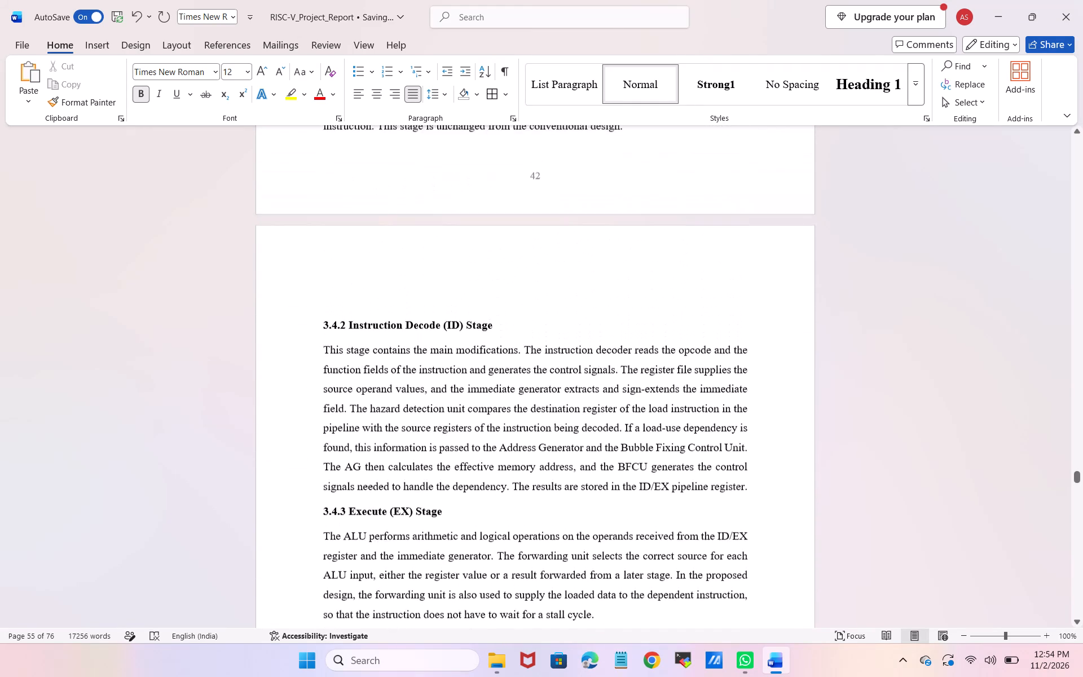
pyautogui.scroll(2, 456, 376)
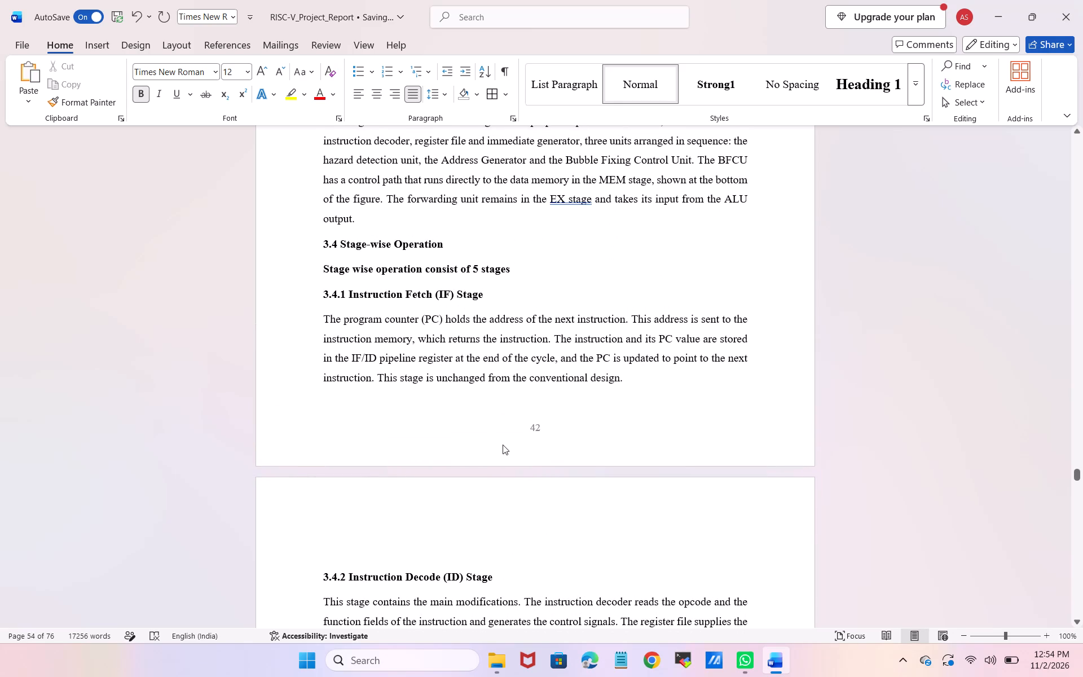
# Continue the new line under heading 3.4 with "that are instruction fetch,instruction decode,".
pyautogui.moveTo(518, 275); pyautogui.dragTo(469, 275)
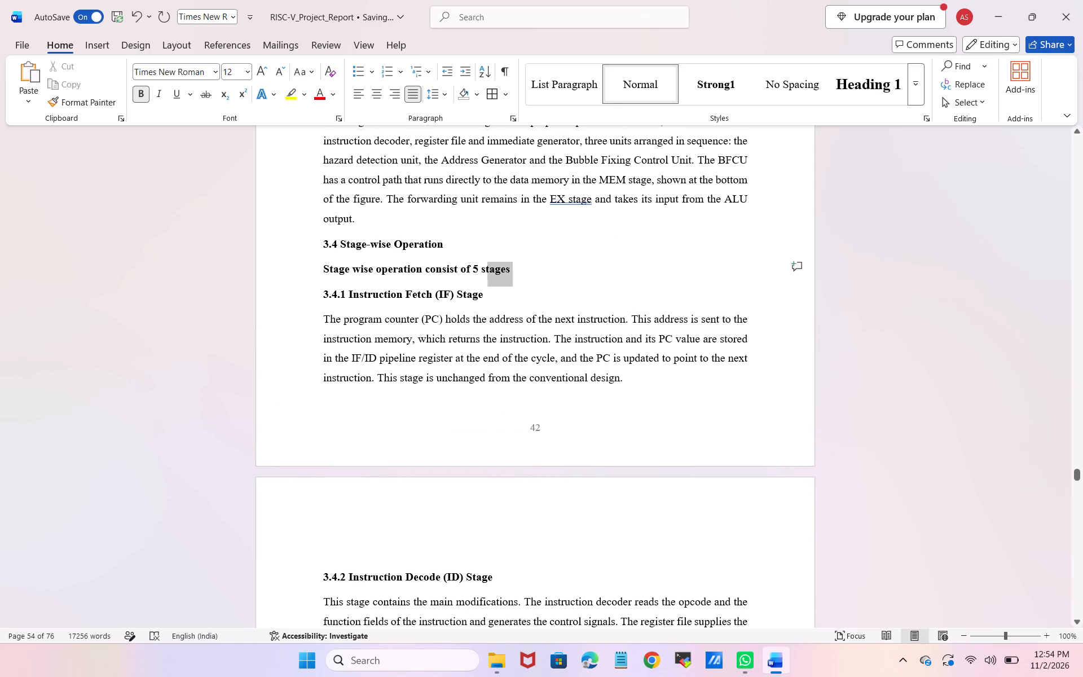
pyautogui.moveTo(469, 275); pyautogui.dragTo(332, 280)
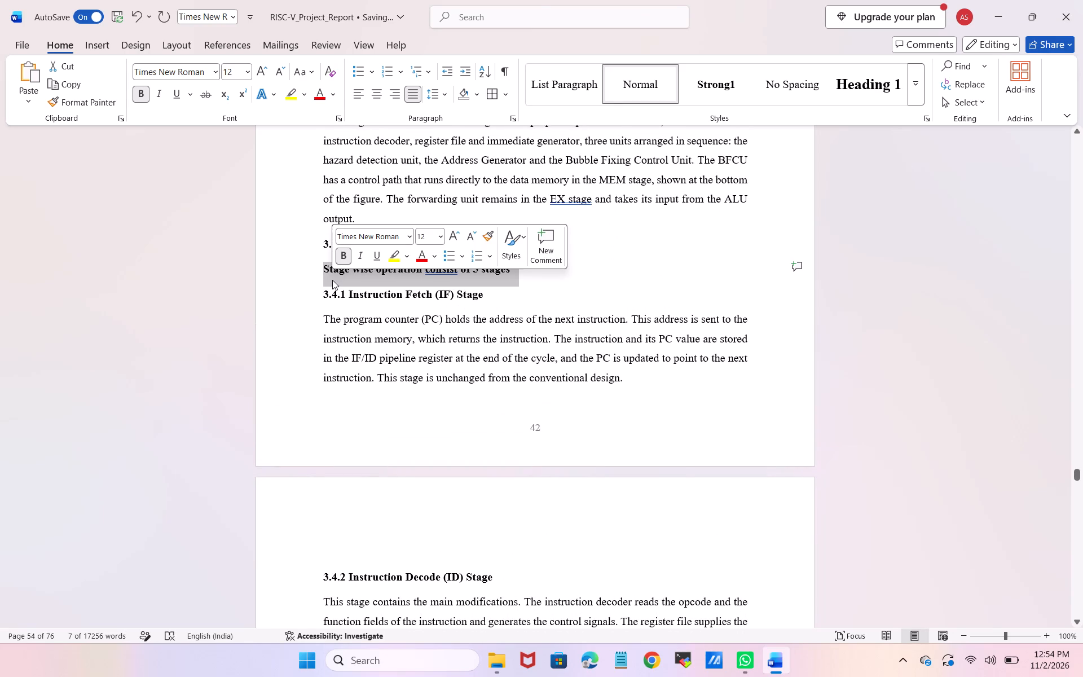
pyautogui.scroll(1, 332, 280)
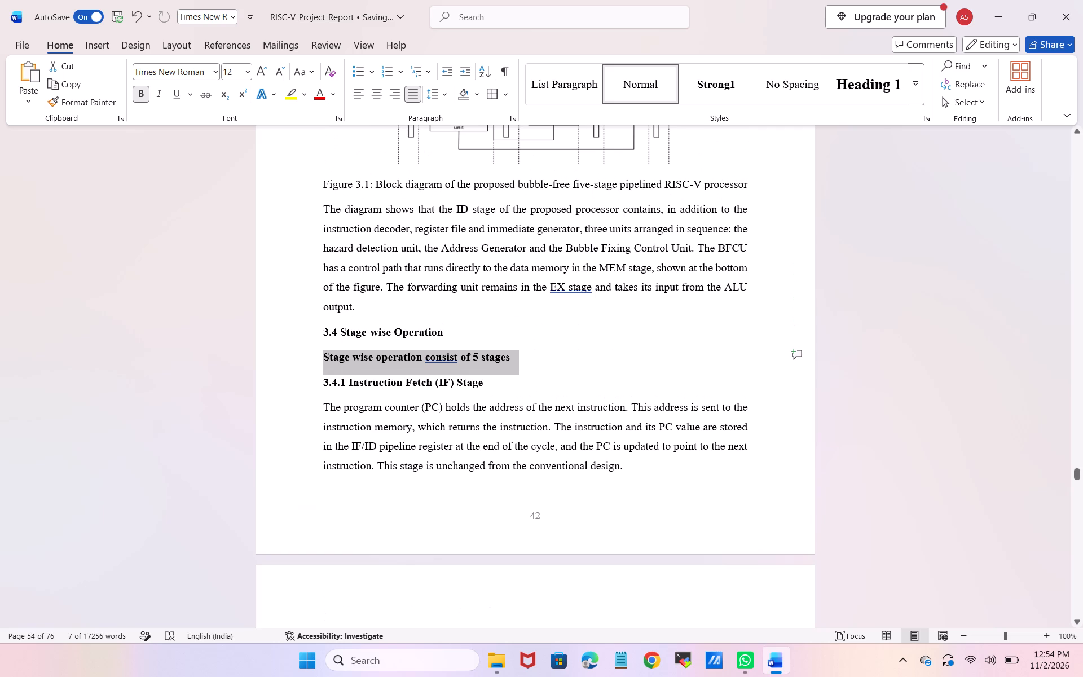
pyautogui.click(524, 356)
pyautogui.write('that are')
pyautogui.press('space')
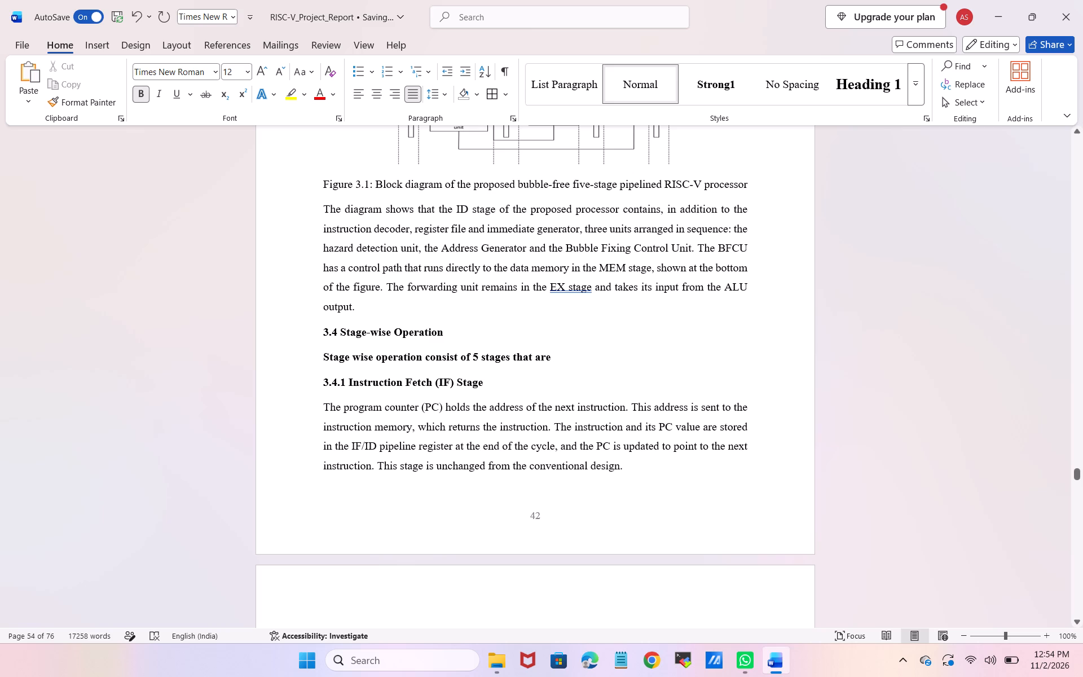
pyautogui.write('instruction fect')
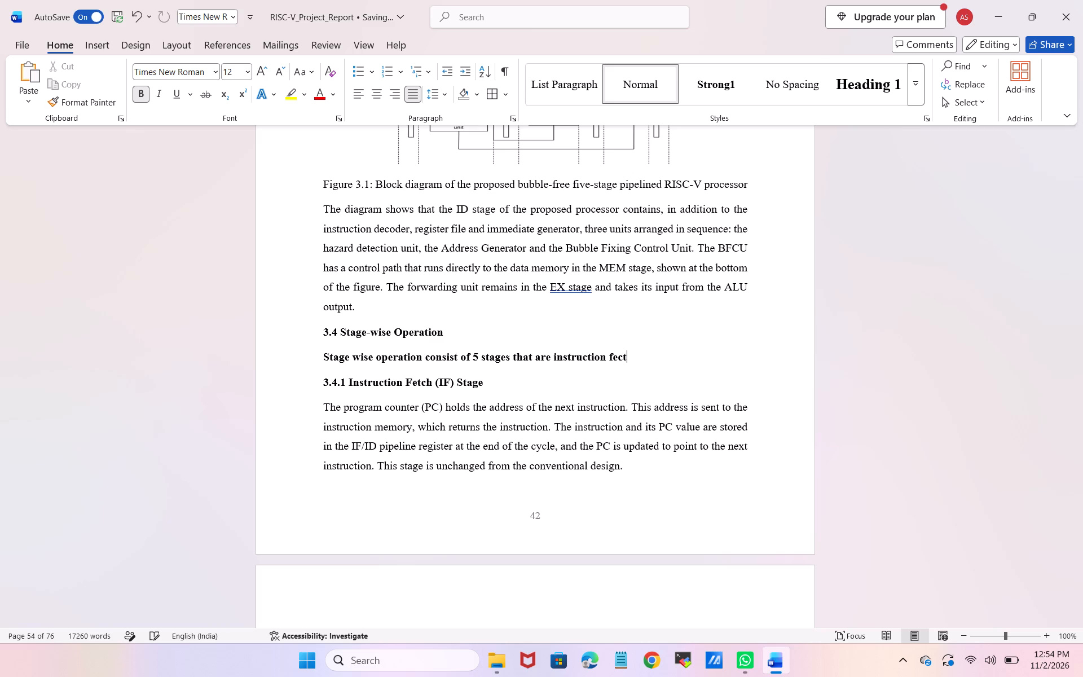
pyautogui.press('BackSpace')
pyautogui.press('BackSpace')
pyautogui.write('tch')
pyautogui.press(',')
pyautogui.write('instruction decode')
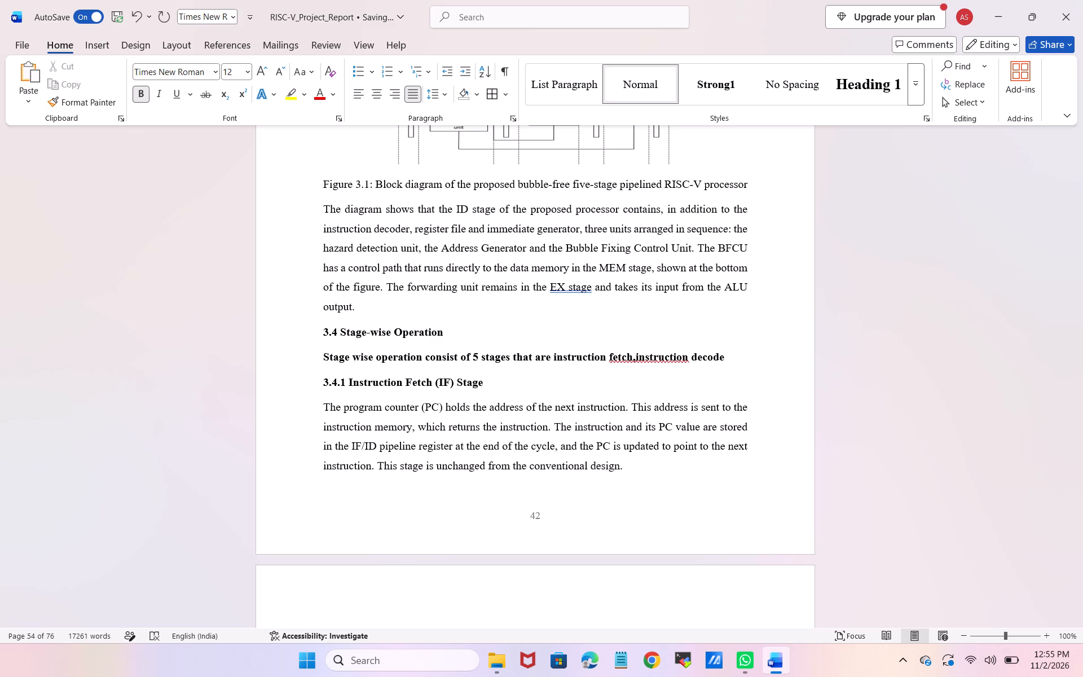
pyautogui.press(',')
# Read the paragraph below Figure 3.1 that describes the units contained in the ID stage.
pyautogui.moveTo(416, 228); pyautogui.dragTo(636, 239)
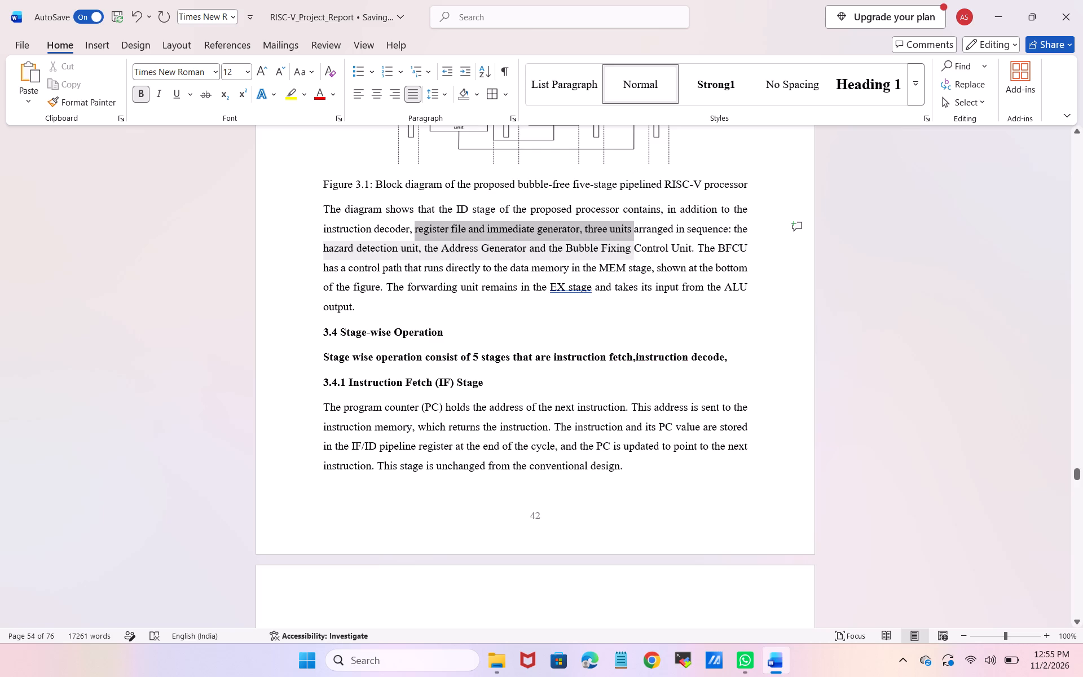
pyautogui.moveTo(636, 239); pyautogui.dragTo(697, 234)
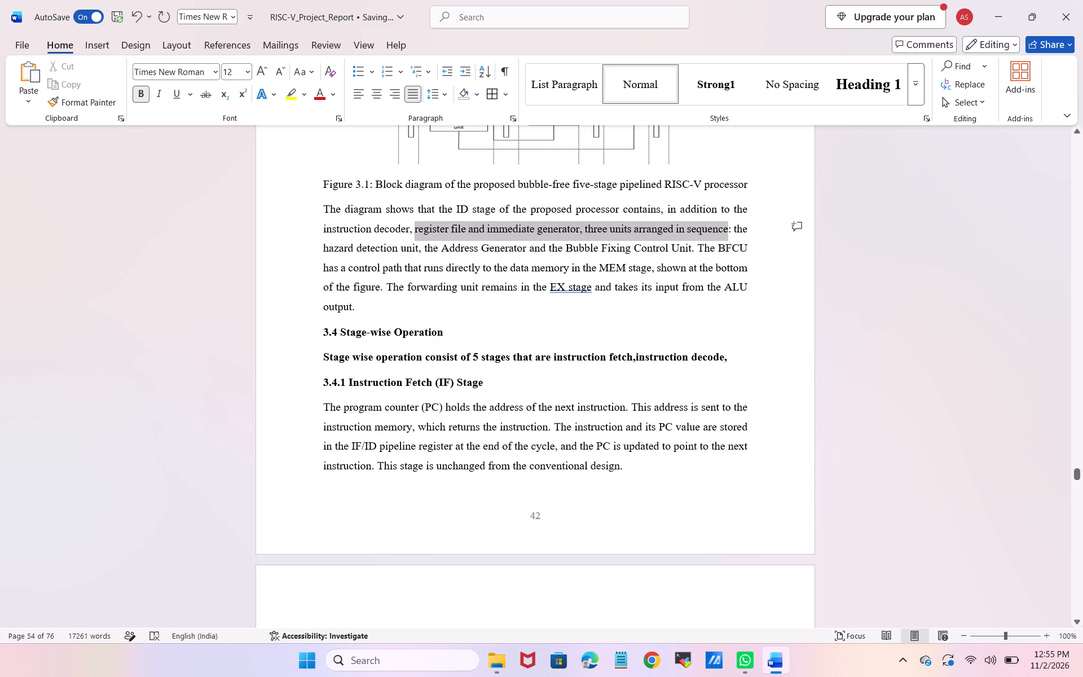
pyautogui.moveTo(697, 234); pyautogui.dragTo(721, 231)
pyautogui.moveTo(721, 231); pyautogui.dragTo(723, 234)
pyautogui.moveTo(723, 234); pyautogui.dragTo(692, 236)
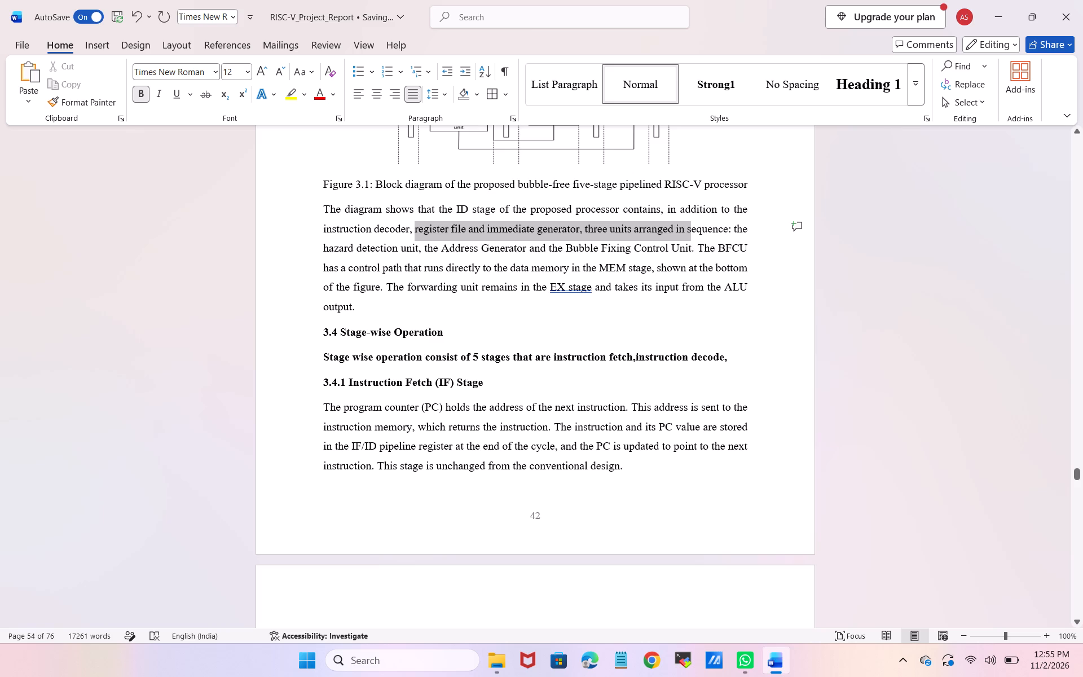
pyautogui.moveTo(692, 236); pyautogui.dragTo(473, 241)
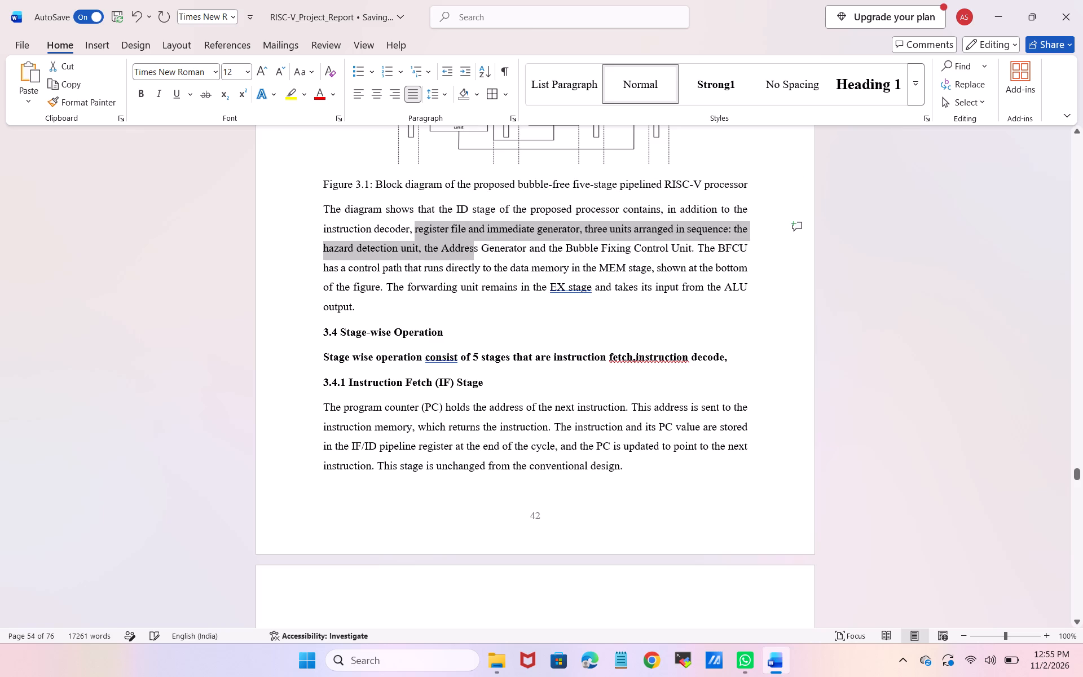
pyautogui.click(492, 302)
# Copy "Execute (EX) Stage" from heading 3.4.3 and append it to the end of the introductory line under heading 3.4.
pyautogui.scroll(-2, 492, 302)
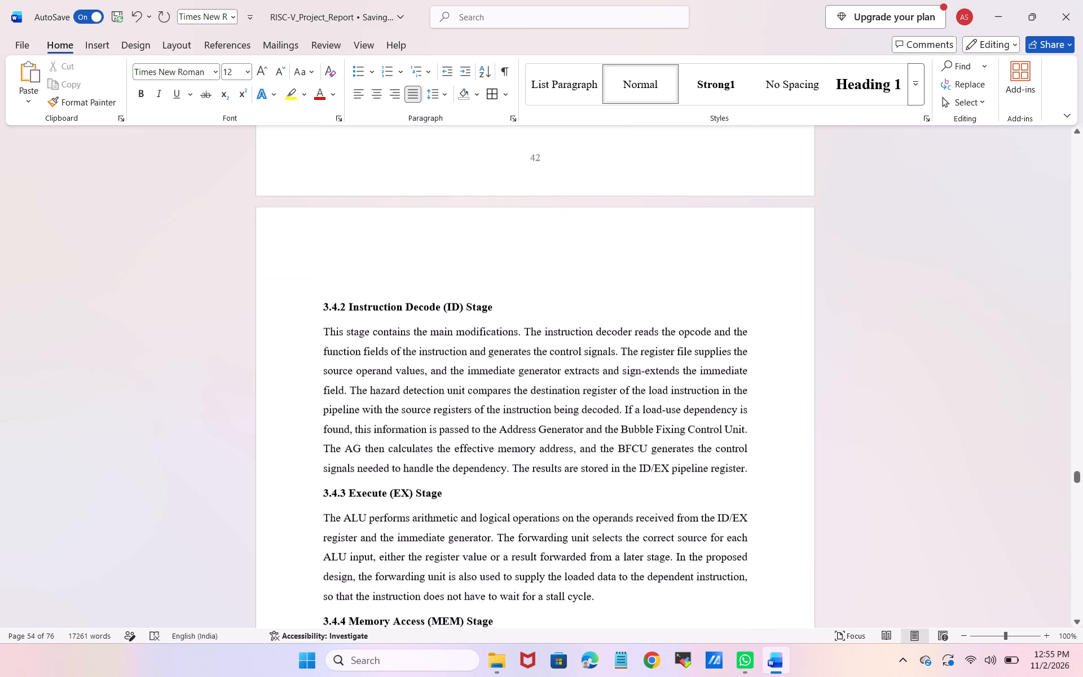
pyautogui.scroll(-1, 492, 302)
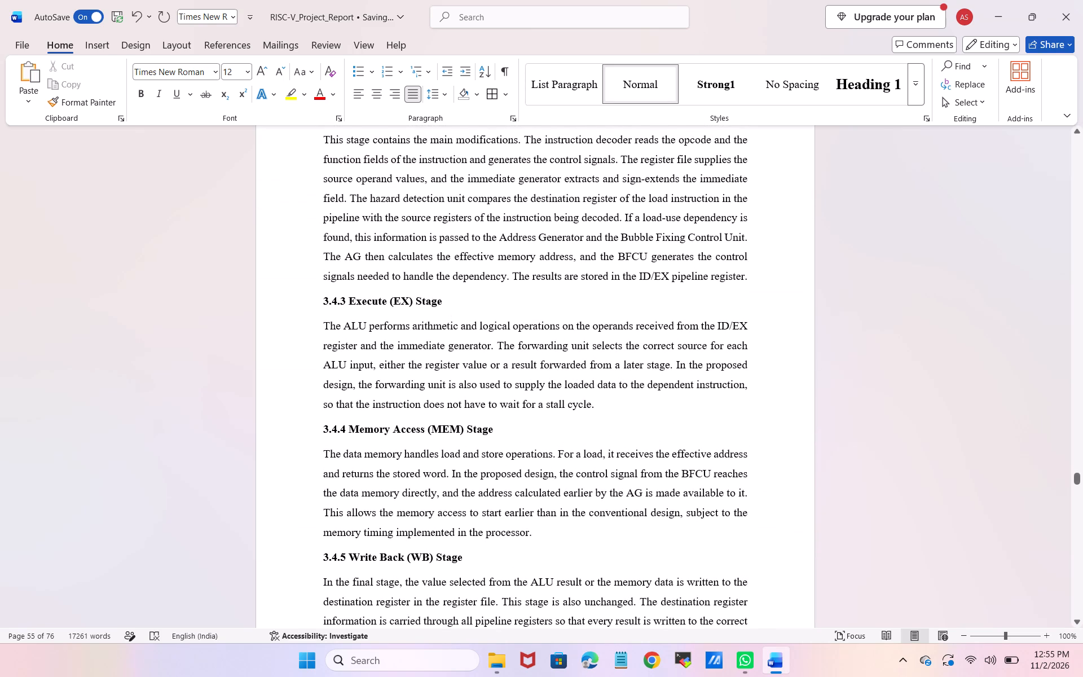
pyautogui.moveTo(451, 304); pyautogui.dragTo(353, 306)
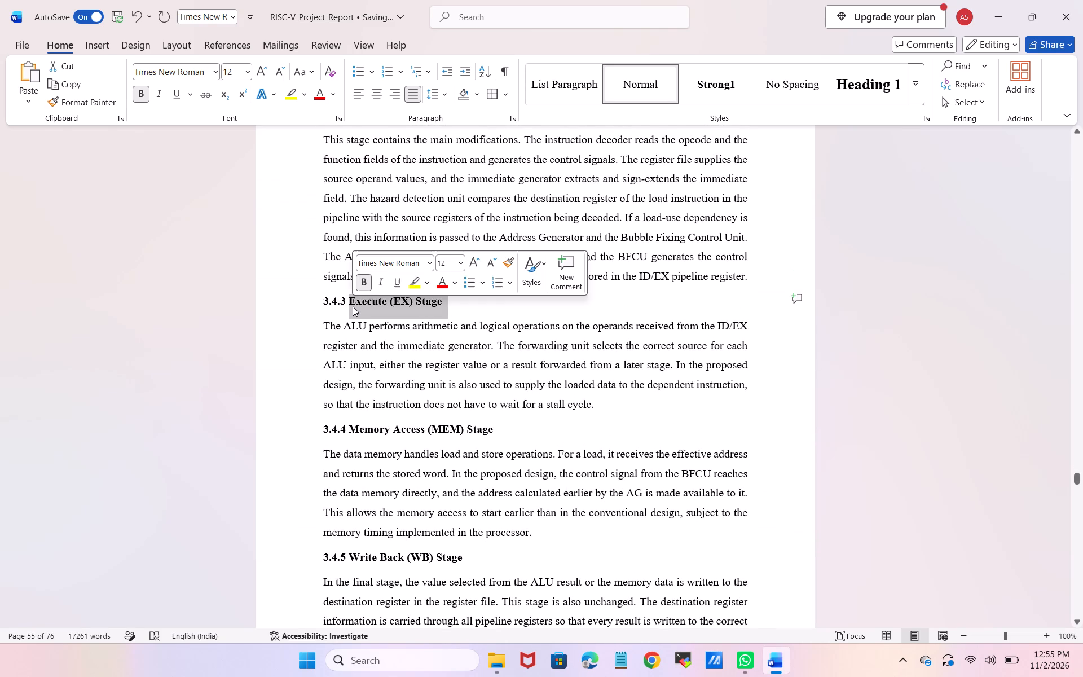
pyautogui.hotkey('ctrl', 'c')
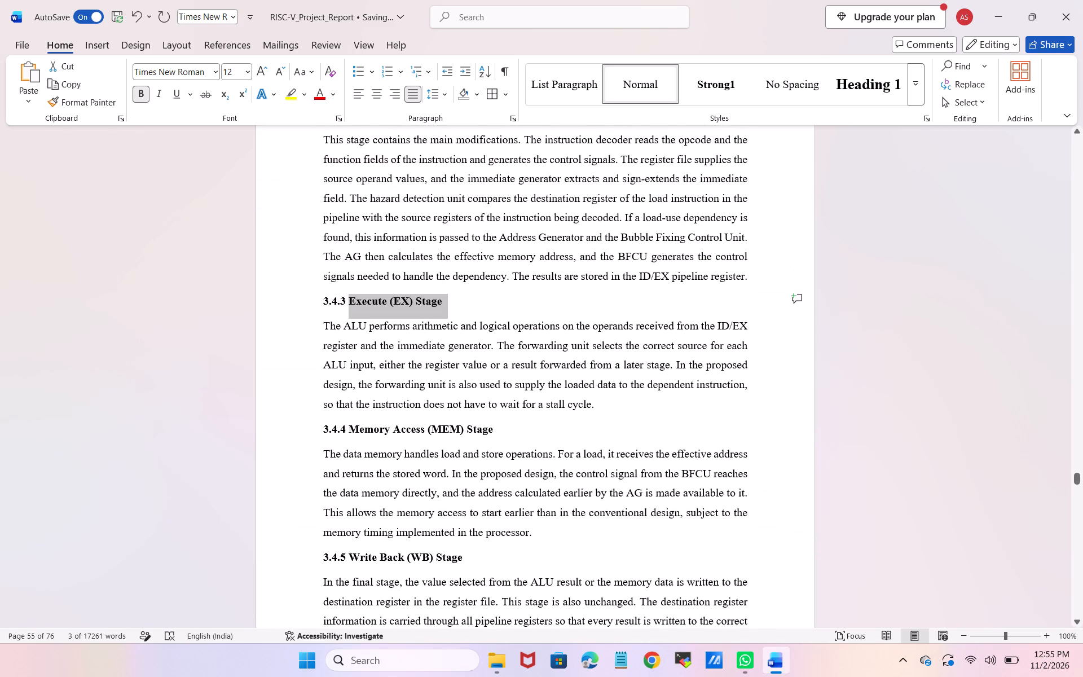
pyautogui.scroll(2, 455, 401)
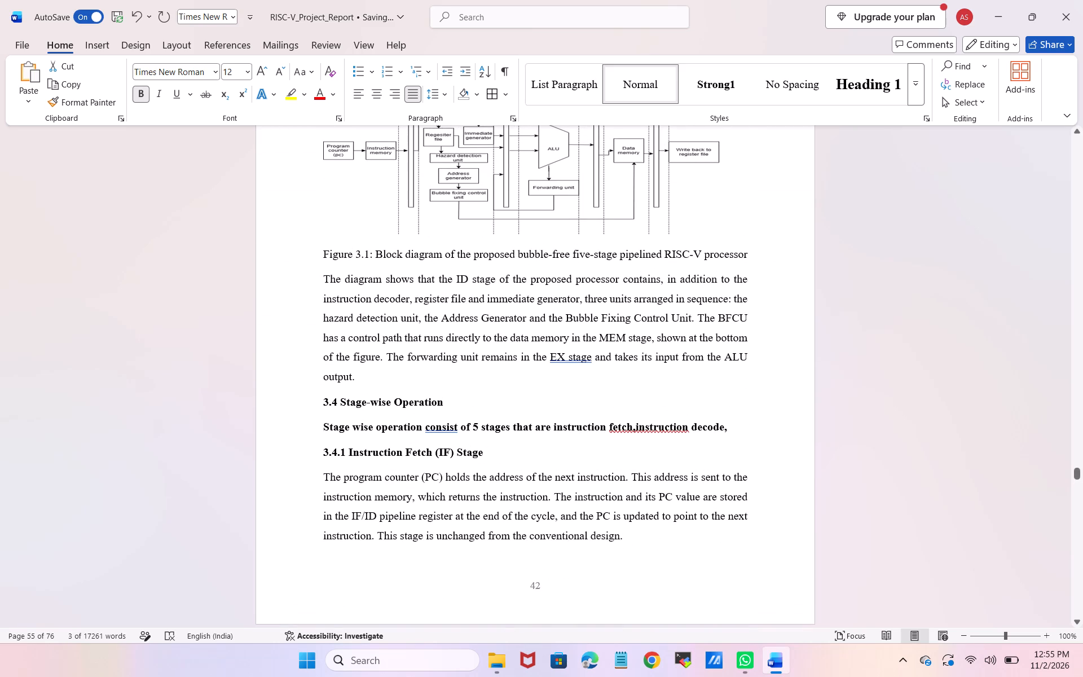
pyautogui.doubleClick(730, 426)
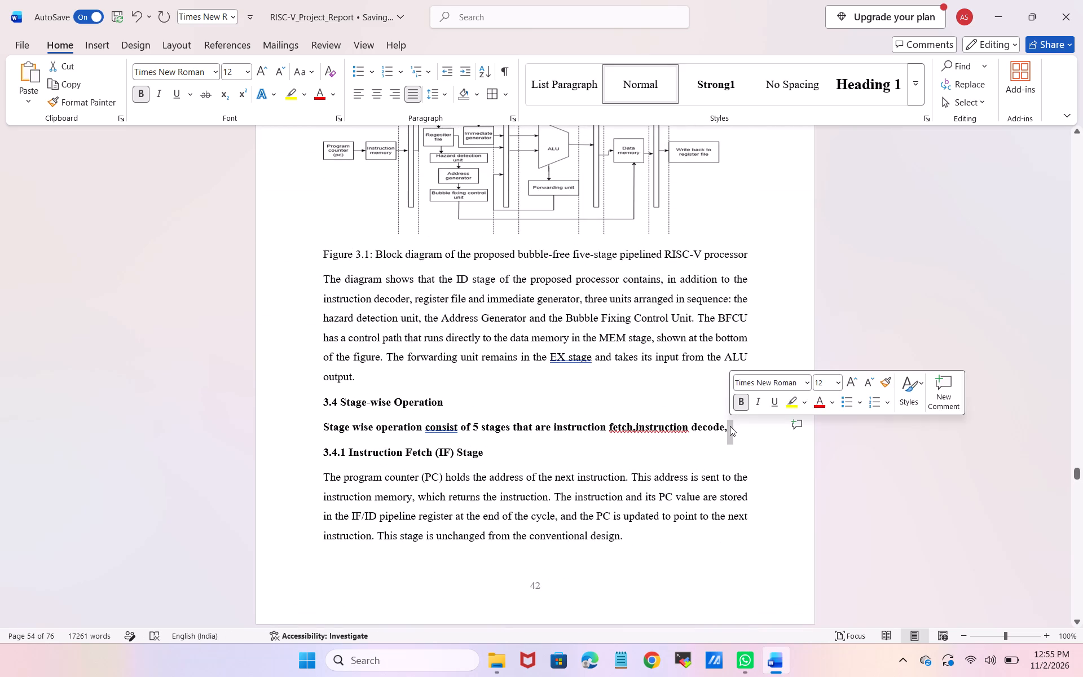
pyautogui.hotkey('ctrl', 'v')
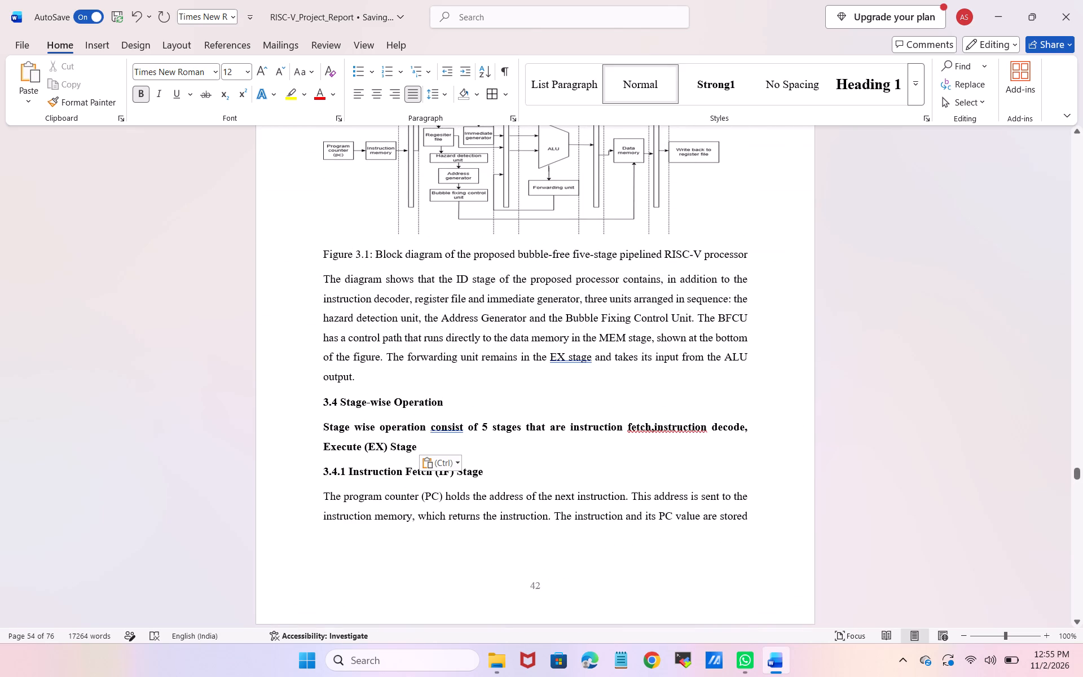
# Insert a space after the comma between "fetch" and "instruction" in the introductory line.
pyautogui.click(654, 426)
pyautogui.press('space')
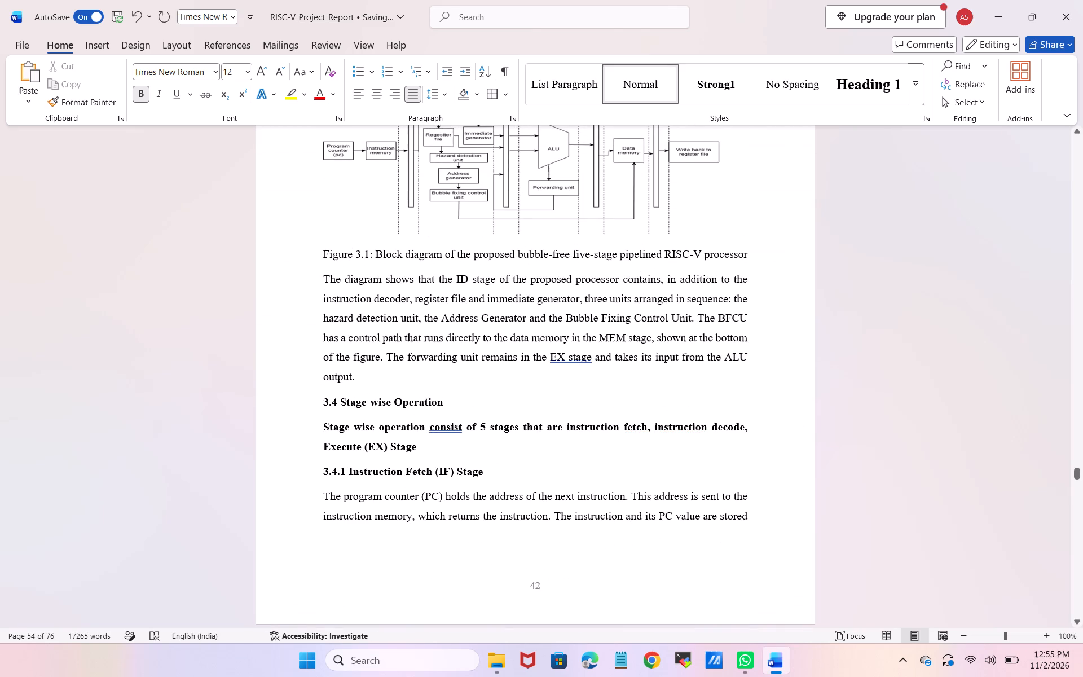
# Capitalize the first stage name in the introductory line and add its abbreviation, making it "Instruction fetch(IF)".
pyautogui.click(424, 447)
pyautogui.click(572, 429)
pyautogui.press('BackSpace')
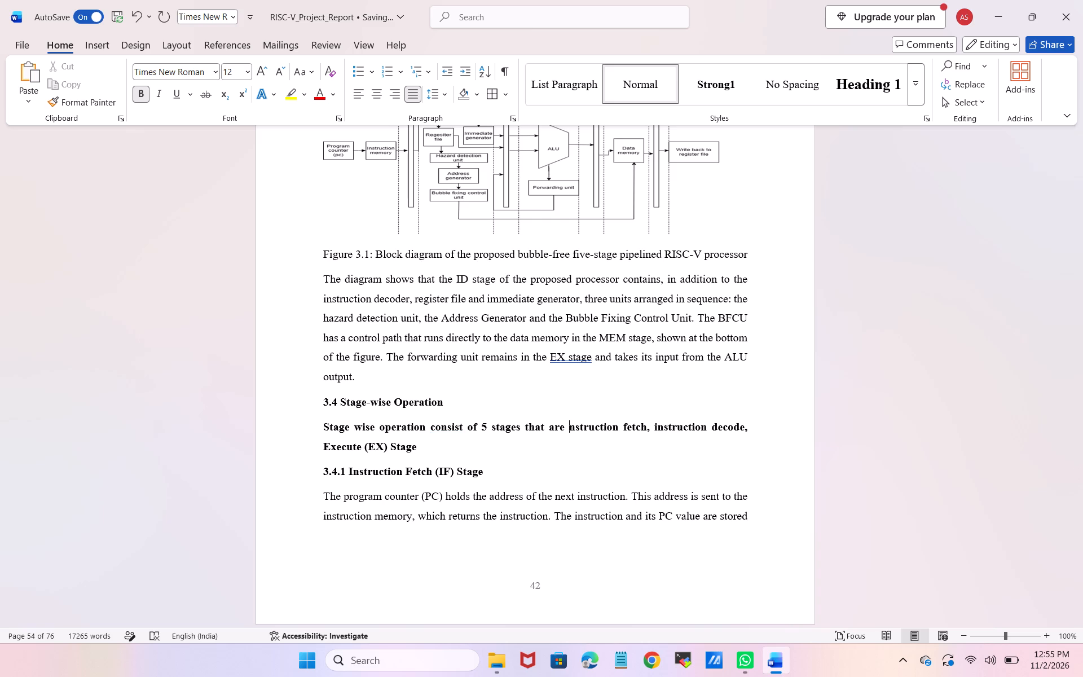
pyautogui.hotkey('shift', 'i')
pyautogui.click(646, 425)
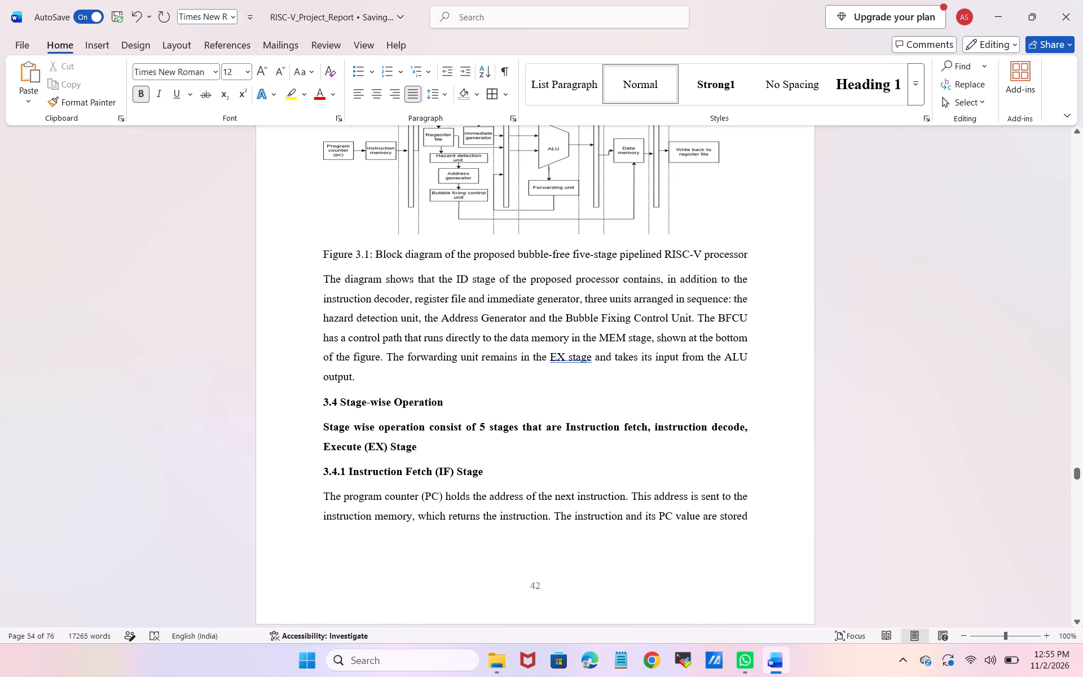
pyautogui.hotkey('shift', '(')
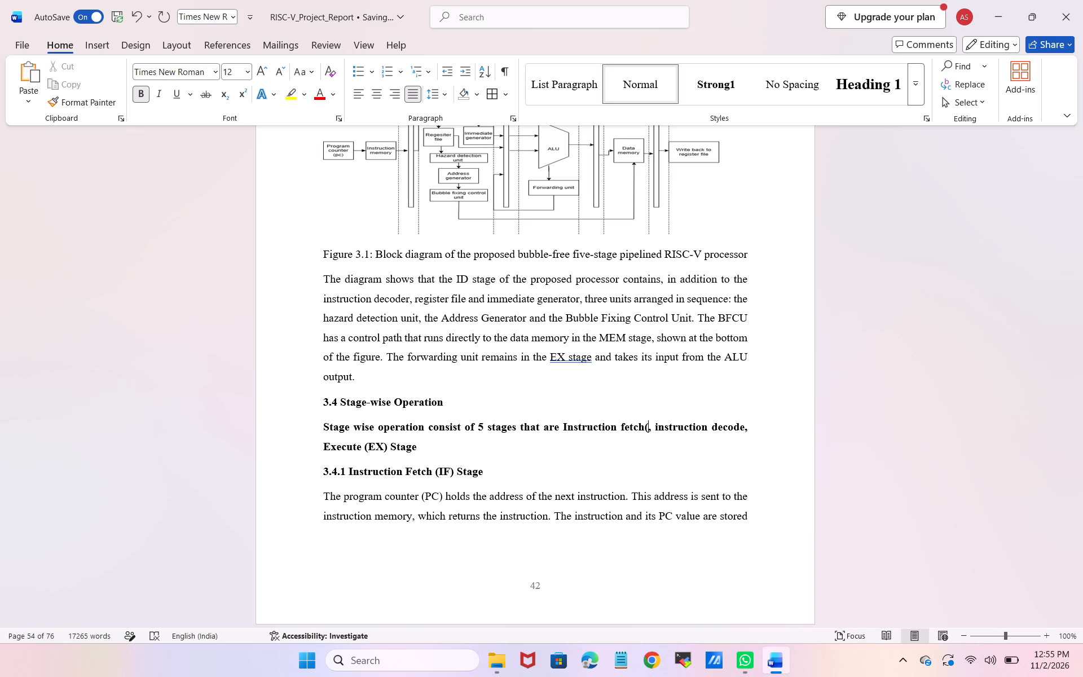
pyautogui.write('IF')
pyautogui.hotkey('shift', ')')
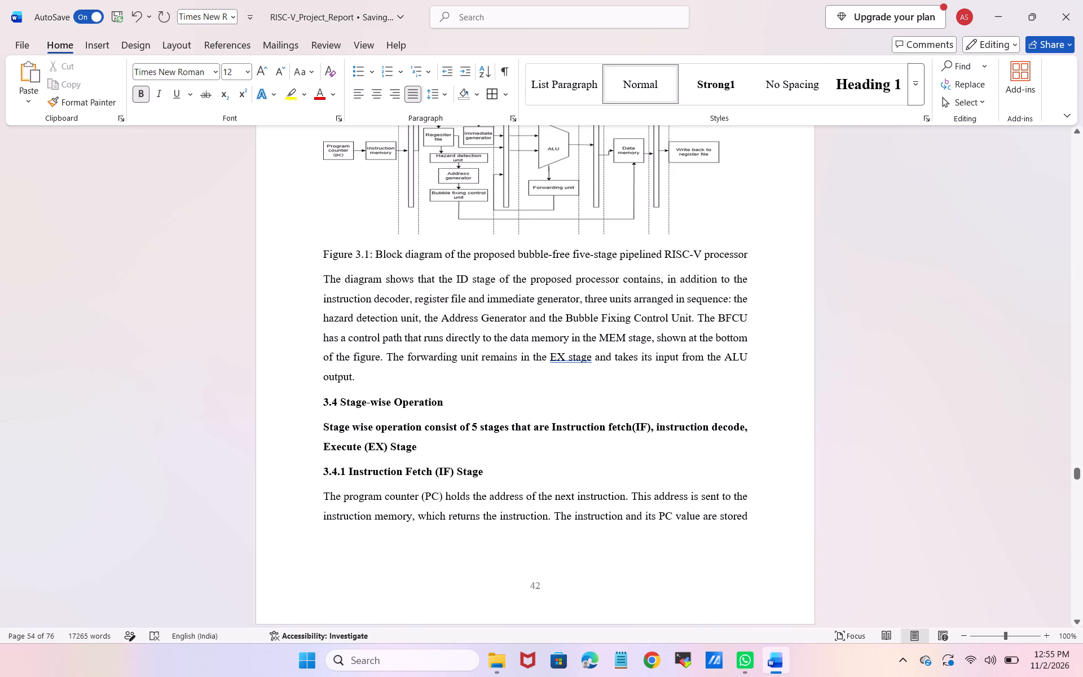
# Capitalize the second stage name in the introductory line and add its abbreviation, making it "Instruction decode(ID)".
pyautogui.click(655, 425)
pyautogui.press('Right')
pyautogui.press('BackSpace')
pyautogui.hotkey('shift', 'i')
pyautogui.press('Right')
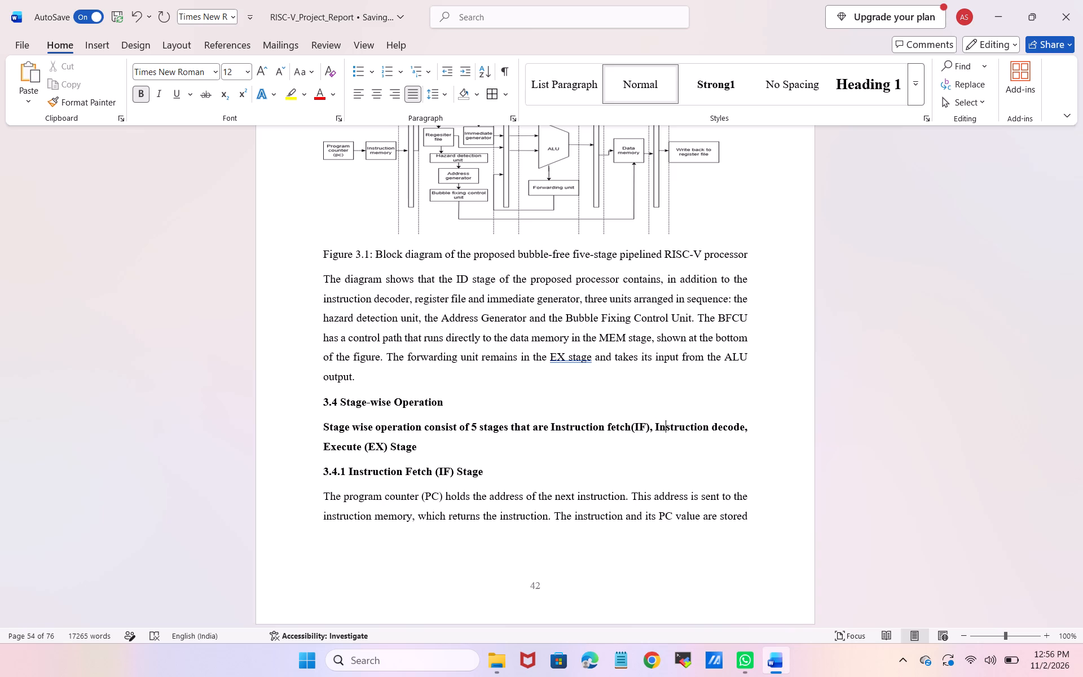
pyautogui.press('Right')
pyautogui.press('Right')
pyautogui.press('Right')
pyautogui.press('Right')
pyautogui.press('Right')
pyautogui.press('Right')
pyautogui.press('Right')
pyautogui.press('Right')
pyautogui.press('Right')
pyautogui.press('Right')
pyautogui.press('Right')
pyautogui.press('Right')
pyautogui.press('Right')
pyautogui.press('Right')
pyautogui.press('Right')
pyautogui.press('Right')
pyautogui.hotkey('shift', '(')
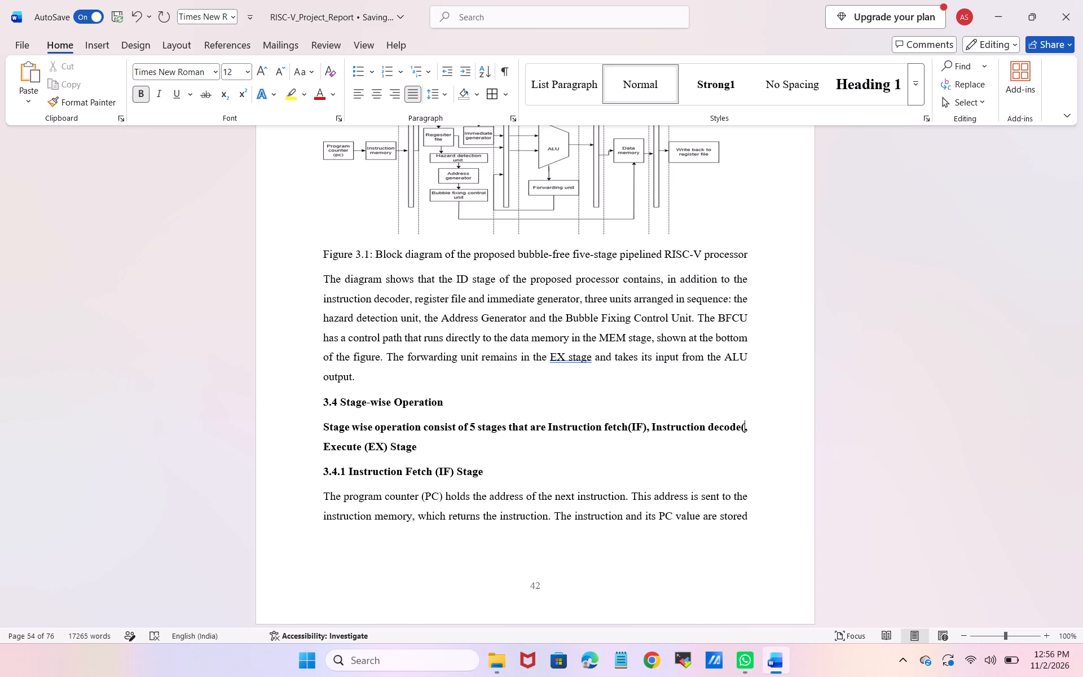
pyautogui.write('ID')
pyautogui.hotkey('shift', ')')
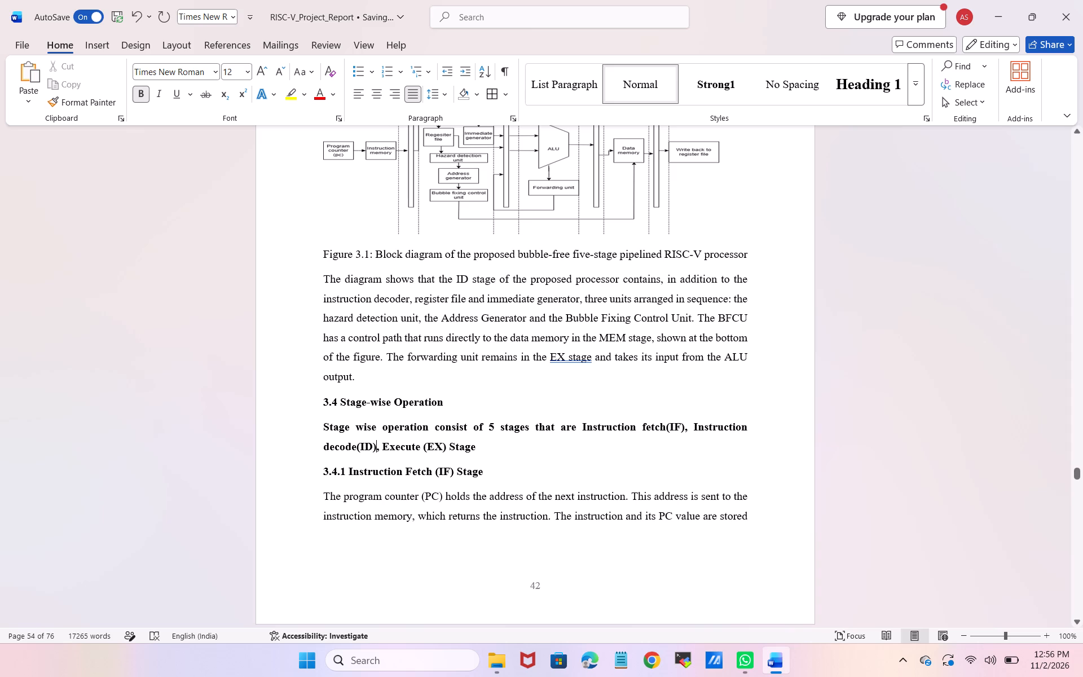
# Add a comma after "Execute (EX) Stage" in the introductory line and append "Memory Access (MEM) Stage" copied from heading 3.4.4.
pyautogui.click(476, 446)
pyautogui.press(',')
pyautogui.scroll(-2, 478, 527)
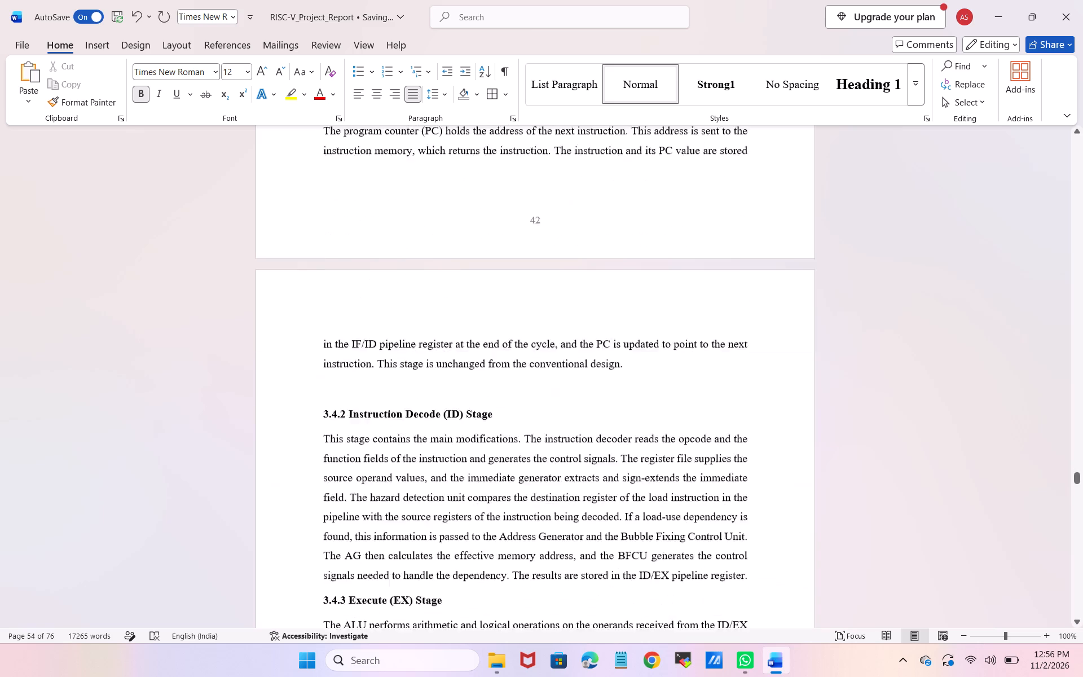
pyautogui.scroll(-2, 478, 527)
pyautogui.scroll(1, 478, 527)
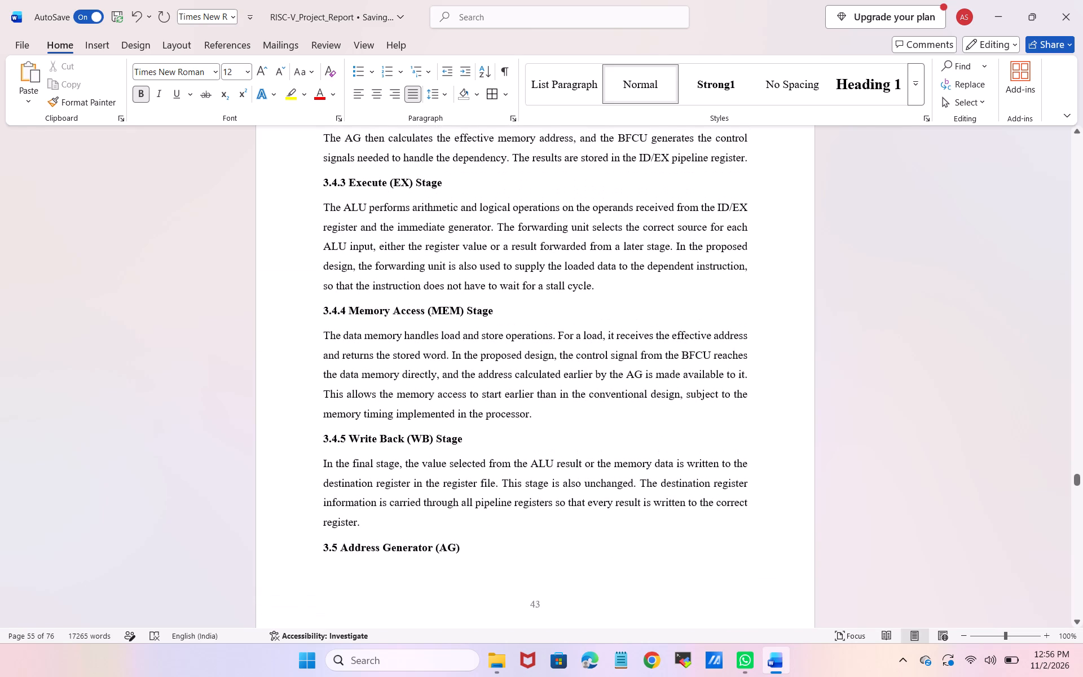
pyautogui.moveTo(496, 312); pyautogui.dragTo(348, 307)
pyautogui.hotkey('ctrl', 'c')
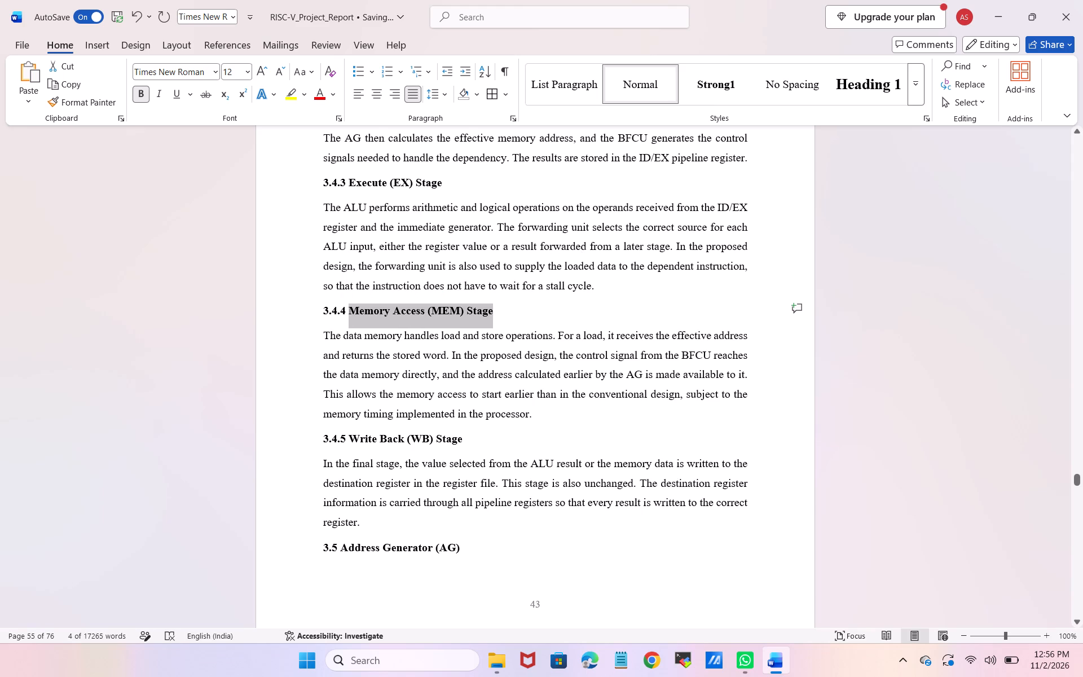
pyautogui.scroll(3, 448, 433)
pyautogui.click(482, 314)
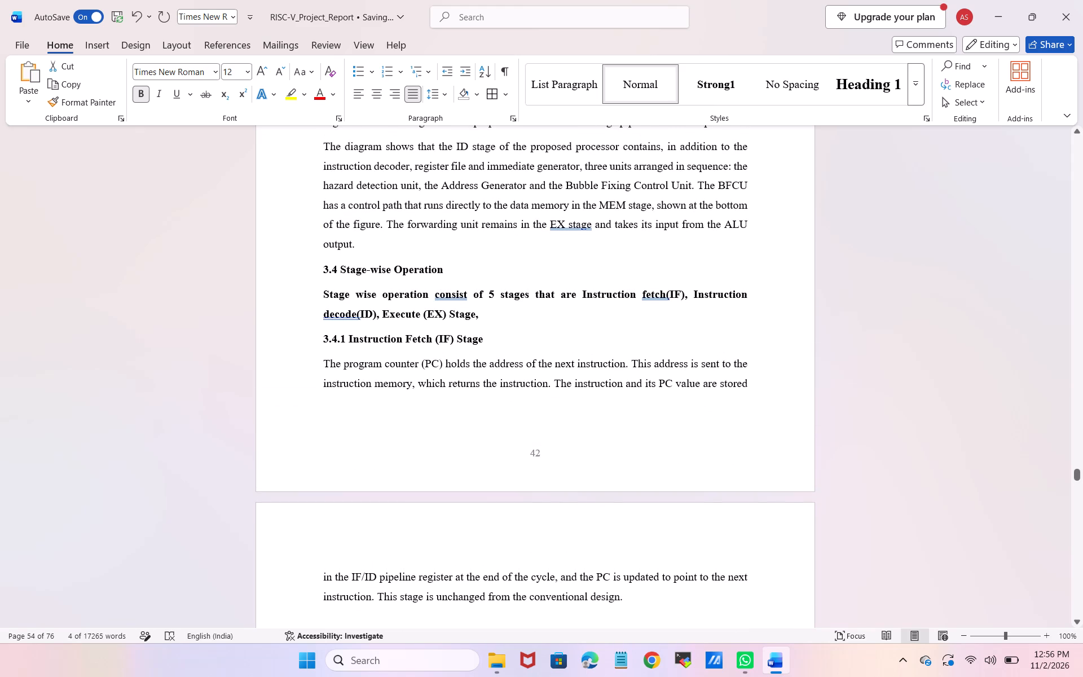
pyautogui.hotkey('ctrl', 'v')
# Add a comma after "Memory Access (MEM) Stage" in the introductory line and append "Write Back (WB) Stage" copied from heading 3.4.5.
pyautogui.scroll(-2, 482, 314)
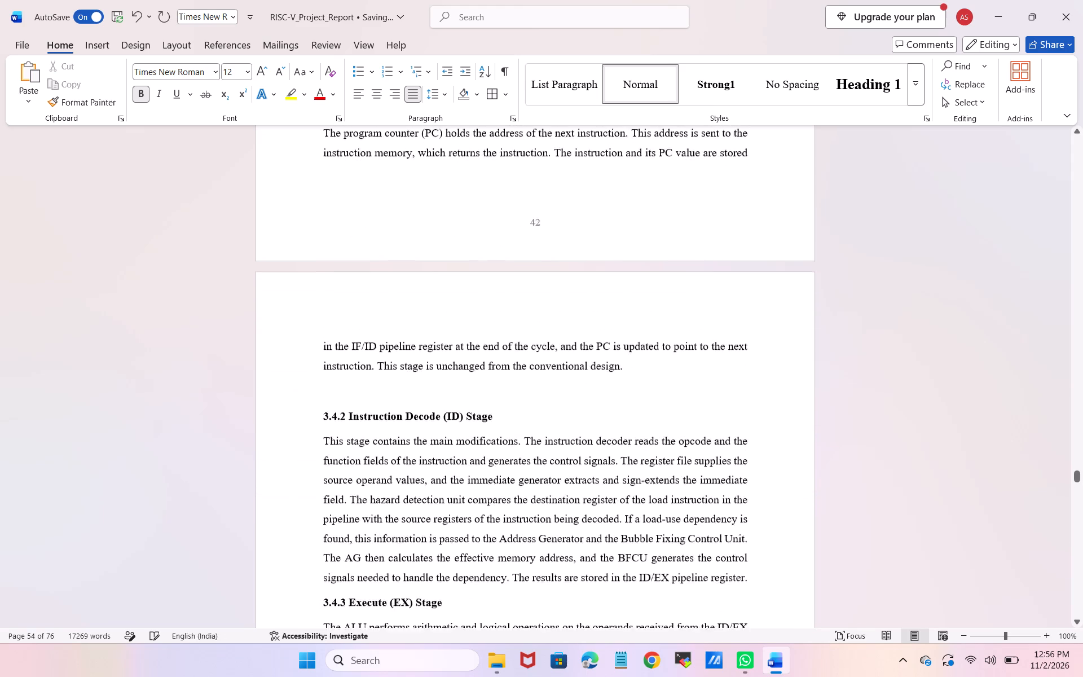
pyautogui.scroll(-2, 482, 314)
pyautogui.scroll(1, 482, 324)
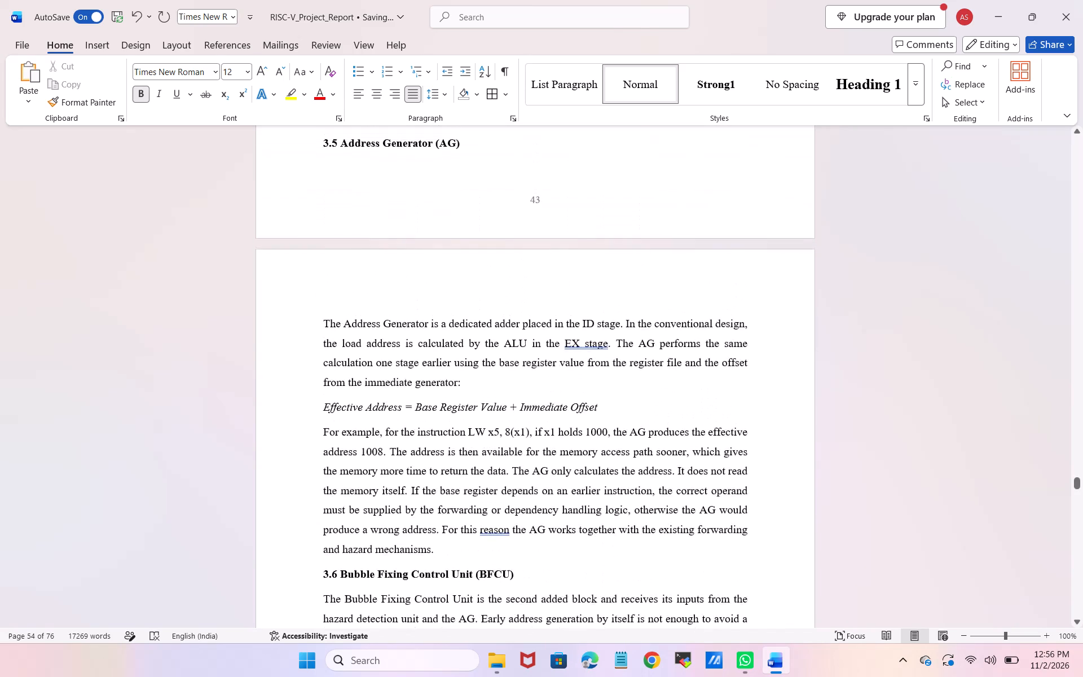
pyautogui.scroll(1, 482, 324)
pyautogui.moveTo(470, 294); pyautogui.dragTo(417, 286)
pyautogui.scroll(1, 407, 352)
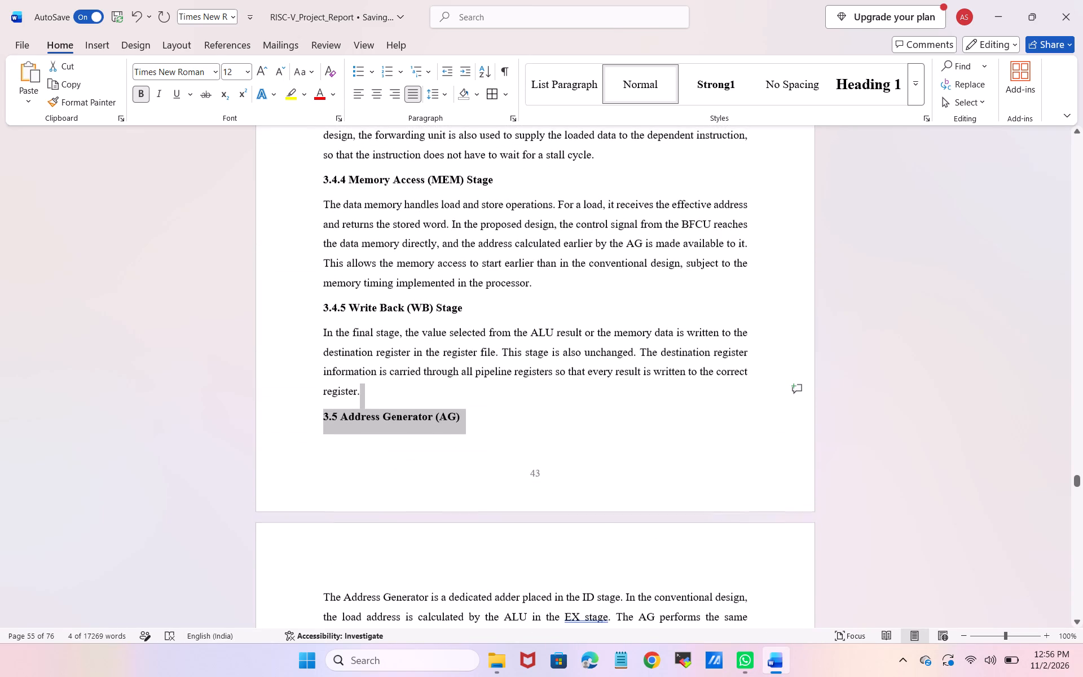
pyautogui.click(472, 306)
pyautogui.moveTo(472, 306); pyautogui.dragTo(363, 300)
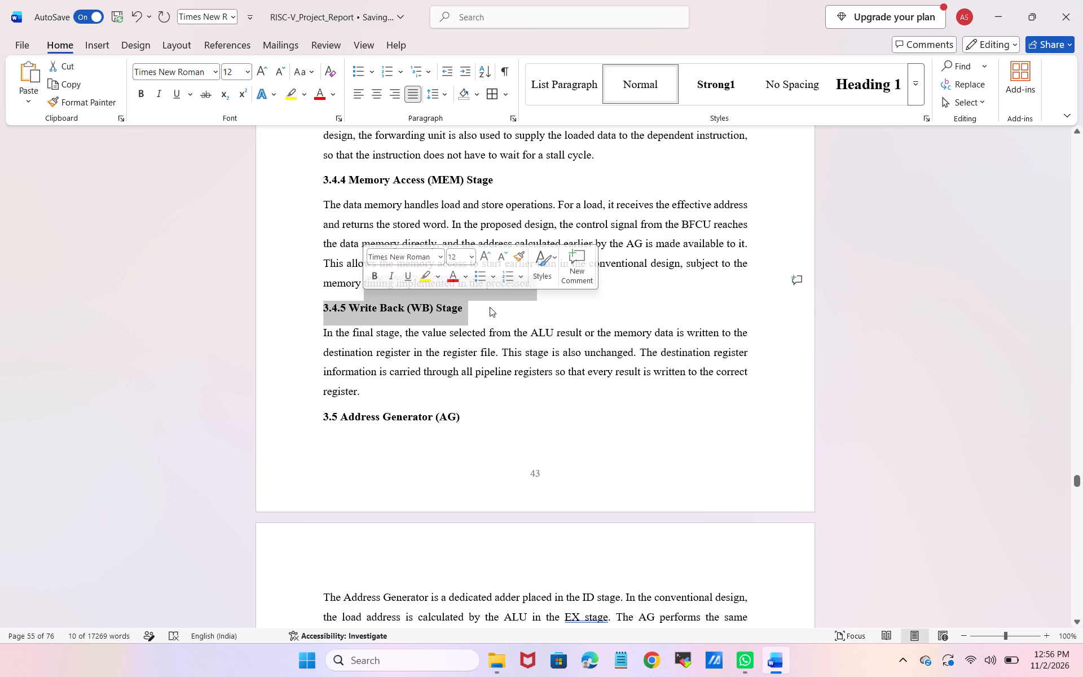
pyautogui.moveTo(490, 307); pyautogui.dragTo(466, 307)
pyautogui.moveTo(466, 307); pyautogui.dragTo(371, 302)
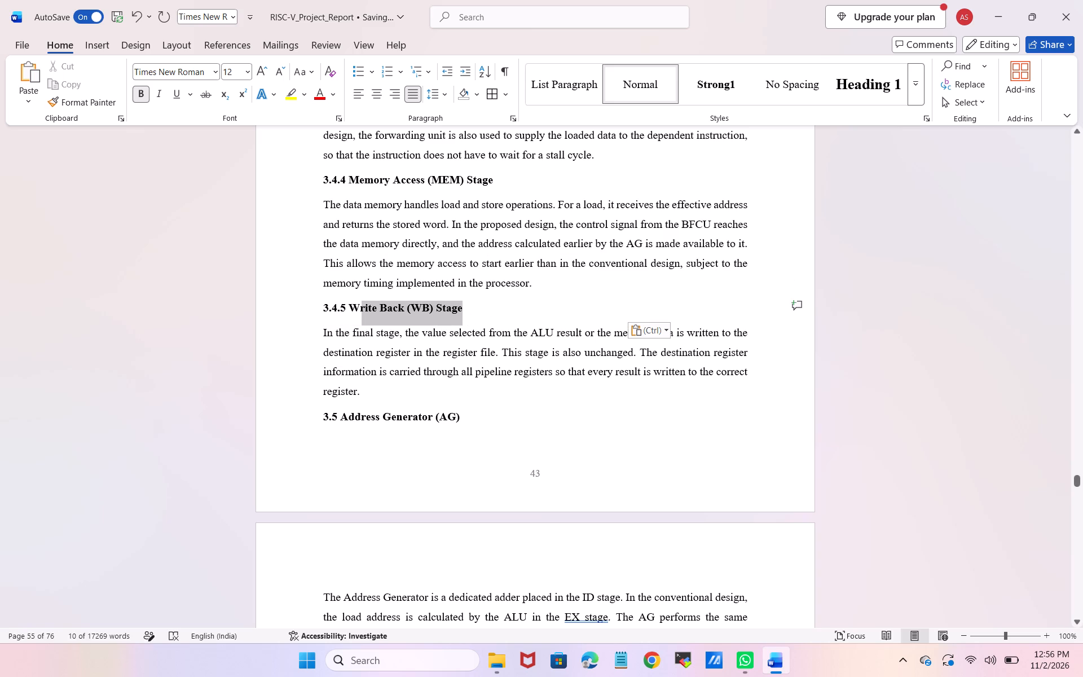
pyautogui.moveTo(371, 302); pyautogui.dragTo(366, 302)
pyautogui.hotkey('ctrl', 'c')
pyautogui.scroll(1, 366, 302)
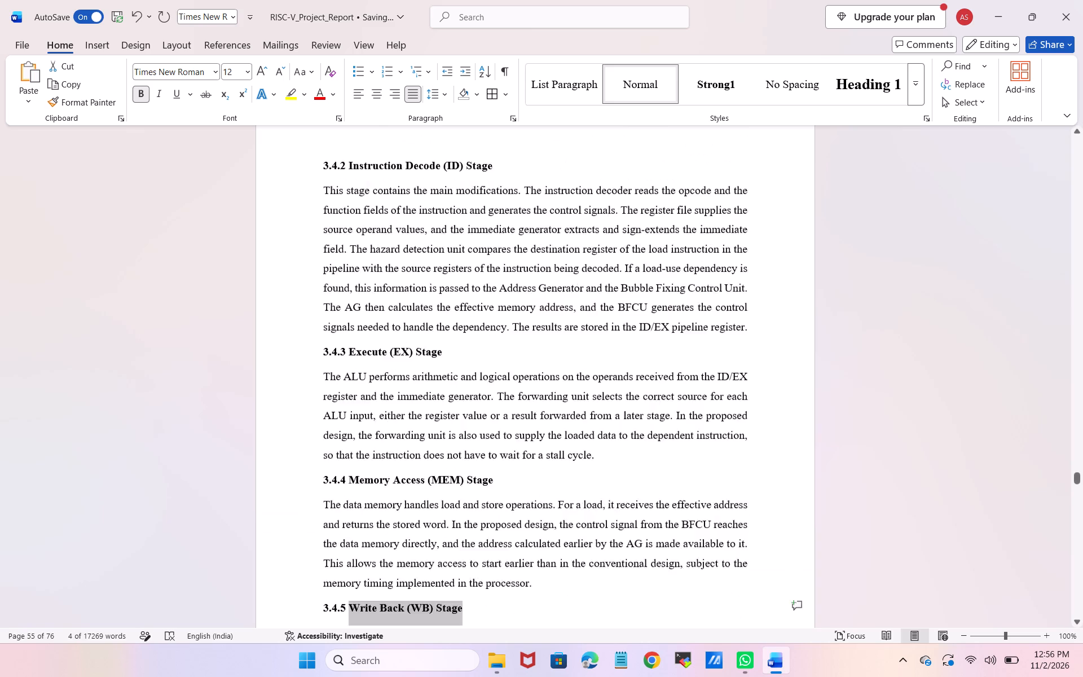
pyautogui.scroll(3, 366, 302)
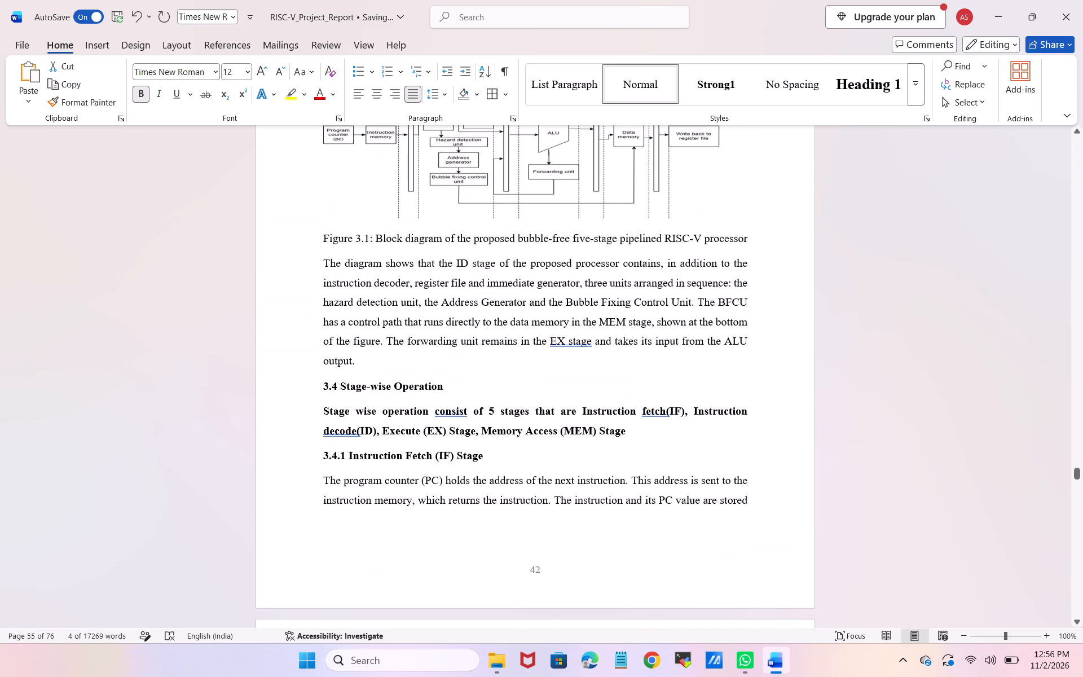
pyautogui.click(639, 439)
pyautogui.press(',')
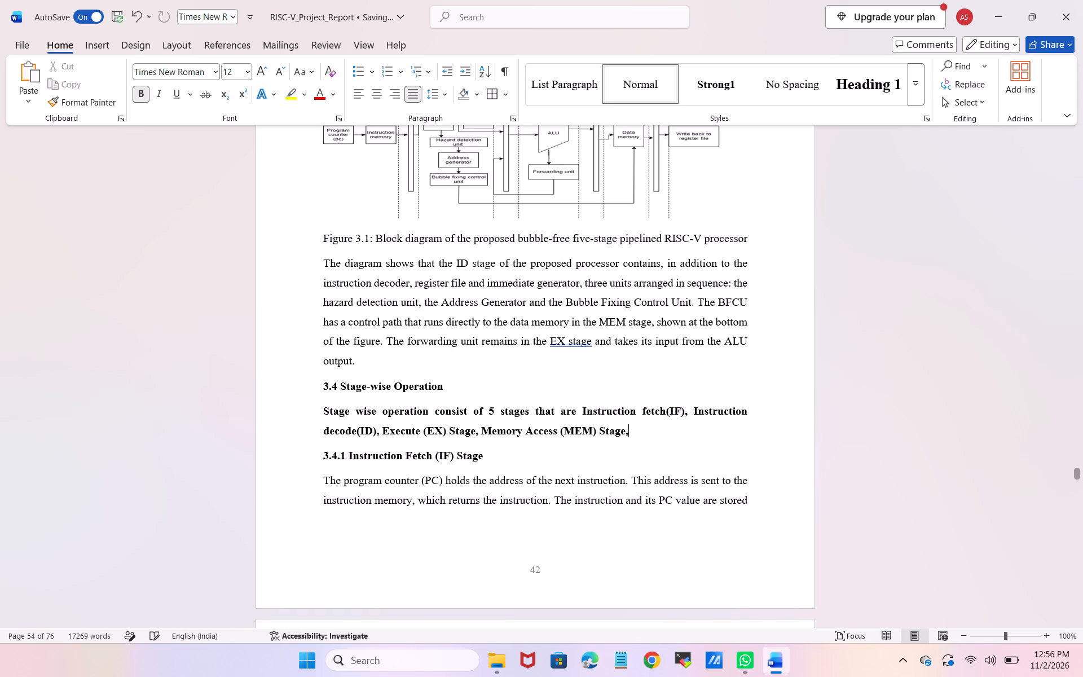
pyautogui.hotkey('ctrl', 'v')
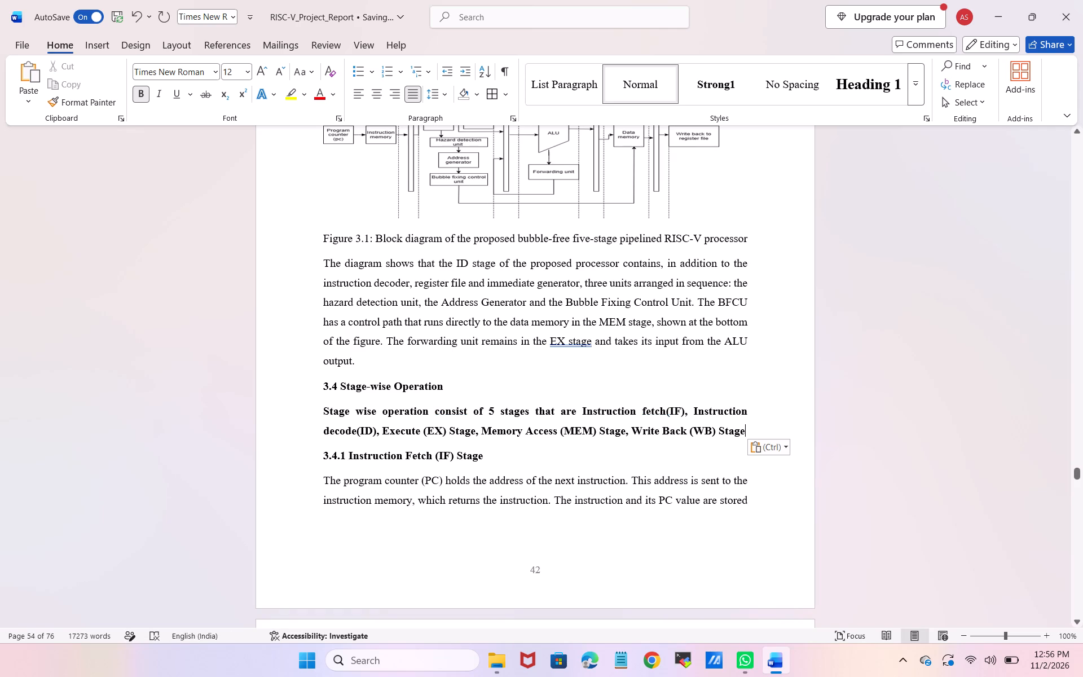
# Remove bold formatting from the entire introductory sentence beneath heading 3.4.
pyautogui.moveTo(326, 414); pyautogui.dragTo(756, 438)
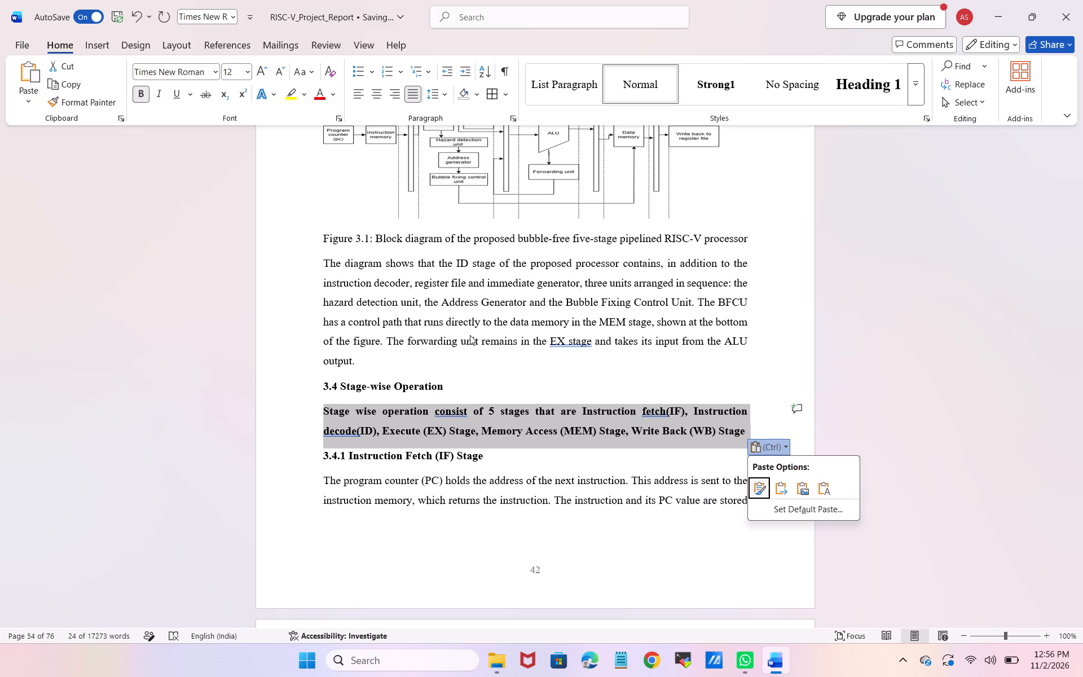
pyautogui.click(141, 93)
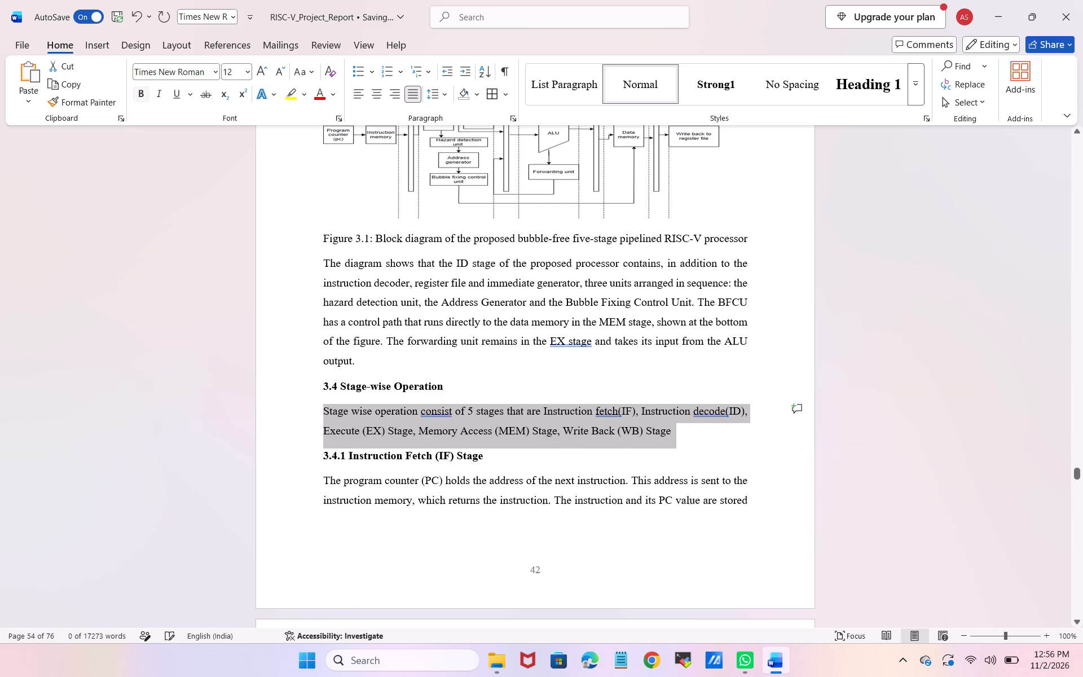
# Add a period and the words "They are:" at the end of the introductory sentence beneath heading 3.4.
pyautogui.click(685, 428)
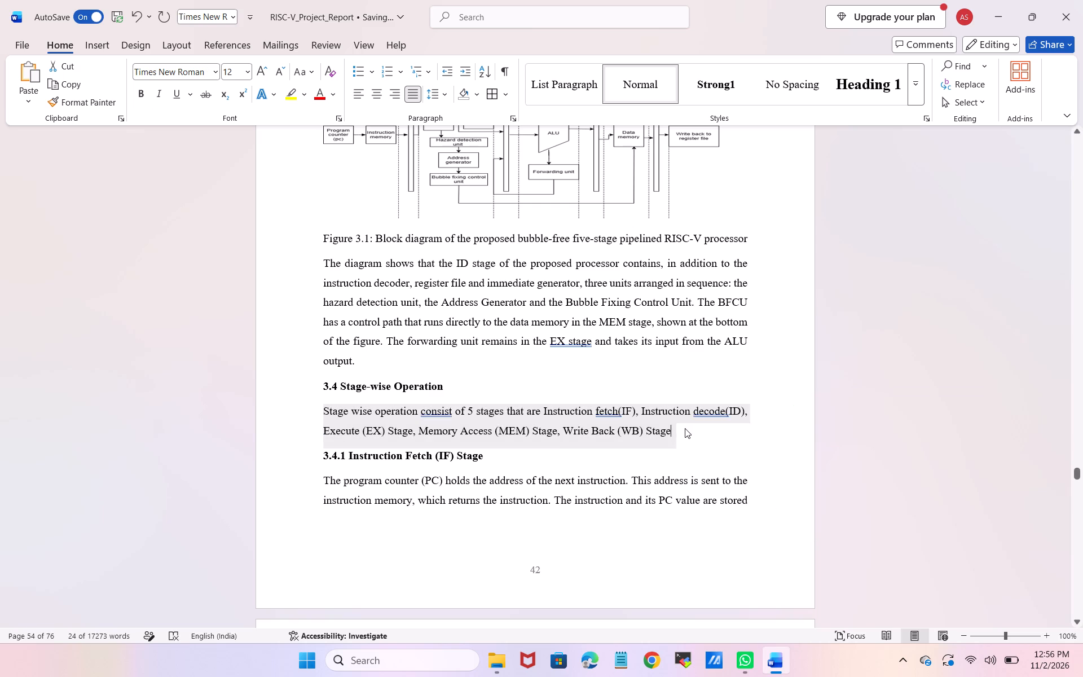
pyautogui.press('space')
pyautogui.write('th')
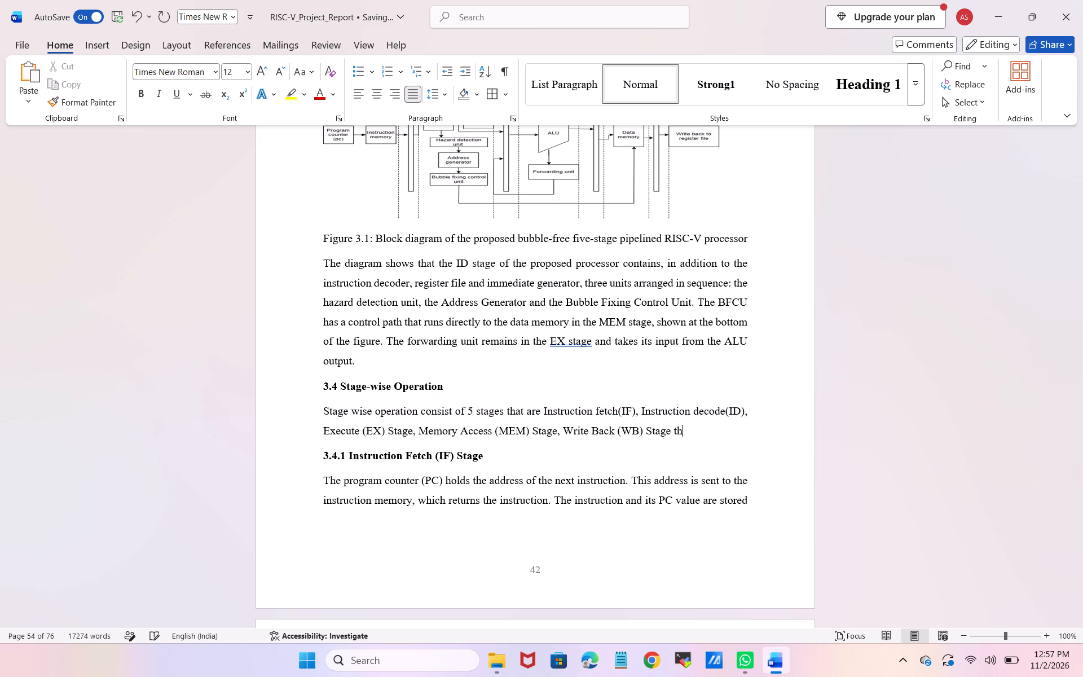
pyautogui.press('BackSpace')
pyautogui.press('BackSpace')
pyautogui.press('.')
pyautogui.write('The')
pyautogui.write('y are')
pyautogui.hotkey('shift', ':')
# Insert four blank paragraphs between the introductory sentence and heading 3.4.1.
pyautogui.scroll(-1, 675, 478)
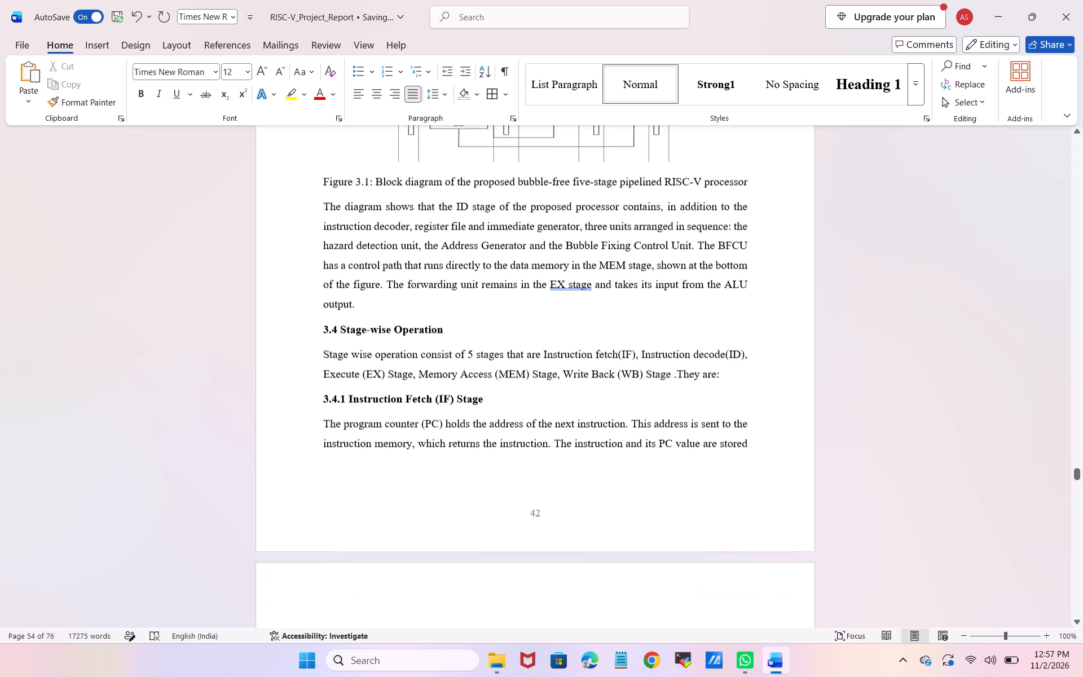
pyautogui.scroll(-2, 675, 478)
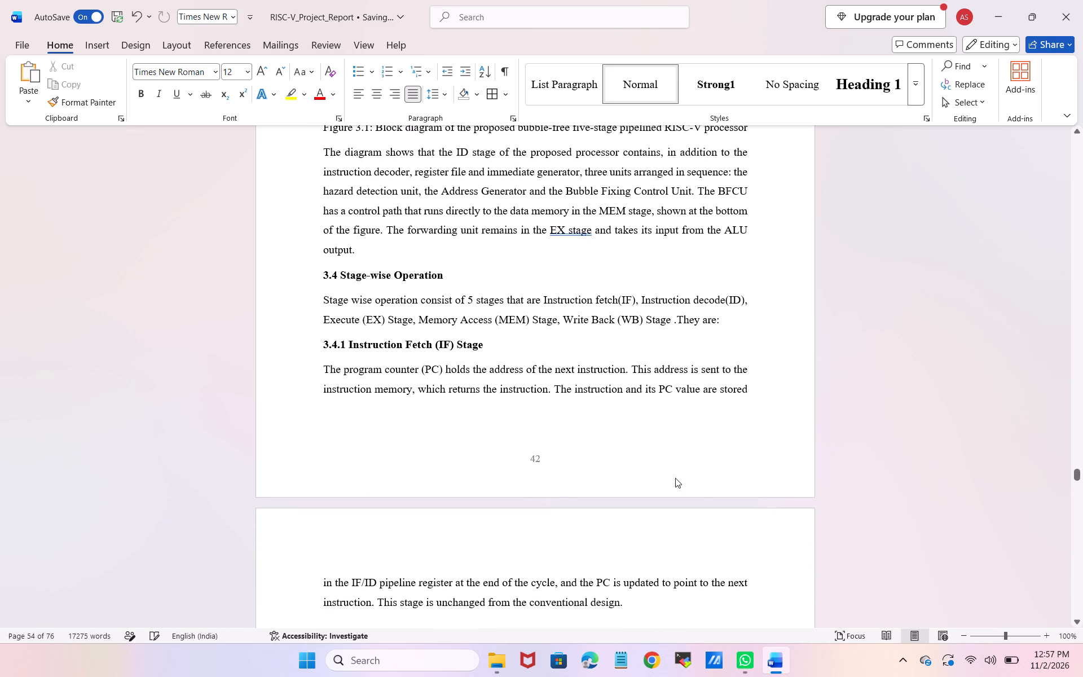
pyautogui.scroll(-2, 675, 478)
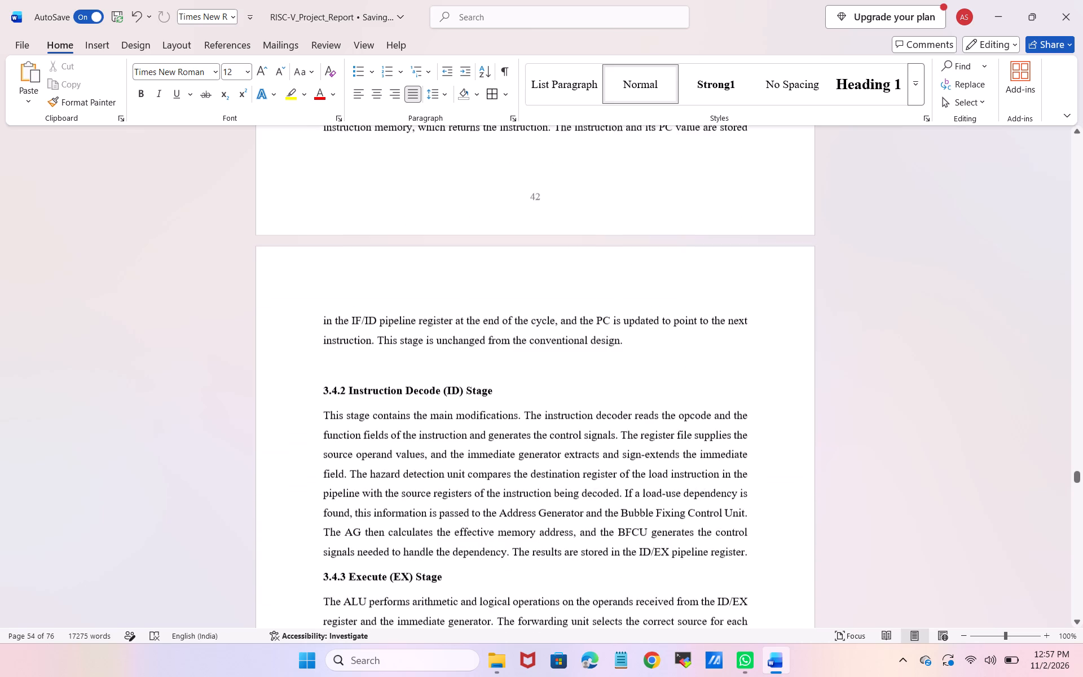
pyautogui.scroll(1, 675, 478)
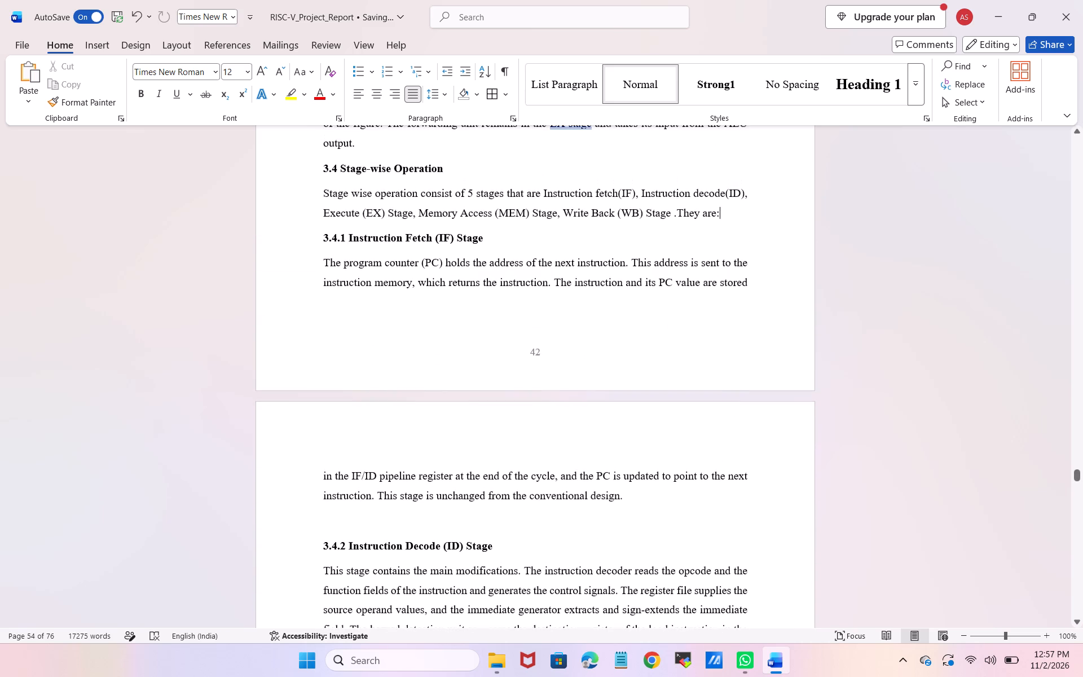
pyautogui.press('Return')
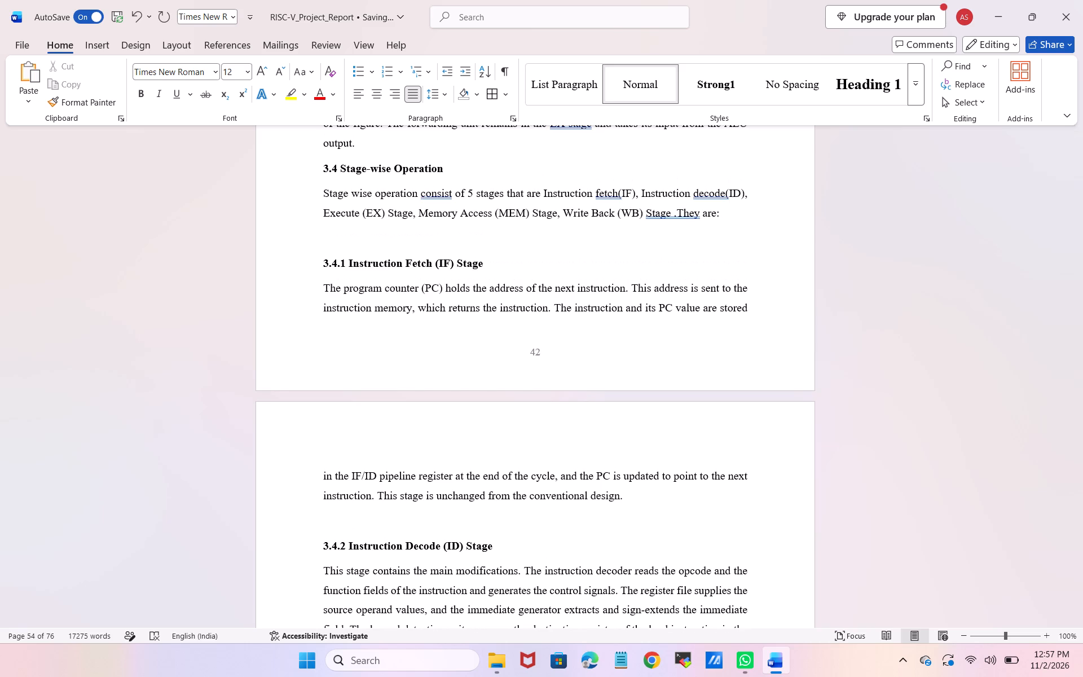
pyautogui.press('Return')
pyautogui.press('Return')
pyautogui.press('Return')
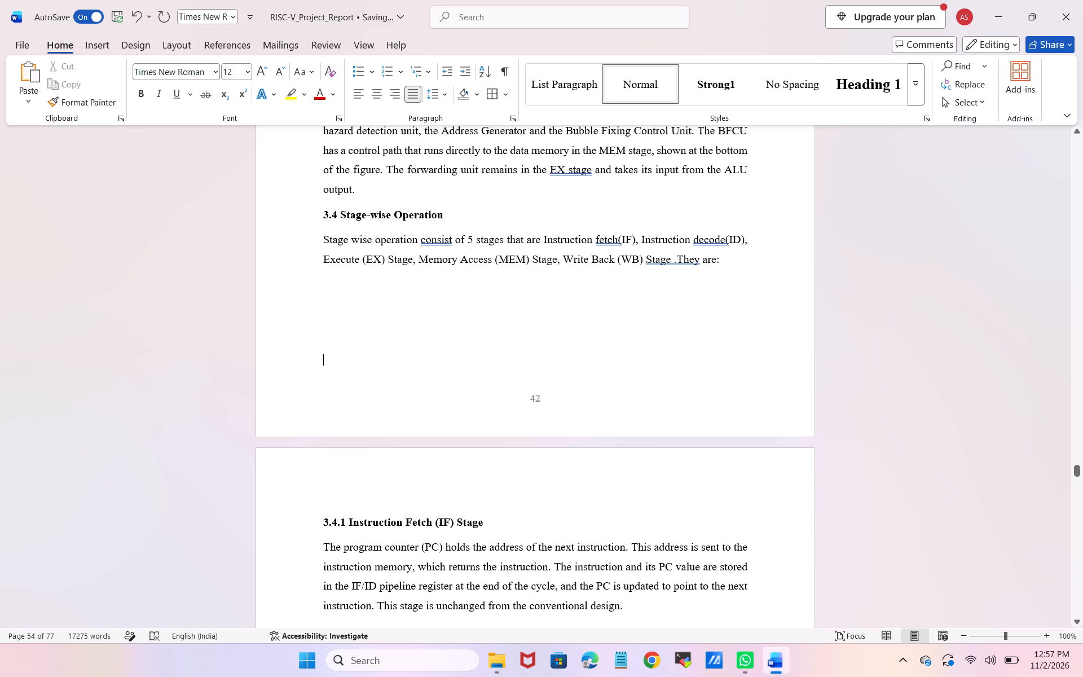
# Delete the blank paragraph above heading 3.4.2, keeping the final sentence of section 3.4.1 intact.
pyautogui.scroll(-1, 388, 323)
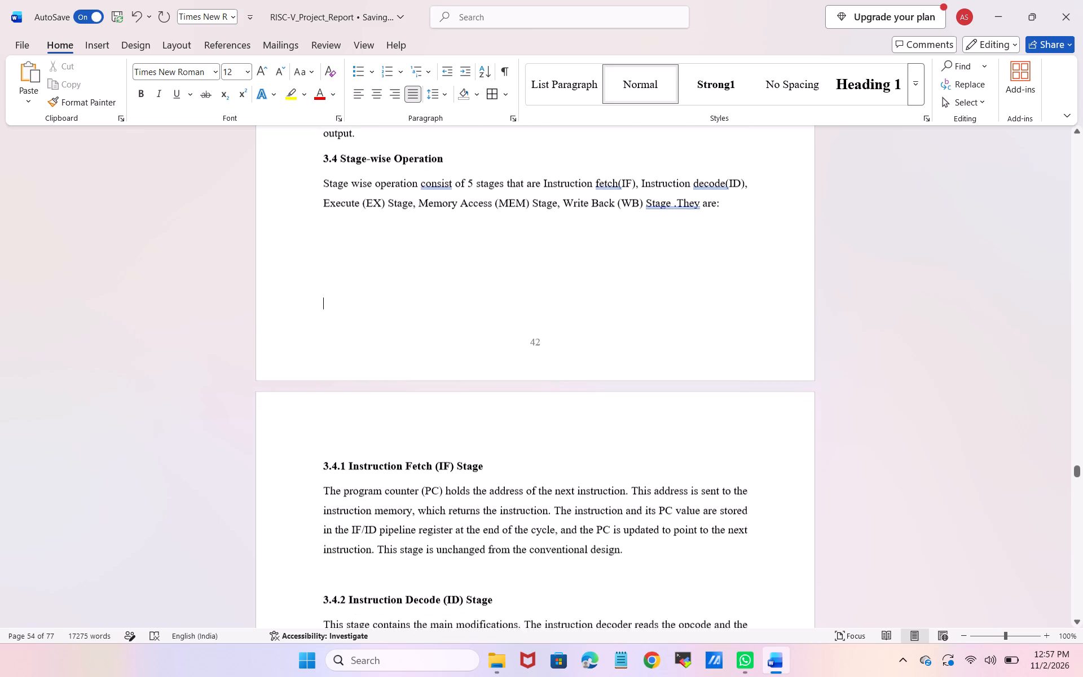
pyautogui.scroll(-3, 388, 323)
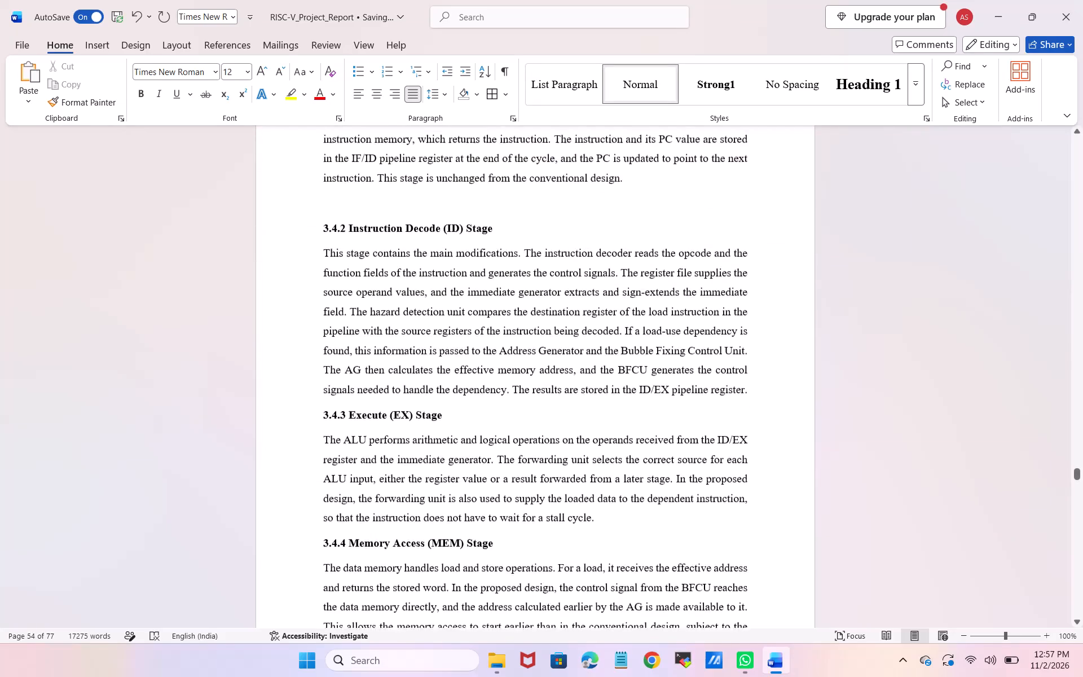
pyautogui.scroll(-2, 388, 323)
pyautogui.scroll(1, 388, 323)
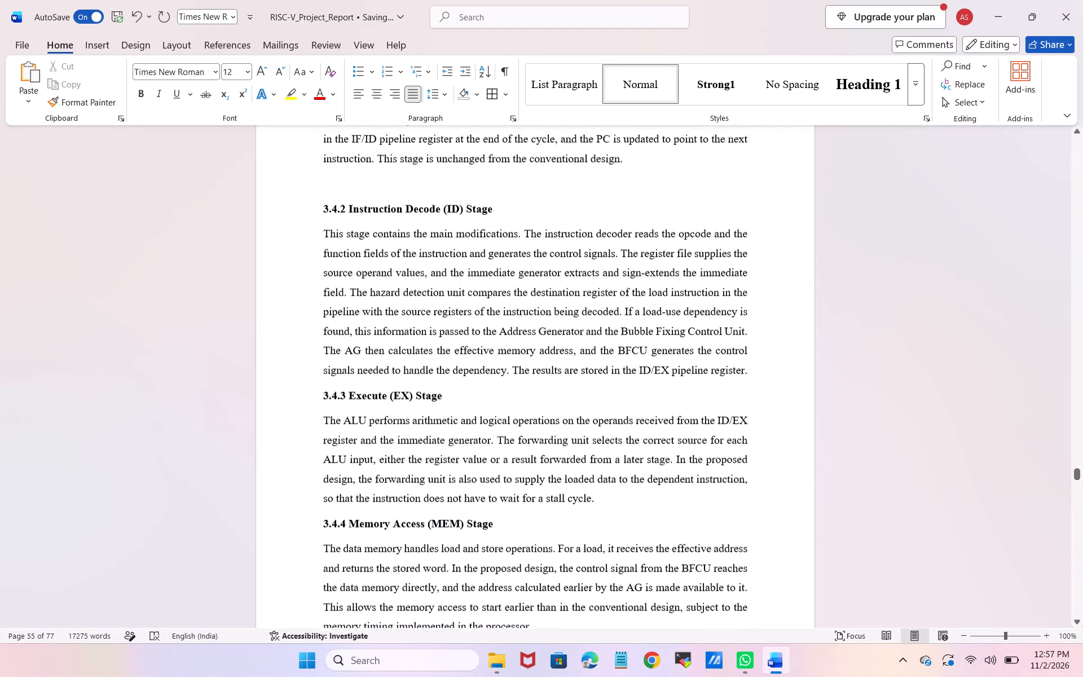
pyautogui.scroll(1, 388, 323)
pyautogui.click(338, 287)
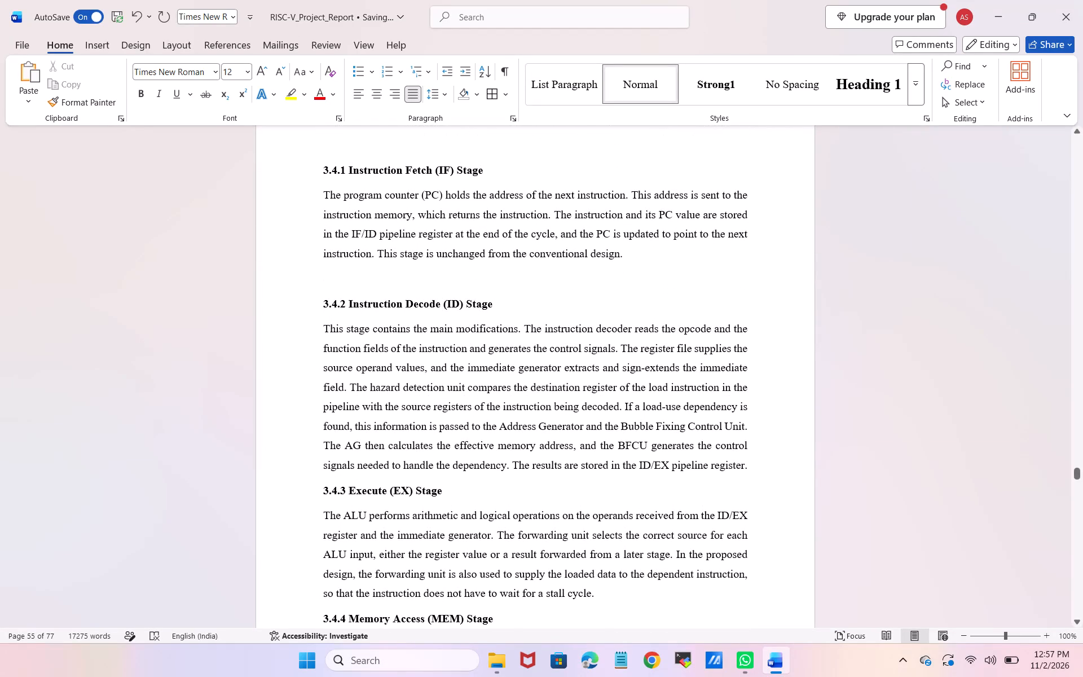
pyautogui.press('BackSpace')
pyautogui.scroll(2, 338, 287)
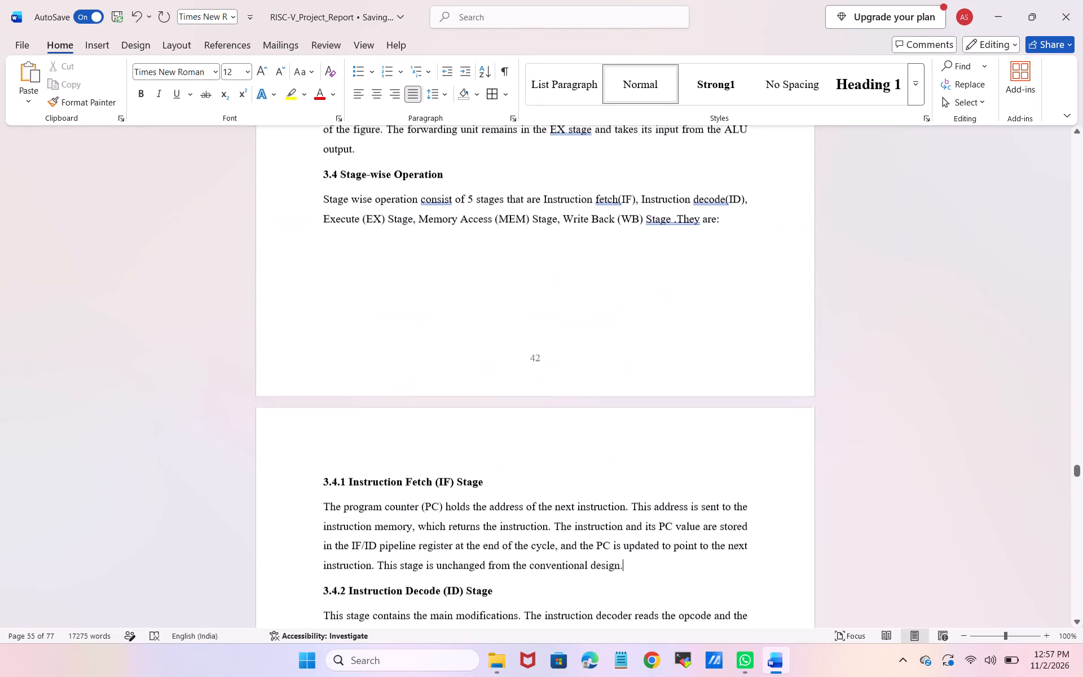
pyautogui.press('BackSpace')
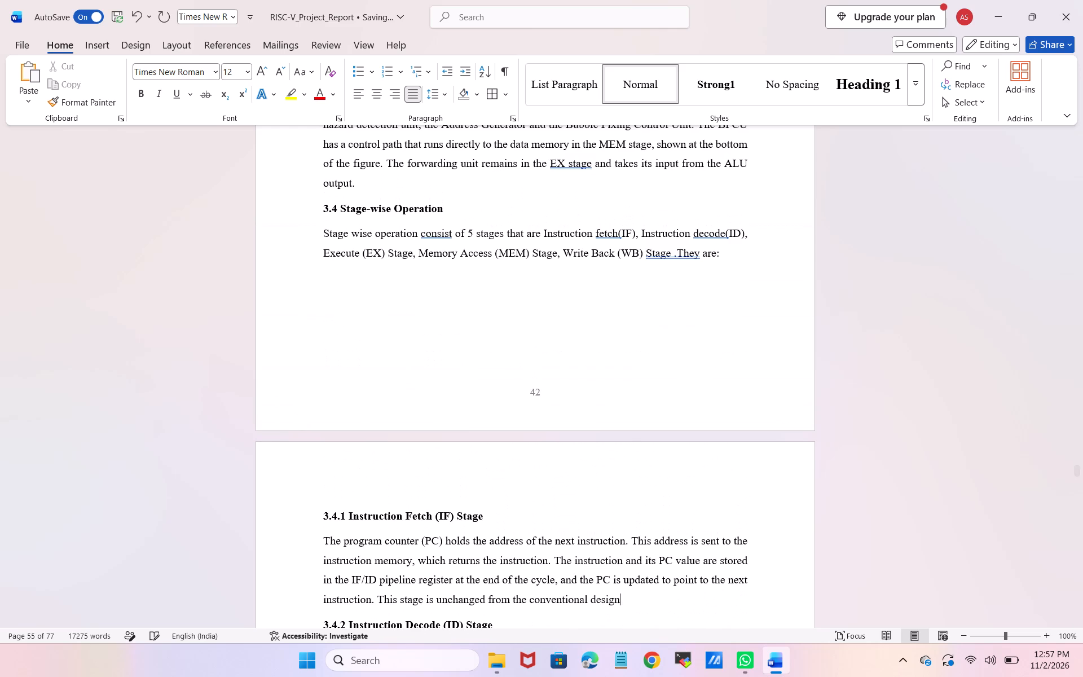
pyautogui.press('BackSpace')
pyautogui.scroll(-1, 295, 415)
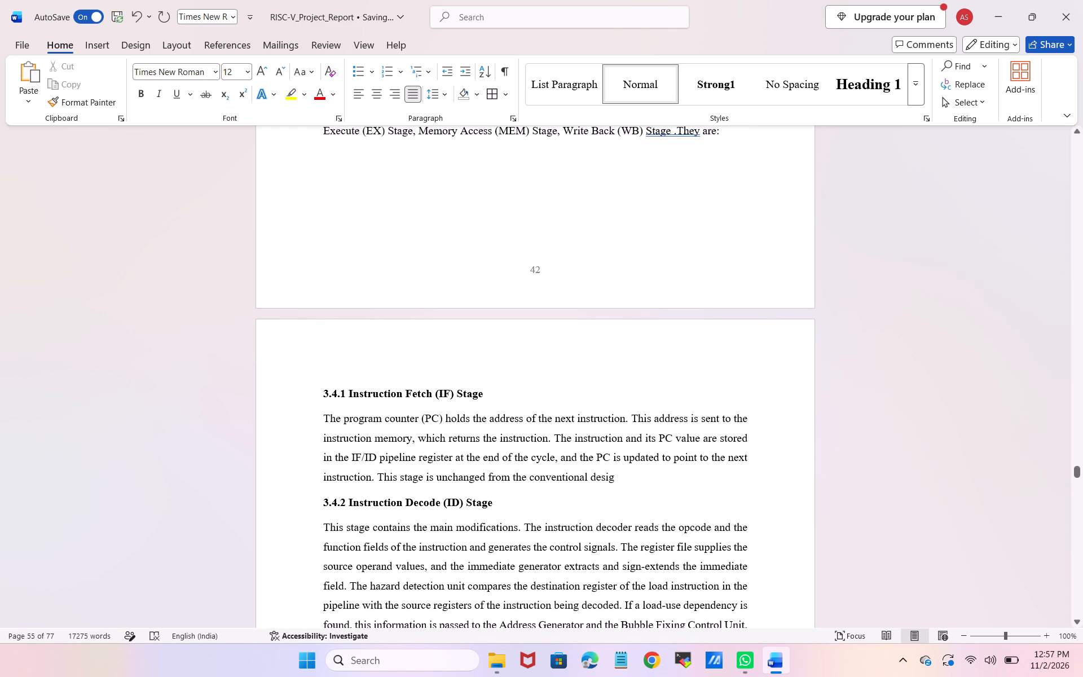
pyautogui.hotkey('ctrl', 'z')
pyautogui.hotkey('ctrl', 'z')
pyautogui.hotkey('ctrl', 'z')
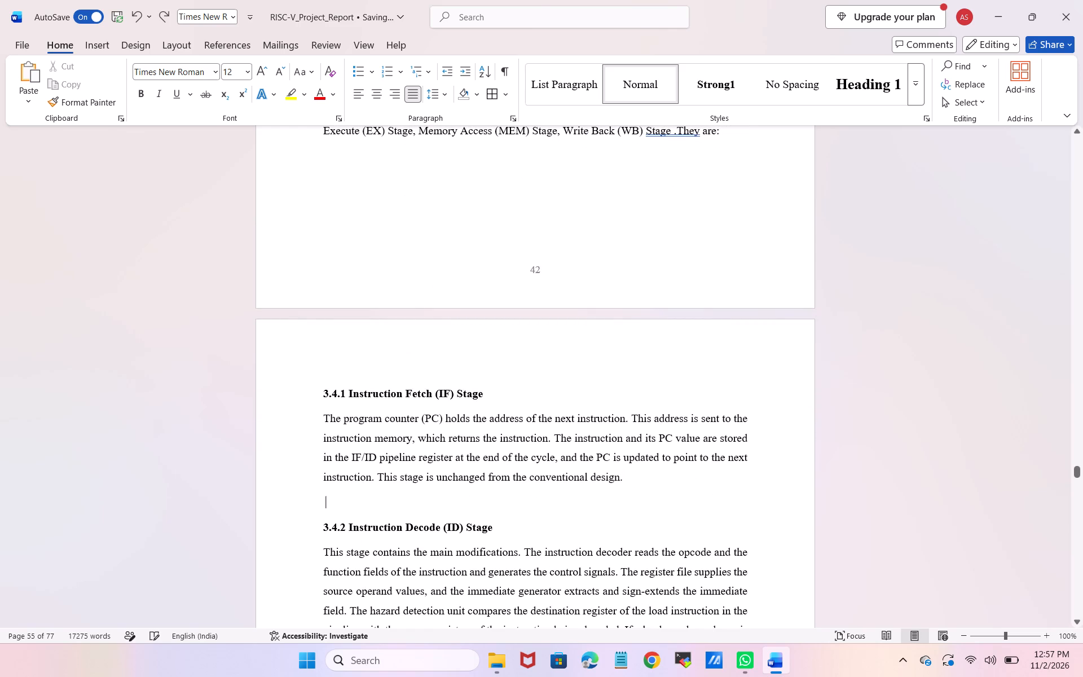
pyautogui.press('BackSpace')
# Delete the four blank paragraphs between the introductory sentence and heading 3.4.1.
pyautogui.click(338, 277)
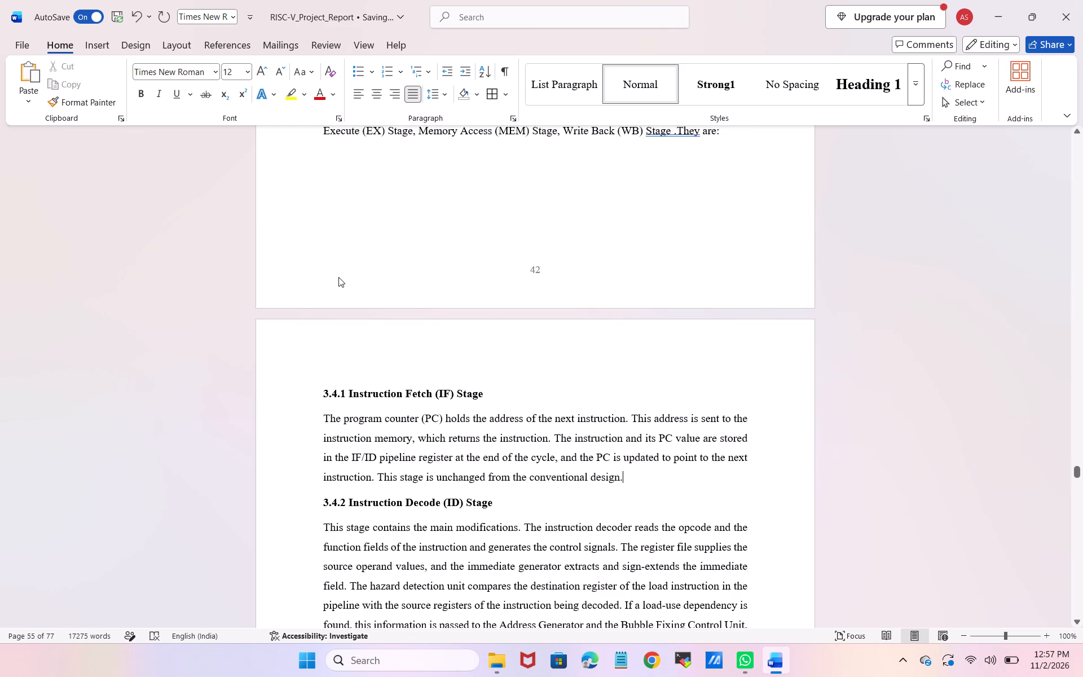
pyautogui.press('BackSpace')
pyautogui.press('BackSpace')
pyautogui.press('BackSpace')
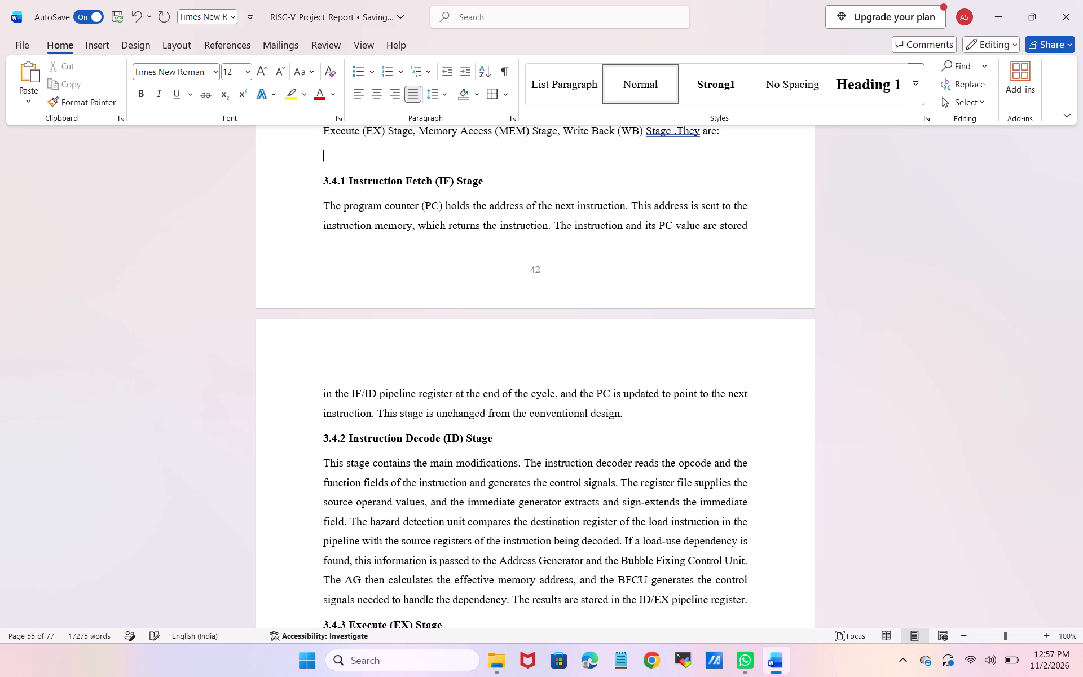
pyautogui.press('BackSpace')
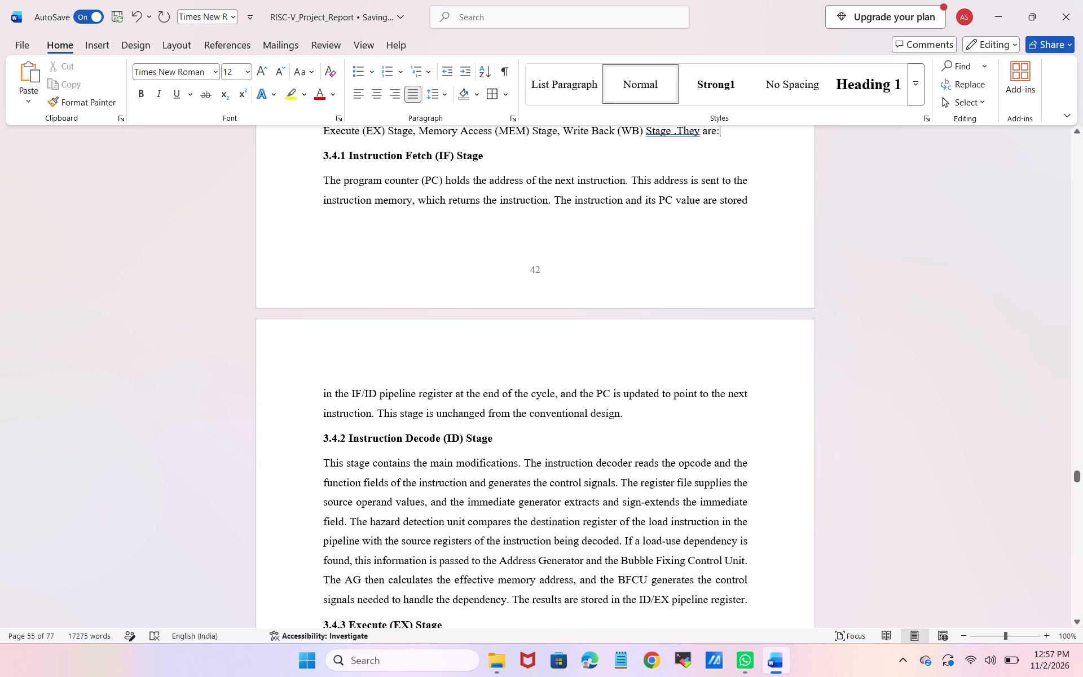
# Save the report and minimize its window.
pyautogui.scroll(-3, 344, 328)
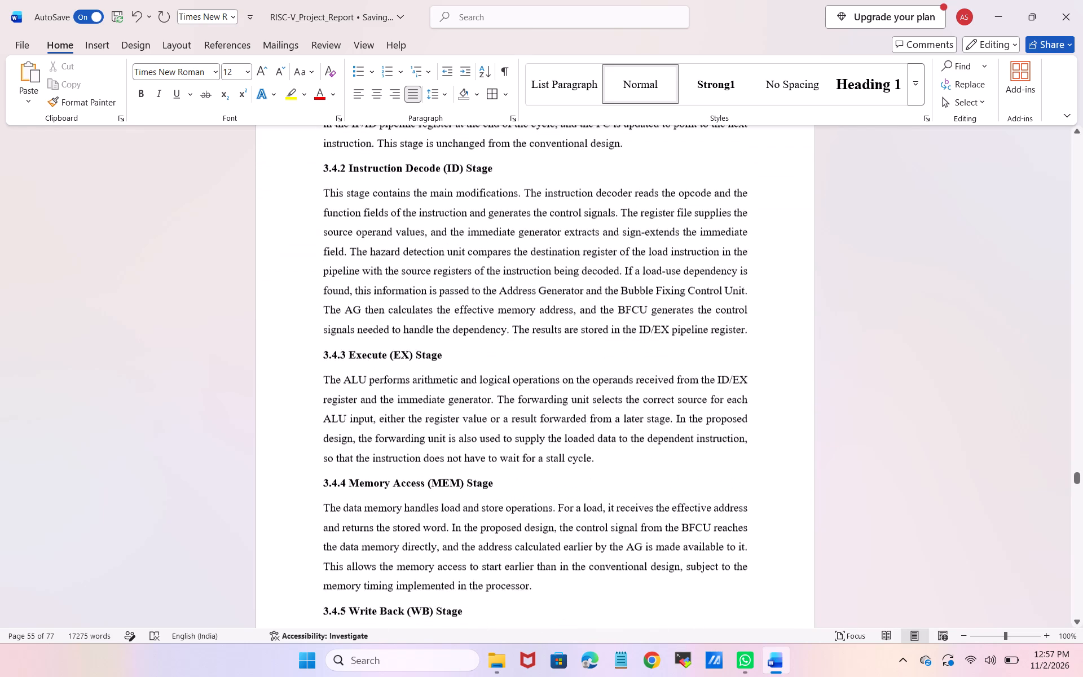
pyautogui.scroll(-4, 344, 328)
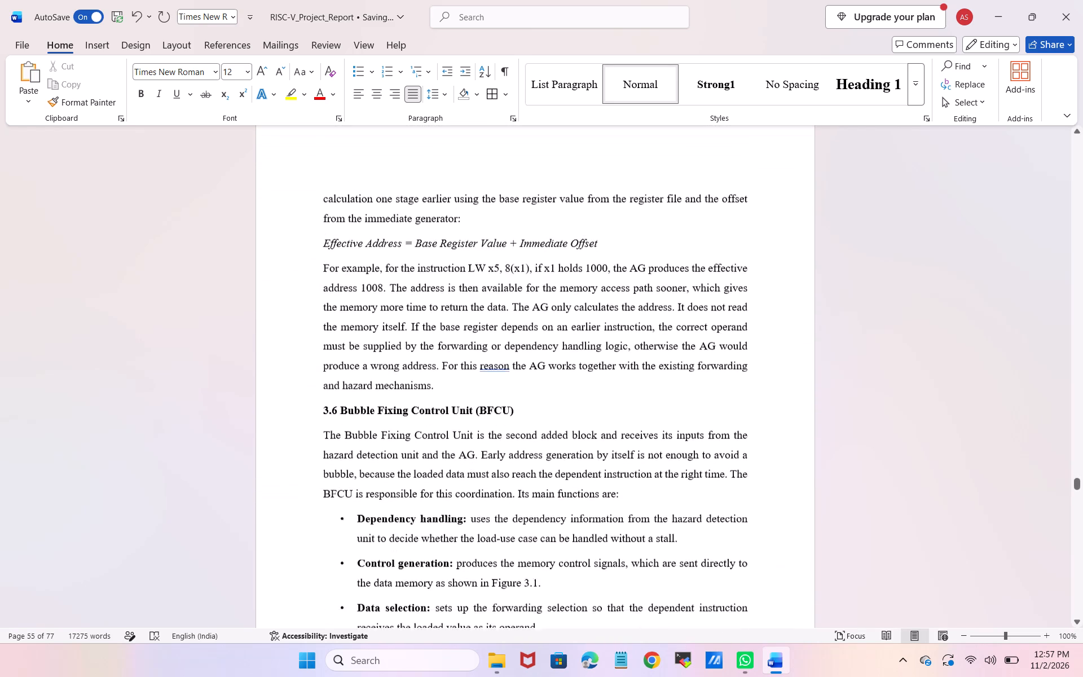
pyautogui.scroll(-2, 344, 328)
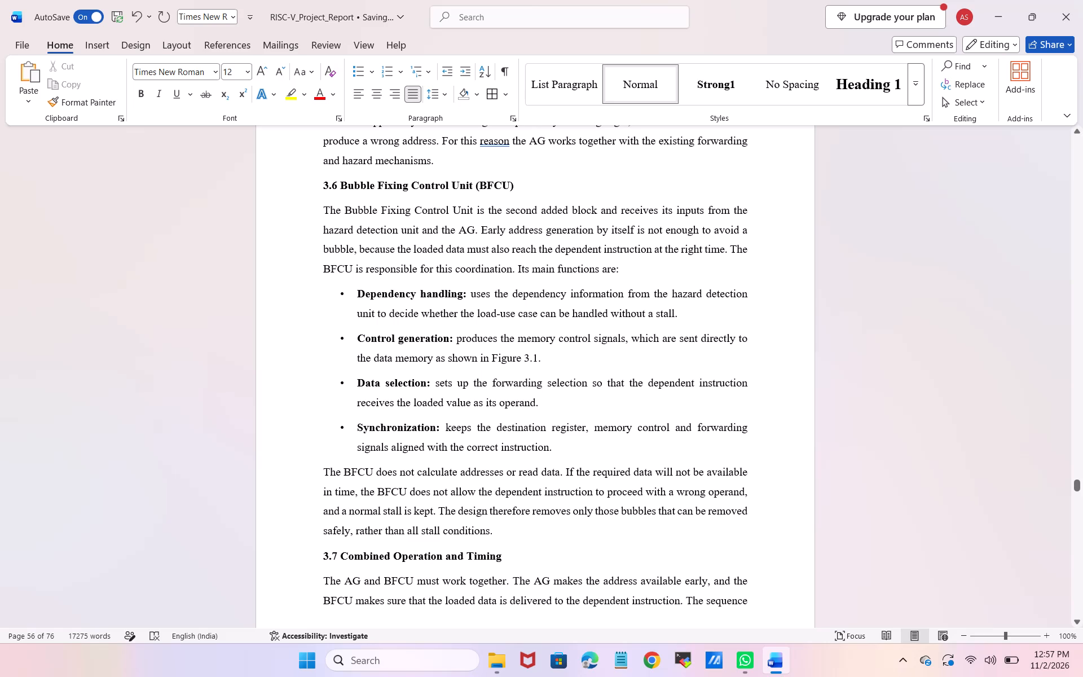
pyautogui.hotkey('ctrl', 's')
pyautogui.click(999, 7)
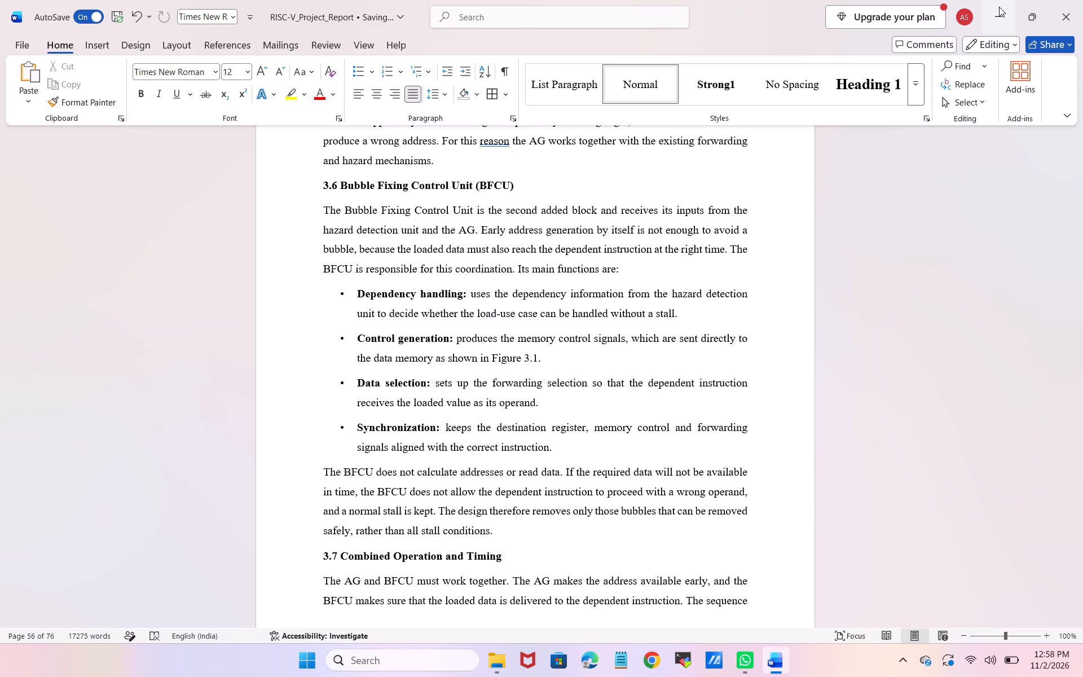
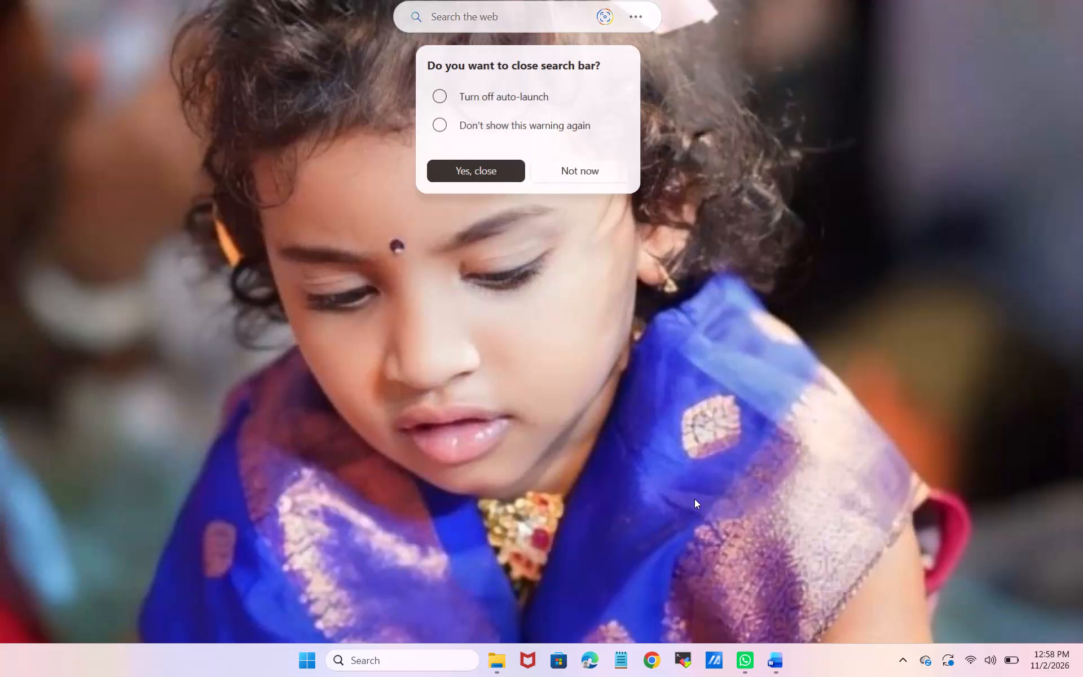
# Dismiss the prompt about closing the desktop search bar, keeping the bar open.
pyautogui.click(597, 171)
pyautogui.rightClick(535, 362)
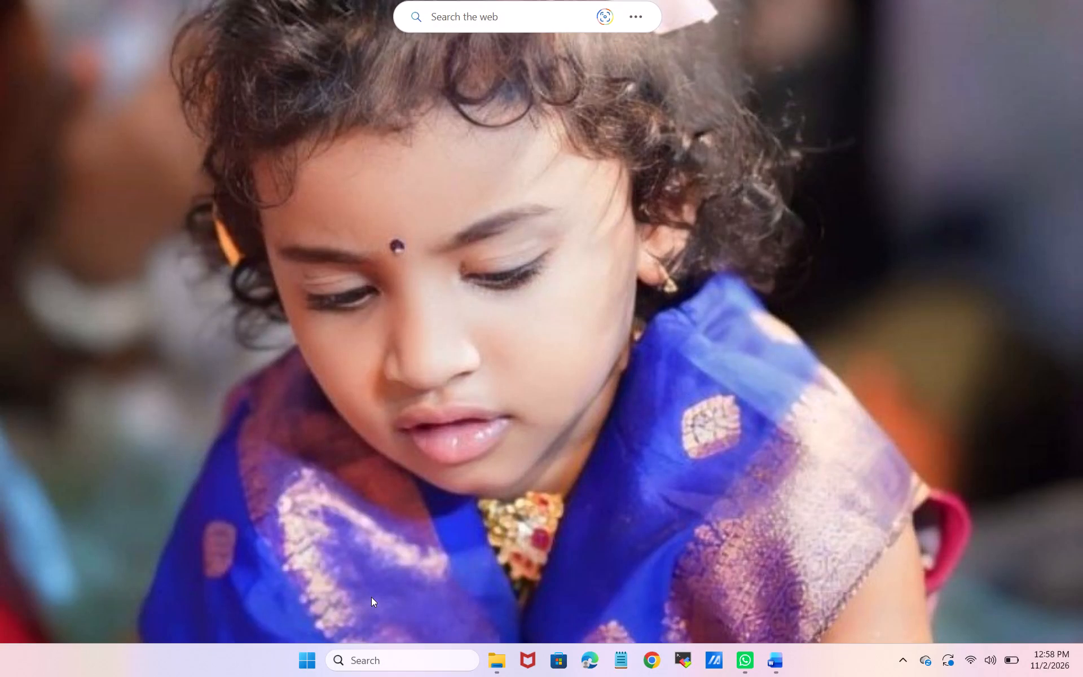
# Open the computer's power options.
pyautogui.click(313, 658)
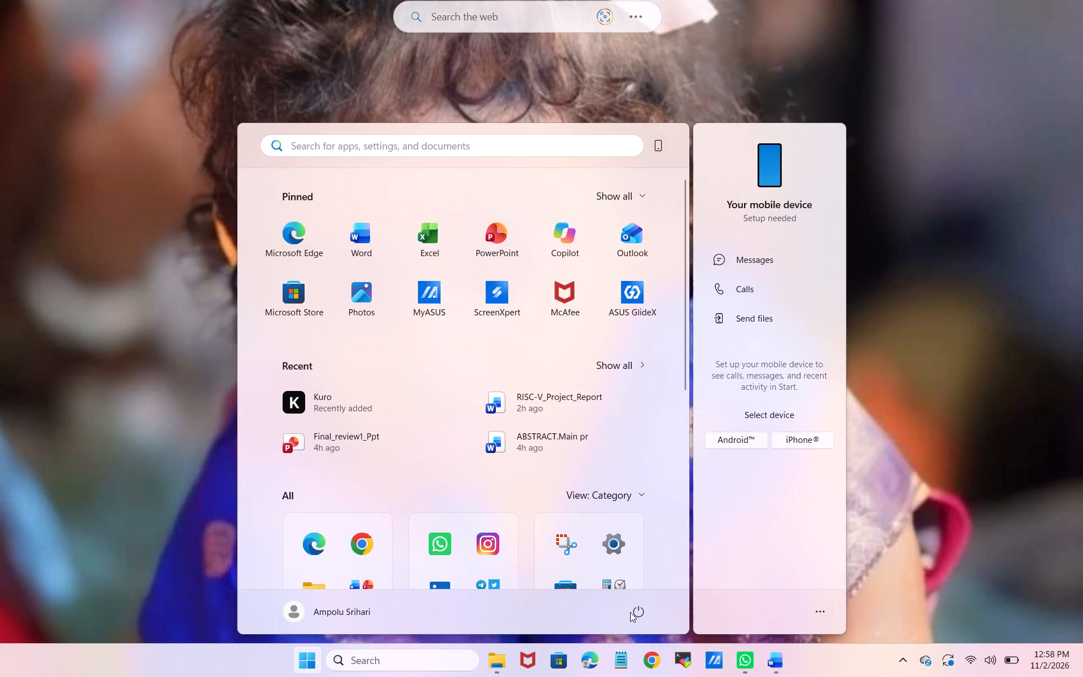
pyautogui.click(641, 614)
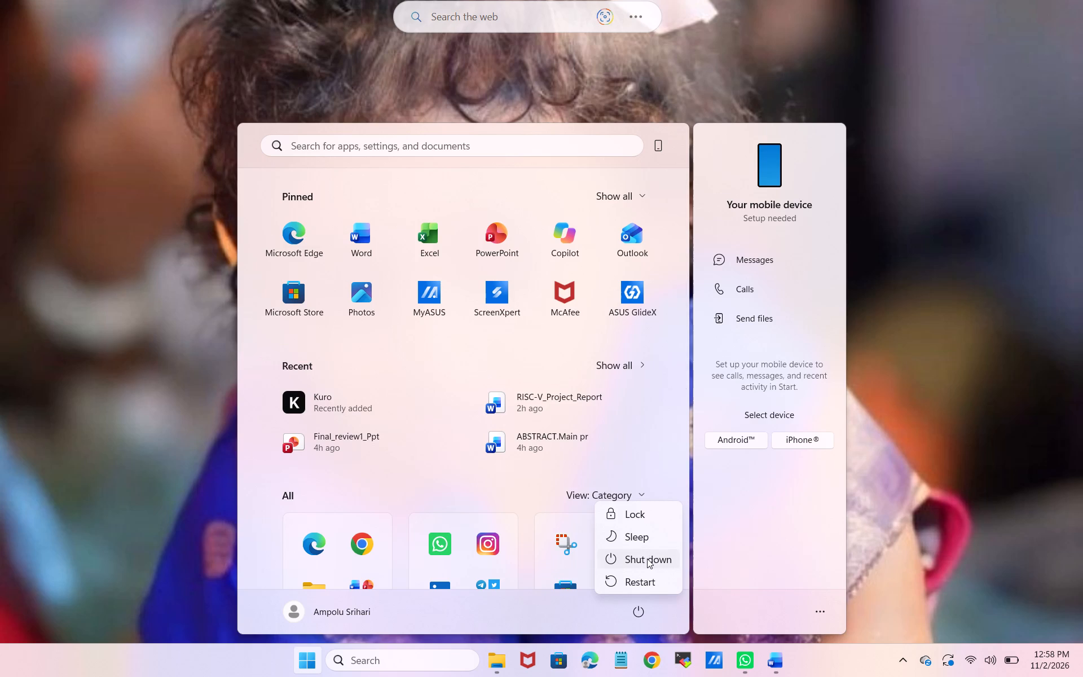